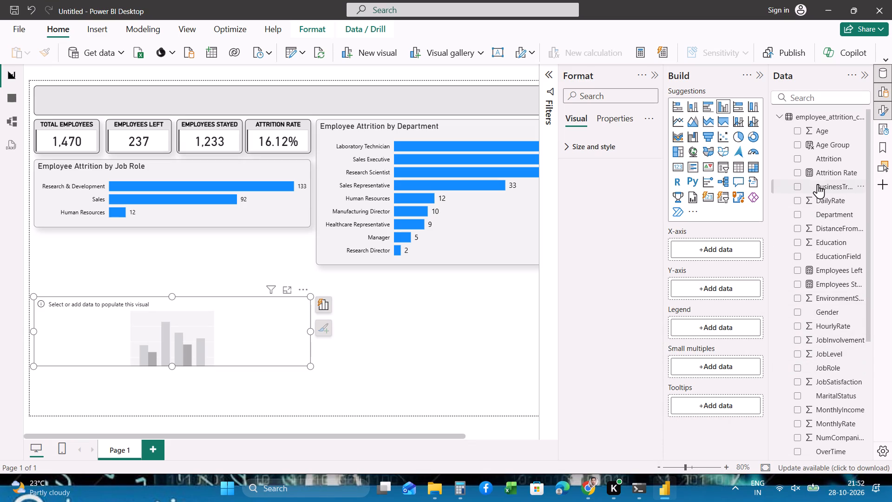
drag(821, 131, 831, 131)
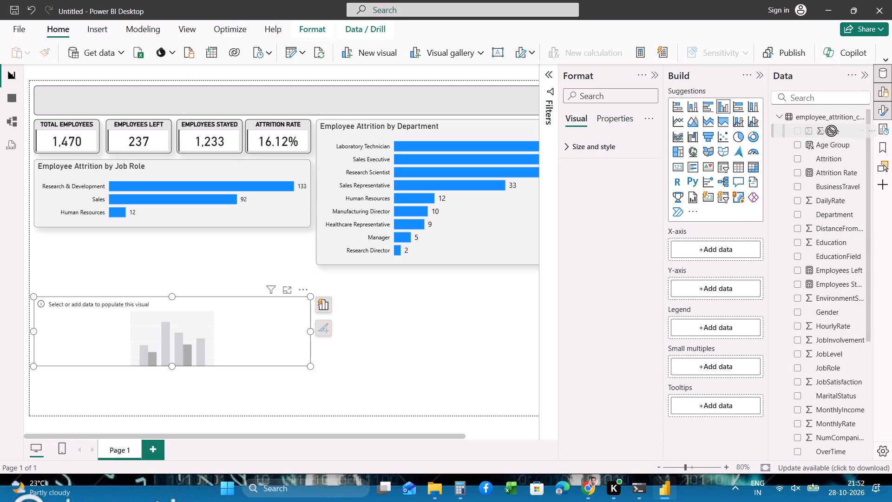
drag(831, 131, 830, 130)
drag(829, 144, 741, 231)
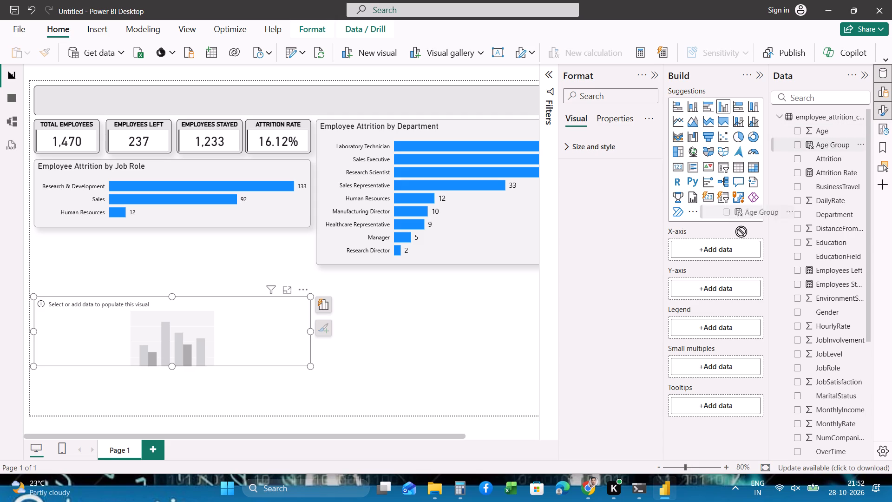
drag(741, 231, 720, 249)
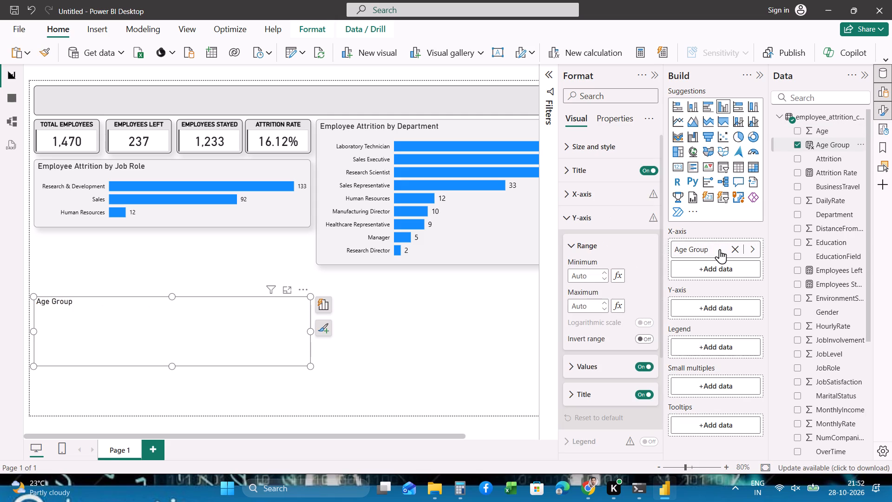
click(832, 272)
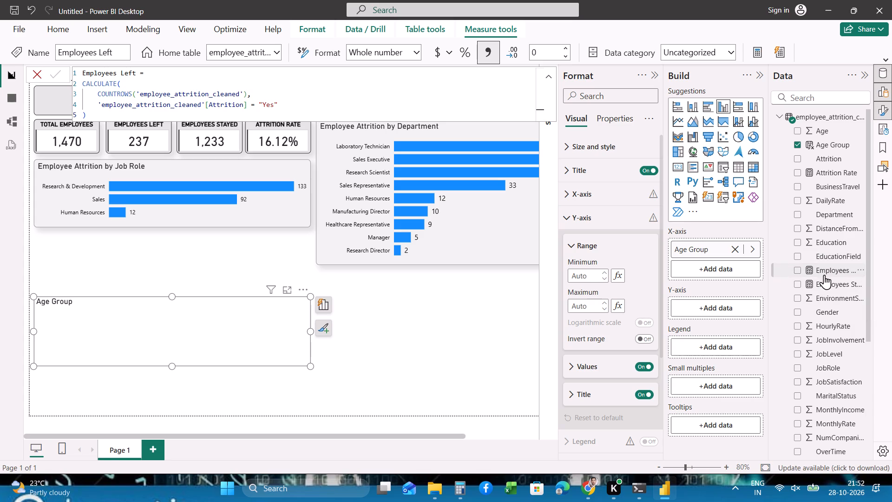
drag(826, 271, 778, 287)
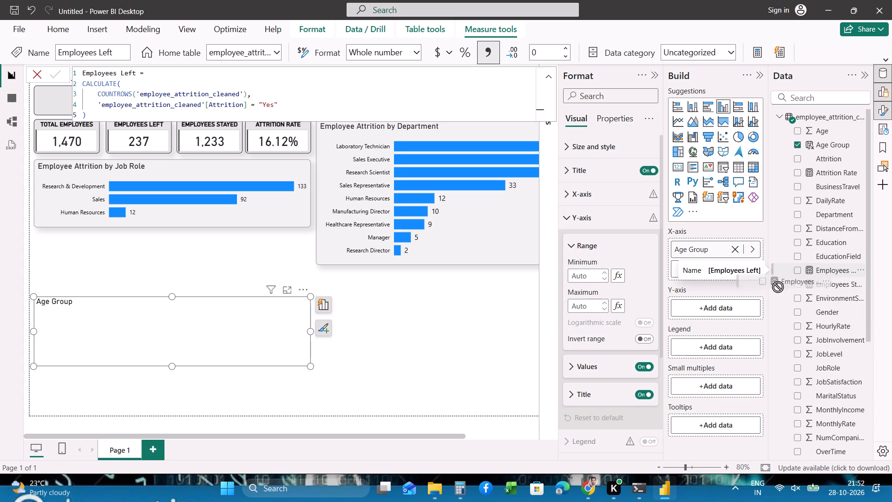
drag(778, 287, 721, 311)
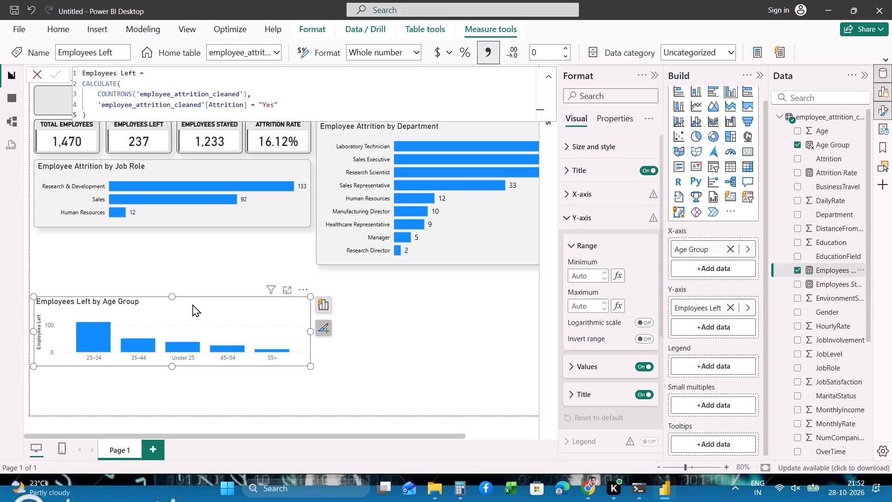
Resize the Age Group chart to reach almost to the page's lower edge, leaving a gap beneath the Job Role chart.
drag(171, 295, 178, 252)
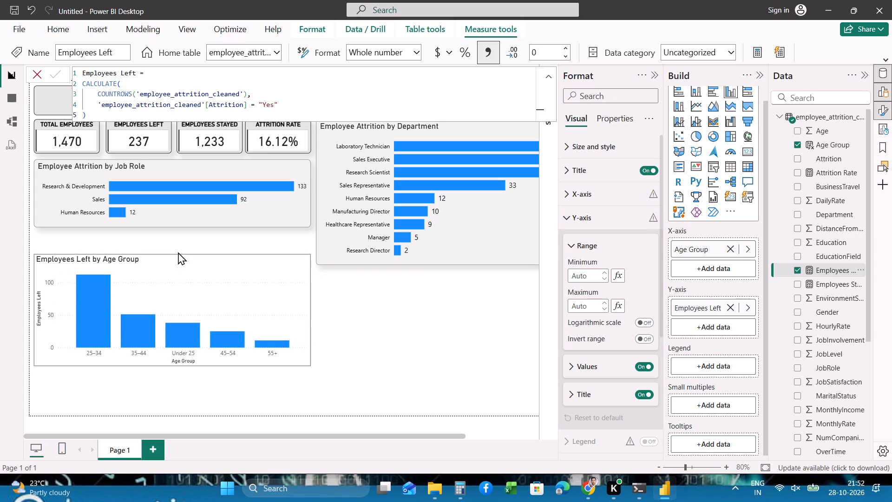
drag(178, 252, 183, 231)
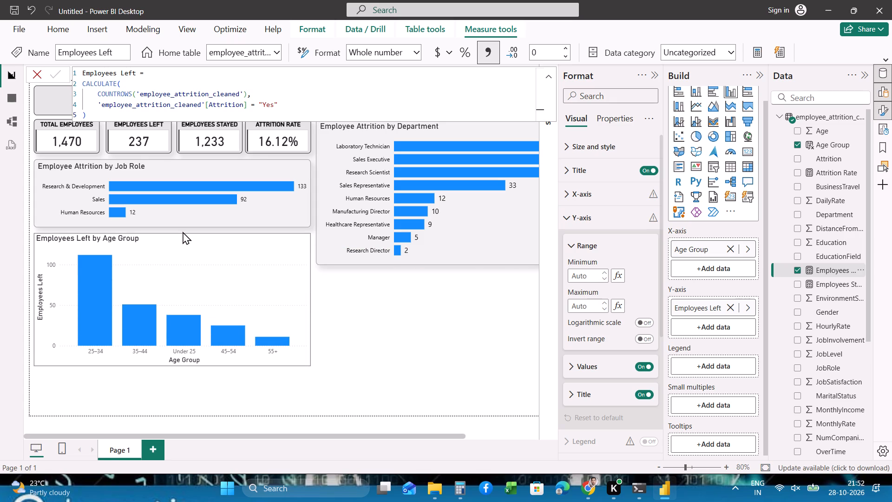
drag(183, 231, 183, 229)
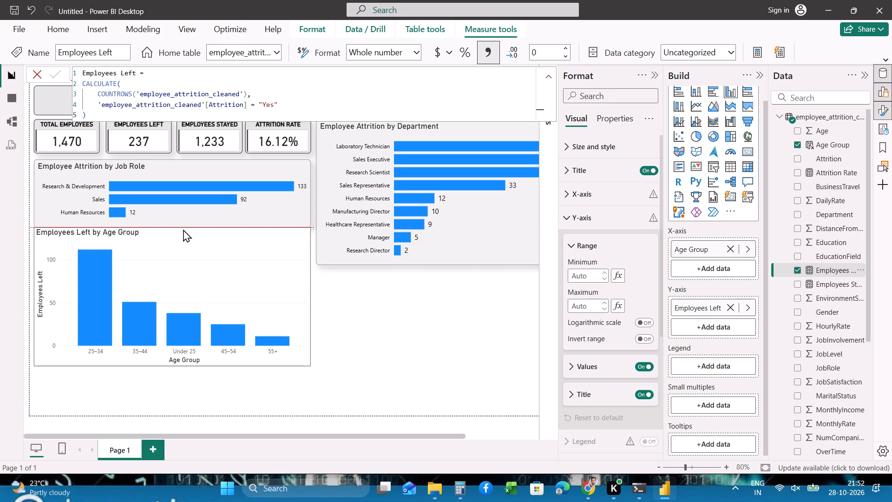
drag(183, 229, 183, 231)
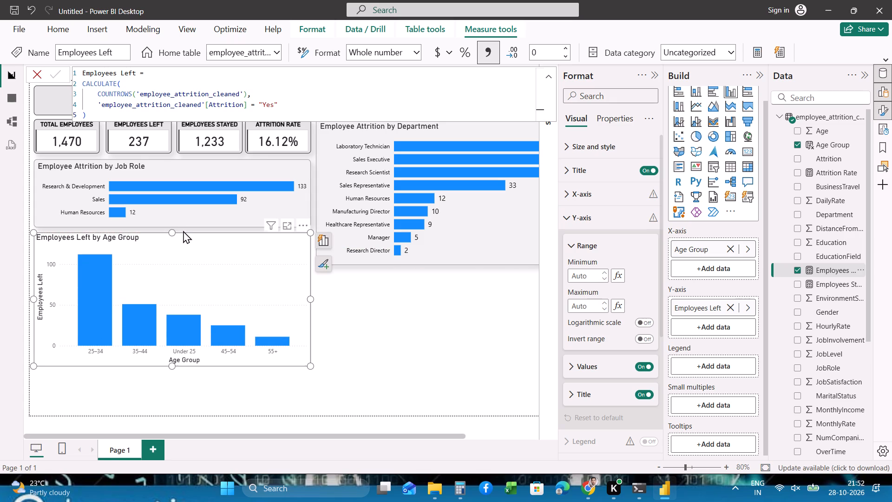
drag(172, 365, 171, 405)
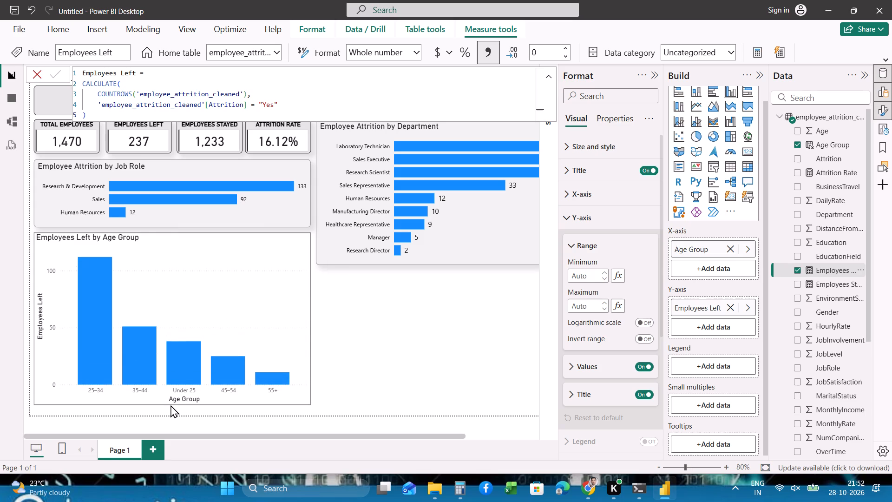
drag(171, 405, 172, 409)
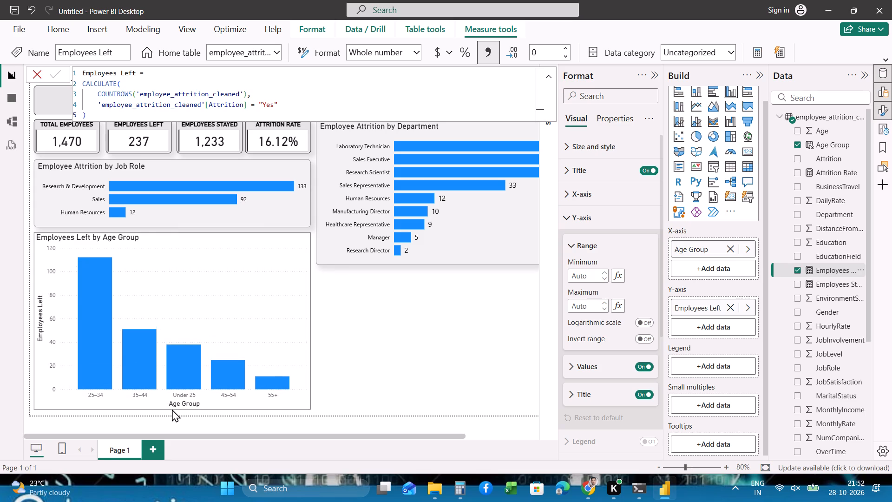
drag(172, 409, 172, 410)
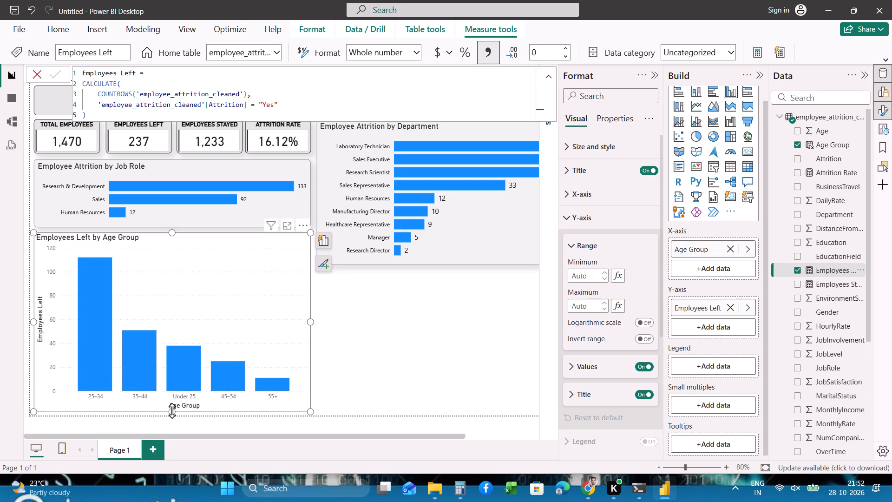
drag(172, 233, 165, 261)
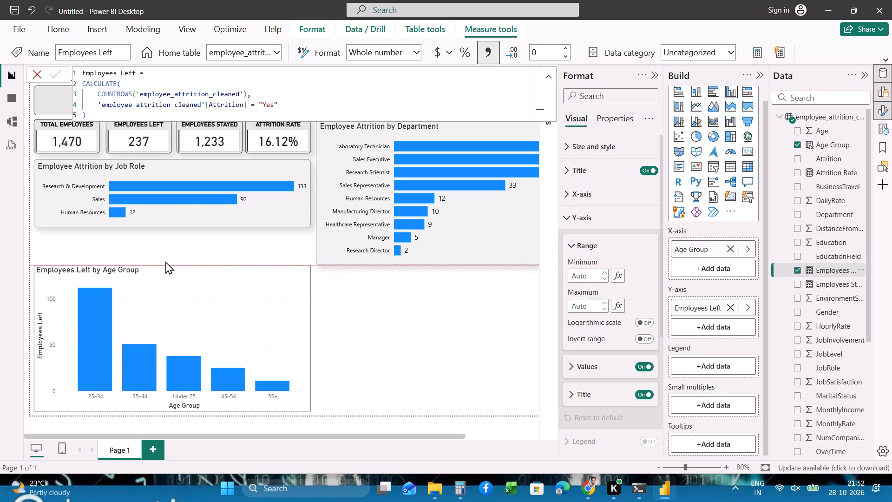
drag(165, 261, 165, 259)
Extend the Employee Attrition by Job Role chart downward to just above the Age Group chart.
click(169, 217)
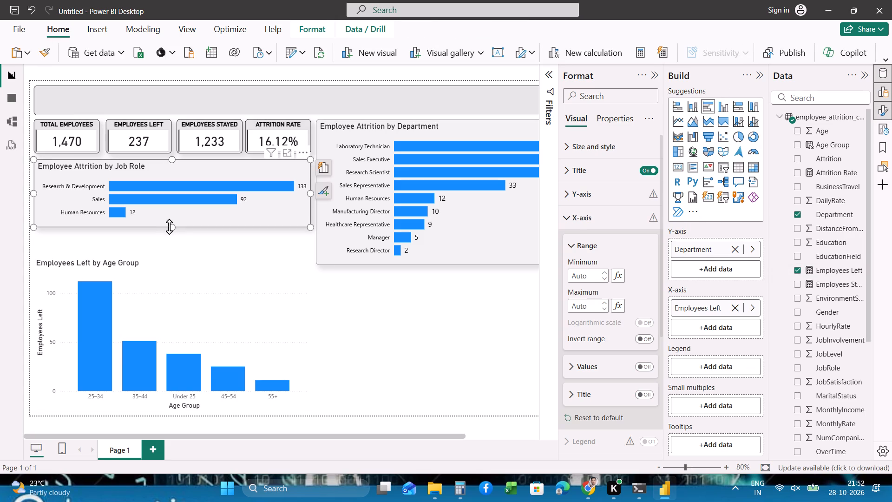
drag(172, 225, 167, 243)
click(179, 284)
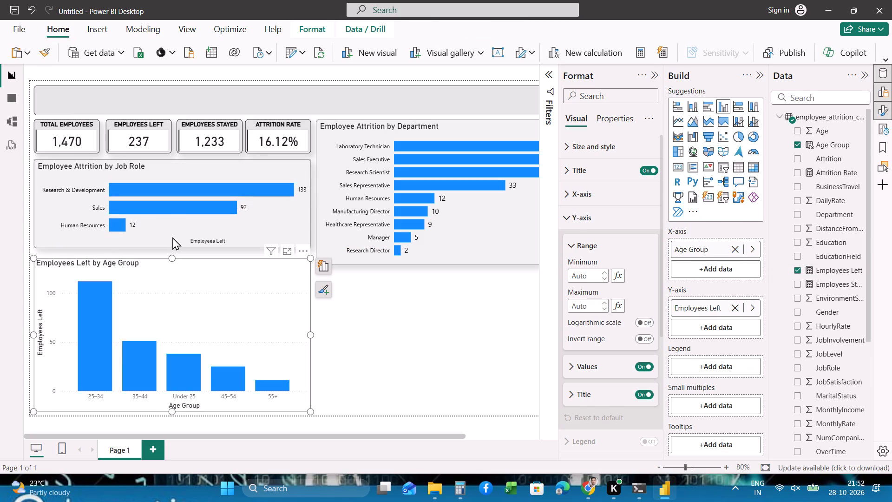
click(172, 240)
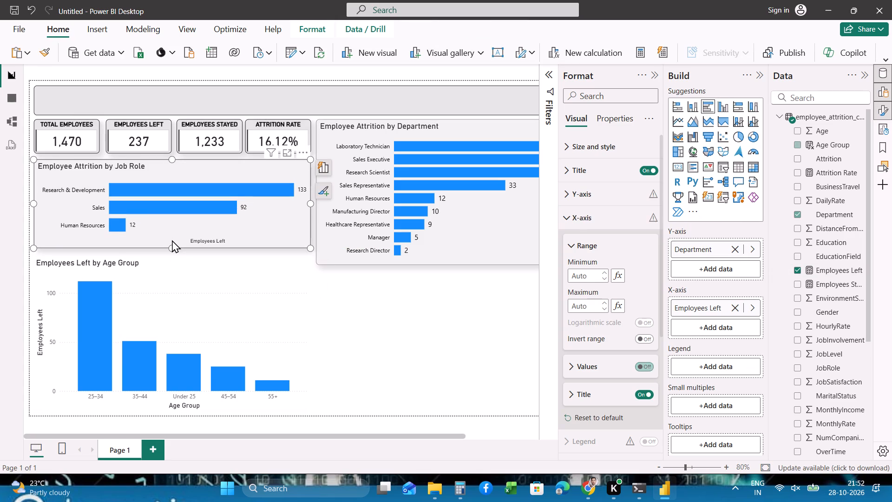
click(172, 240)
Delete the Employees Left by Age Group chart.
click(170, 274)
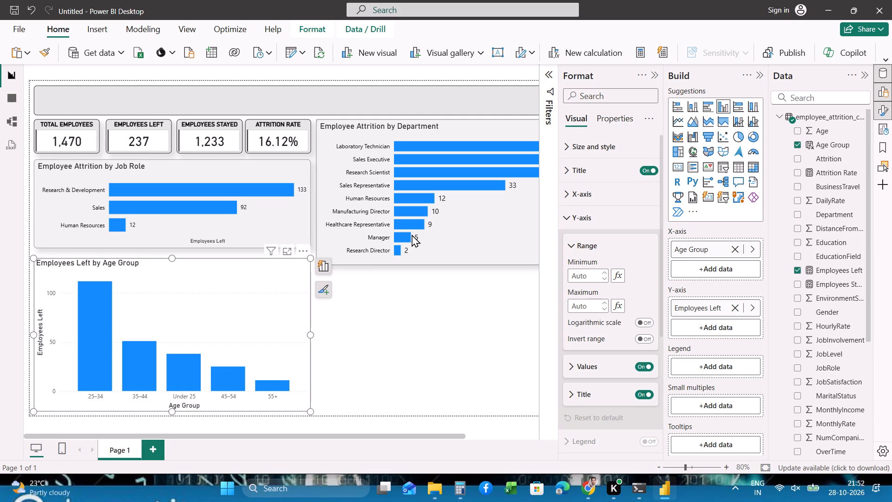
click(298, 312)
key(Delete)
Duplicate the Employee Attrition by Job Role bar chart and place the copy directly beneath it, aligned with its side edges.
click(275, 227)
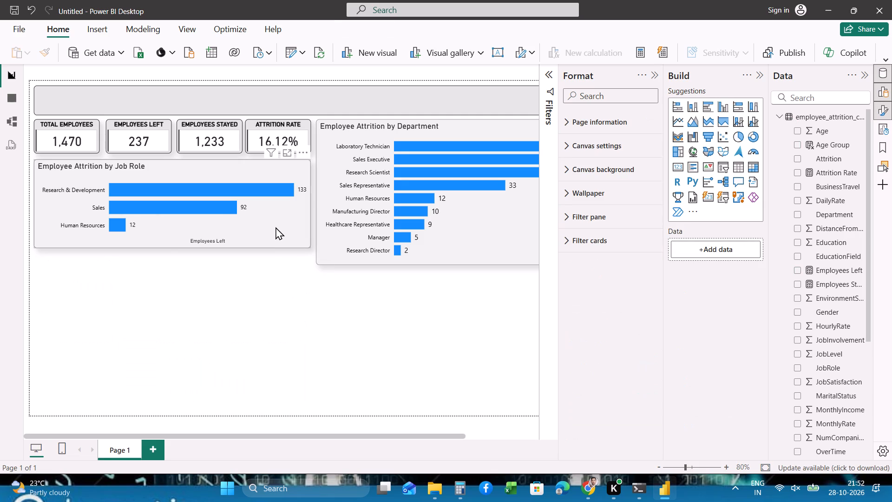
key(ctrl+c)
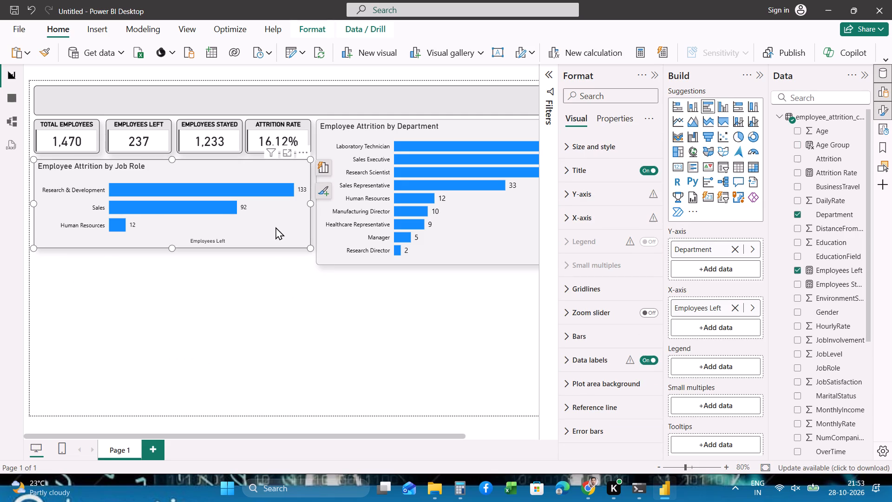
key(ctrl+v)
click(298, 309)
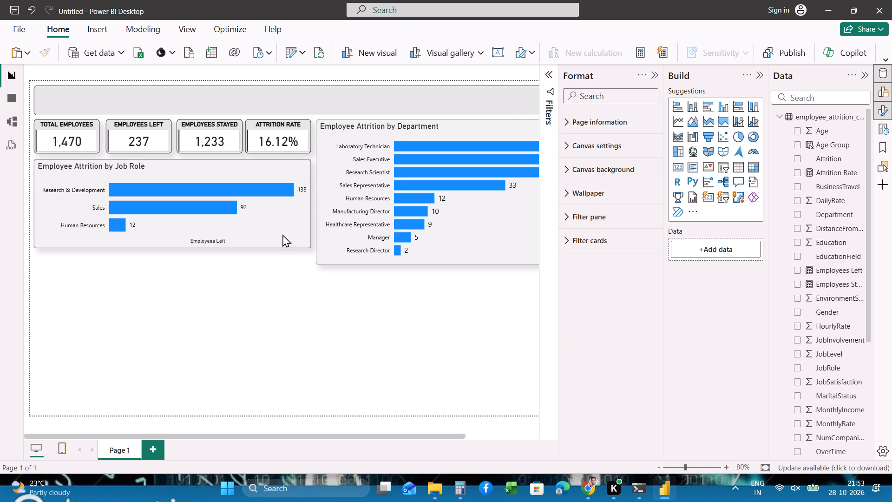
click(282, 233)
key(ctrl+c)
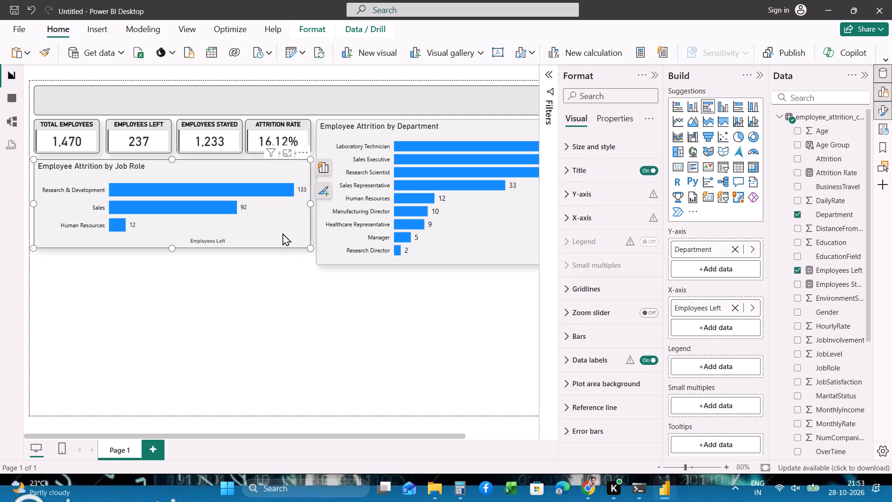
key(ctrl+v)
drag(282, 233, 280, 261)
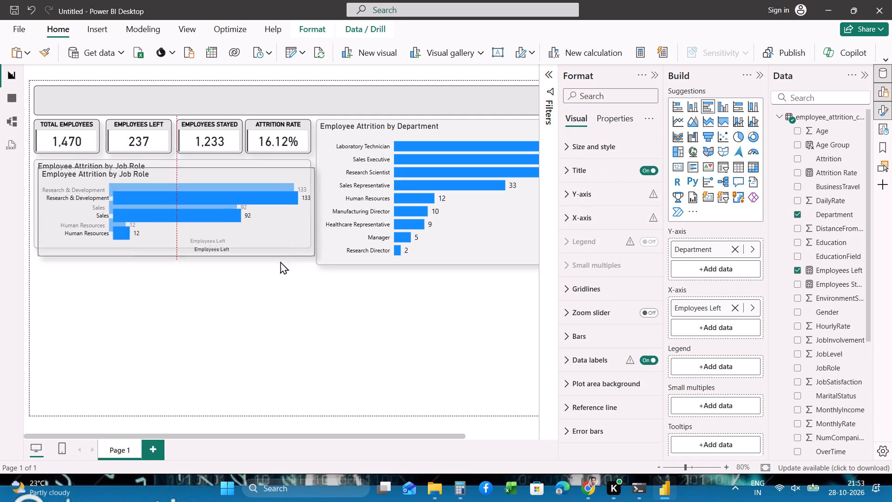
drag(280, 261, 277, 321)
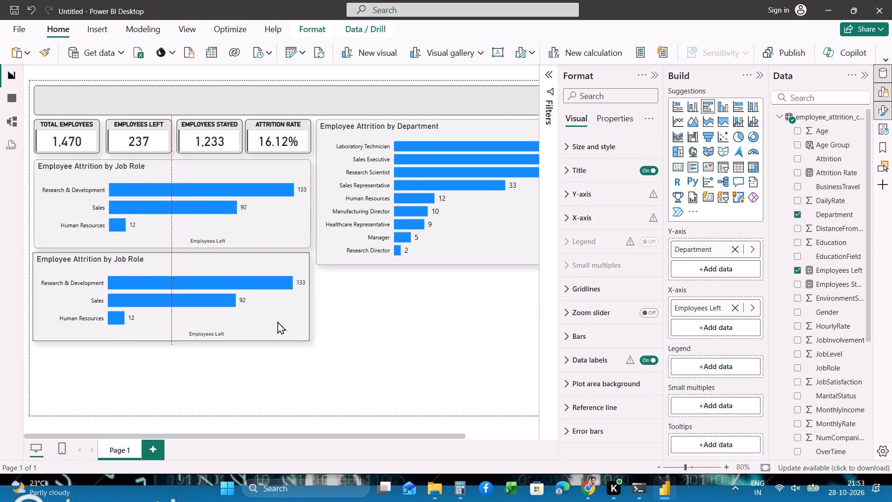
drag(277, 321, 279, 320)
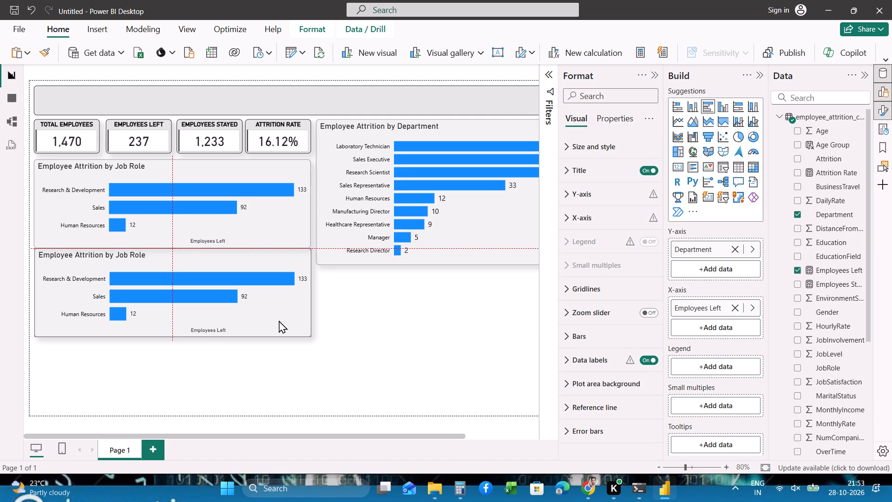
drag(279, 320, 278, 322)
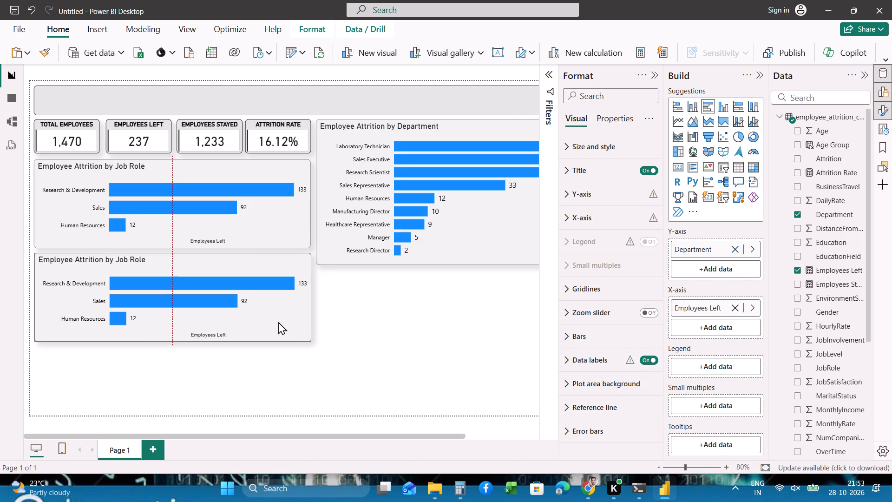
drag(278, 322, 278, 321)
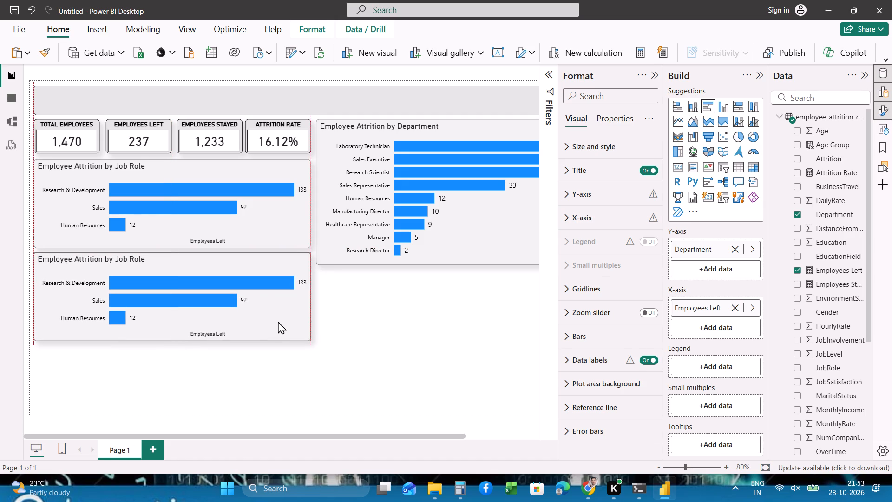
drag(278, 321, 278, 322)
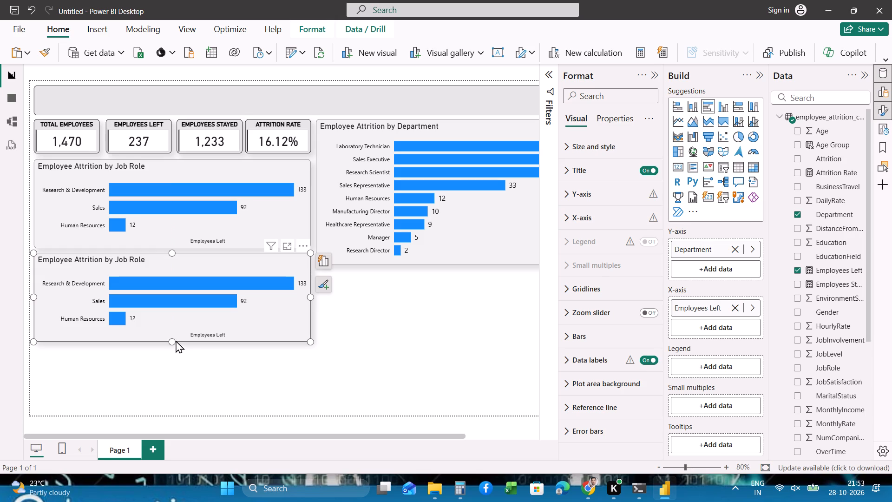
Extend the duplicated chart downward to just above the page's lower edge.
drag(174, 340, 166, 405)
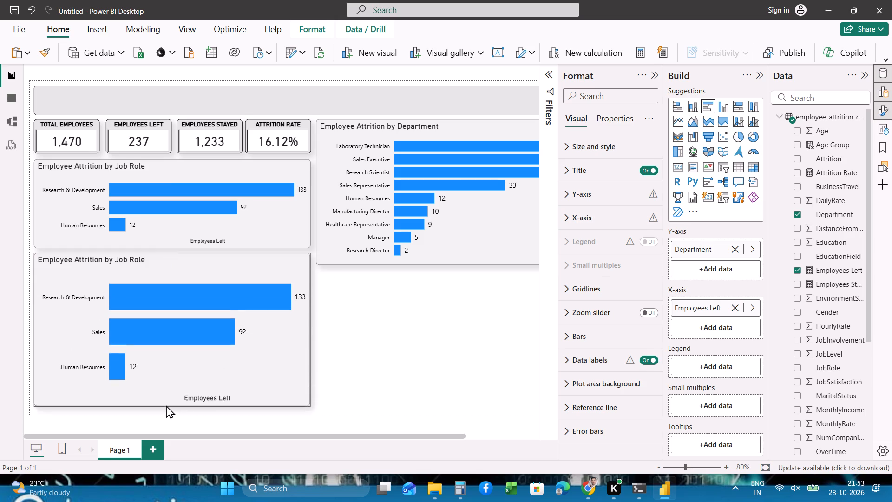
drag(166, 405, 166, 409)
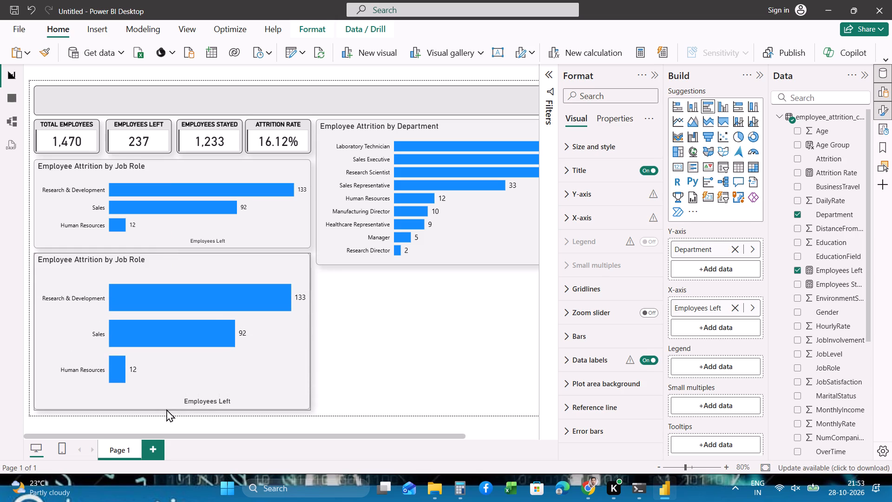
drag(166, 409, 167, 410)
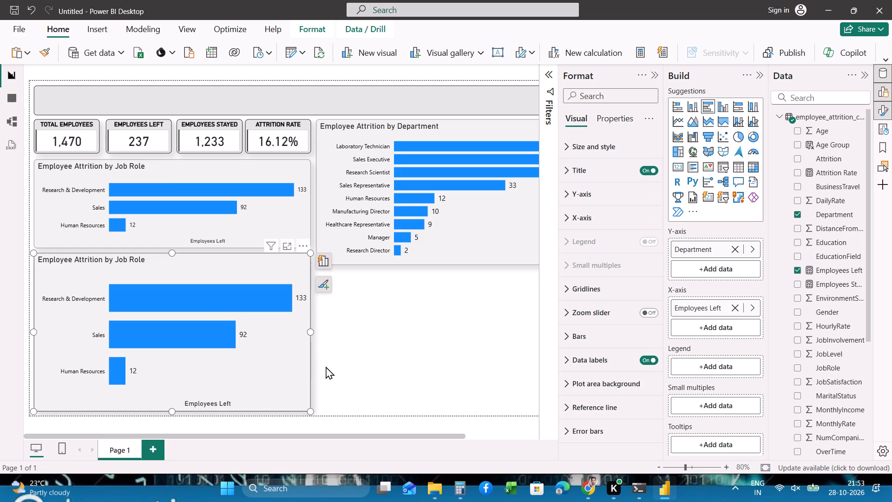
click(328, 369)
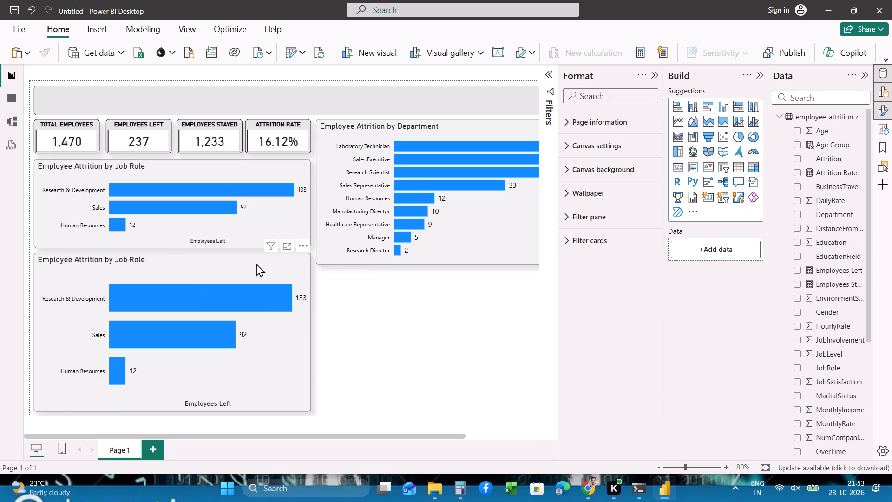
Convert the duplicated chart to a clustered column chart and replace Department with Age Group on its X-axis.
click(265, 266)
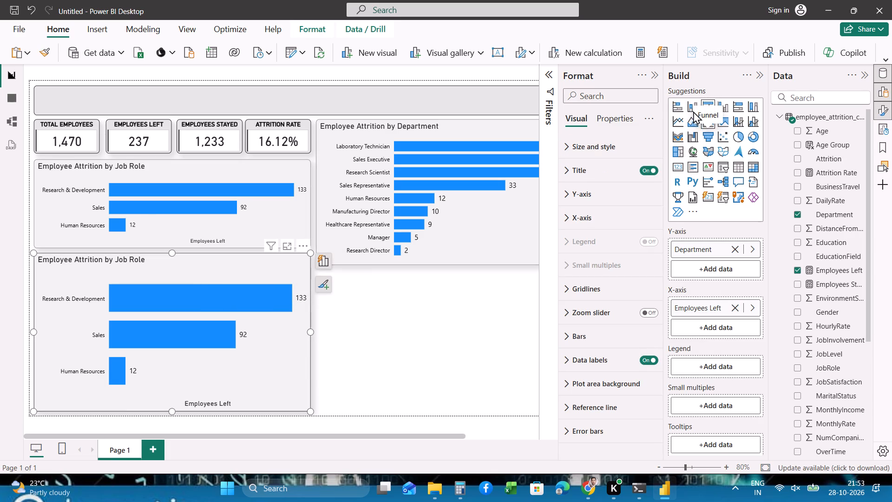
click(725, 110)
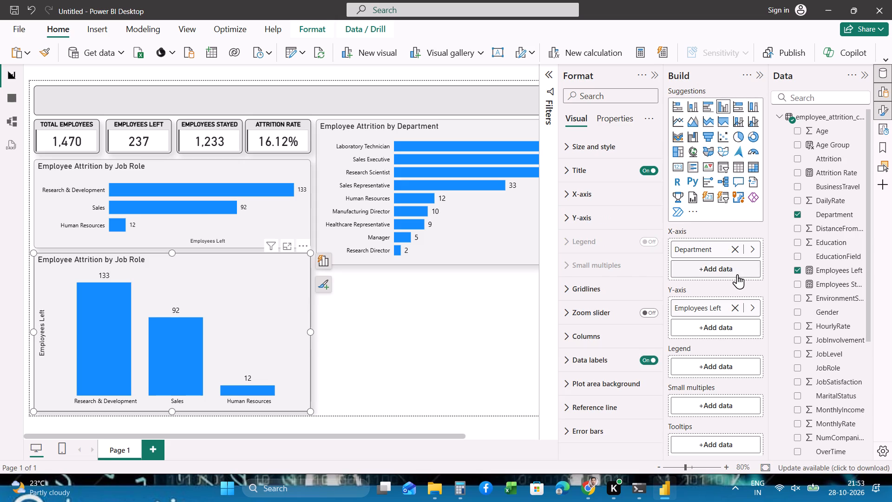
click(735, 252)
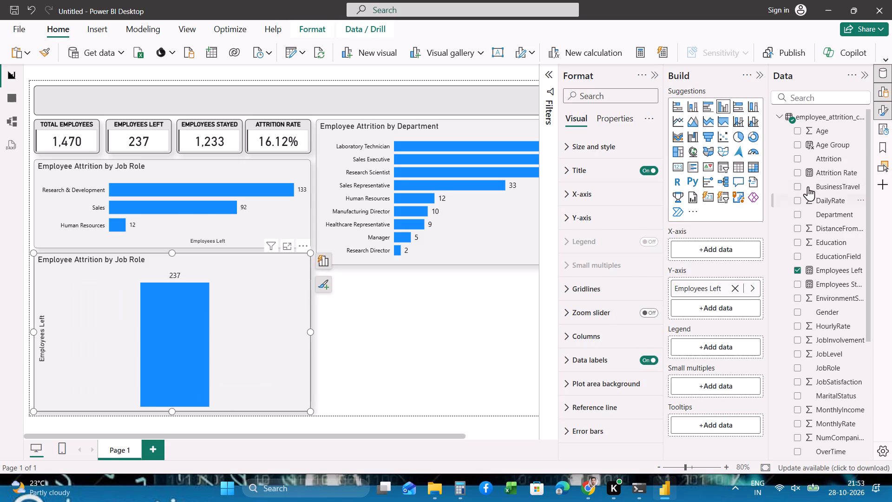
drag(820, 148, 738, 251)
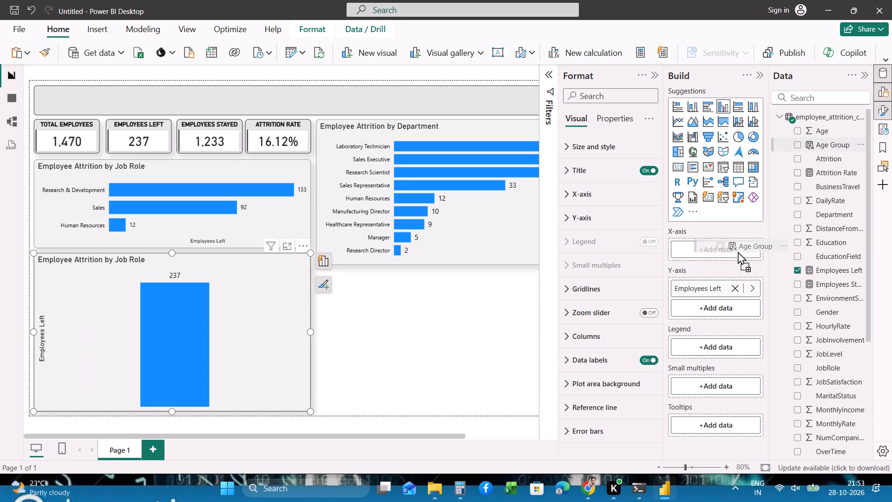
drag(738, 251, 723, 254)
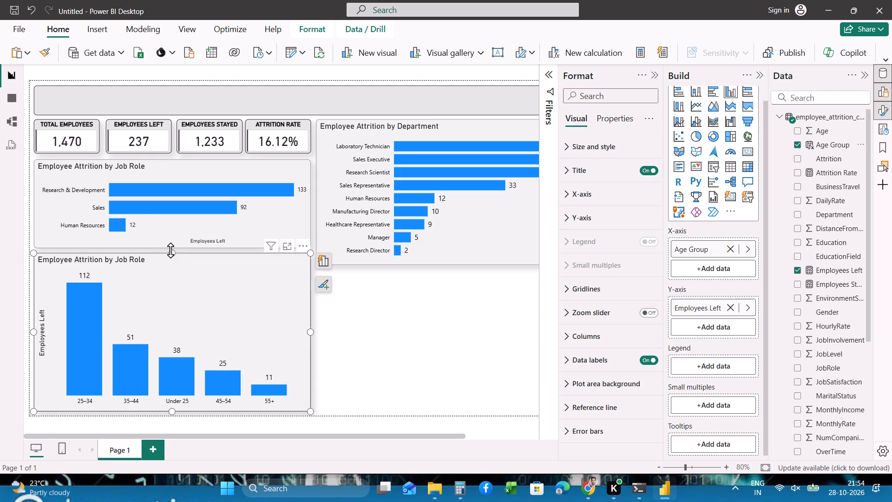
Lower the Age Group column chart's upper edge slightly to widen the gap beneath the Job Role chart.
drag(171, 253, 172, 258)
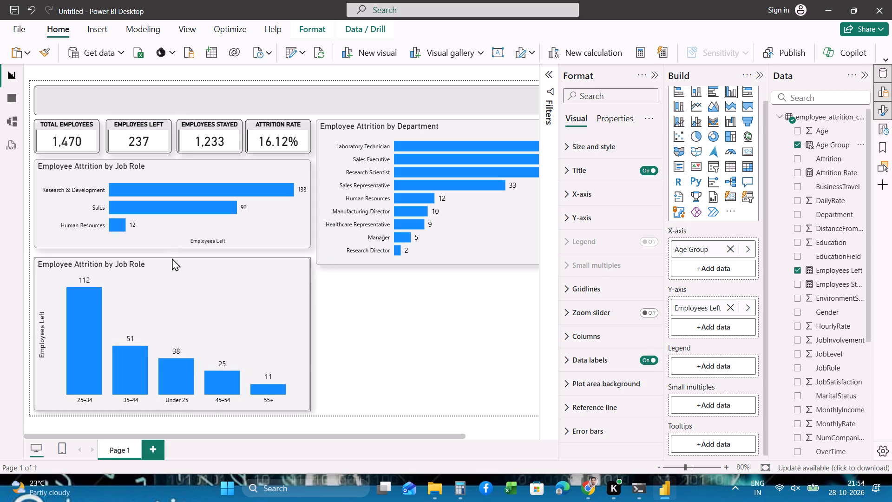
drag(172, 258, 173, 267)
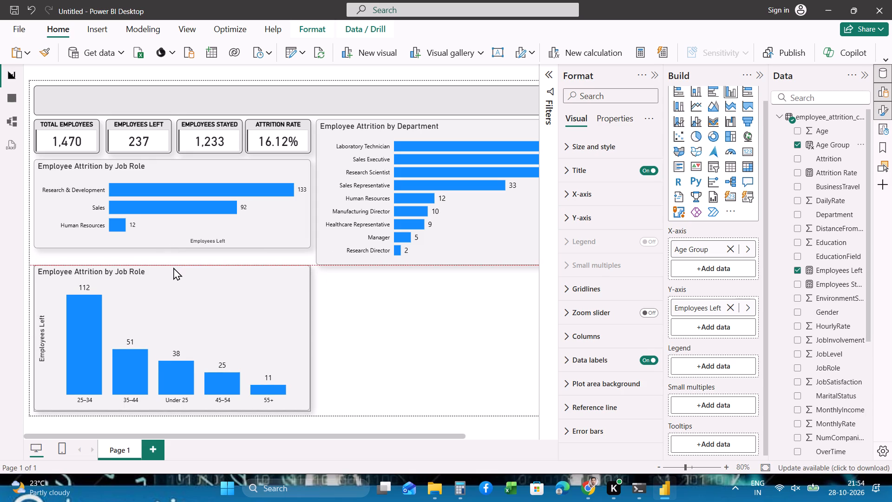
drag(173, 267, 174, 264)
drag(174, 264, 173, 260)
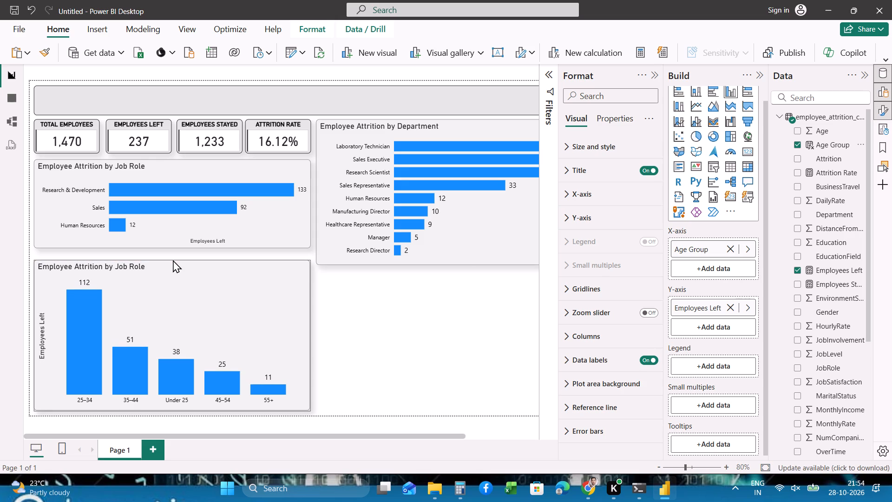
drag(173, 260, 173, 260)
Extend the Employee Attrition by Job Role bar chart downward to just above the Age Group column chart.
click(173, 240)
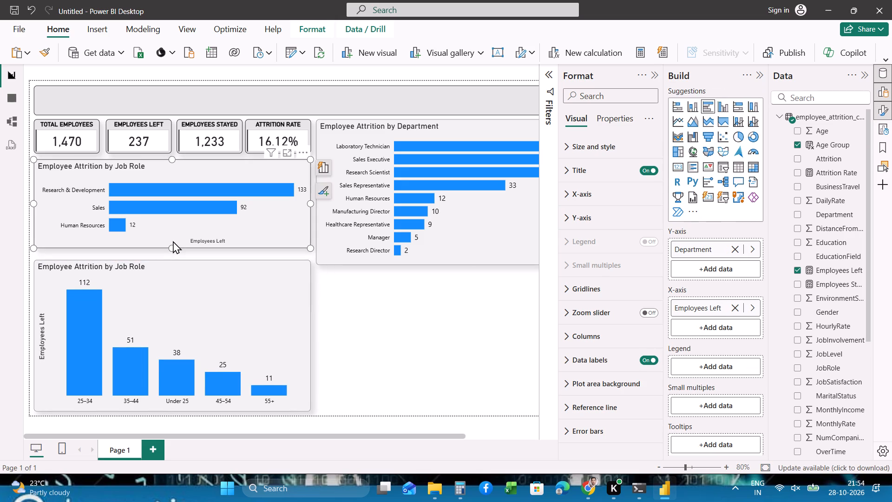
drag(171, 247, 171, 253)
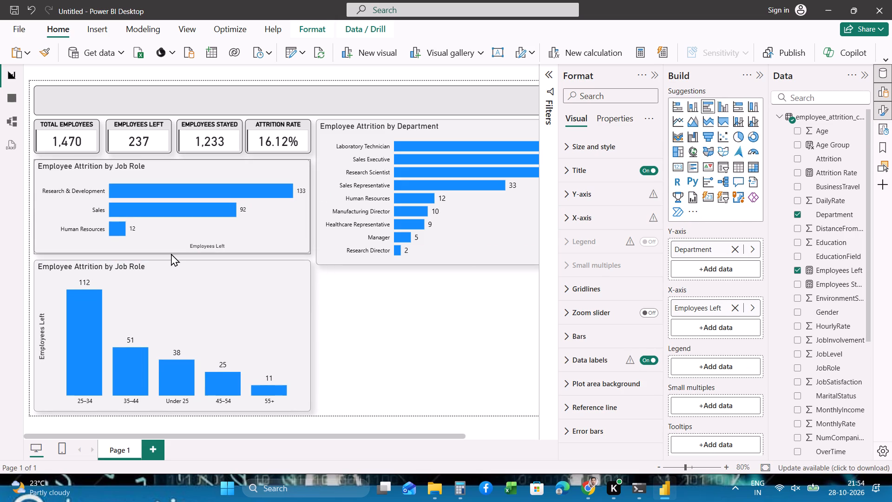
drag(171, 253, 171, 254)
click(347, 348)
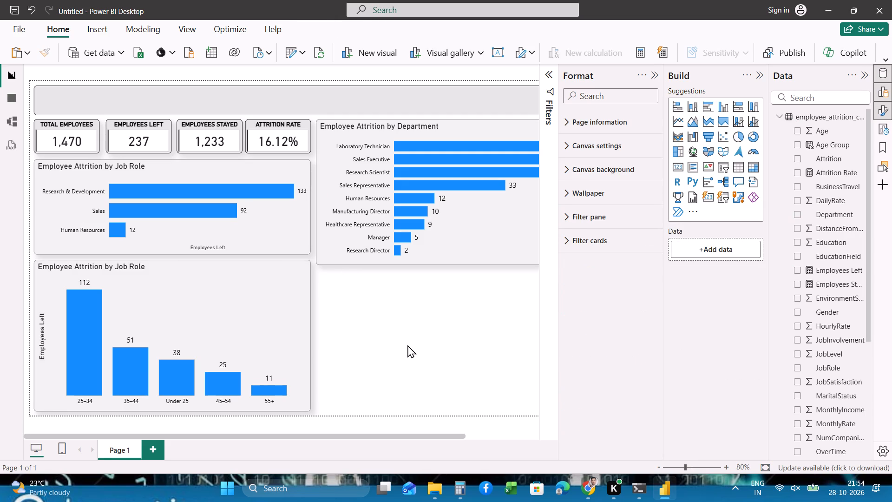
Turn off the Y-axis title of the Age Group column chart.
scroll(407, 345, up, 1)
click(289, 320)
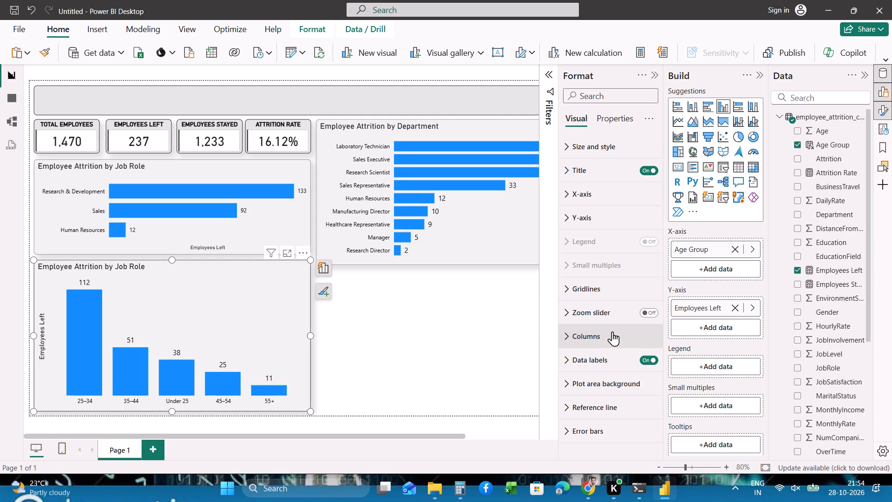
scroll(635, 213, up, 1)
click(566, 218)
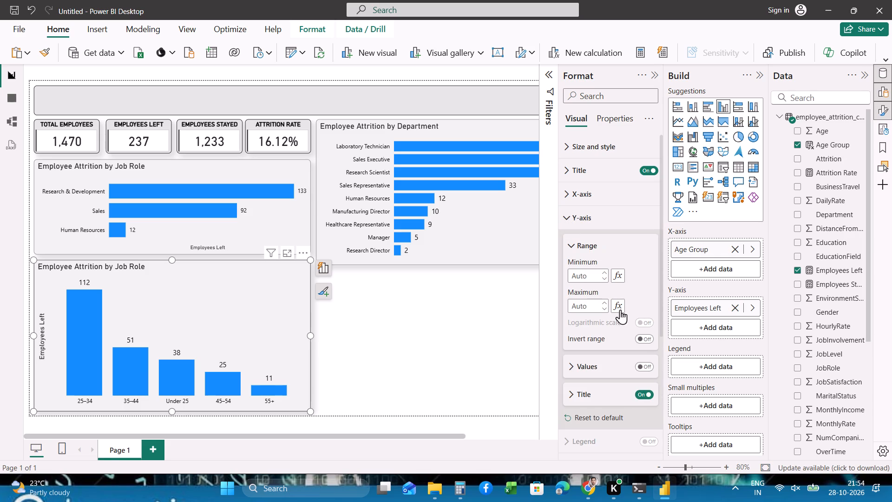
click(643, 392)
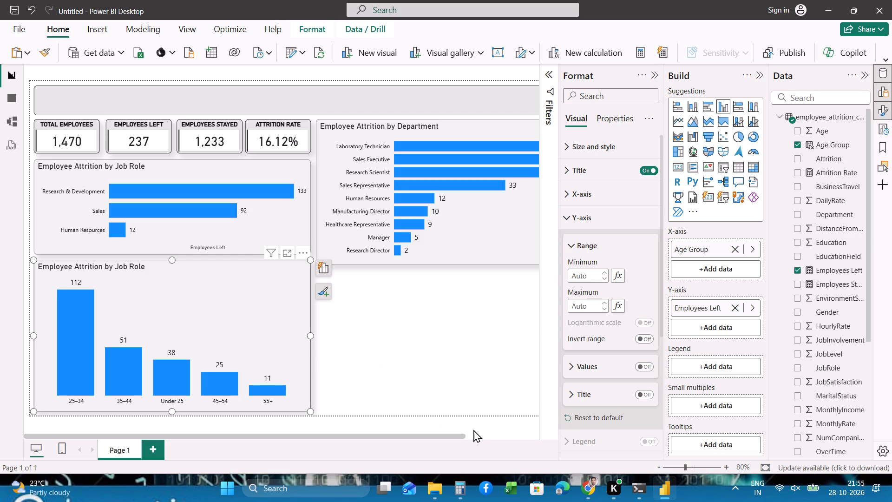
Collapse the formatting options to bring the whole report page into view and deselect the chart.
click(657, 75)
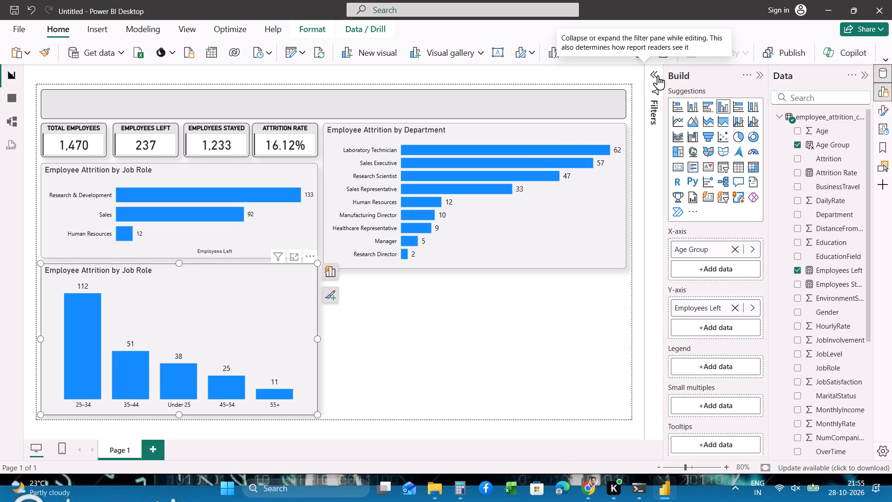
click(655, 223)
click(571, 333)
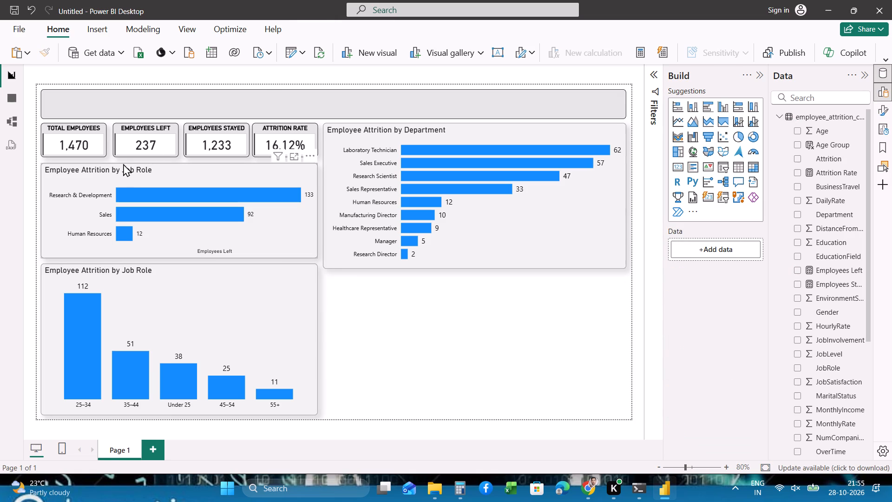
Set the left, bottom and right padding of the Total Employees card to 5 px each.
click(103, 143)
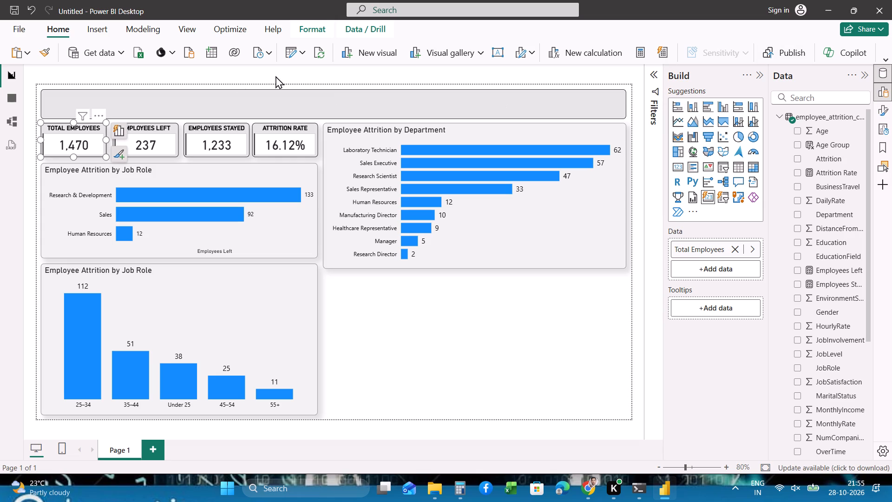
click(117, 152)
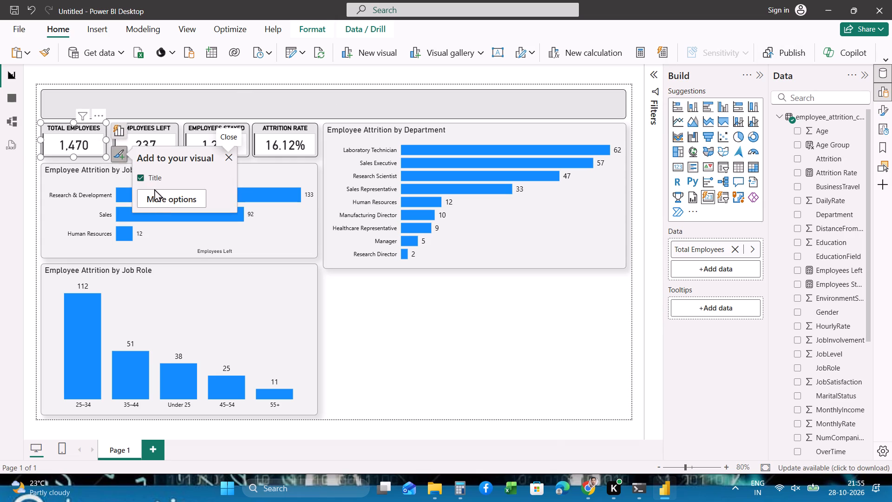
click(156, 198)
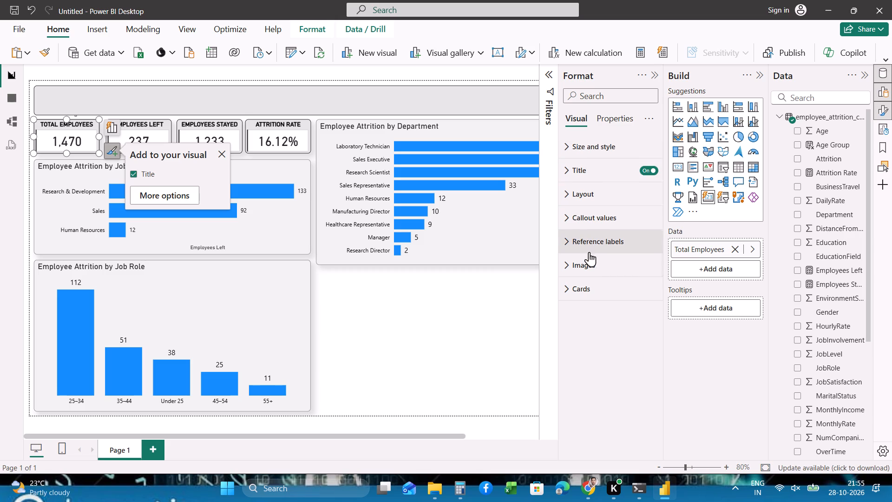
click(569, 146)
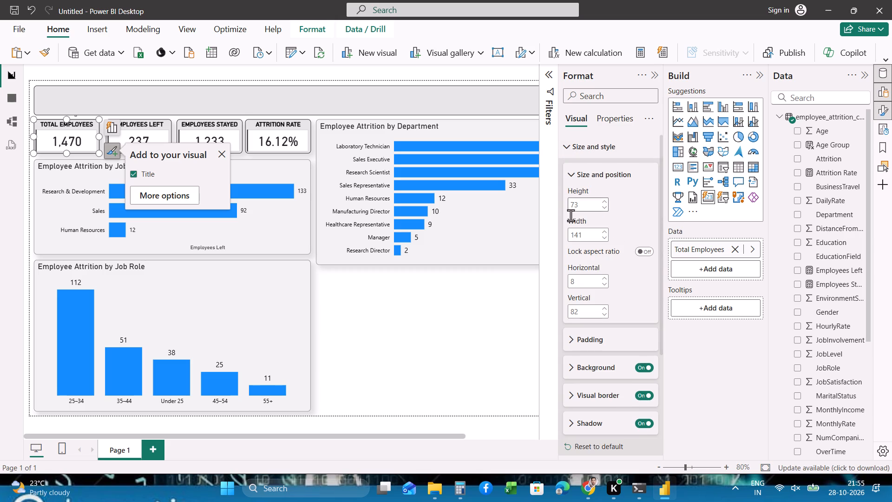
scroll(581, 285, down, 1)
click(570, 310)
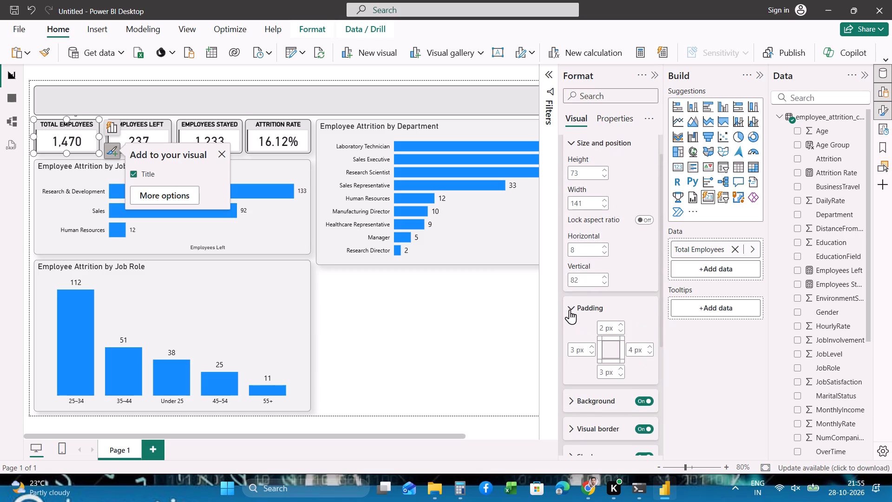
click(574, 350)
key(5)
key(Return)
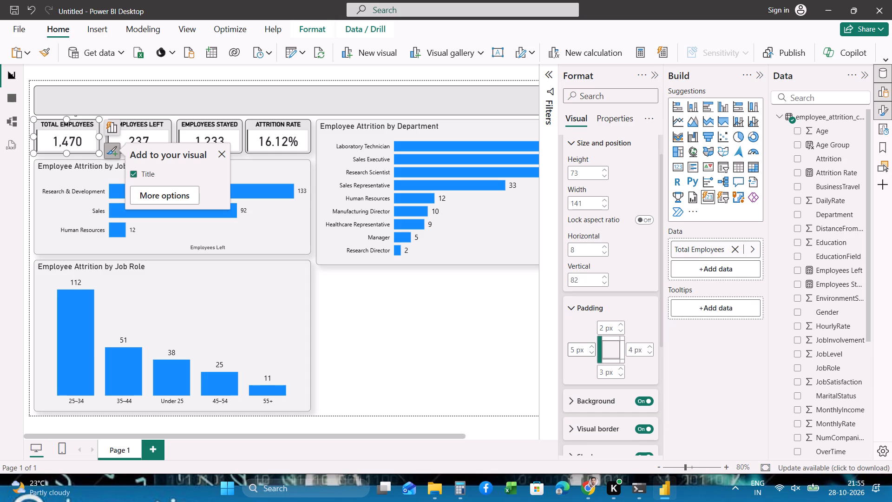
click(602, 373)
key(5)
key(Return)
click(633, 348)
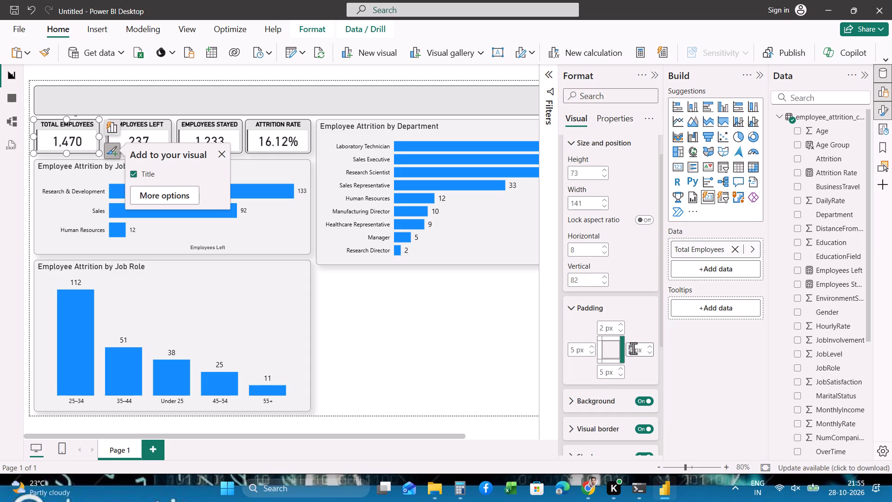
key(5)
key(Return)
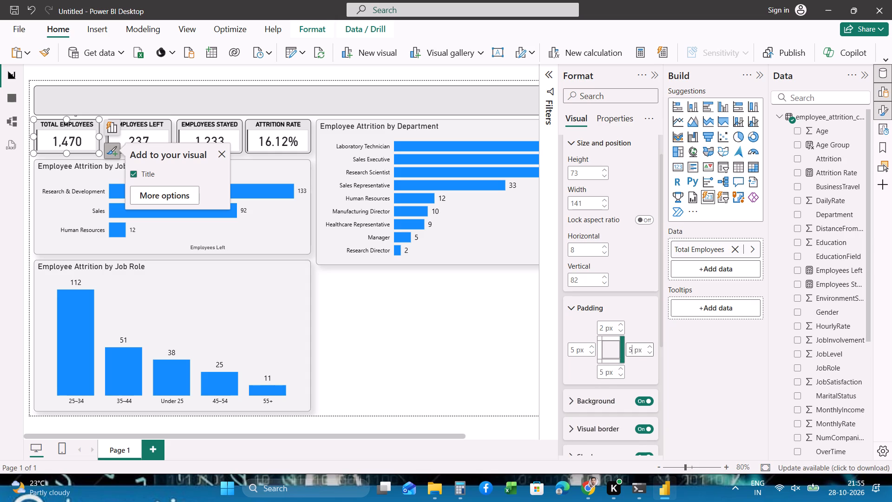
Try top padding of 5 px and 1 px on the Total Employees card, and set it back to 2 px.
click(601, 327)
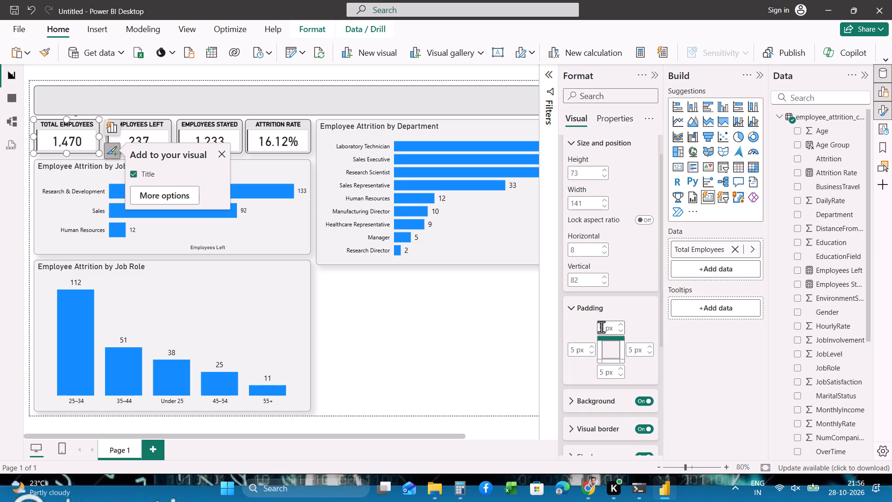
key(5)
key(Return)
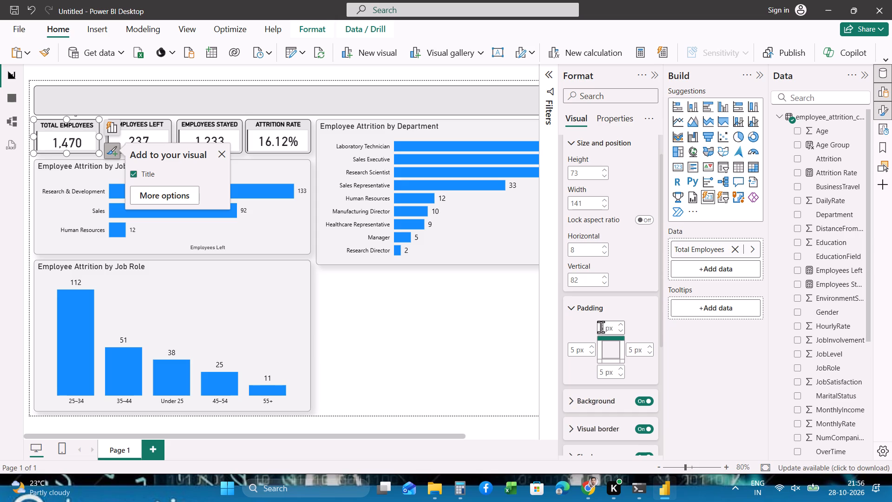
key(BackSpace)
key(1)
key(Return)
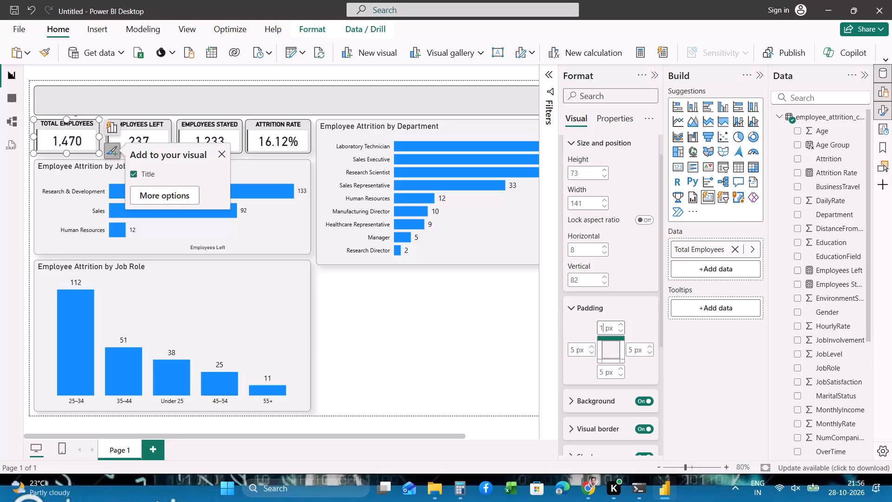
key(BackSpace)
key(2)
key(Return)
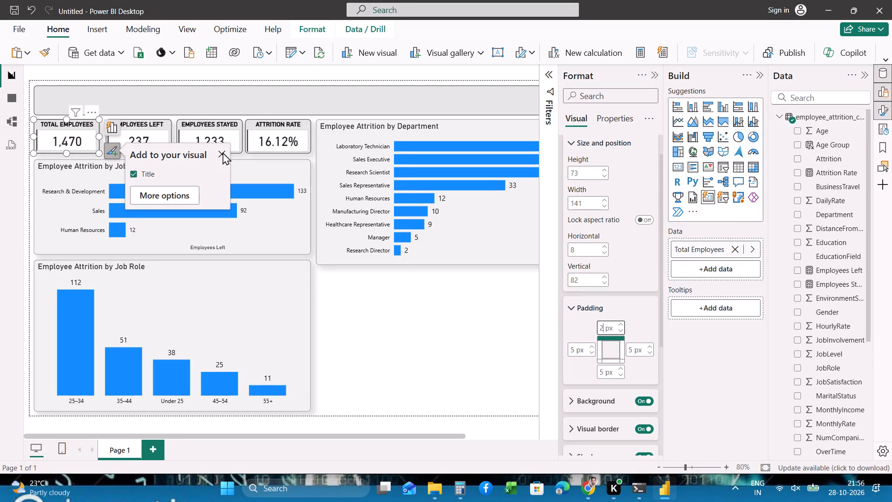
Set the left, bottom and right padding of the Employees Left card to 5 px each.
click(161, 136)
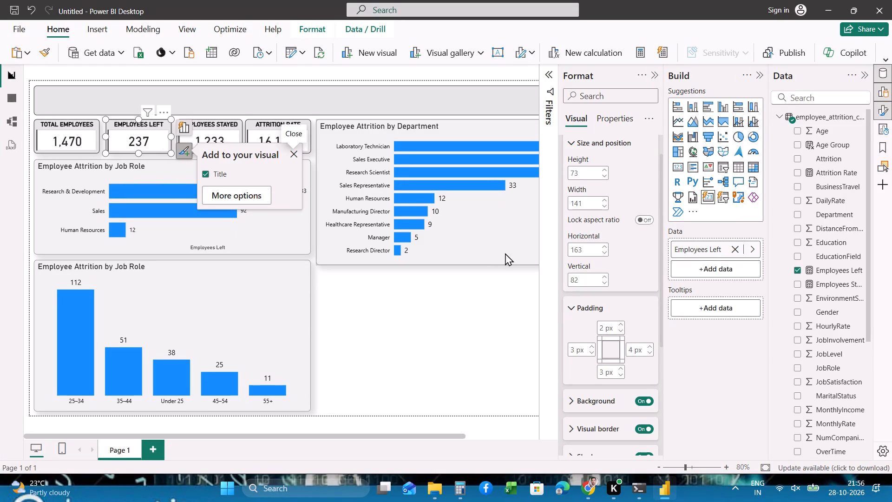
click(572, 346)
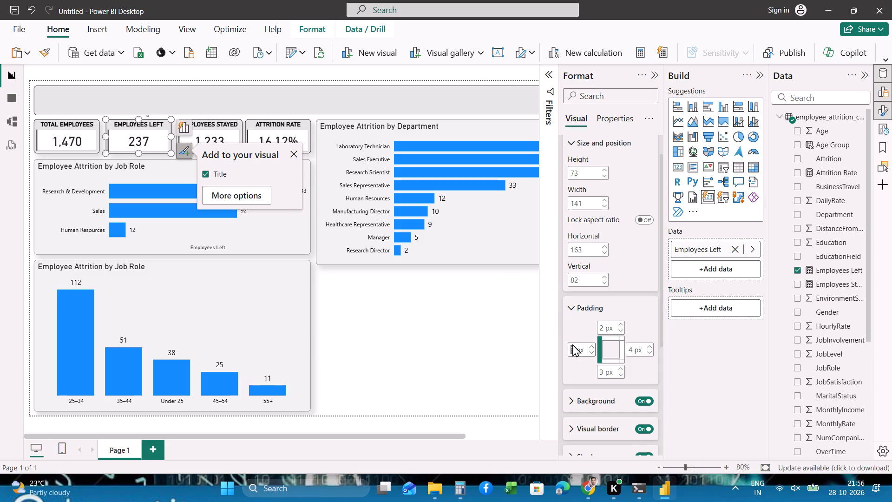
key(5)
key(Return)
click(603, 370)
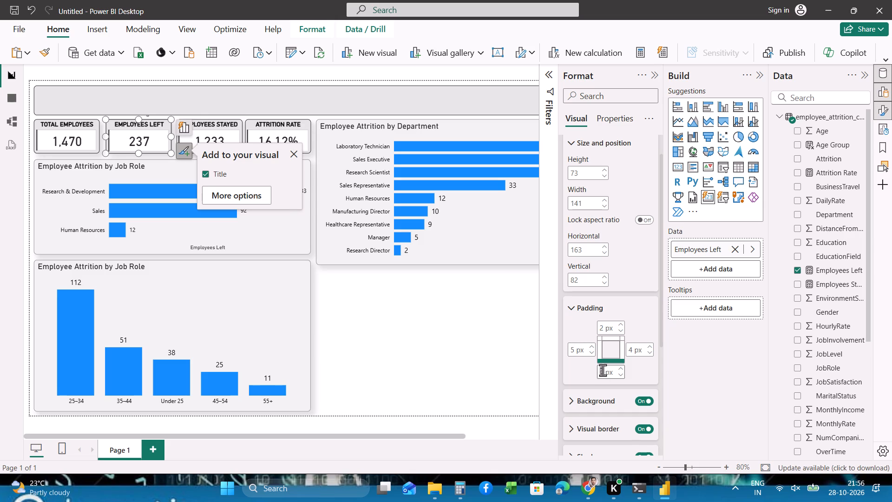
key(5)
key(Return)
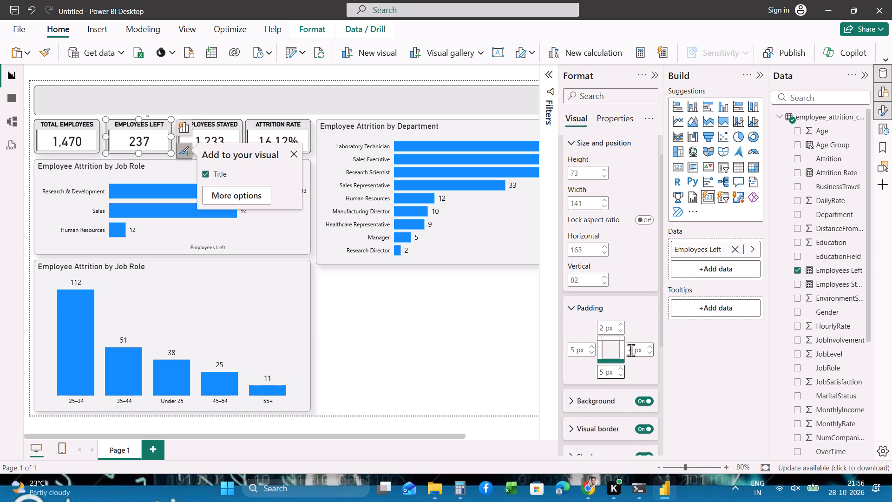
click(631, 350)
key(5)
key(Return)
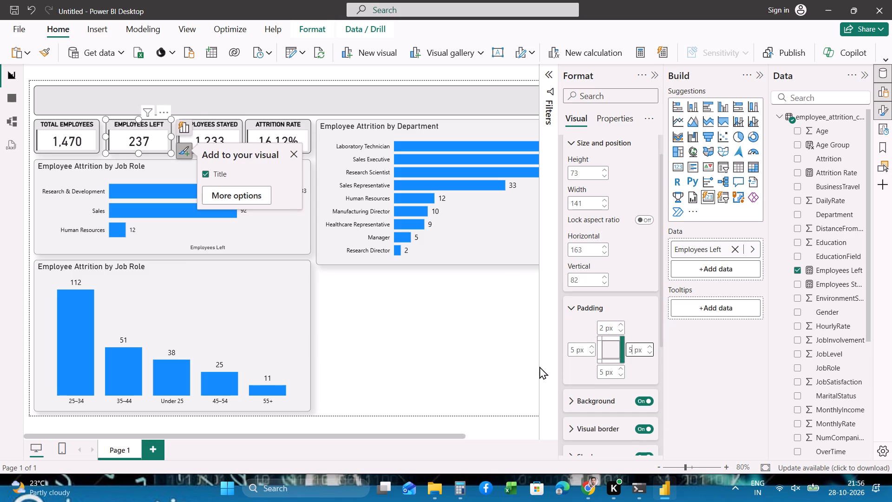
click(508, 363)
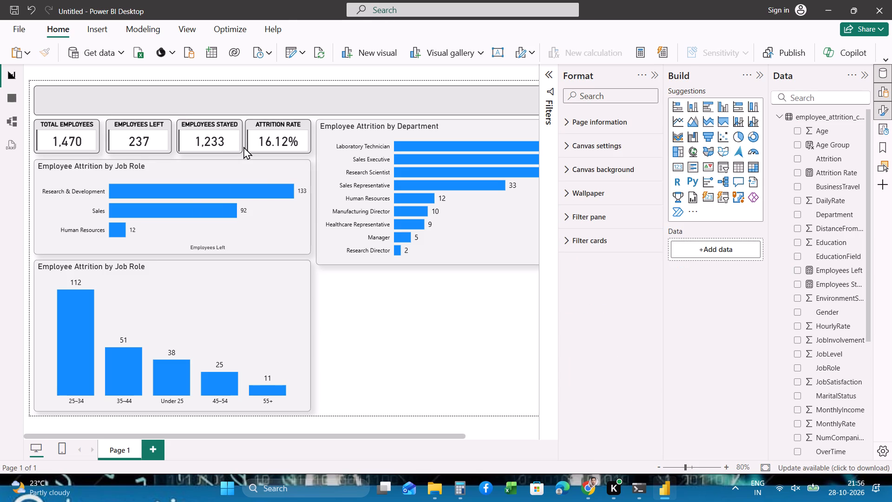
Set the left, bottom and right padding of the Employees Stayed card to 5 px each.
click(208, 144)
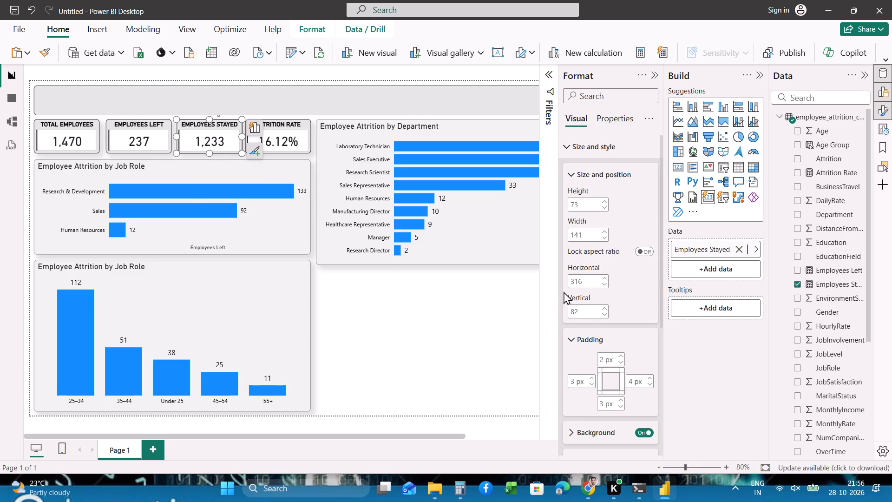
click(572, 381)
key(5)
key(Return)
click(604, 406)
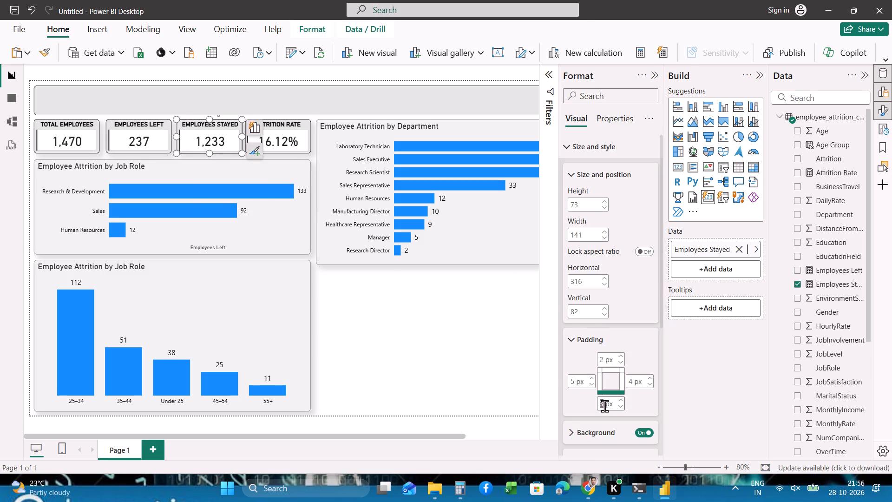
key(5)
key(Return)
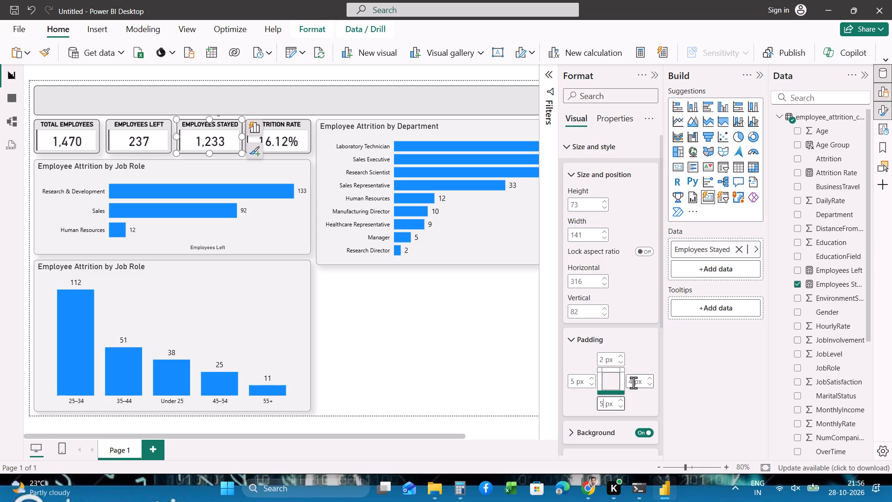
click(633, 383)
key(5)
key(Return)
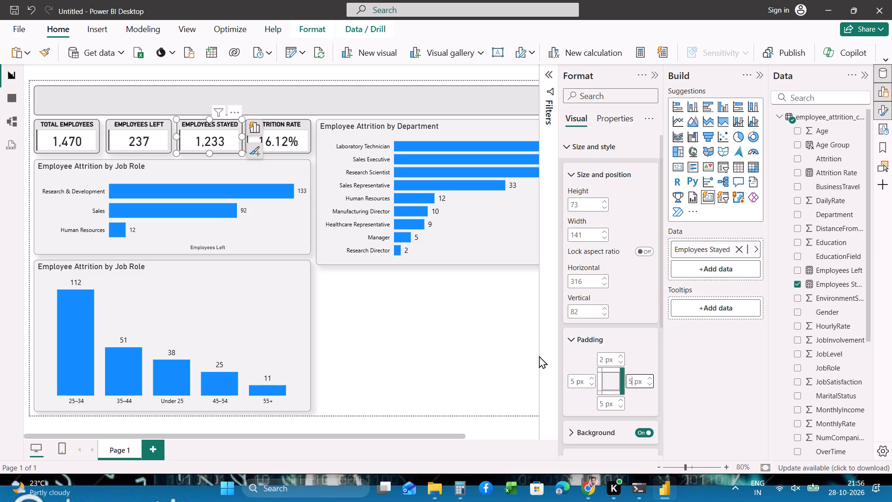
Set the left, bottom and right padding of the Attrition Rate card to 5 px each.
click(280, 135)
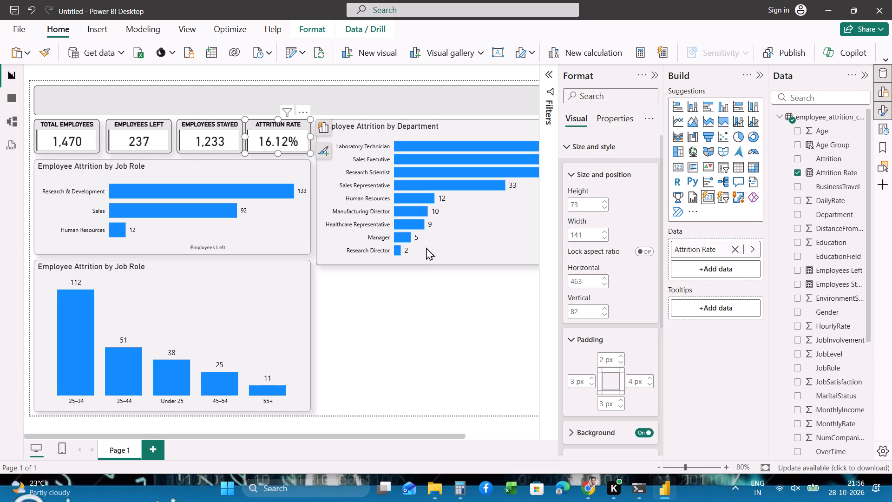
click(574, 382)
key(5)
key(Return)
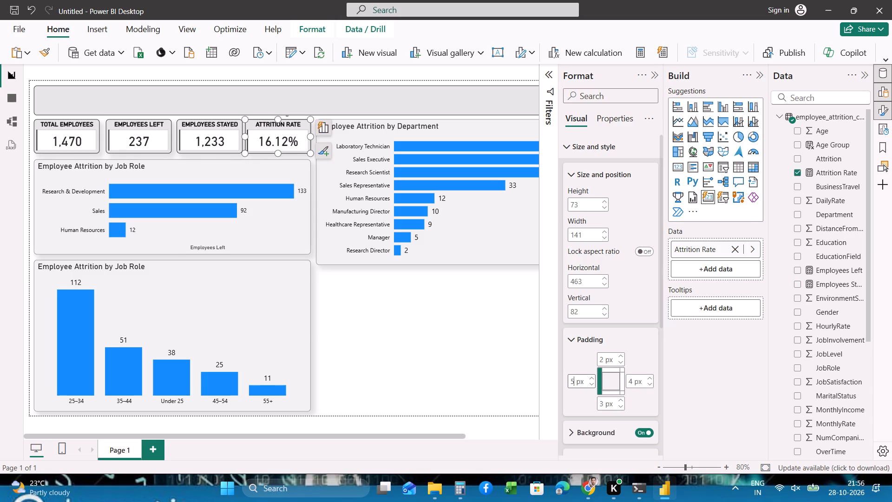
click(605, 405)
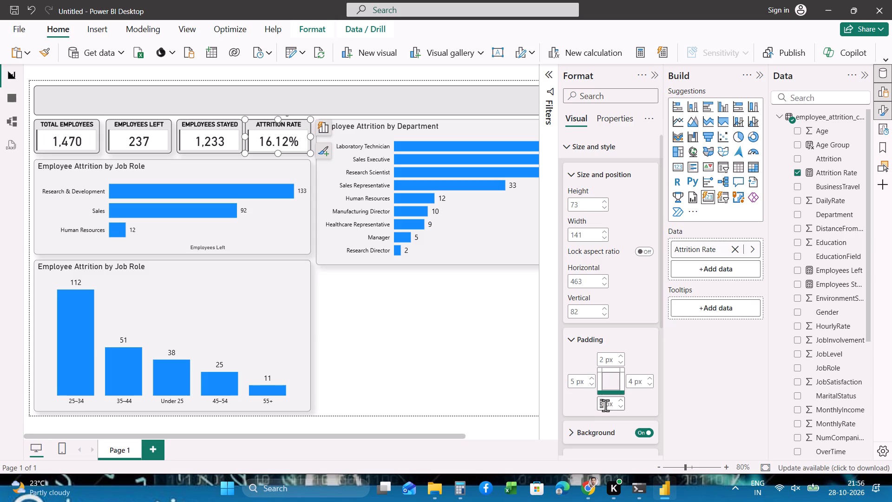
key(5)
key(Return)
click(633, 381)
key(5)
key(Return)
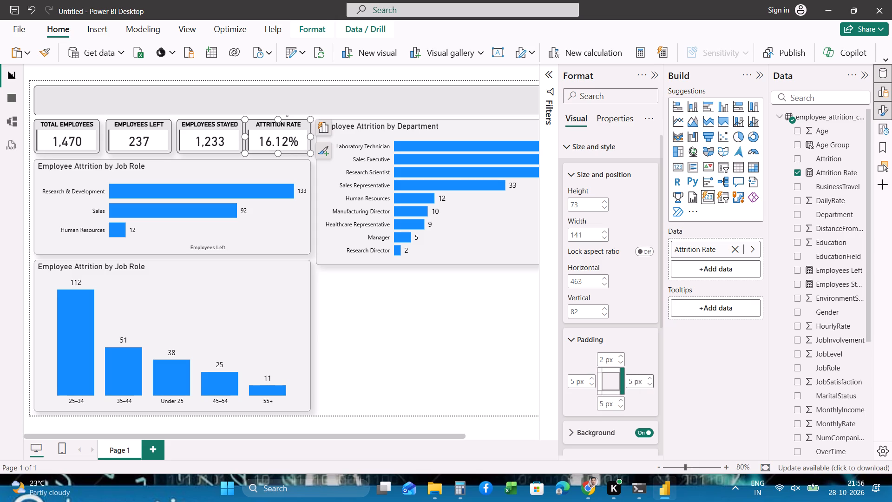
click(523, 383)
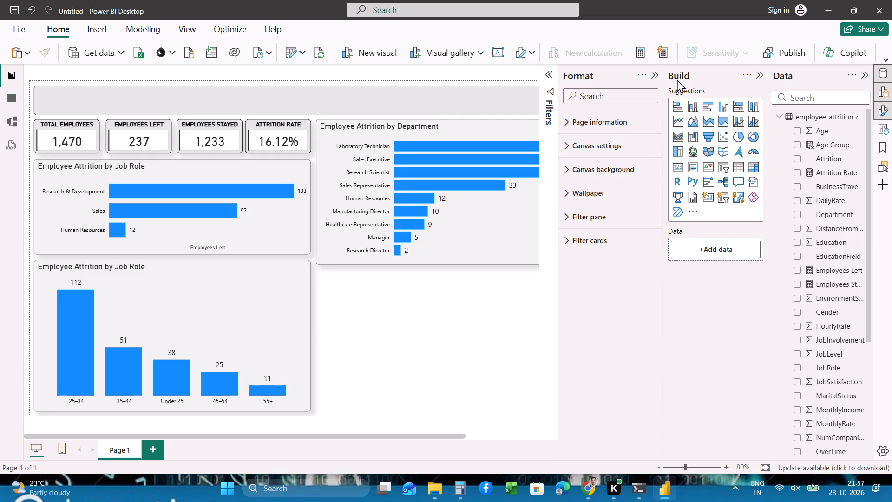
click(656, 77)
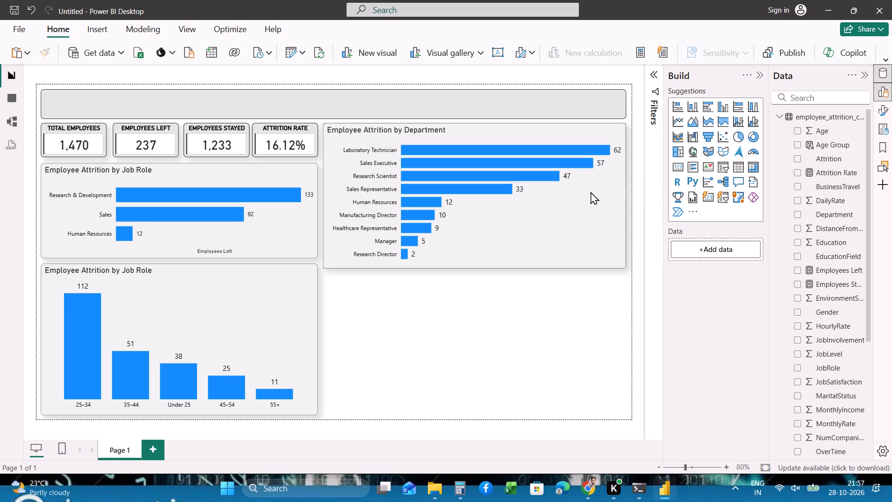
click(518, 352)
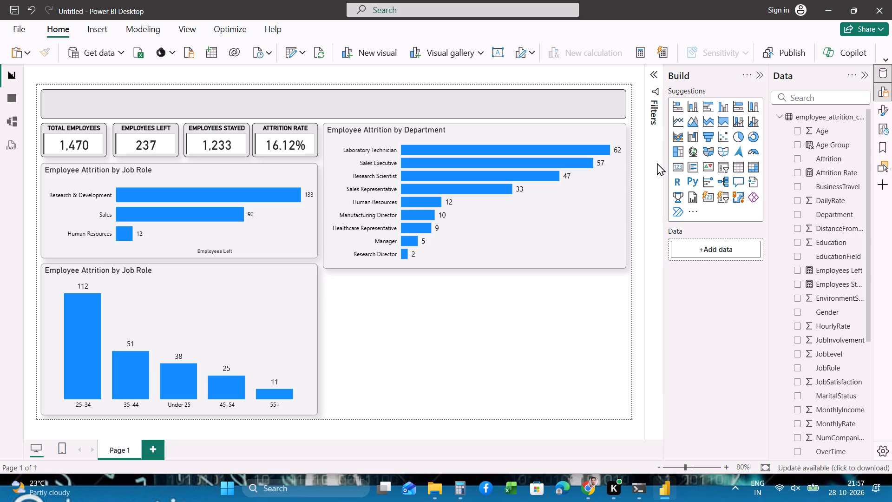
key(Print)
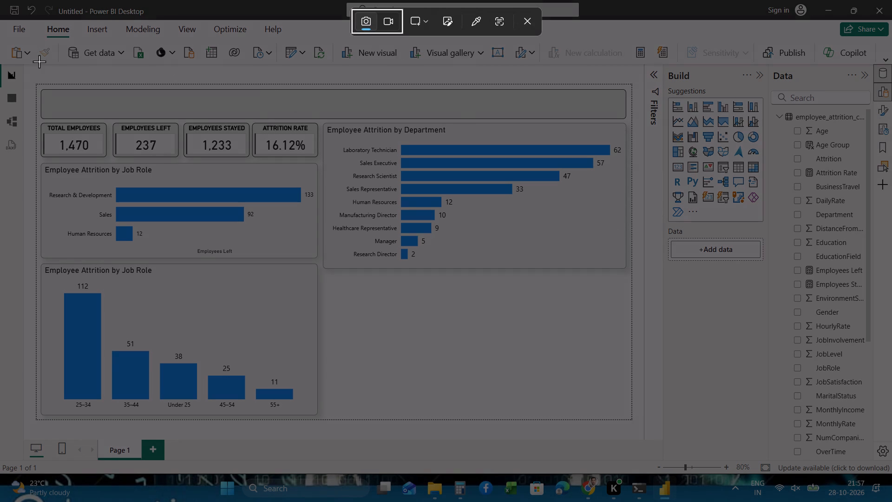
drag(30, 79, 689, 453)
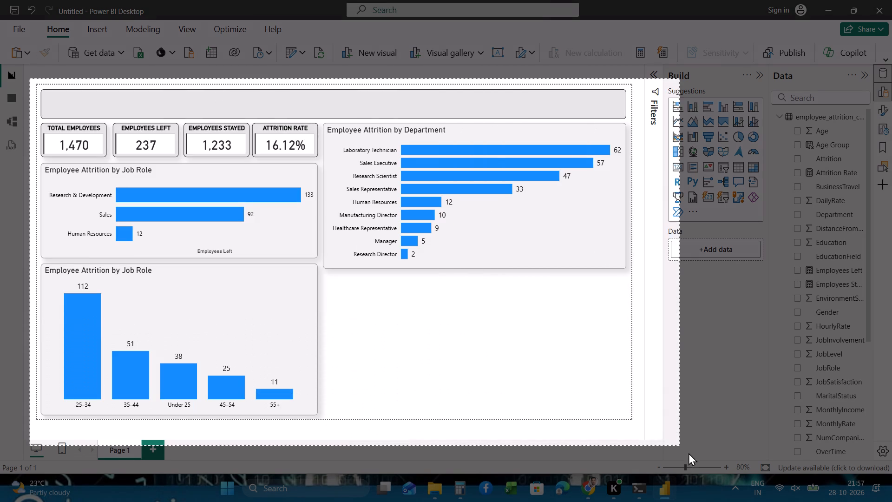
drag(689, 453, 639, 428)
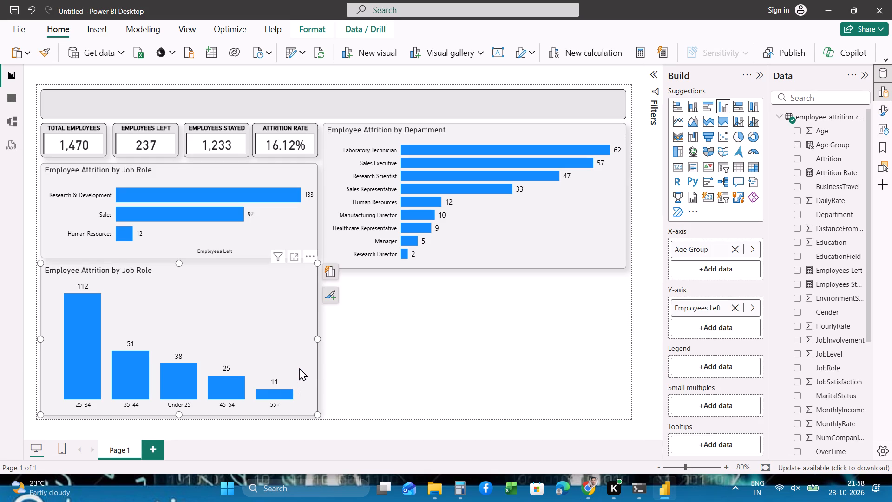
click(133, 271)
scroll(727, 322, down, 1)
click(339, 292)
click(300, 284)
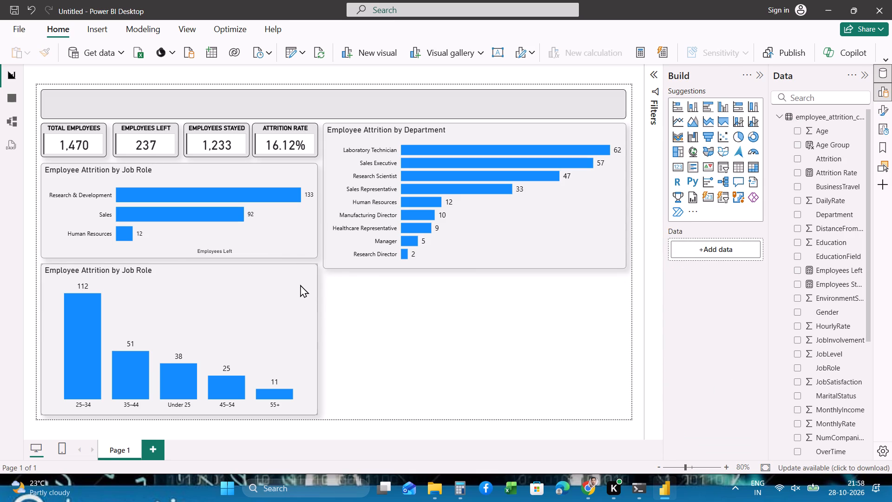
click(325, 291)
scroll(706, 329, down, 1)
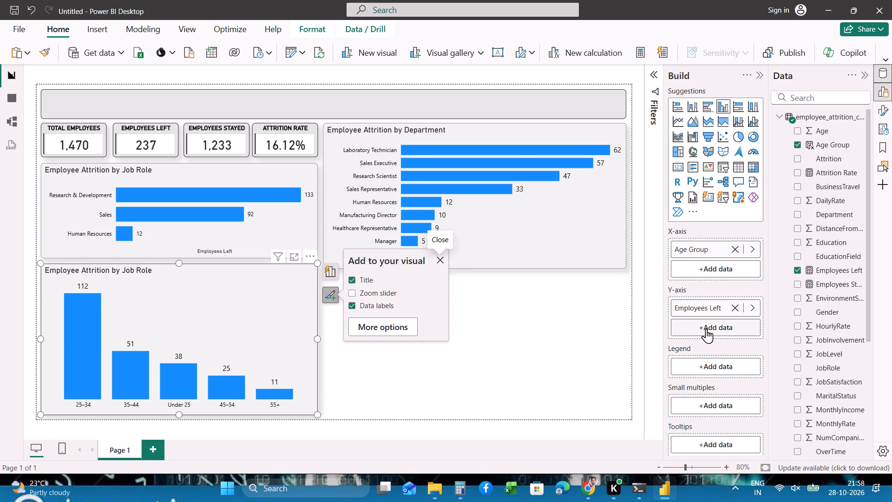
scroll(706, 329, down, 1)
click(374, 324)
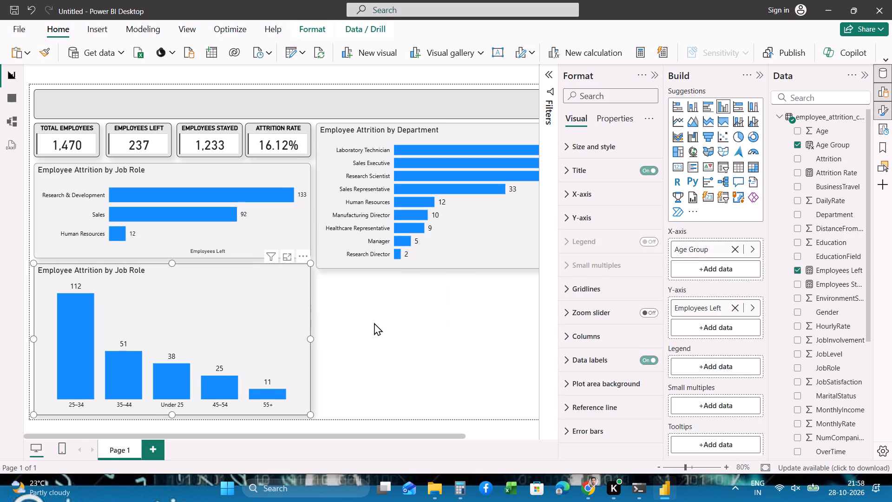
scroll(616, 310, down, 1)
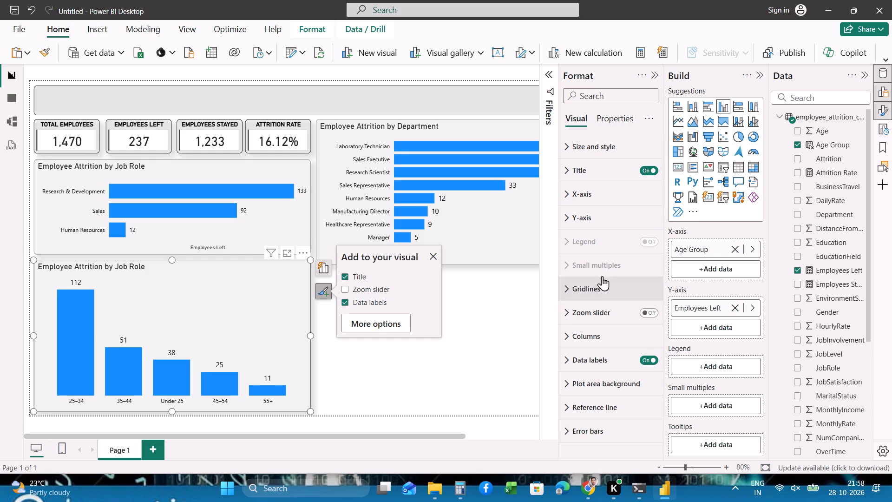
click(574, 171)
click(584, 231)
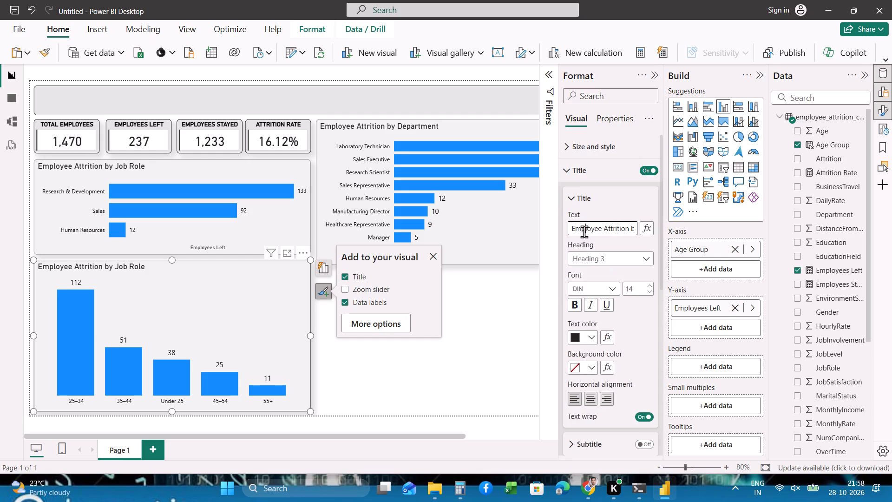
key(ctrl+a)
key(ctrl+v)
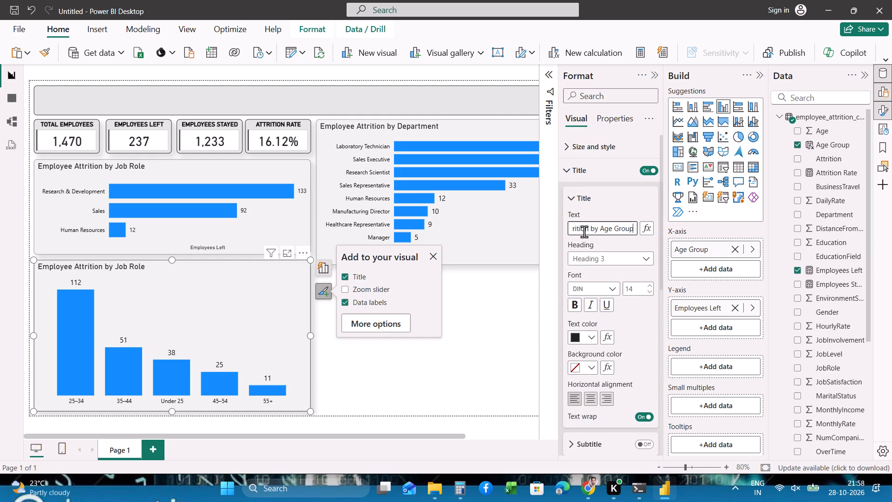
key(Return)
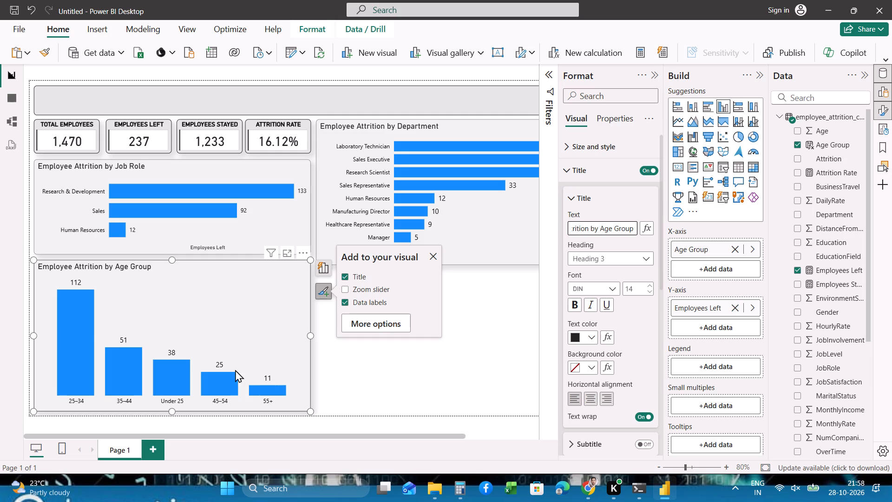
Set the minimum category width of the Age Group chart's X-axis layout to 86 px.
scroll(594, 374, down, 3)
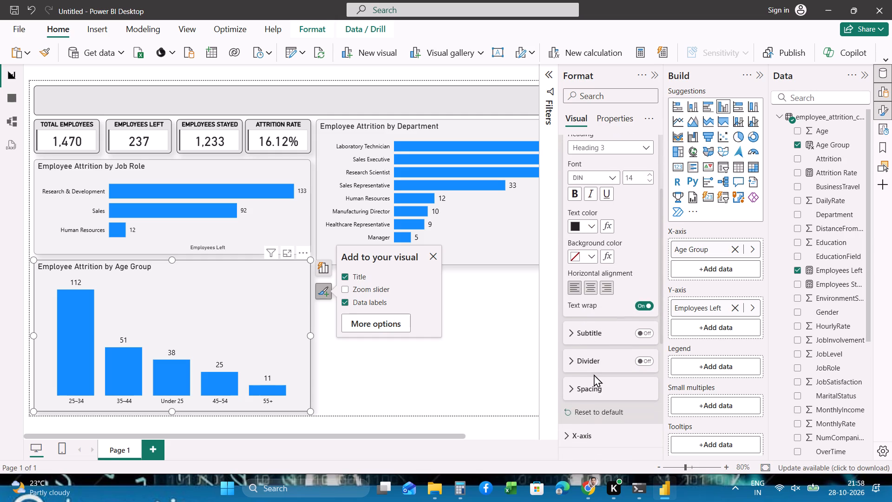
scroll(594, 374, down, 4)
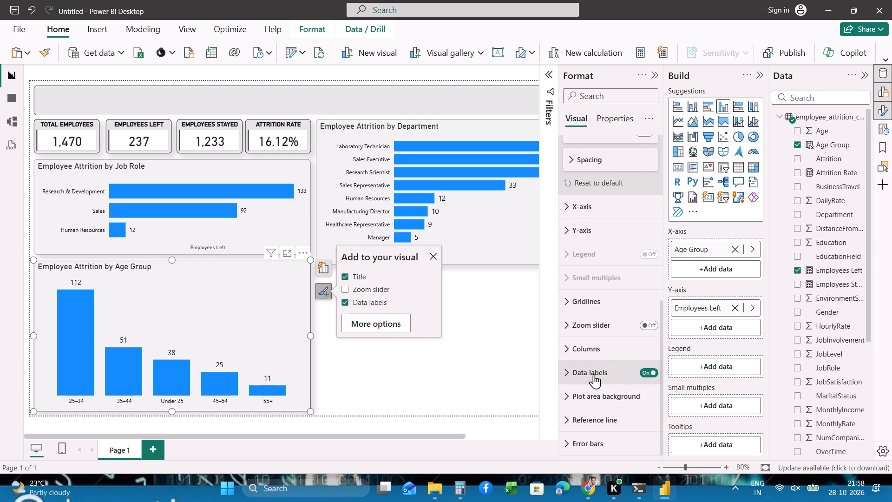
scroll(594, 374, down, 1)
scroll(568, 299, up, 1)
click(570, 234)
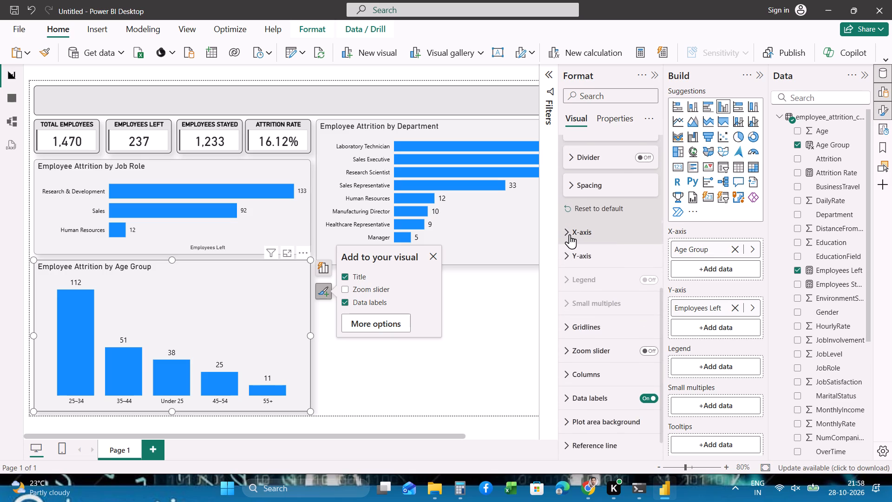
scroll(583, 292, down, 2)
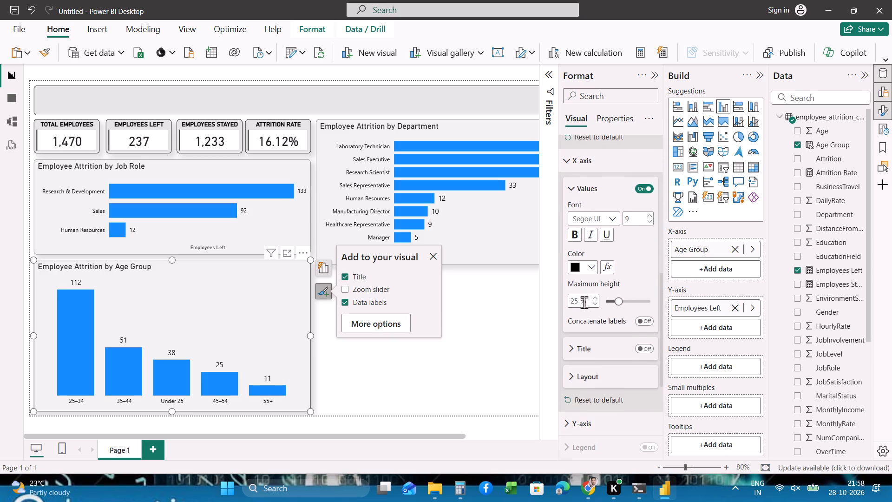
click(567, 381)
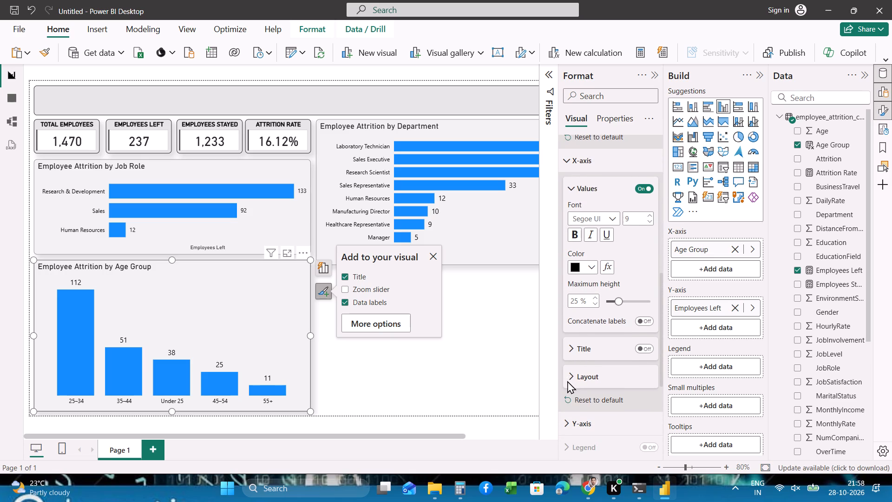
click(569, 377)
scroll(569, 377, down, 1)
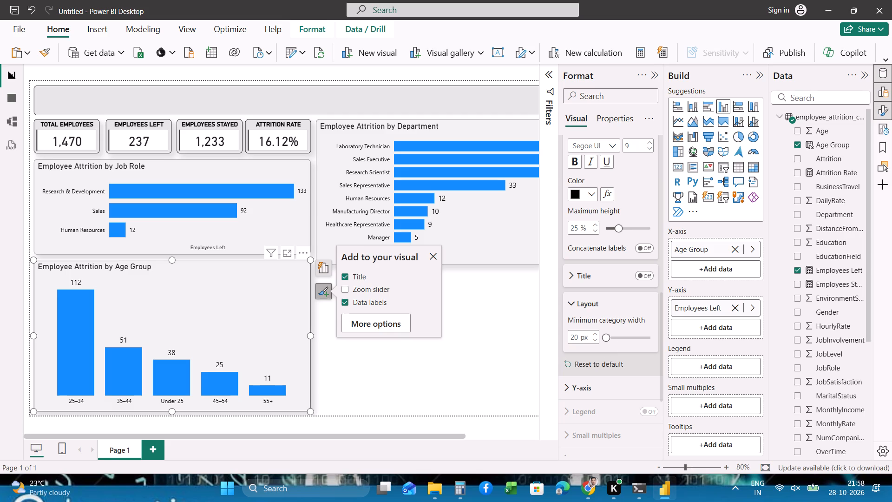
drag(608, 337, 624, 333)
Reduce the minimum category width in the Age Group chart's X-axis layout to 20 px, and deselect the chart.
drag(624, 333, 646, 333)
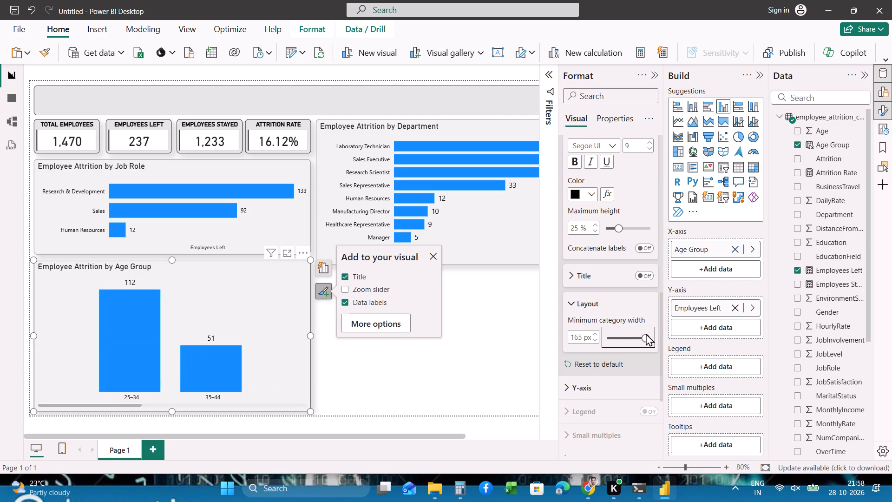
drag(645, 338, 585, 342)
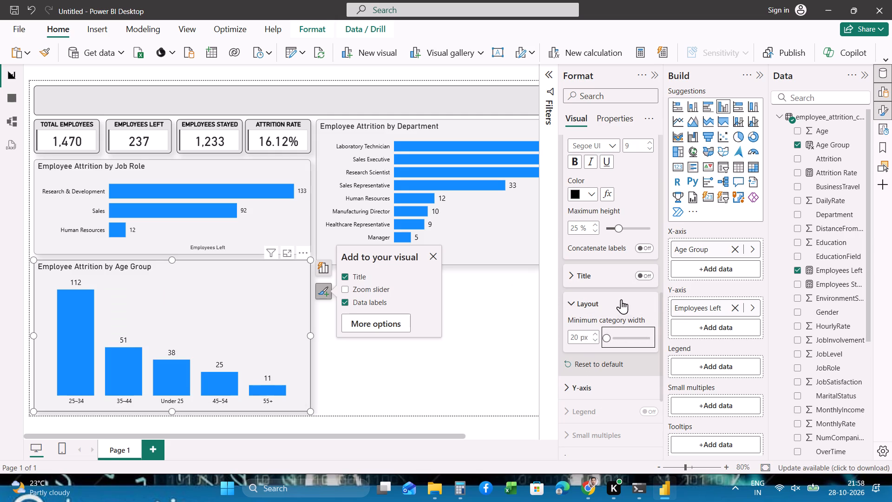
scroll(604, 327, down, 1)
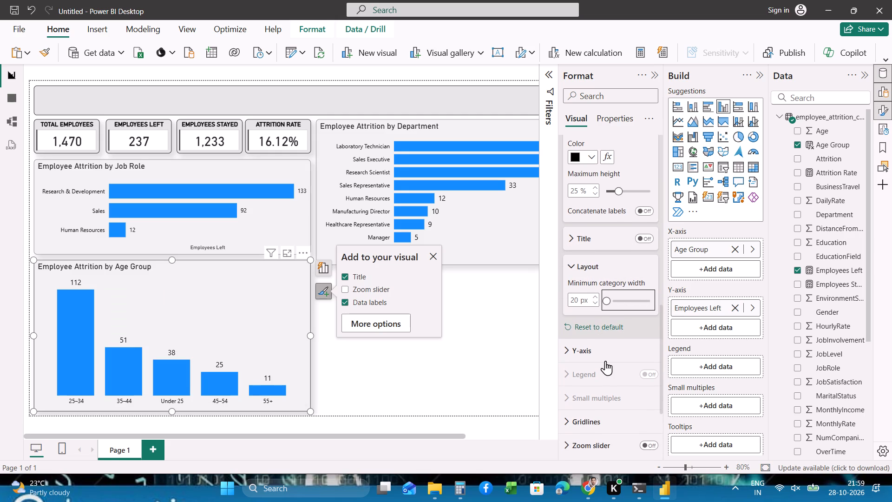
scroll(605, 361, down, 1)
click(471, 372)
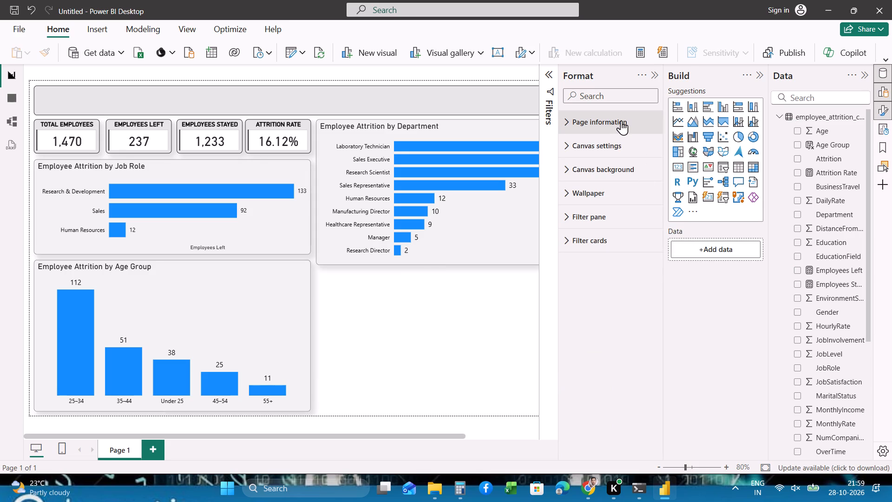
Collapse the formatting pane to reveal the full report page and capture a screenshot of the whole dashboard canvas.
click(654, 75)
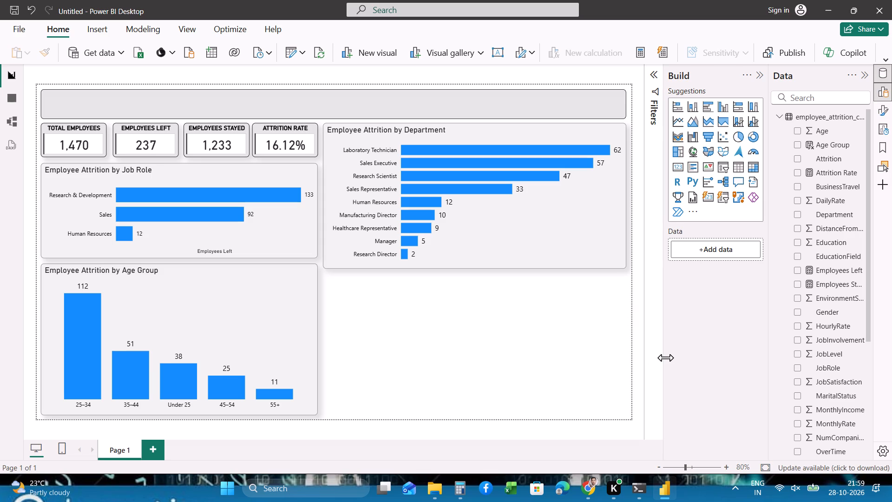
key(Print)
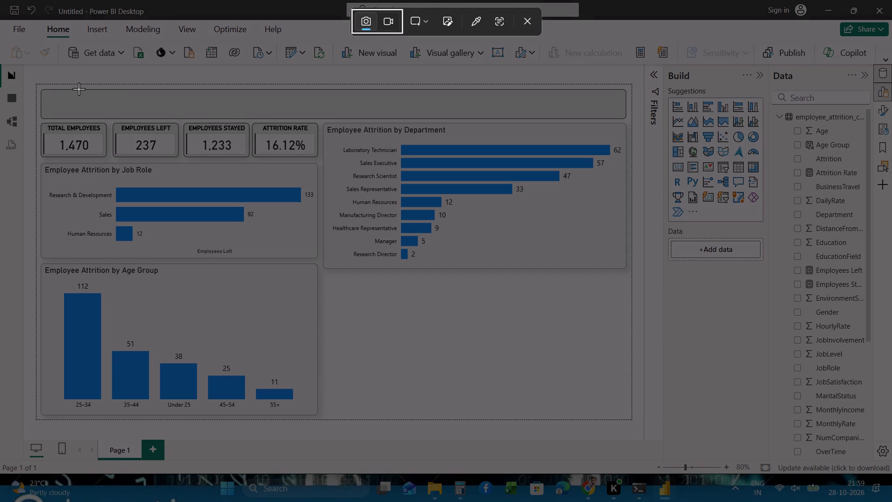
drag(32, 79, 521, 332)
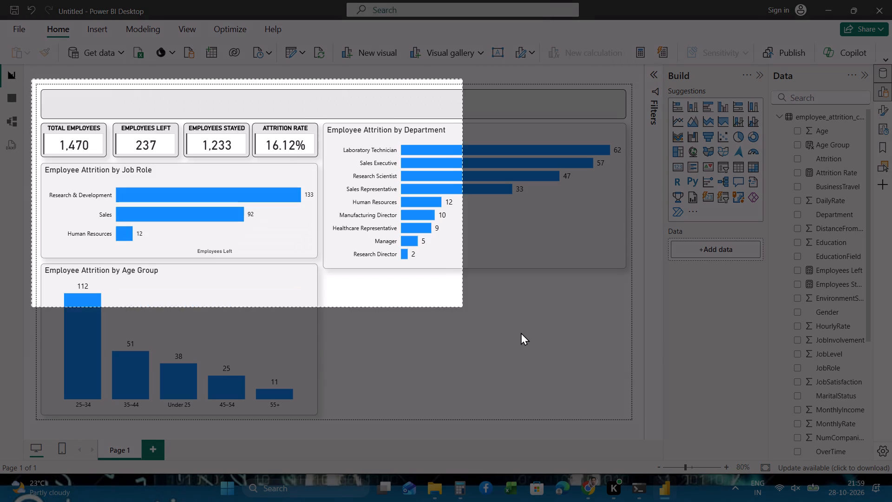
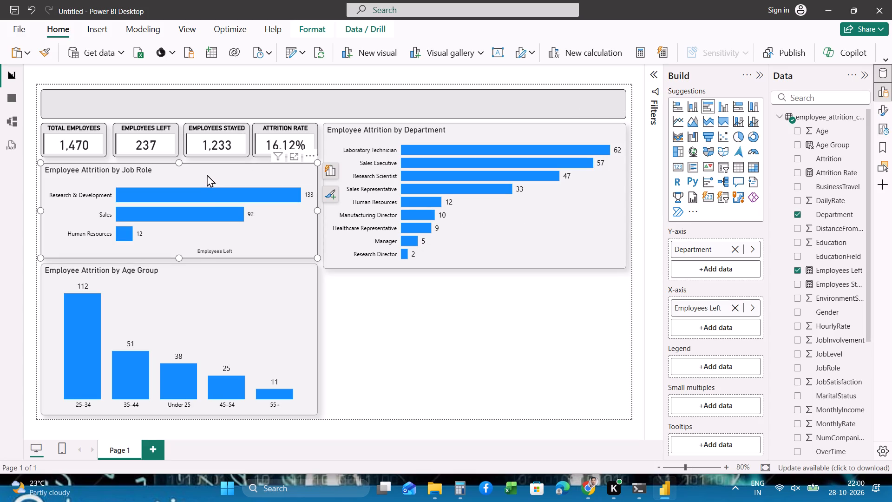
click(413, 319)
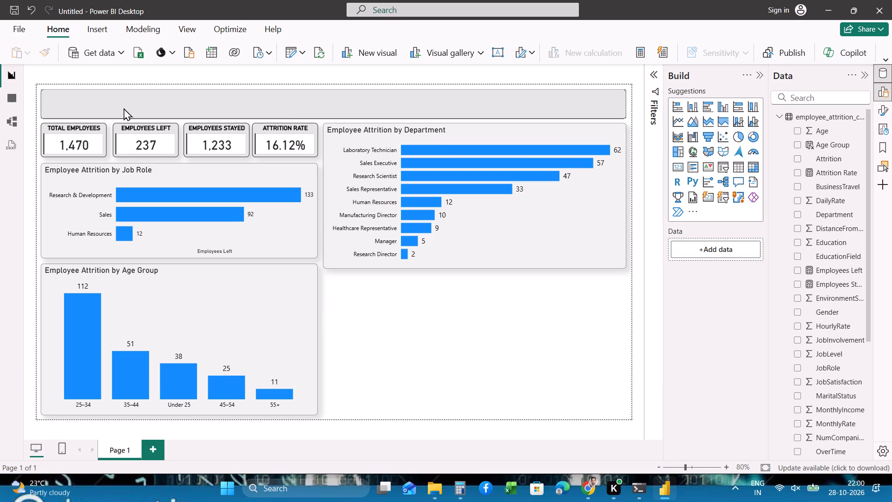
click(13, 99)
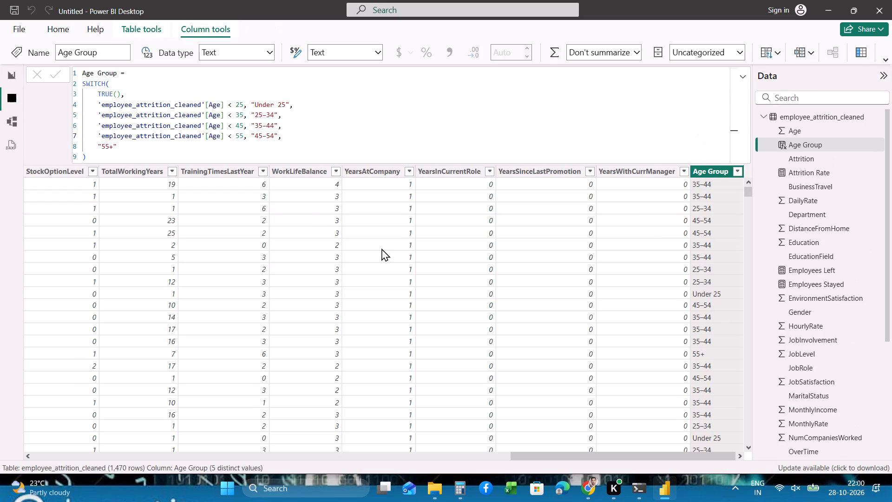
scroll(381, 248, left, 4)
scroll(381, 248, right, 11)
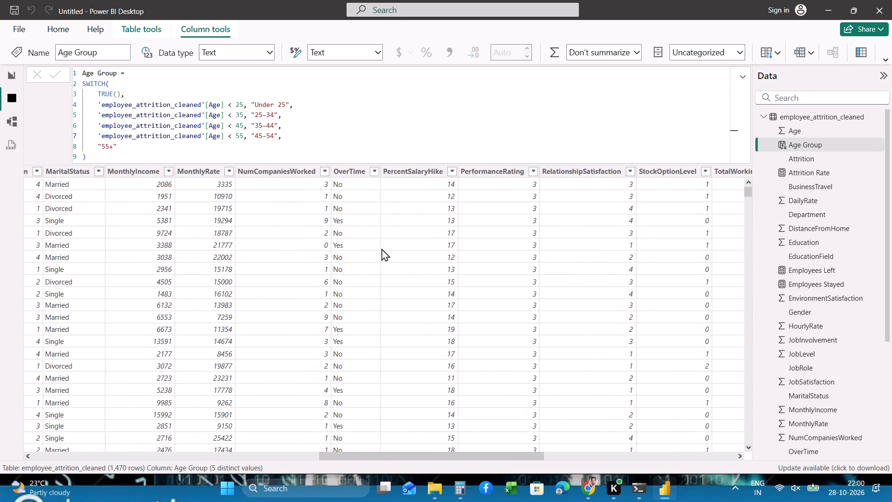
scroll(381, 248, right, 3)
scroll(284, 209, right, 1)
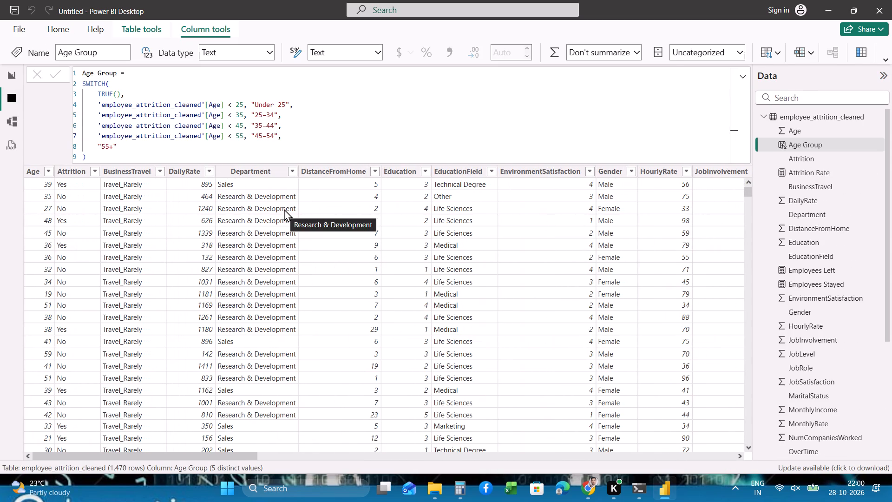
scroll(284, 209, right, 1)
scroll(262, 314, down, 1)
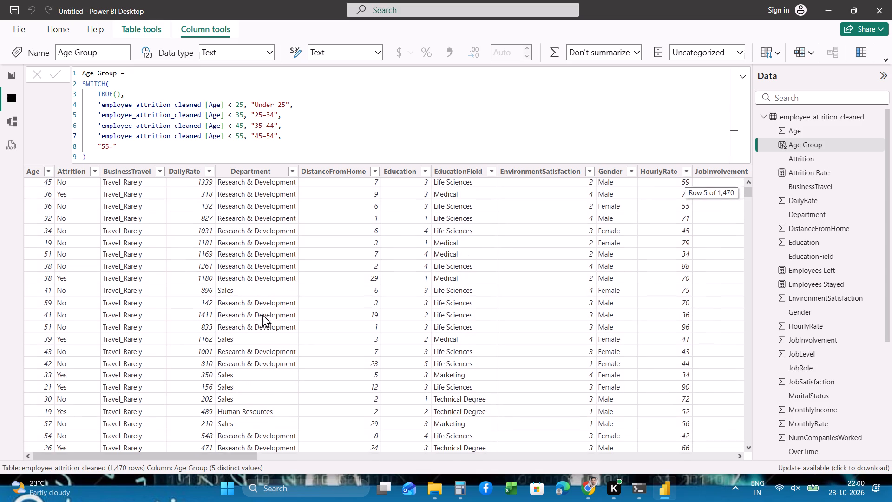
scroll(262, 314, down, 1)
scroll(258, 398, down, 1)
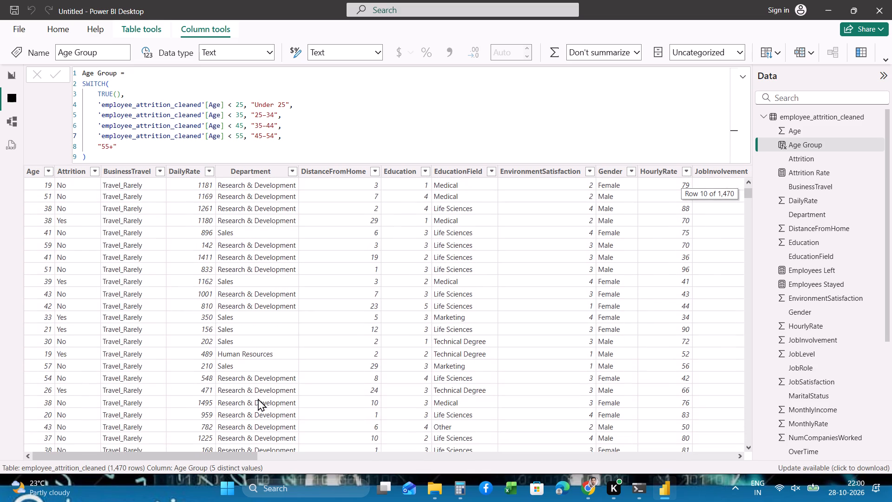
scroll(258, 398, down, 1)
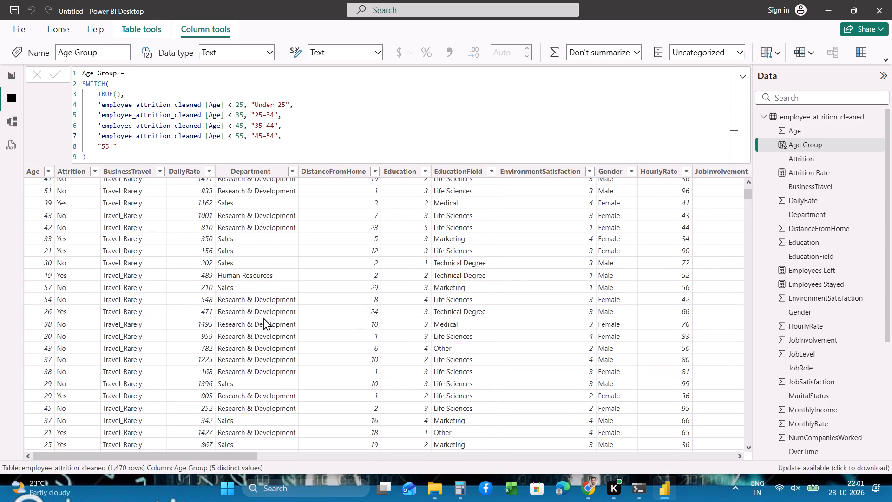
scroll(263, 317, right, 1)
scroll(396, 310, left, 2)
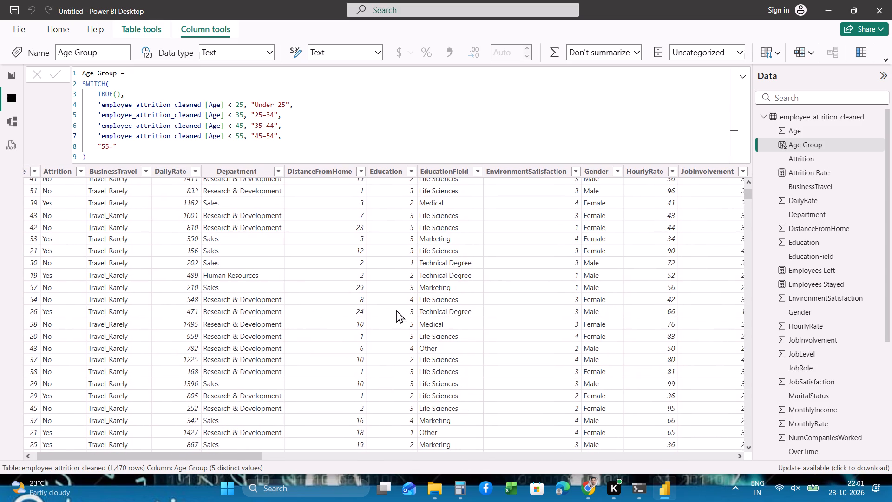
scroll(396, 310, left, 4)
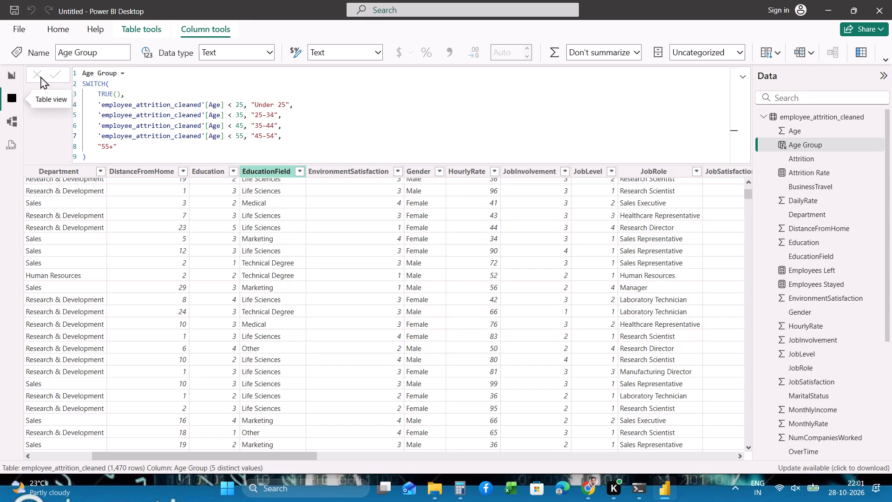
click(10, 74)
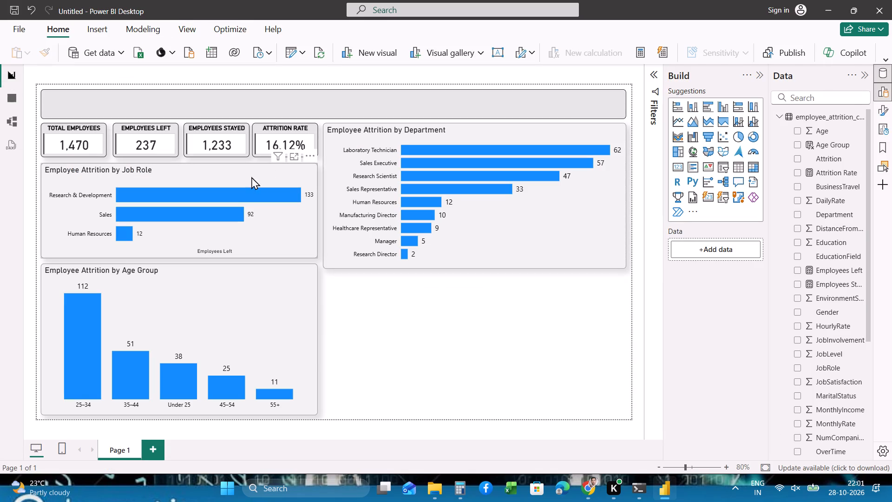
Change the title of the bar chart that plots JobRole to "Employee Attrition by Job Role".
double_click(425, 130)
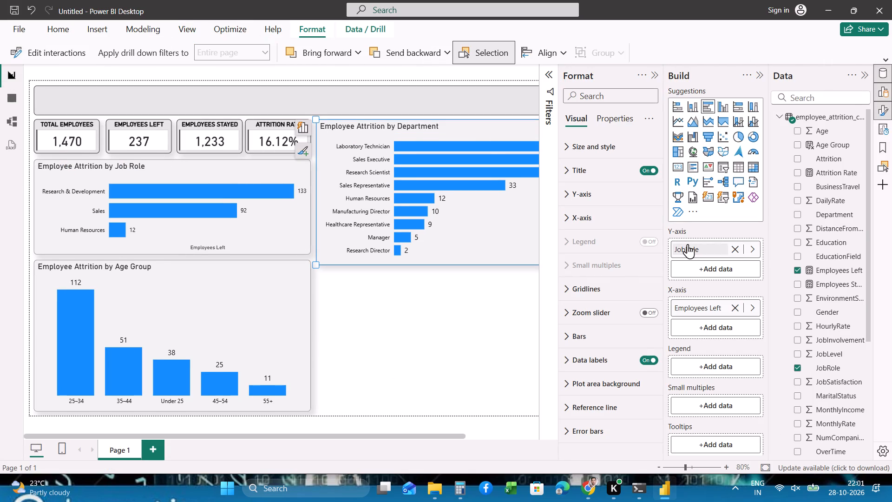
click(688, 244)
scroll(688, 244, down, 4)
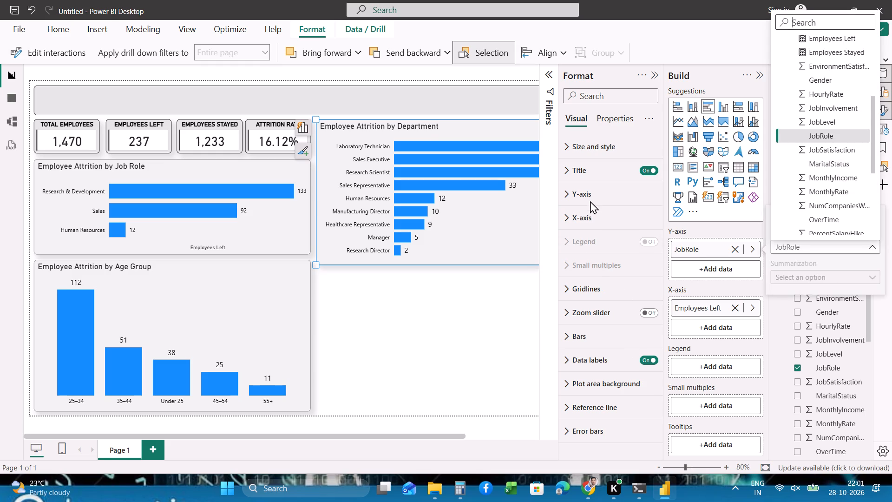
click(578, 173)
click(563, 168)
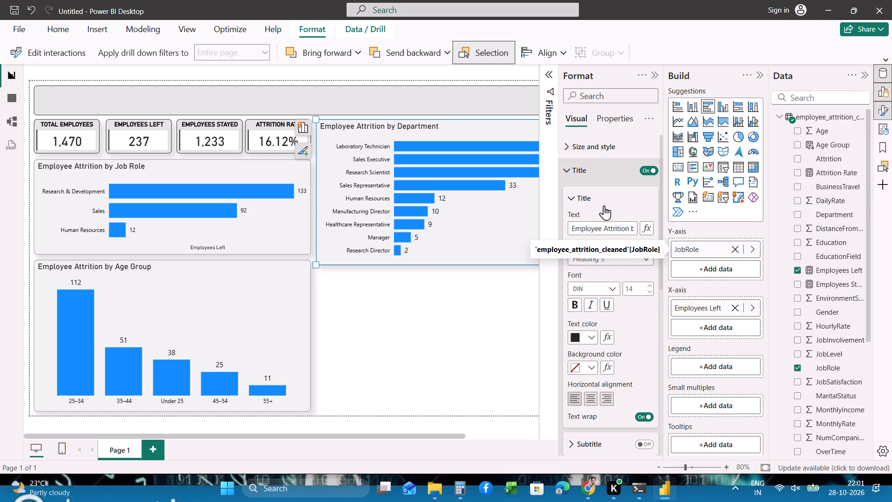
click(618, 222)
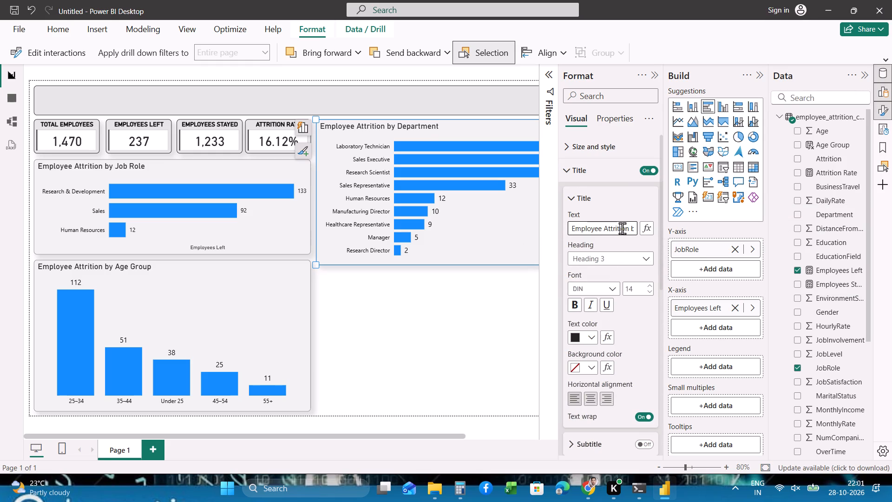
key(Right)
key(Right)
key(Right)
key(Right)
key(Right)
key(Right)
key(Right)
key(Right)
key(Right)
key(Right)
key(Right)
key(Right)
key(Right)
key(Right)
key(Right)
key(Right)
key(Right)
key(Right)
key(Right)
key(Right)
key(BackSpace)
key(BackSpace)
key(BackSpace)
key(BackSpace)
key(BackSpace)
key(BackSpace)
key(BackSpace)
key(BackSpace)
key(BackSpace)
key(BackSpace)
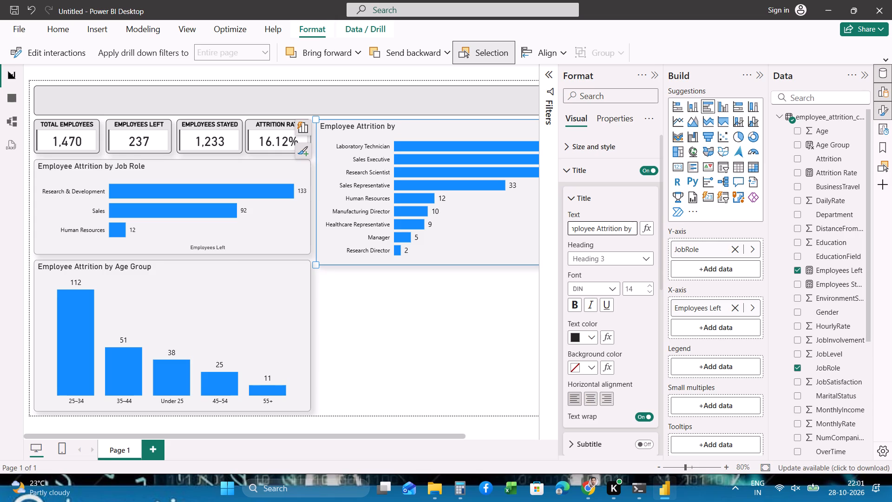
text(Job)
key(space)
text(Rol)
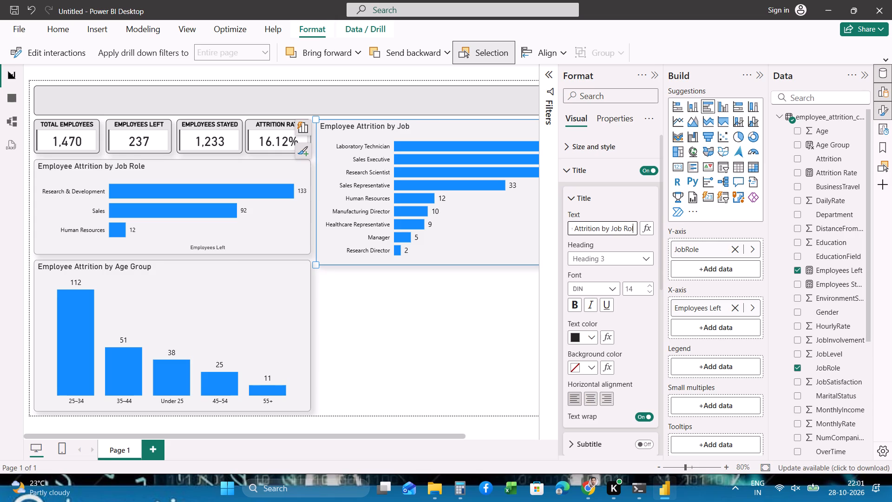
key(e)
key(Return)
click(139, 164)
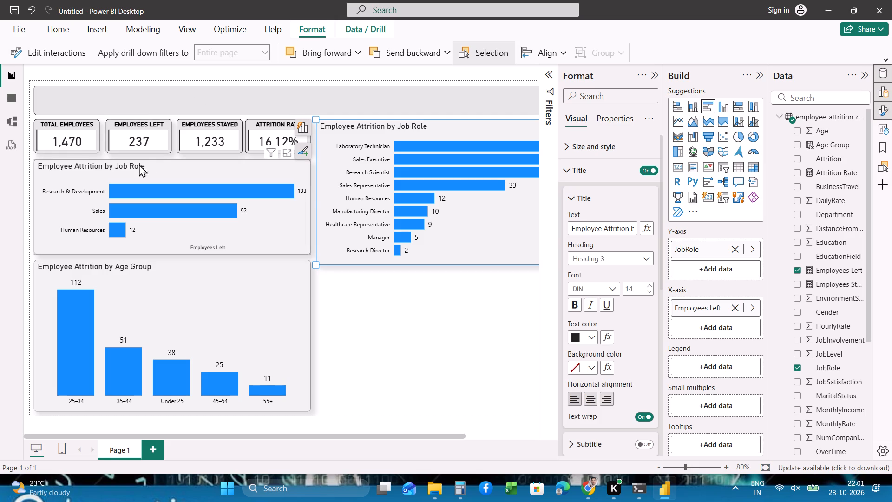
click(624, 225)
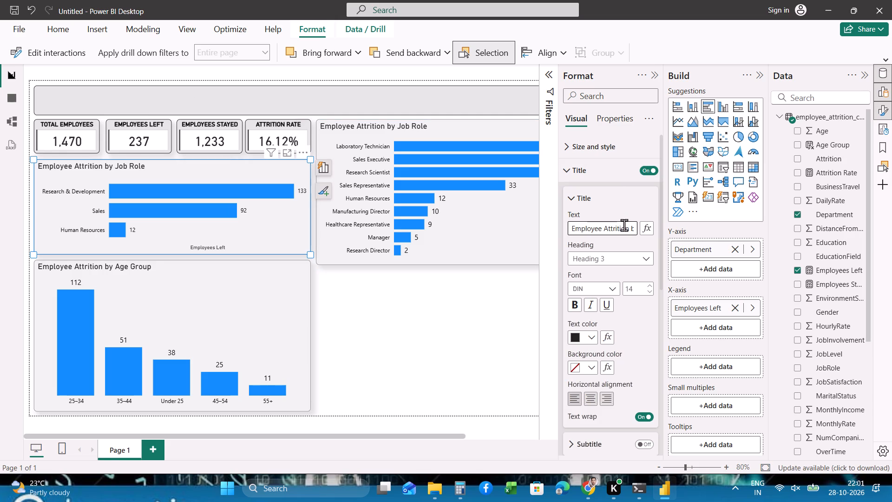
key(ctrl+a)
key(ctrl+v)
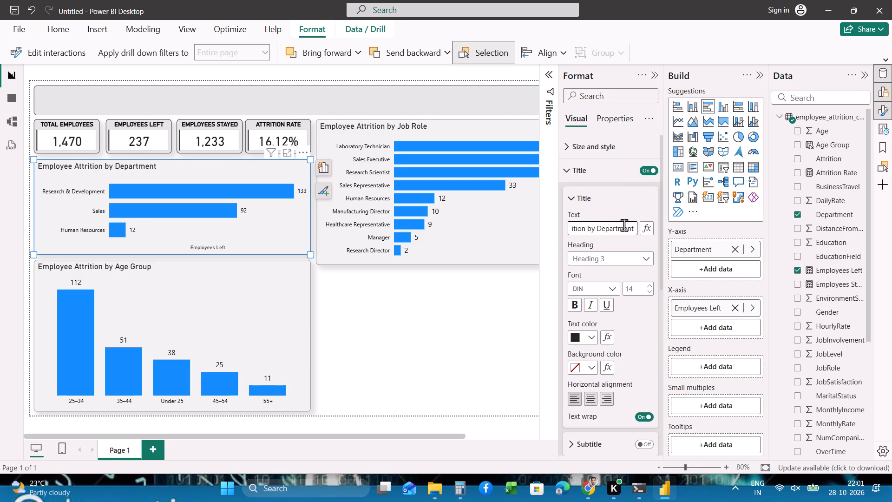
key(Return)
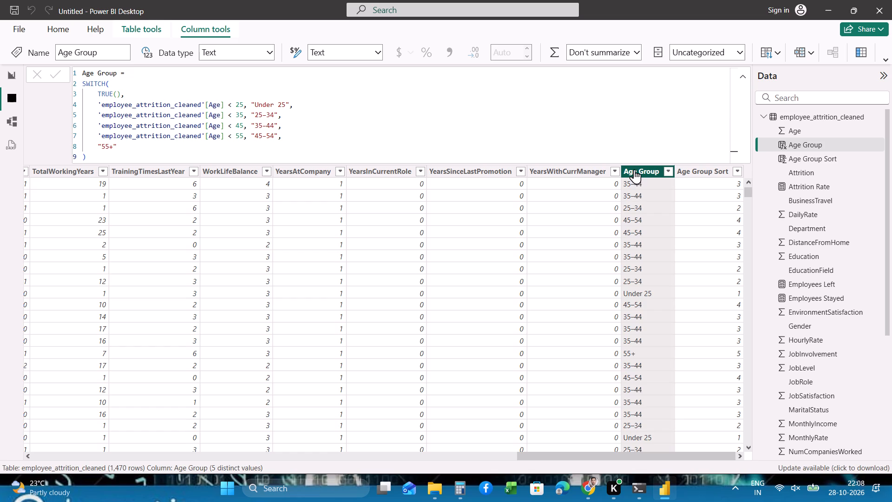
click(633, 169)
click(271, 52)
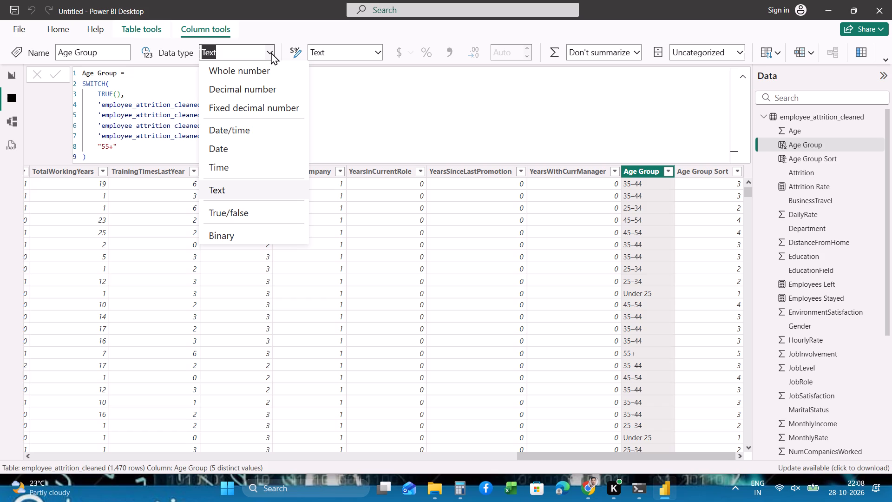
click(271, 52)
click(122, 52)
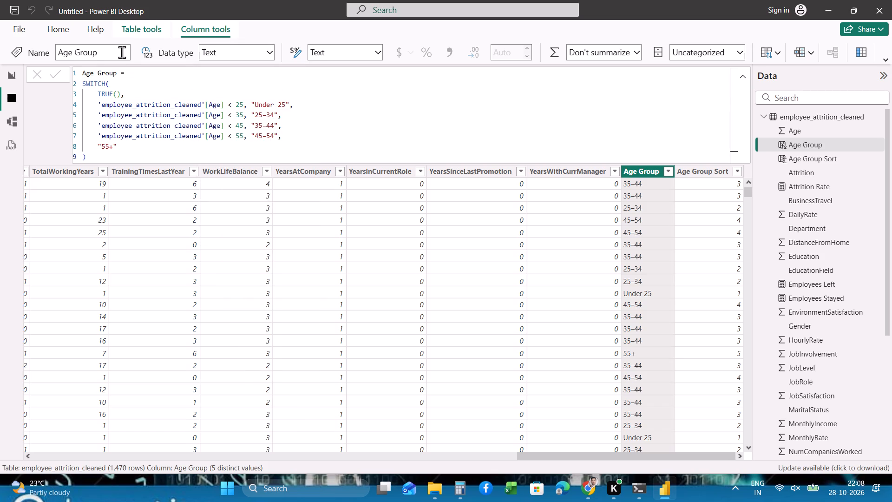
click(271, 50)
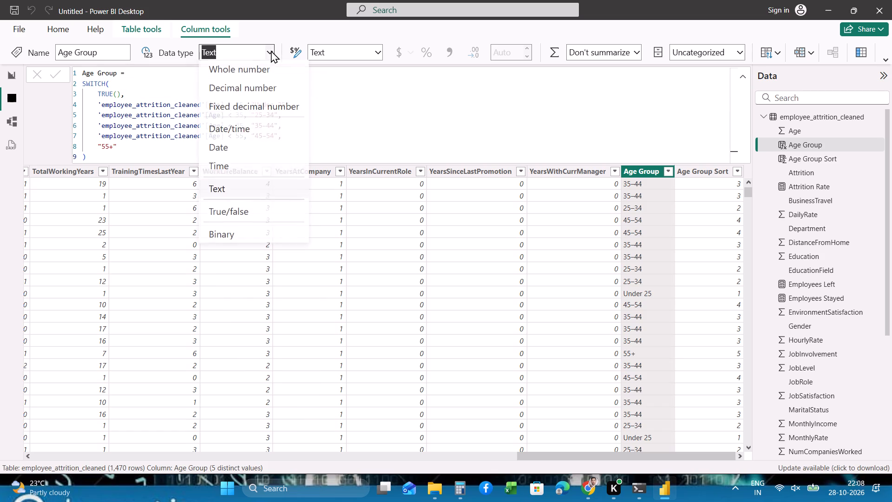
click(271, 49)
click(380, 53)
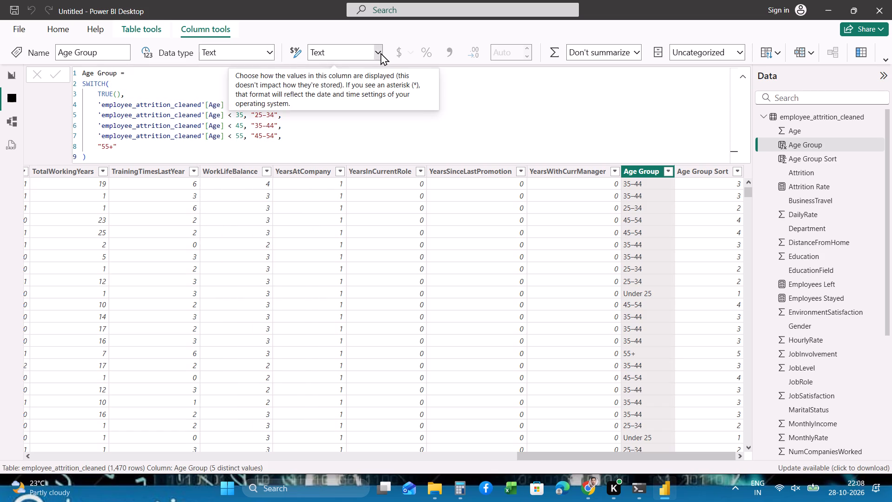
click(380, 53)
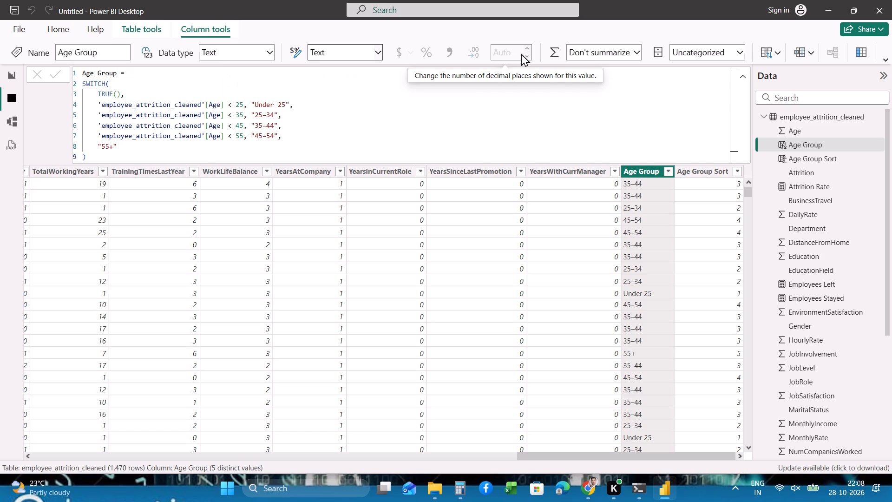
scroll(678, 51, left, 1)
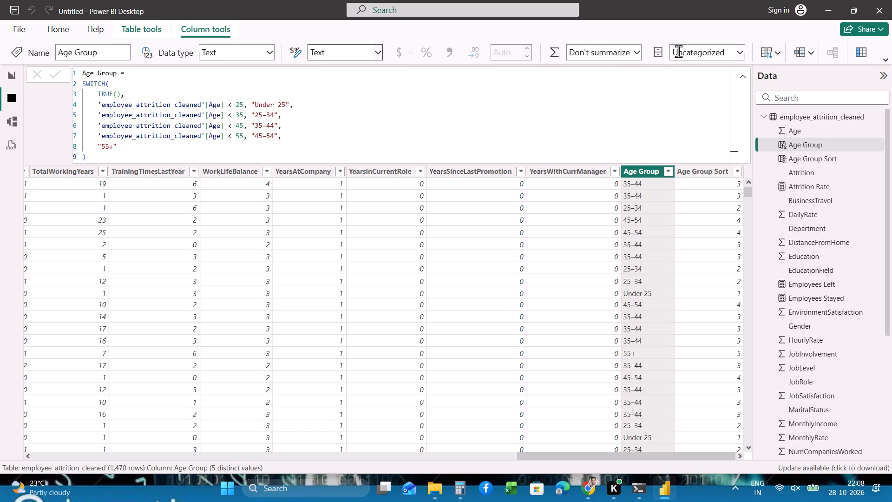
click(778, 51)
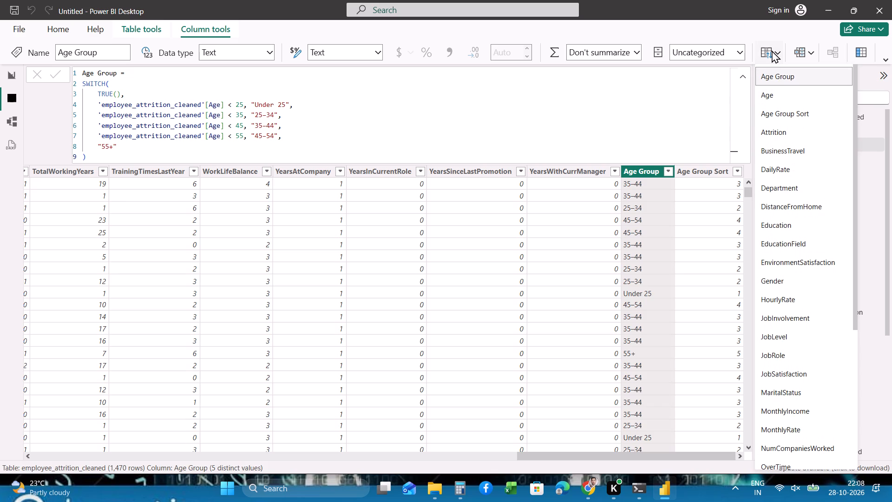
click(702, 92)
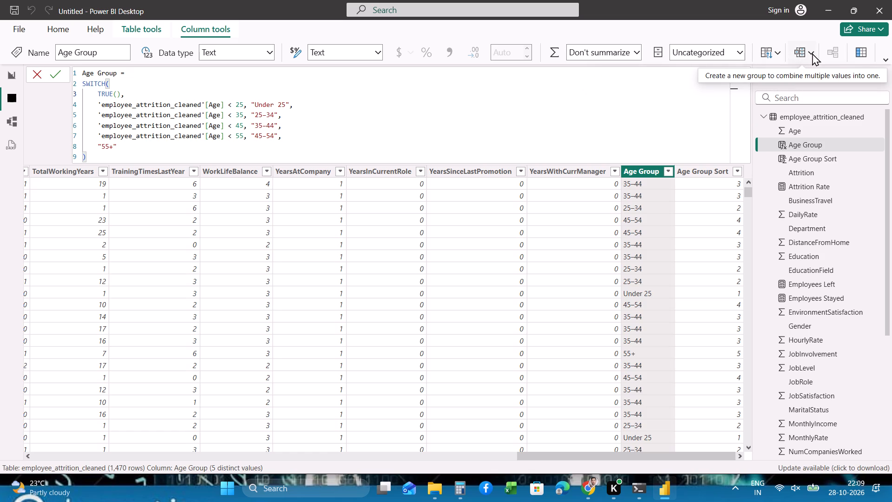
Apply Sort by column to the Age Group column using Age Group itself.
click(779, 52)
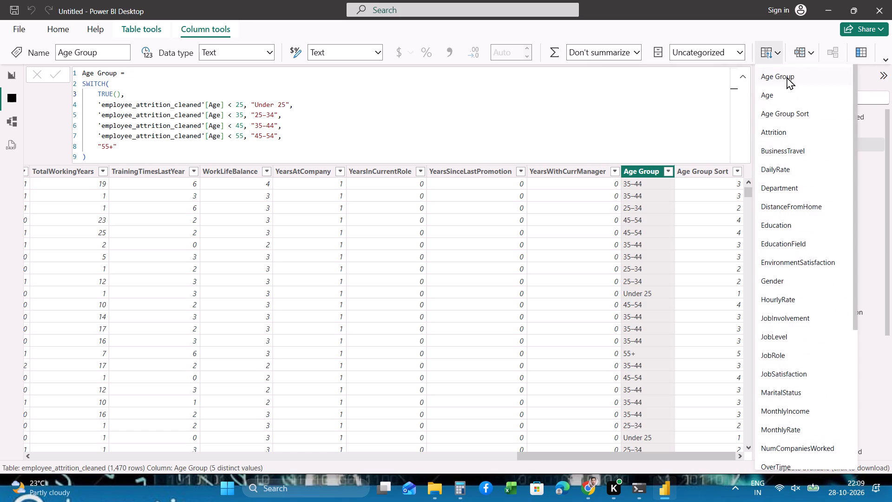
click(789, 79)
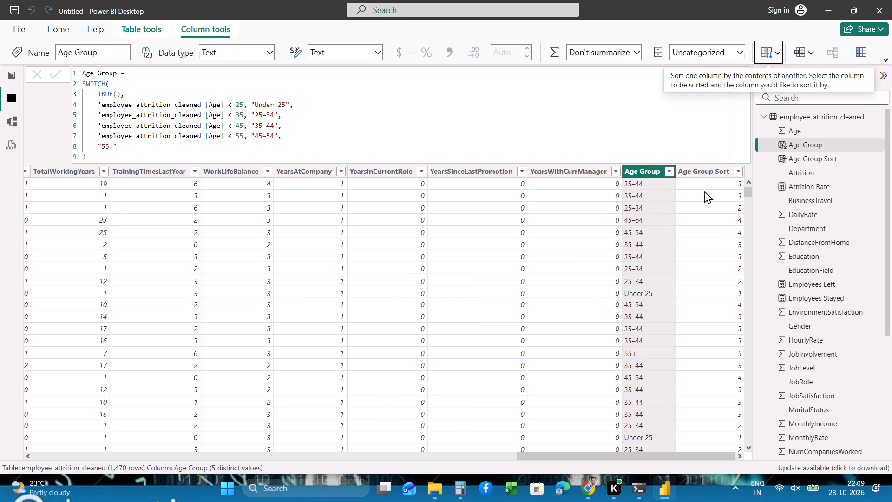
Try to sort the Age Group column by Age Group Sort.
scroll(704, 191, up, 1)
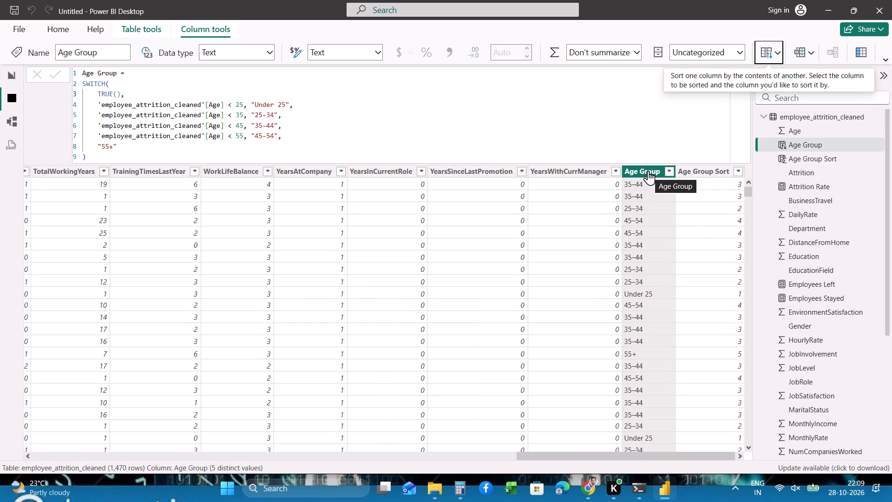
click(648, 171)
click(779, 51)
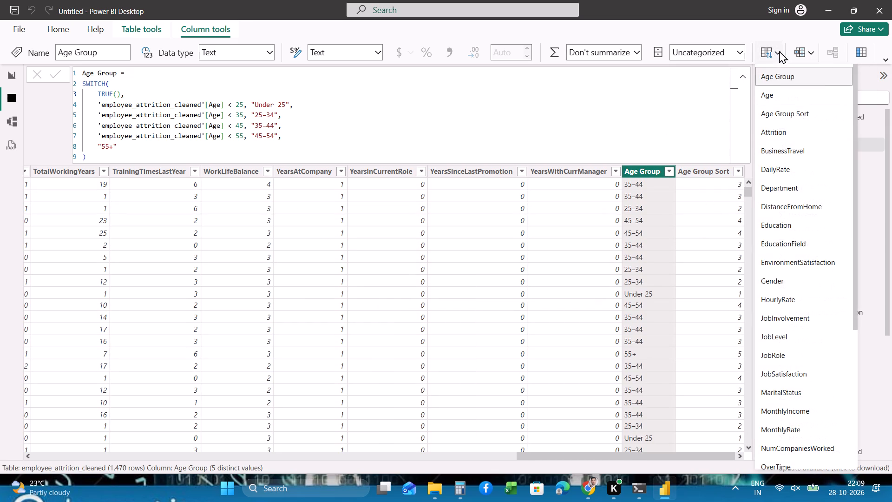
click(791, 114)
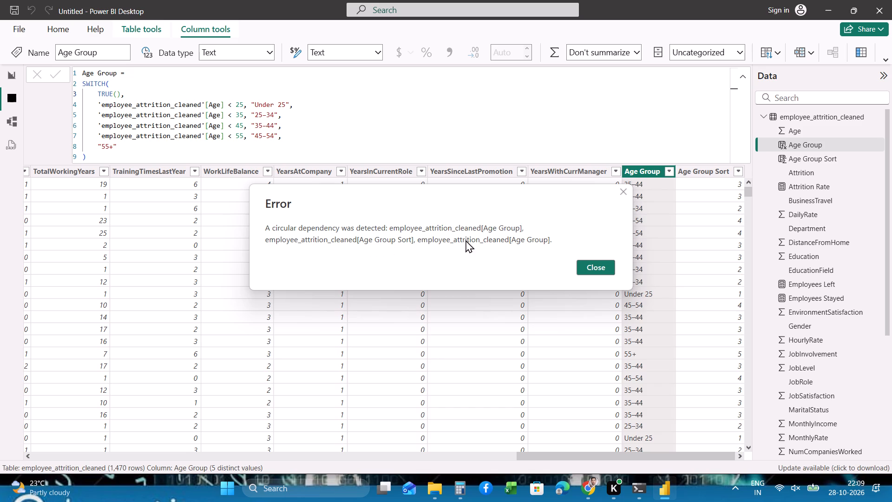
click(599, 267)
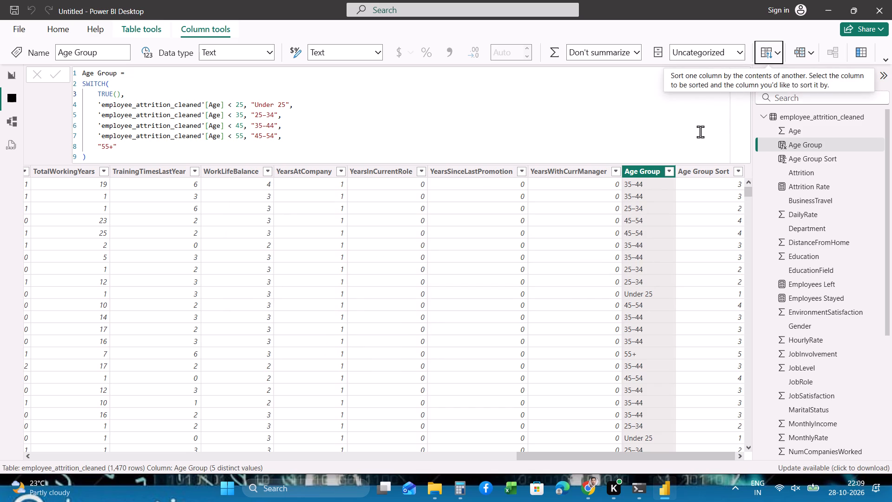
Examine the data group options, the report's age group chart, and the Age Group and Age Group Sort column formulas.
click(809, 53)
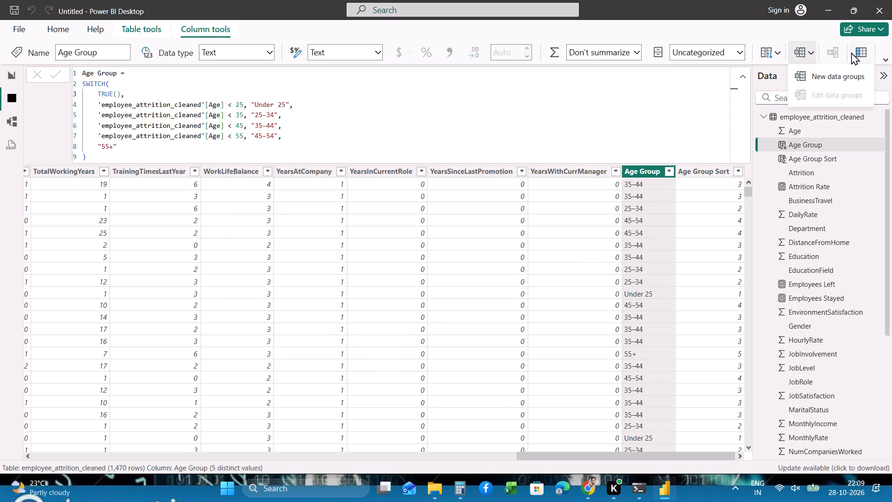
click(642, 110)
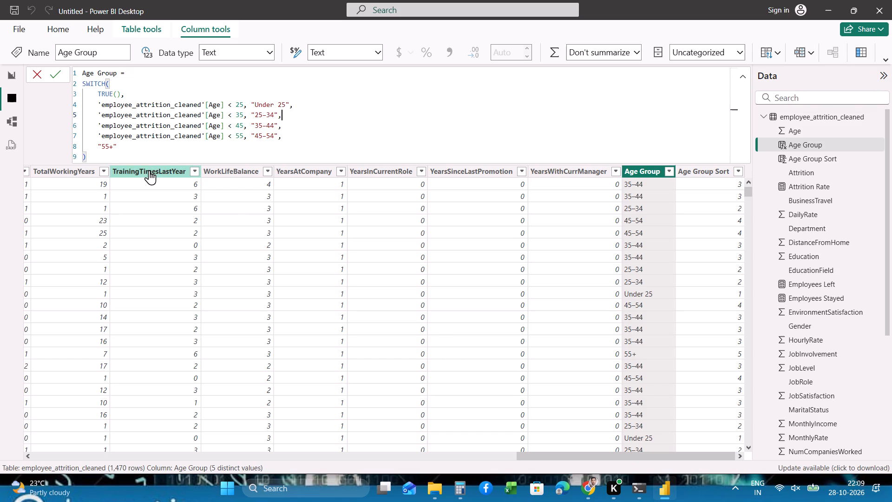
click(12, 79)
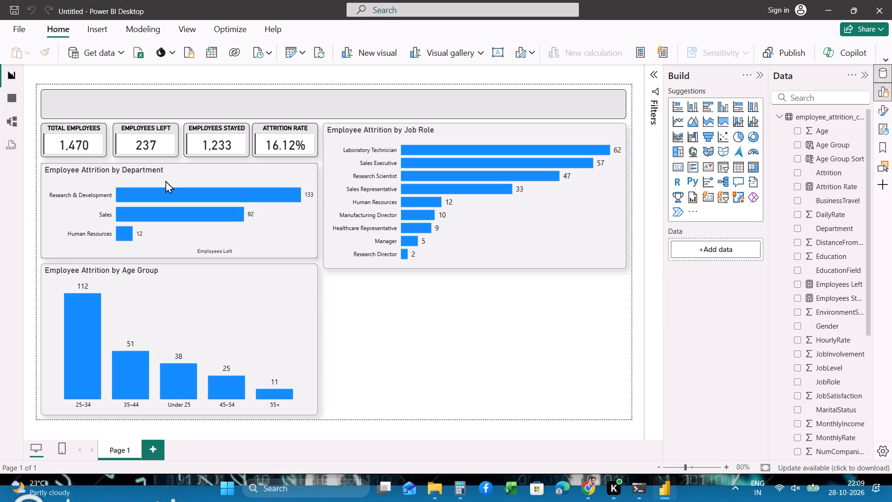
click(13, 95)
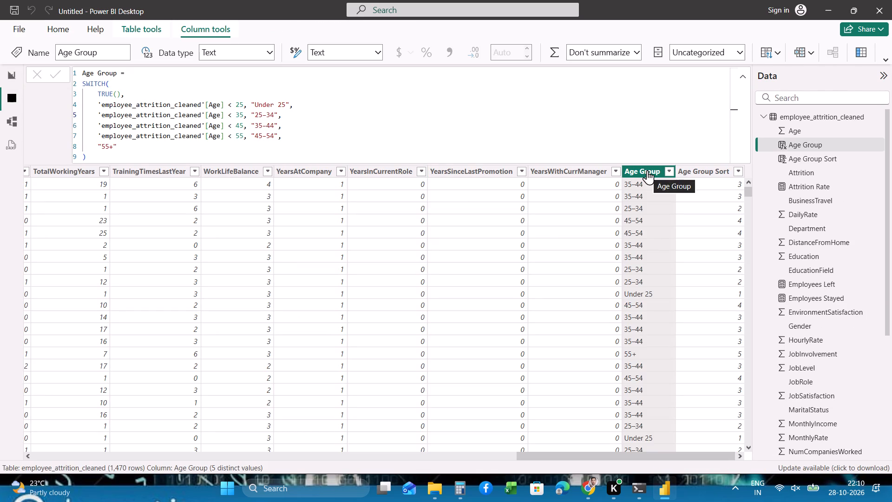
click(687, 169)
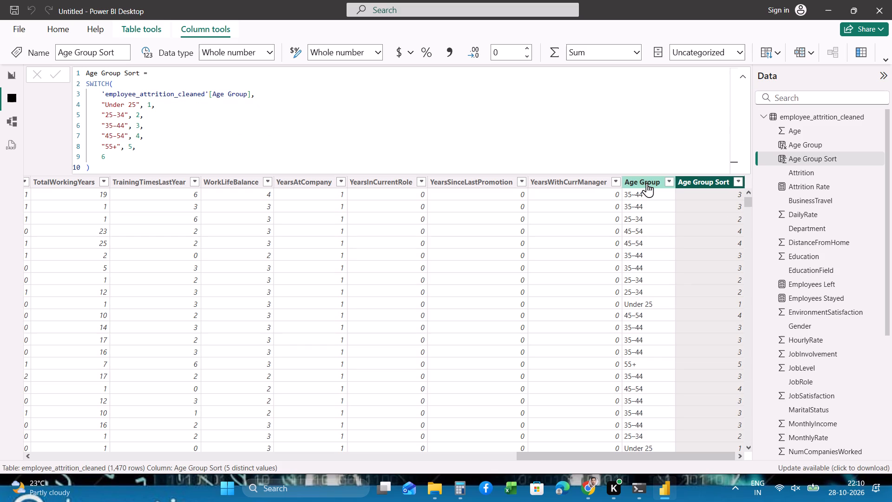
click(647, 182)
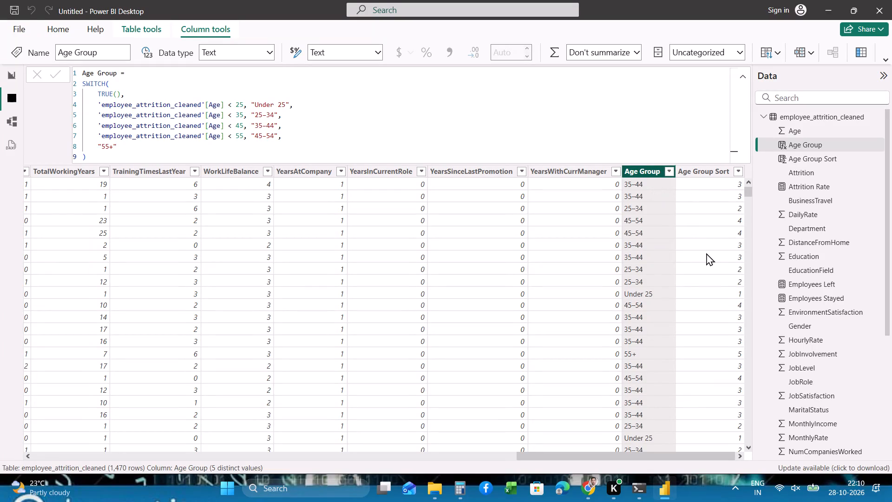
scroll(706, 253, left, 1)
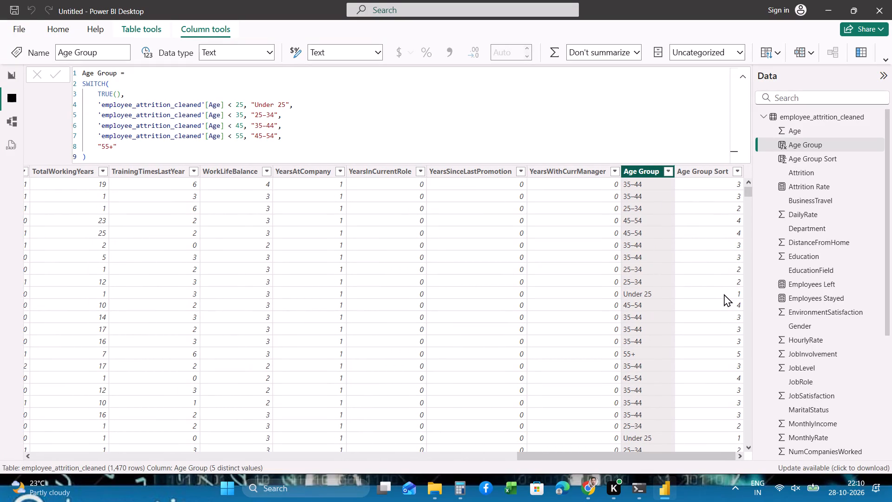
click(705, 171)
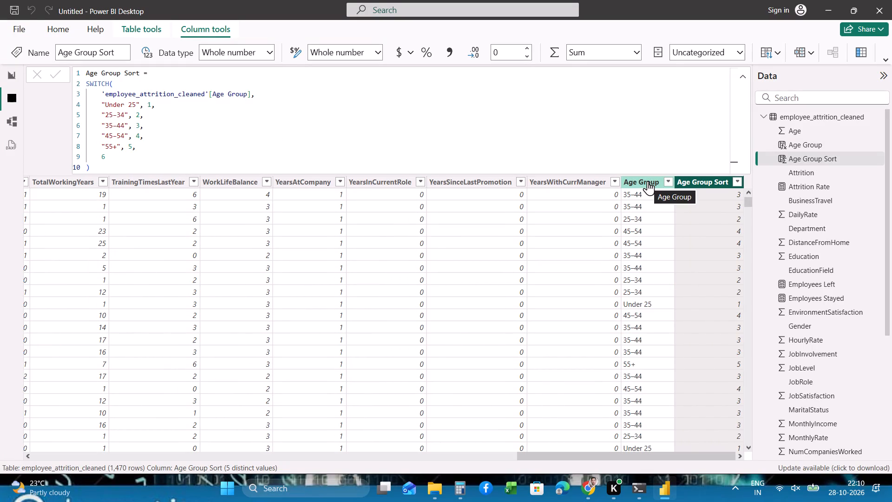
click(648, 181)
click(779, 54)
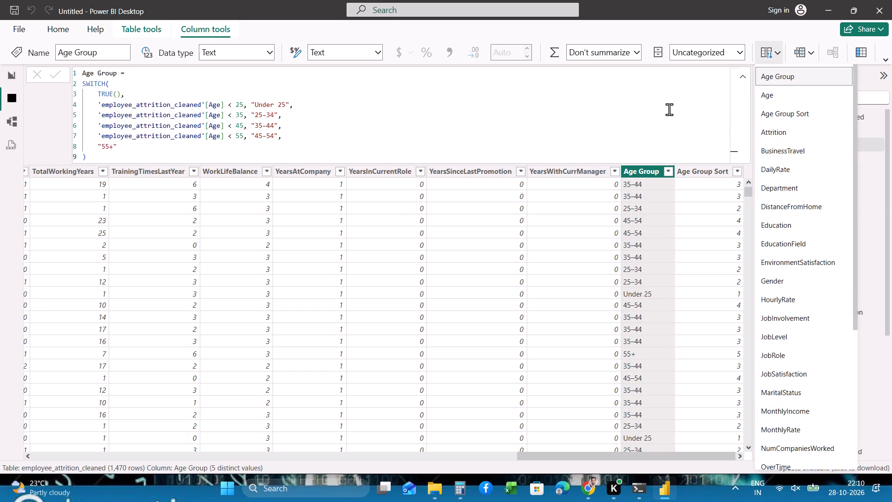
key(Print)
drag(0, 0, 8, 0)
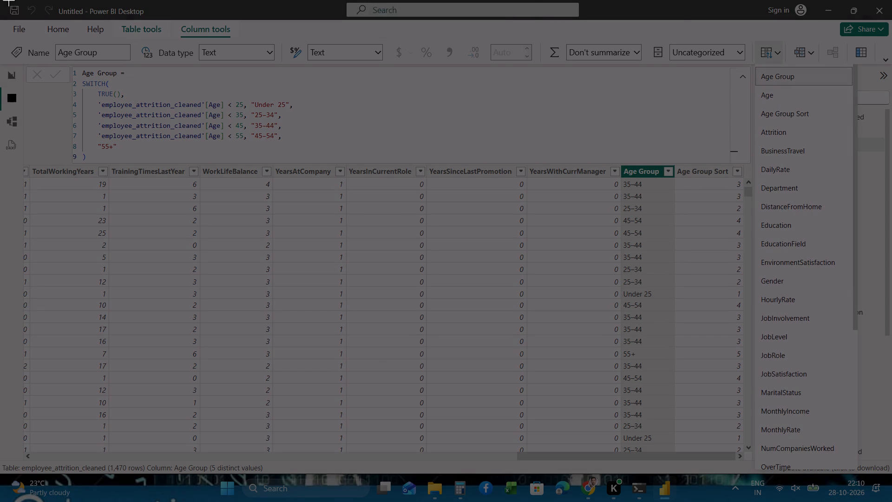
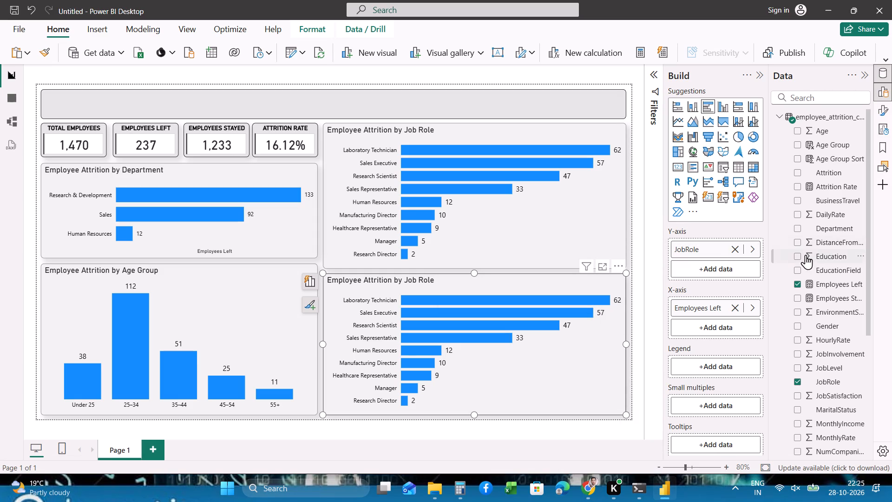
scroll(811, 315, up, 1)
scroll(830, 272, down, 5)
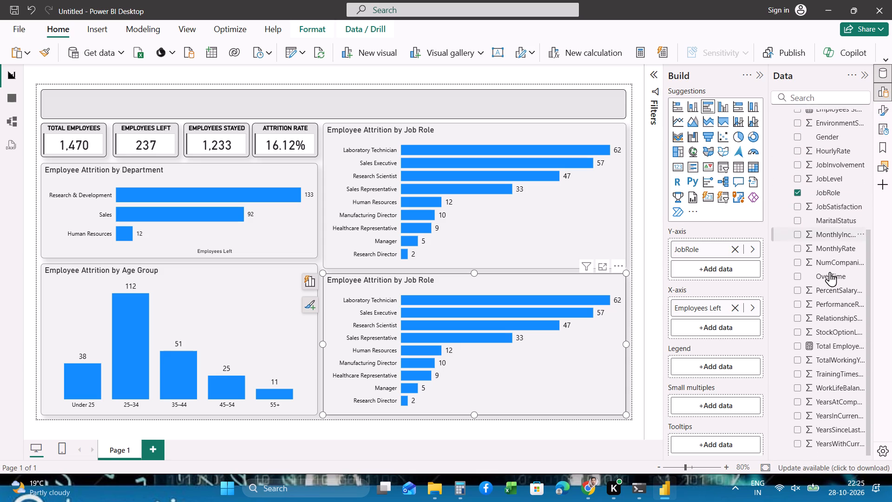
scroll(830, 272, down, 1)
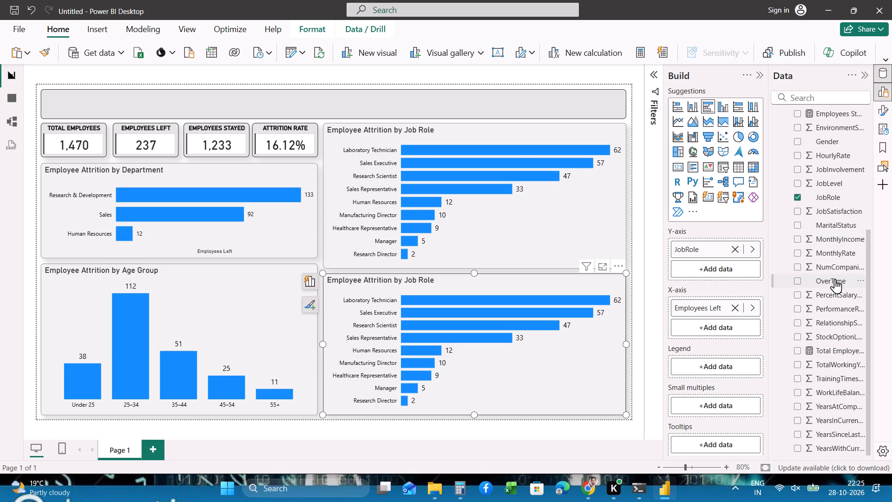
drag(835, 279, 738, 264)
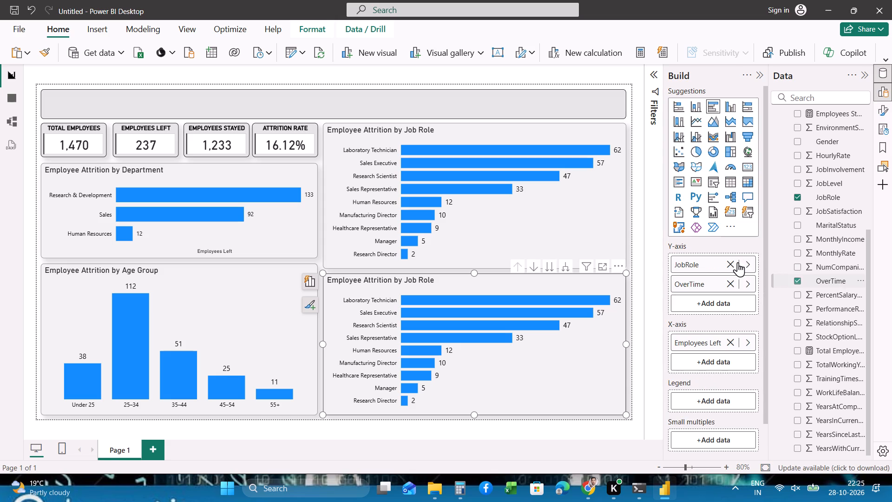
click(732, 265)
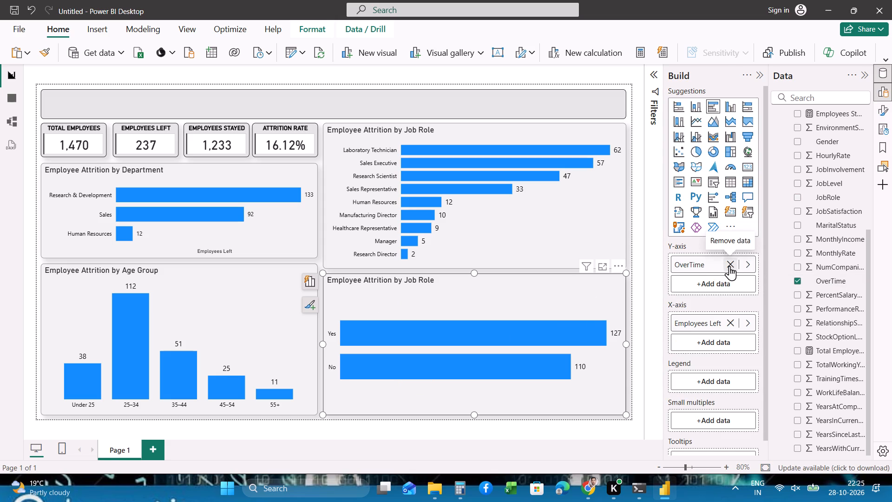
click(541, 308)
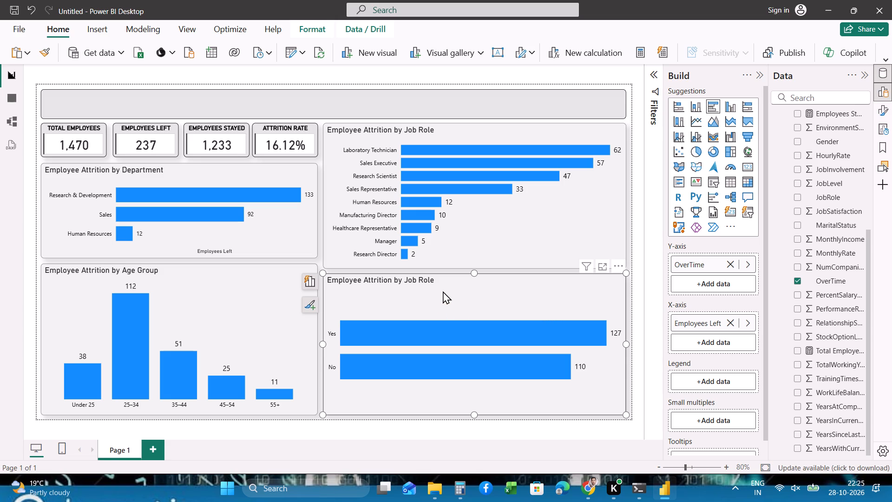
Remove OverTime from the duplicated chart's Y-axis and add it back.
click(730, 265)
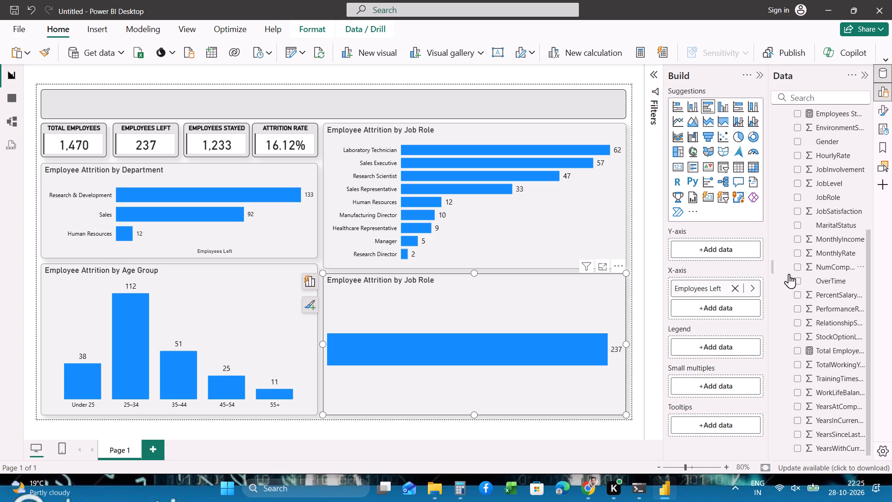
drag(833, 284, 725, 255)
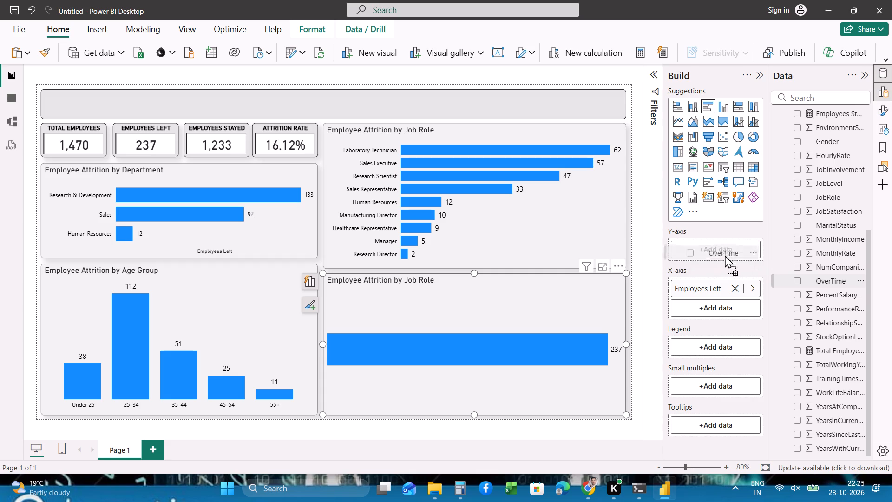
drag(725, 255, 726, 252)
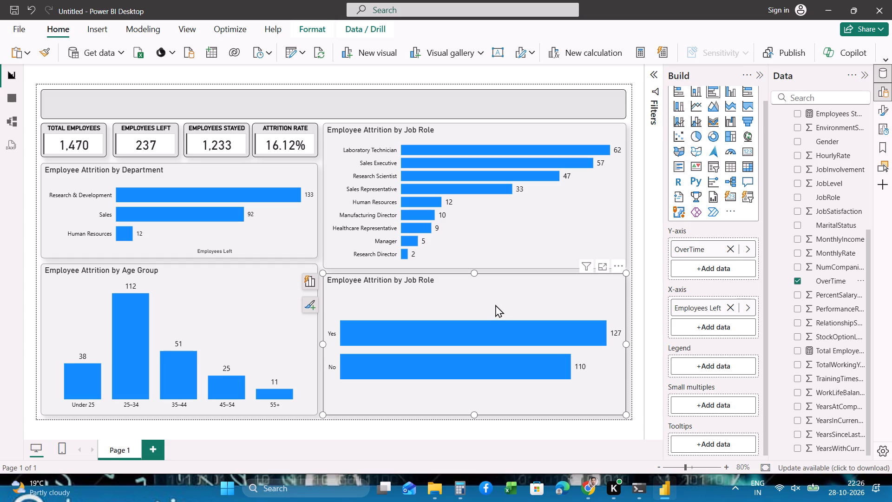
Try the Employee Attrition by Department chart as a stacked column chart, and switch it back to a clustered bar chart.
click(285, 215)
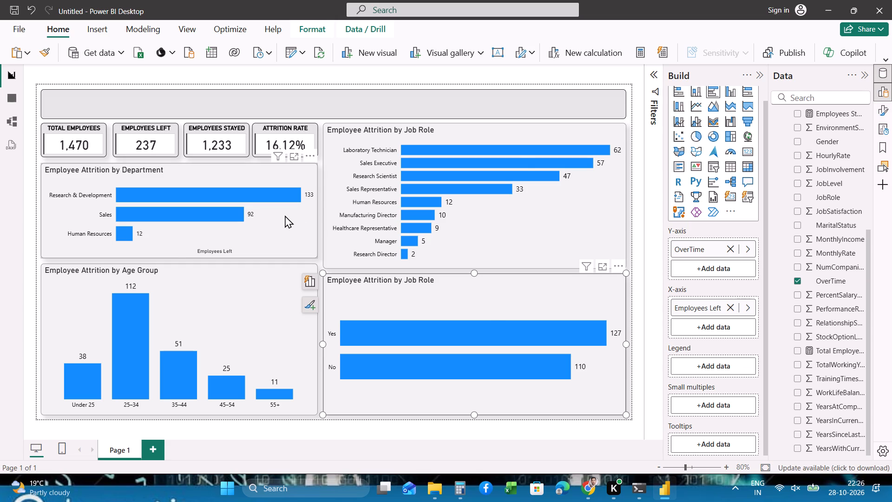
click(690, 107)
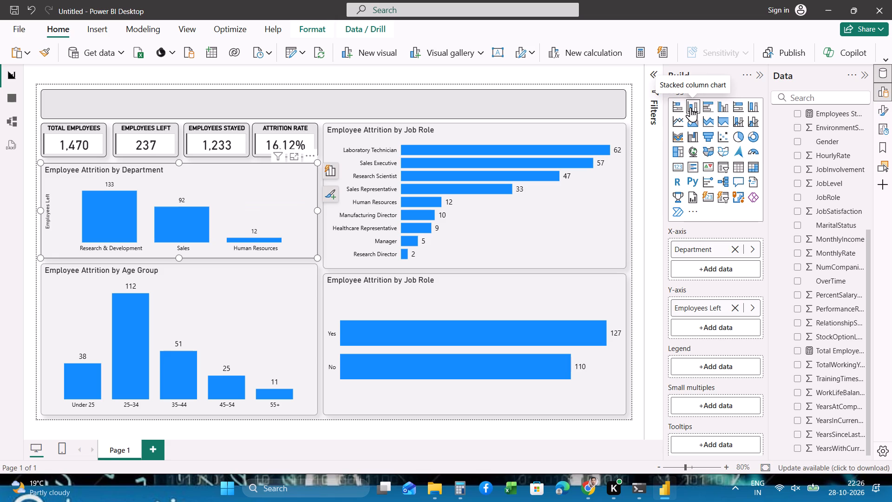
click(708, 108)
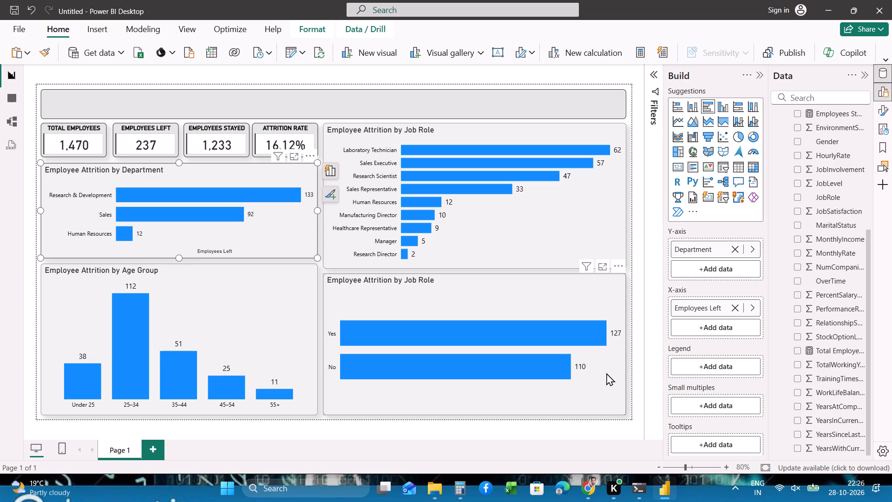
Cross-filter the dashboard by the No and Yes overtime bars in turn, clearing each selection.
click(544, 370)
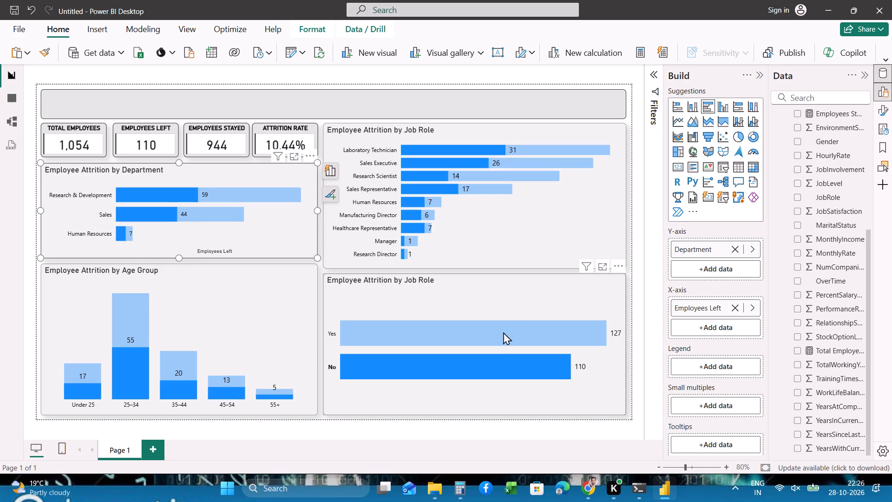
click(505, 362)
click(505, 334)
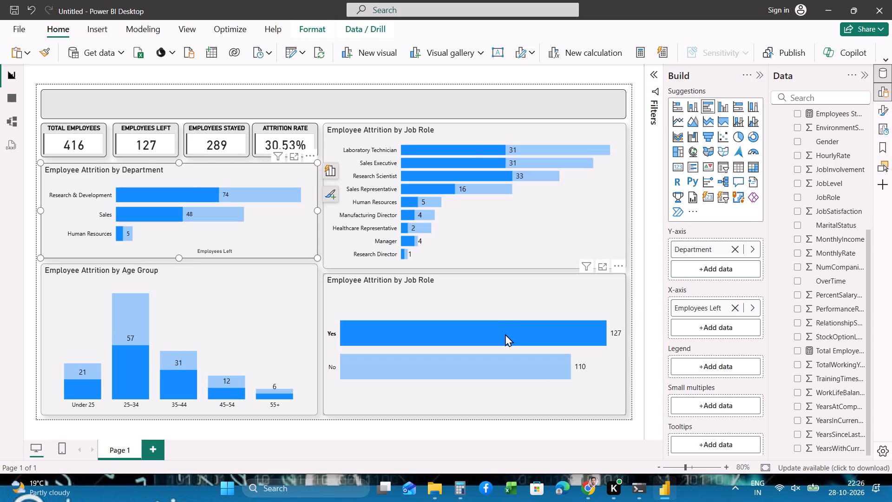
click(505, 334)
Shorten the overtime bar chart by lowering its top edge, leaving a gap beneath the Employee Attrition by Job Role chart.
click(492, 292)
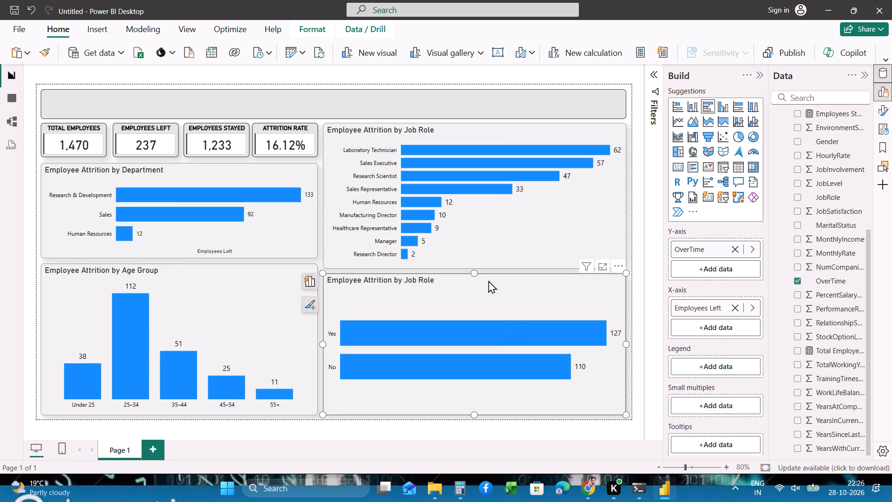
drag(473, 273, 473, 311)
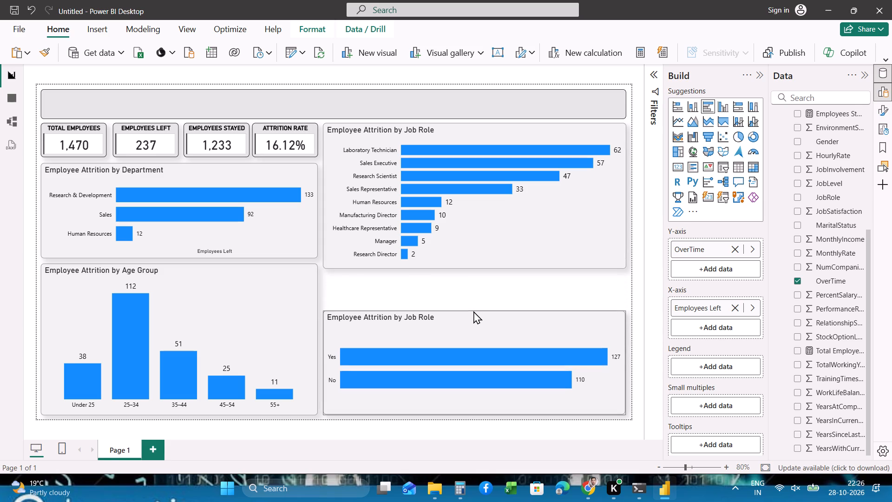
drag(473, 311, 473, 310)
Extend the Employee Attrition by Job Role chart's bottom edge down to just above the overtime chart.
click(465, 252)
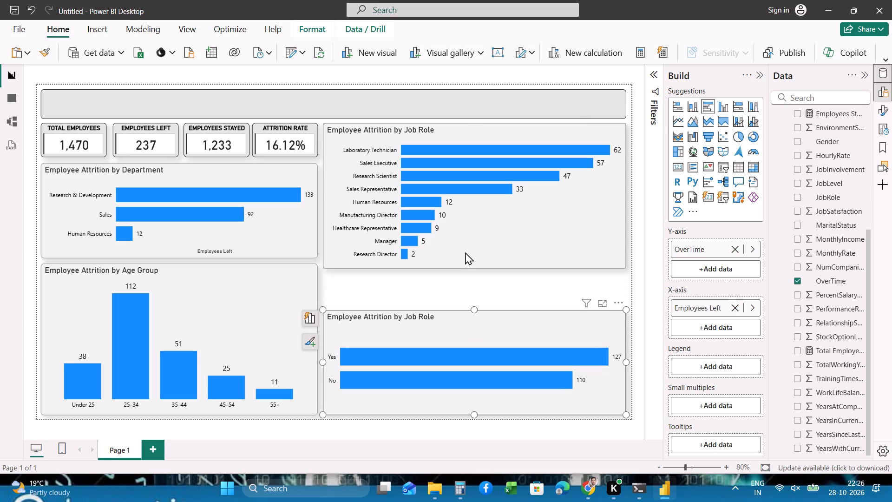
drag(474, 268, 474, 288)
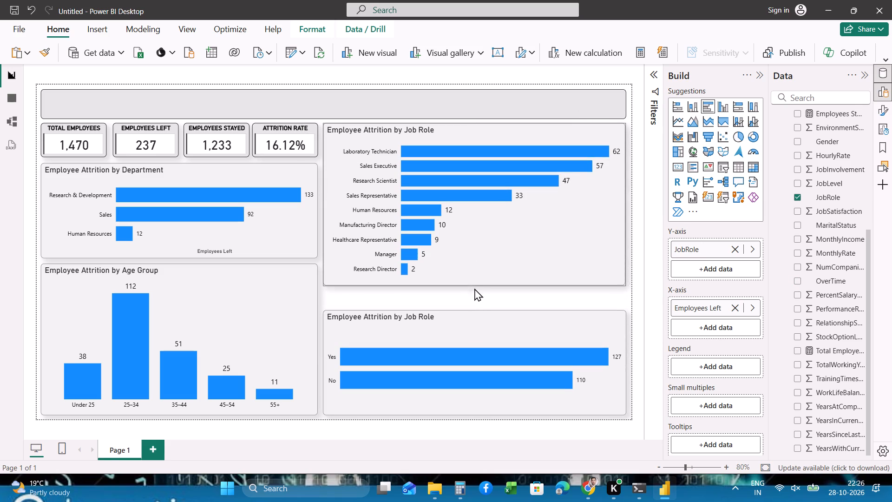
drag(474, 288, 475, 304)
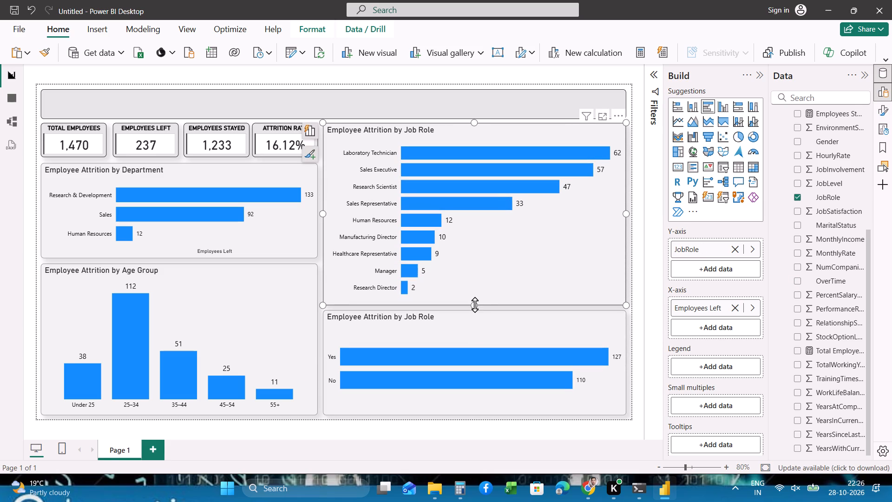
click(463, 428)
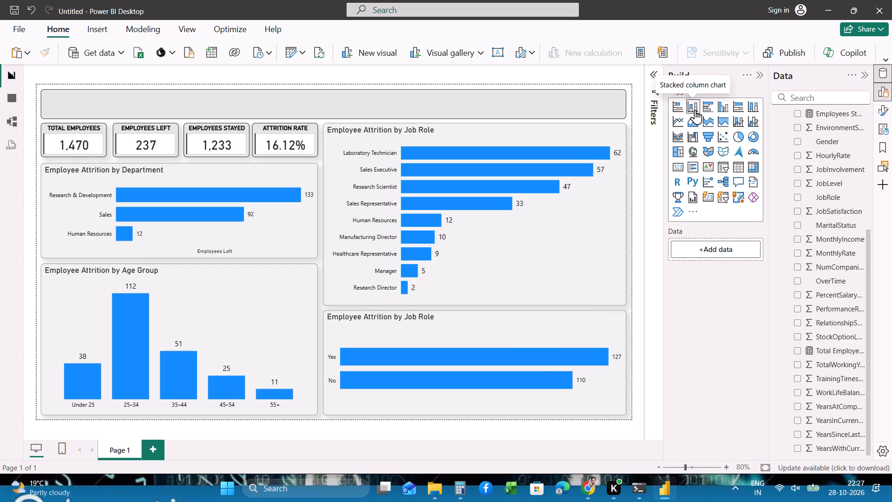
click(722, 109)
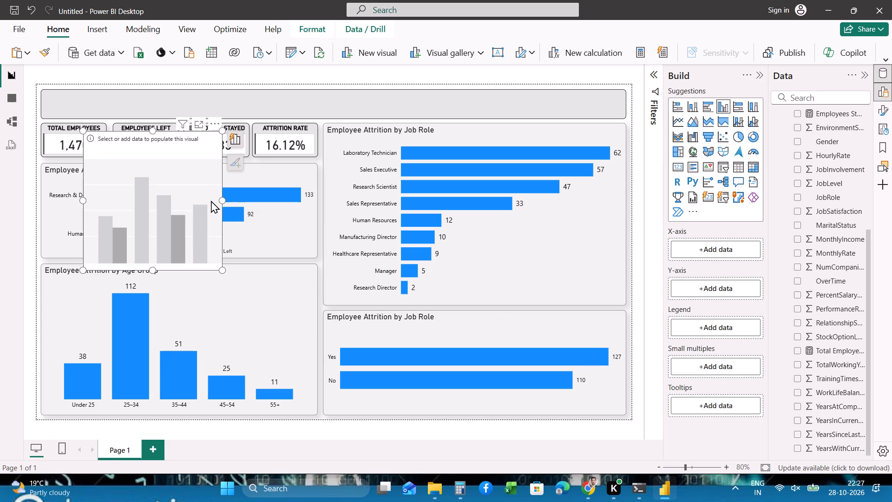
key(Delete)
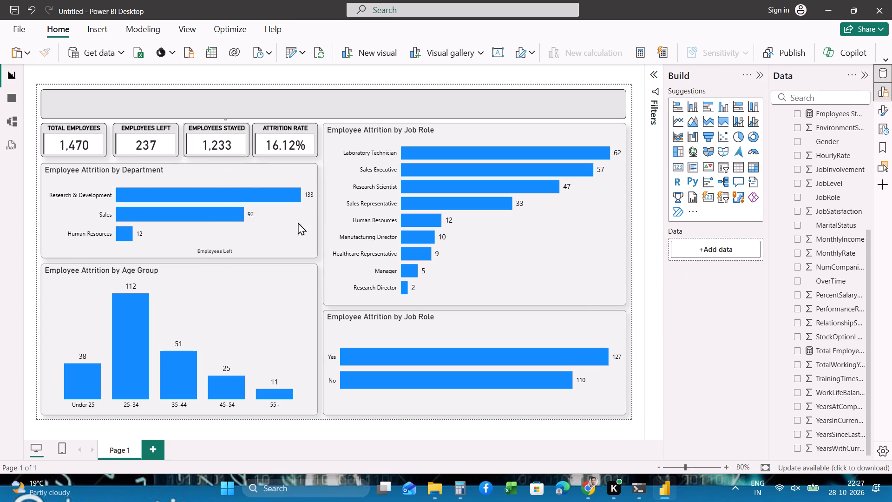
Convert the overtime bar chart to a clustered column chart.
click(473, 330)
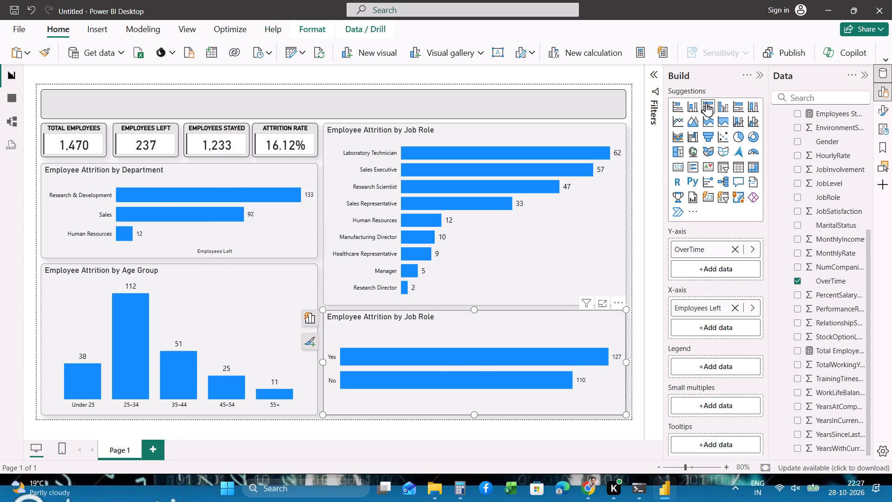
click(721, 106)
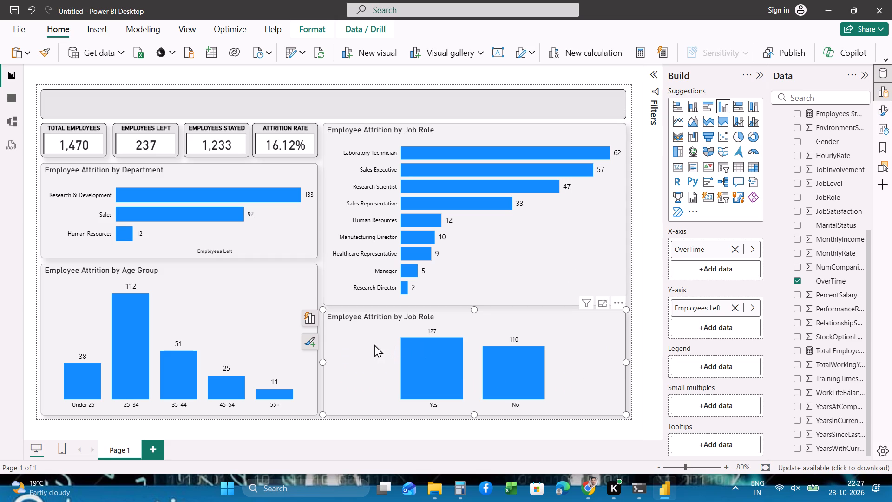
Narrow the overtime column chart and fit it beneath the Job Role chart, beside the Age Group chart with their bottom edges aligned.
drag(322, 361, 491, 357)
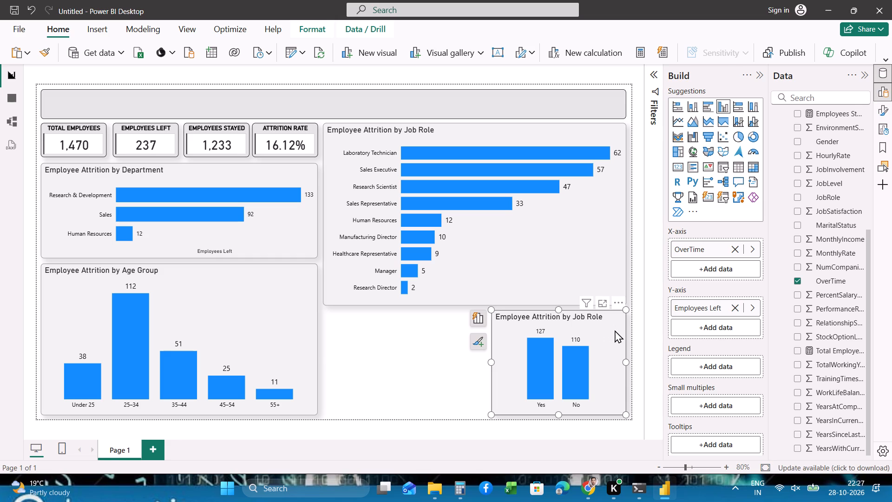
drag(617, 331, 471, 332)
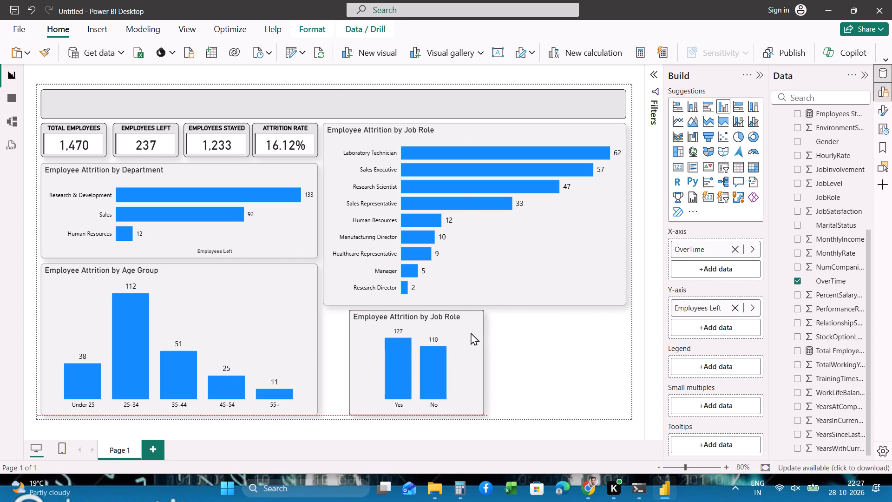
drag(471, 332, 451, 330)
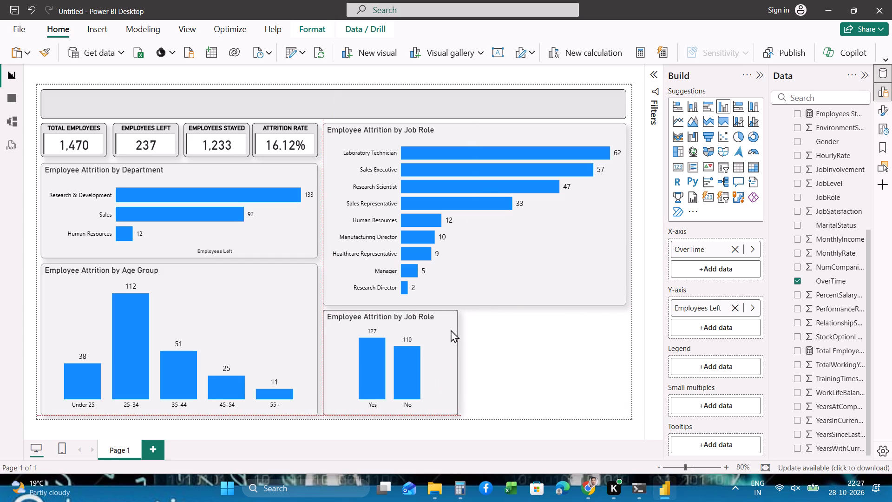
drag(451, 330, 451, 329)
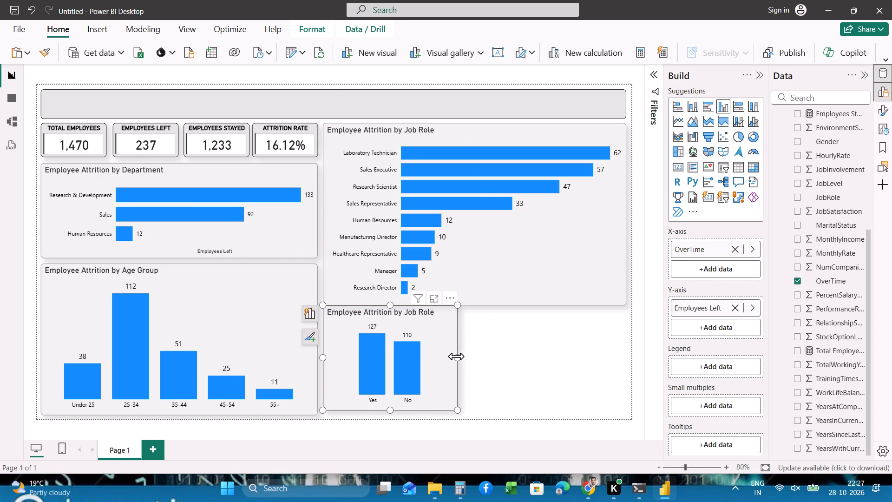
drag(456, 357, 435, 357)
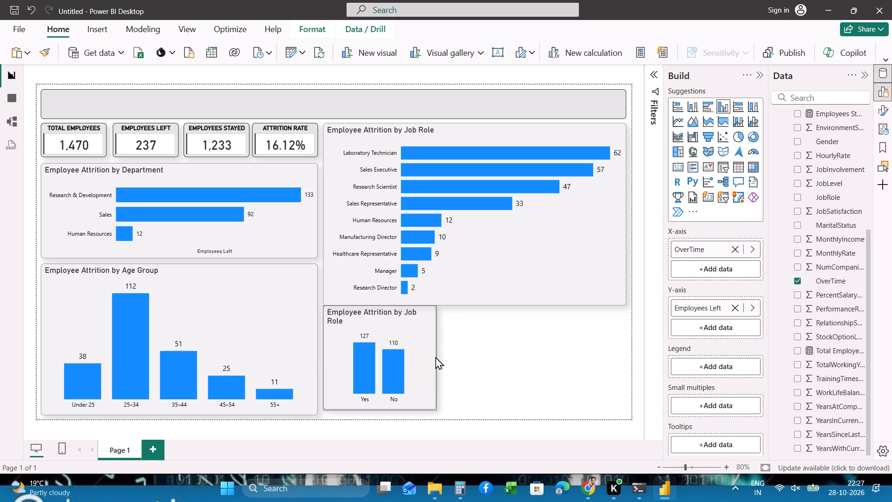
drag(435, 357, 438, 357)
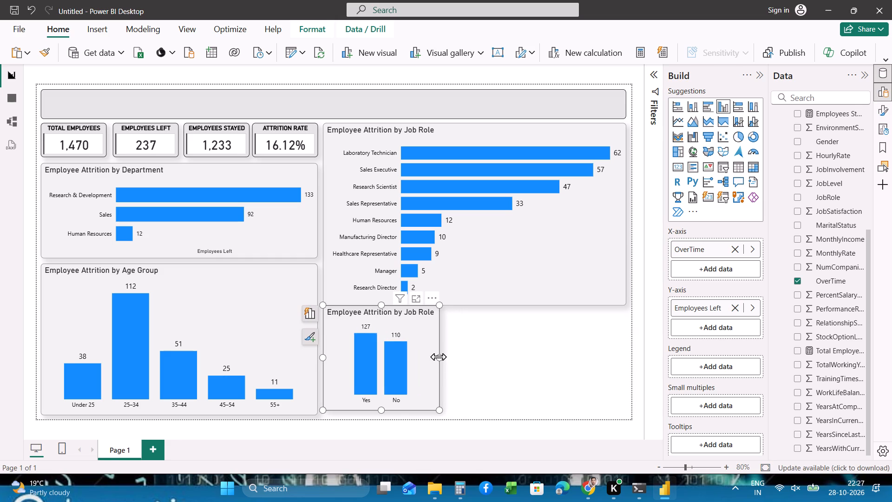
drag(381, 306, 381, 310)
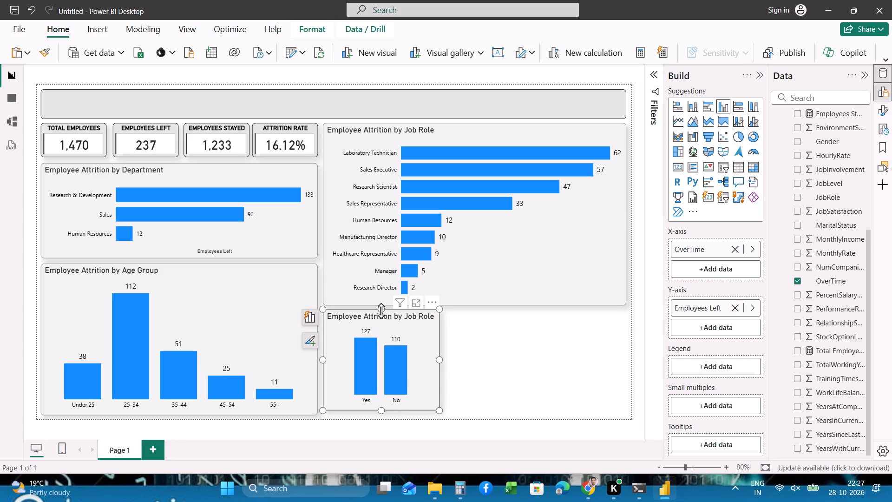
click(380, 411)
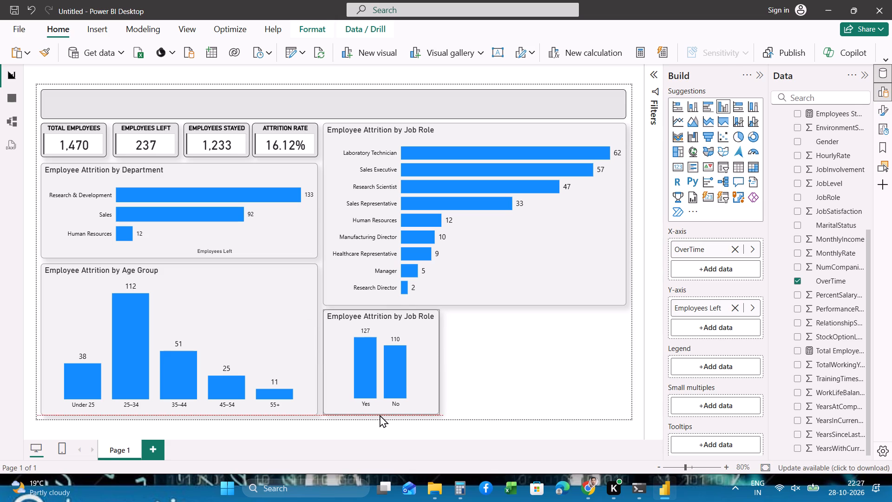
click(481, 389)
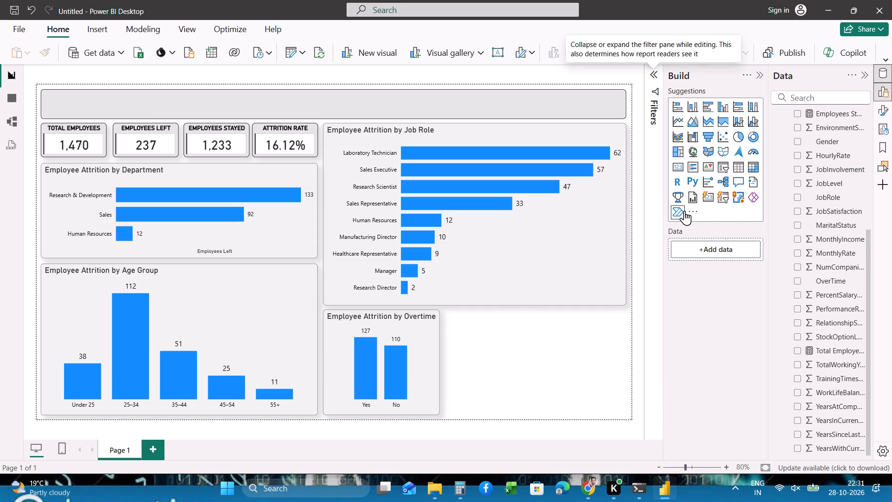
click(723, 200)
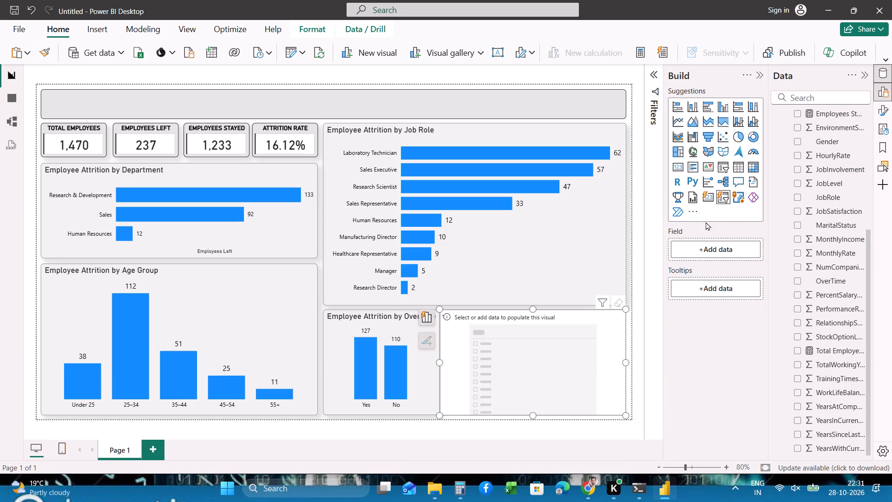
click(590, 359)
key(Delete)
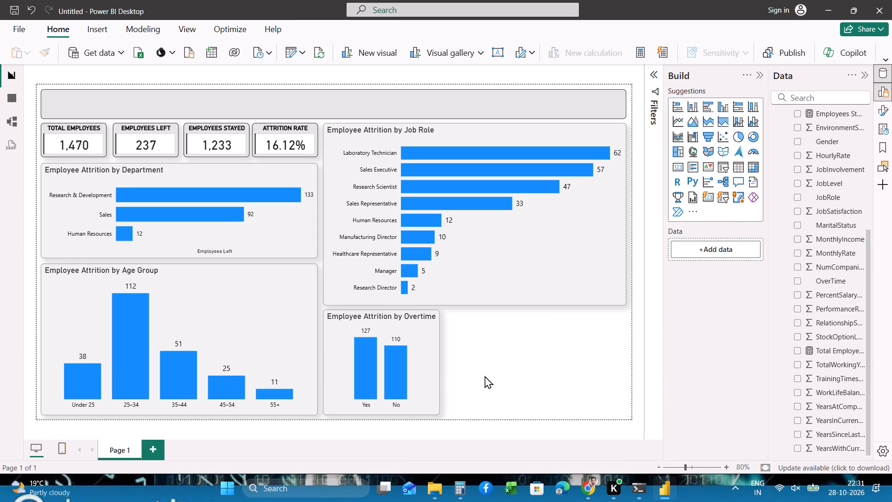
Duplicate the Employee Attrition by Overtime chart, place the copy beside the original, and convert it to a Slicer (new) visual.
click(420, 363)
key(ctrl+c)
key(ctrl+v)
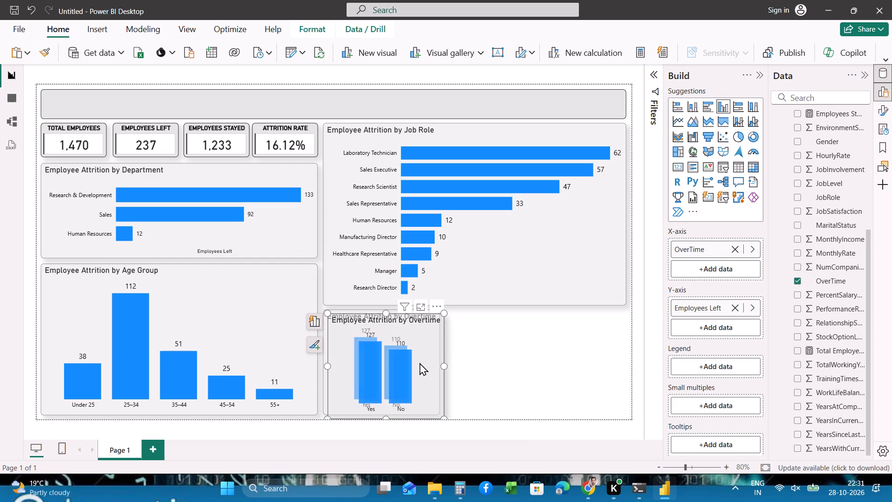
drag(423, 363, 542, 358)
click(727, 198)
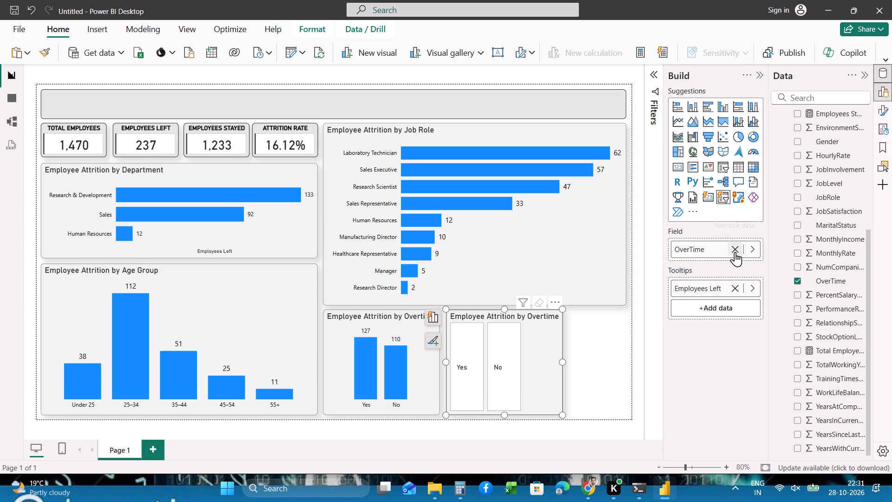
Remove Employees Left and OverTime from the new slicer and assign Department as its field.
click(738, 291)
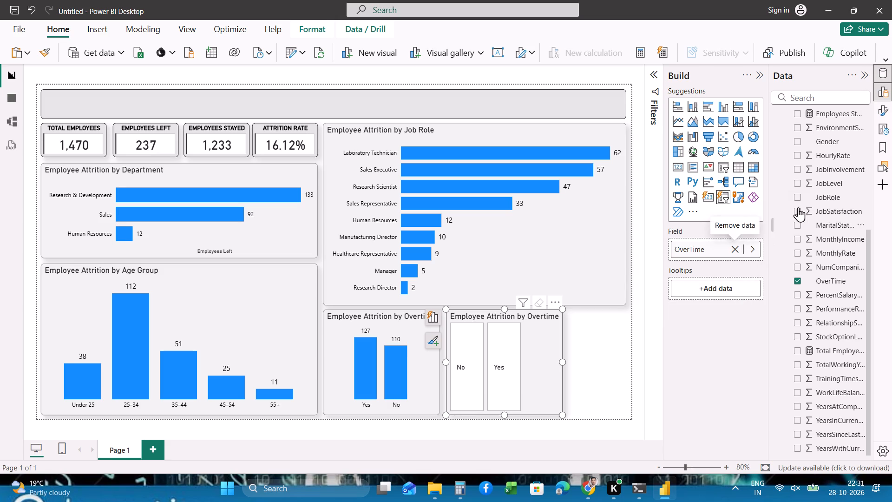
click(739, 251)
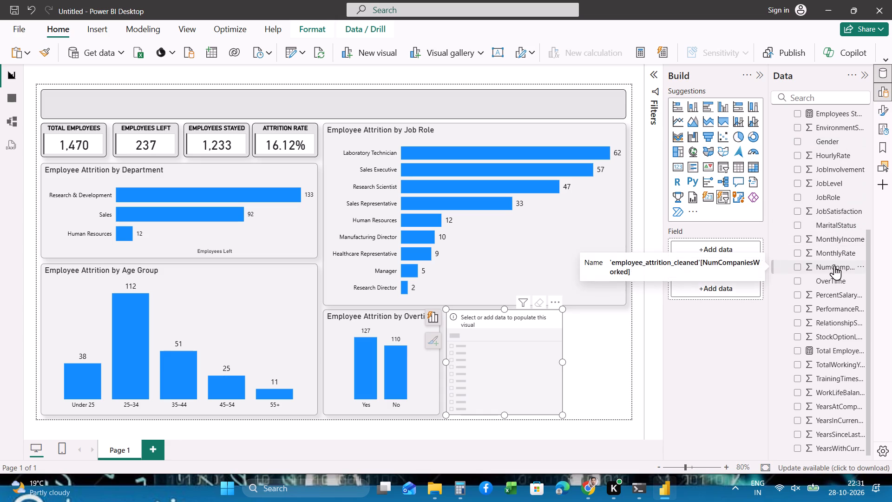
scroll(836, 303, down, 3)
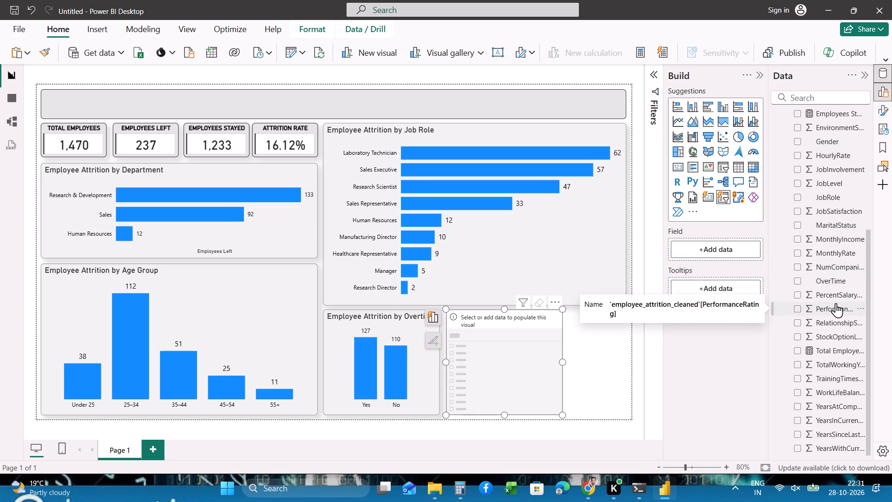
scroll(836, 303, down, 2)
scroll(836, 303, up, 5)
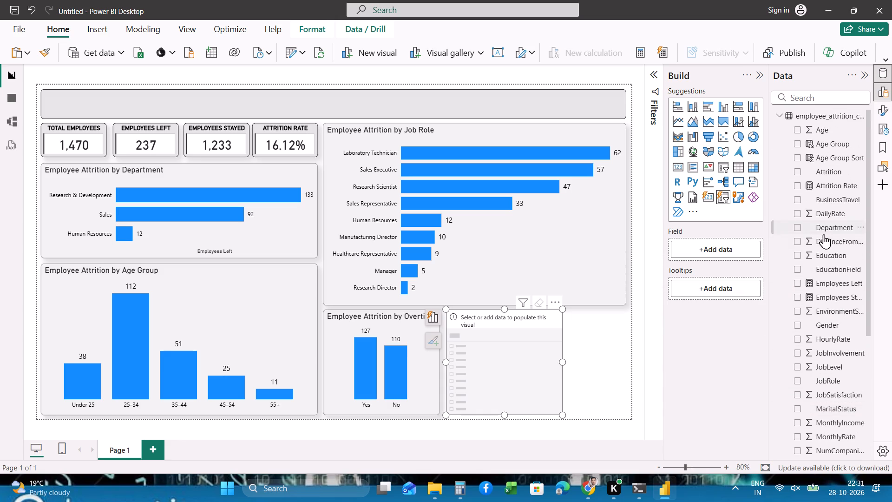
drag(824, 226, 717, 254)
drag(717, 254, 716, 249)
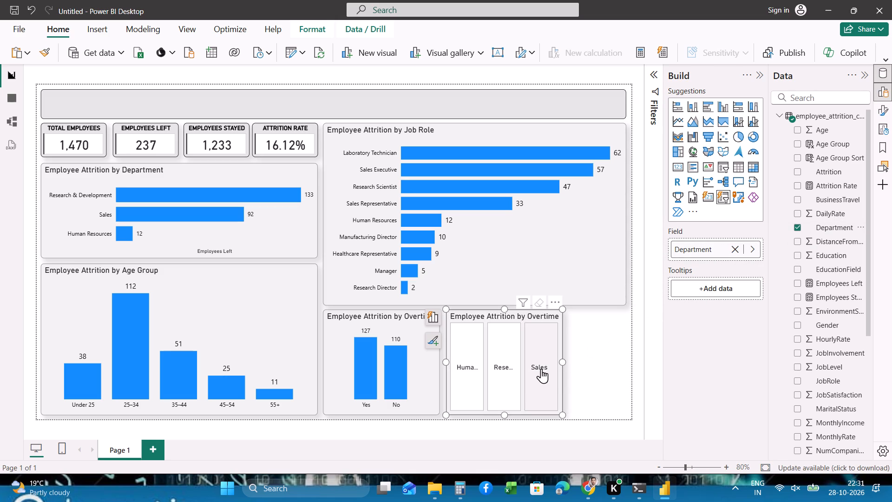
Set the Department slicer's layout arrangement to Single row in its visual formatting options.
scroll(542, 367, left, 1)
click(435, 338)
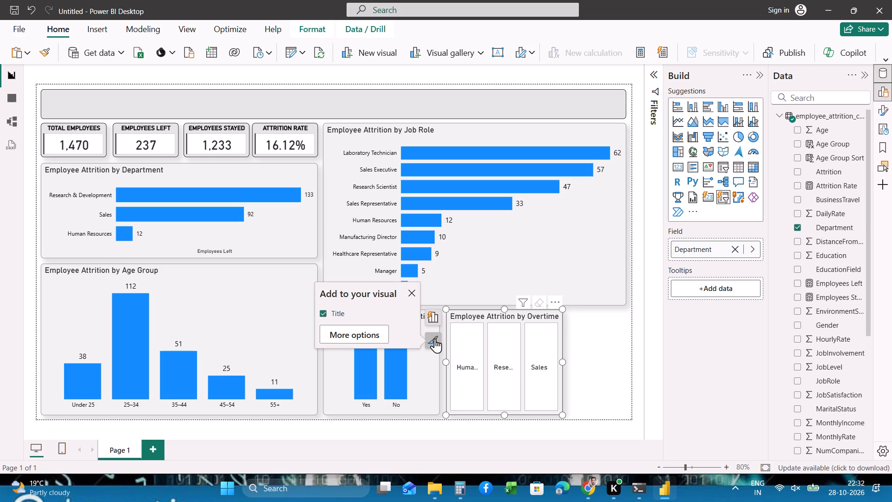
click(371, 341)
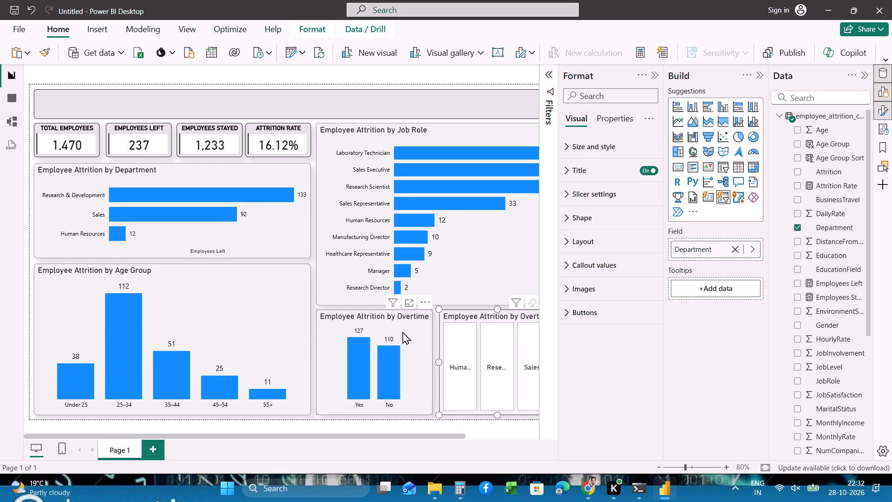
click(571, 190)
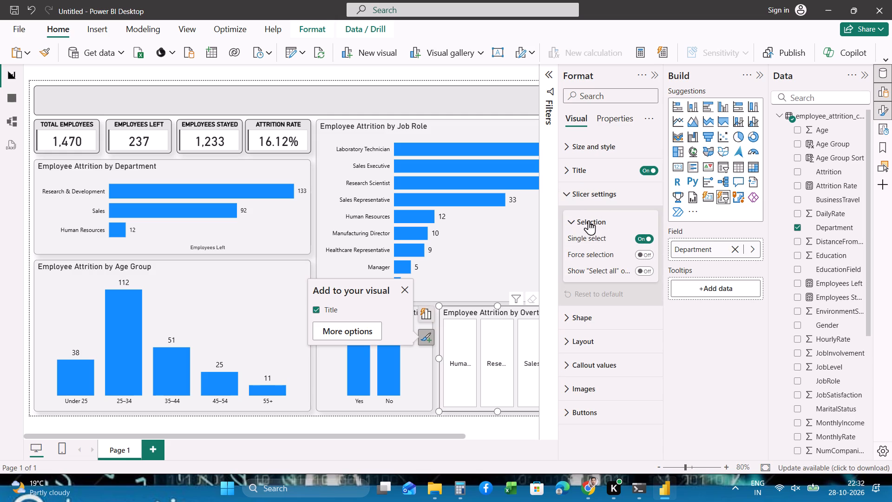
click(575, 221)
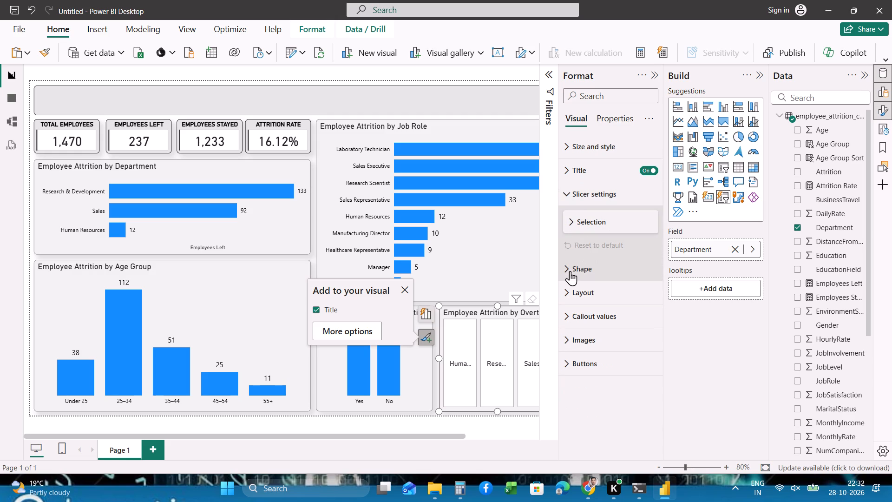
click(568, 292)
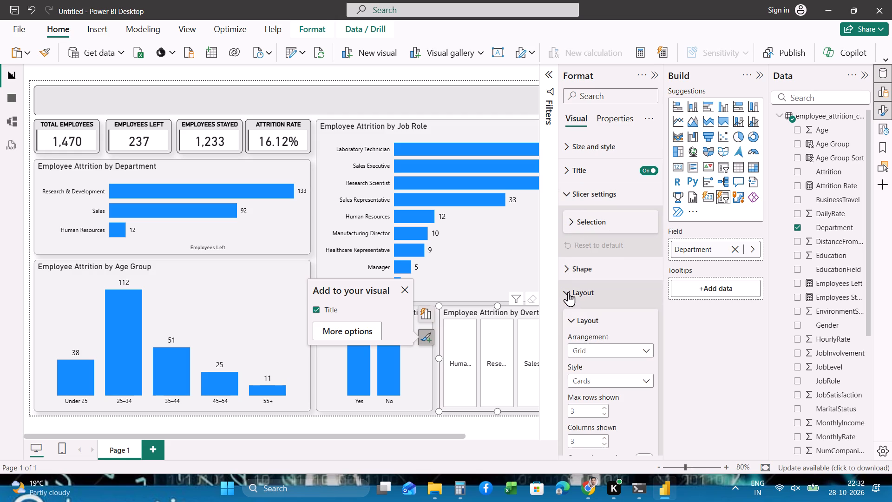
scroll(568, 292, down, 1)
click(638, 297)
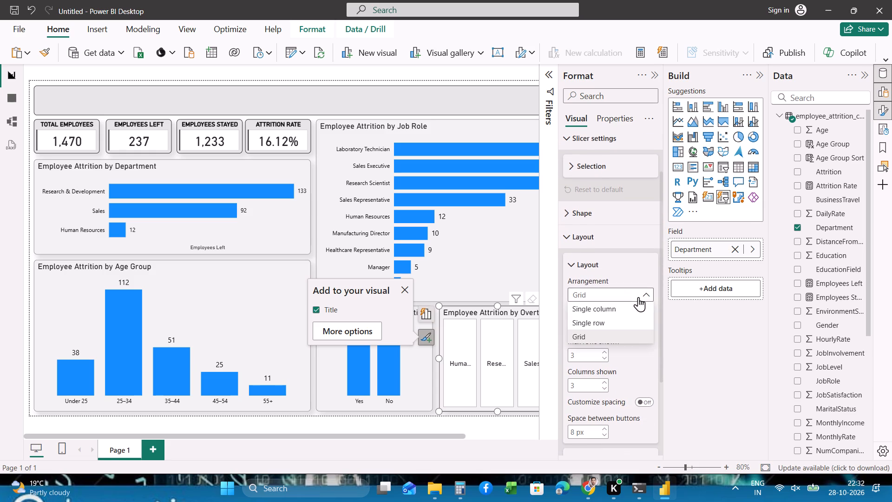
click(617, 320)
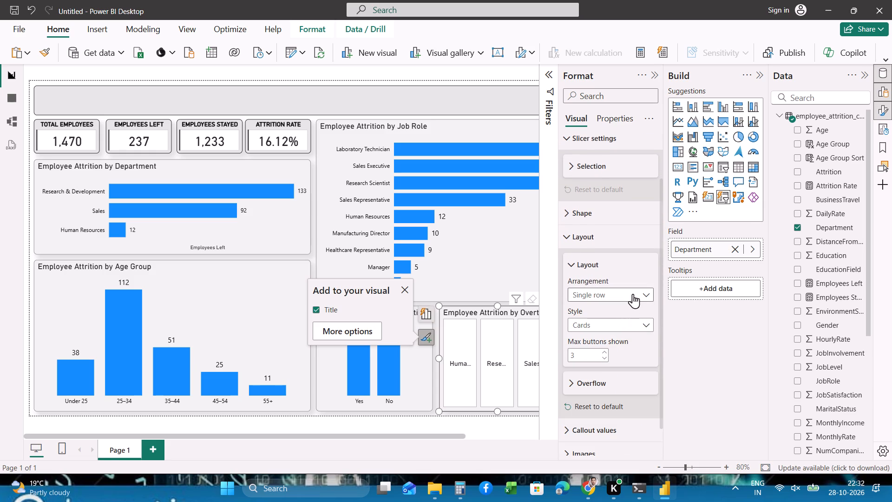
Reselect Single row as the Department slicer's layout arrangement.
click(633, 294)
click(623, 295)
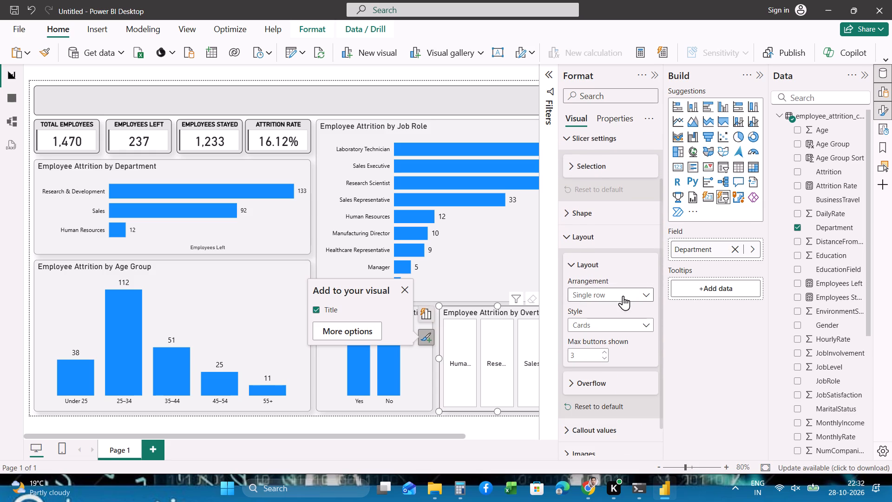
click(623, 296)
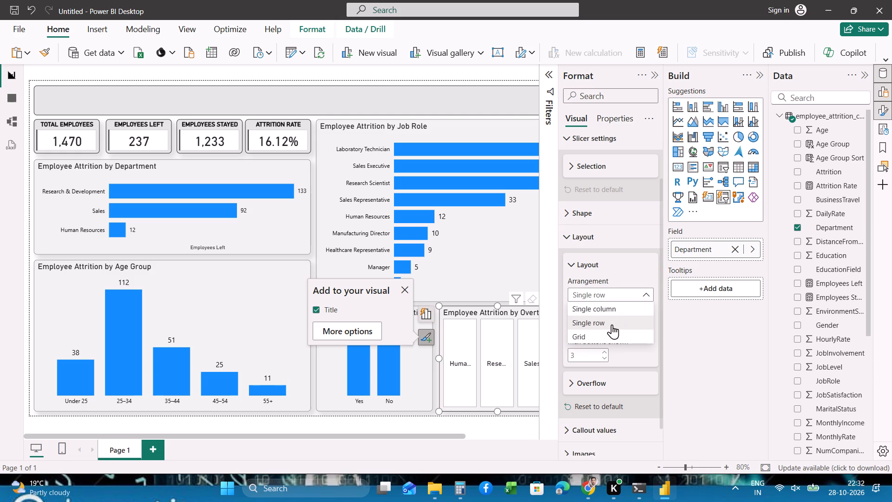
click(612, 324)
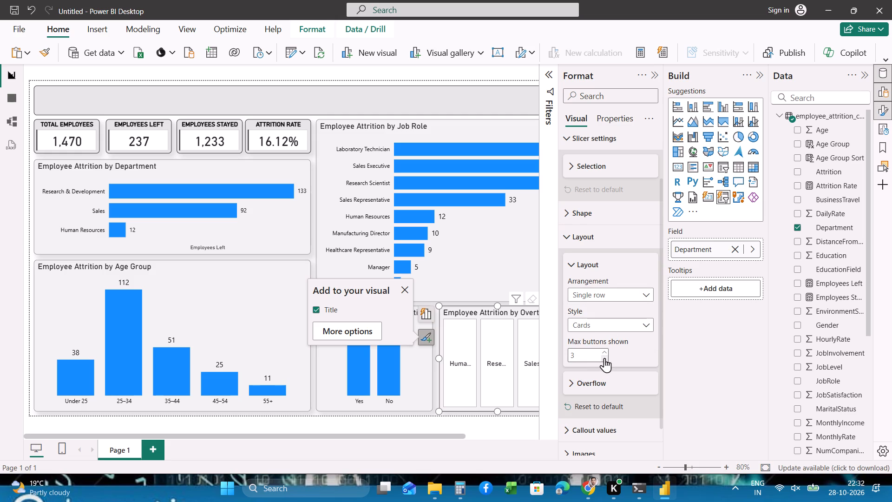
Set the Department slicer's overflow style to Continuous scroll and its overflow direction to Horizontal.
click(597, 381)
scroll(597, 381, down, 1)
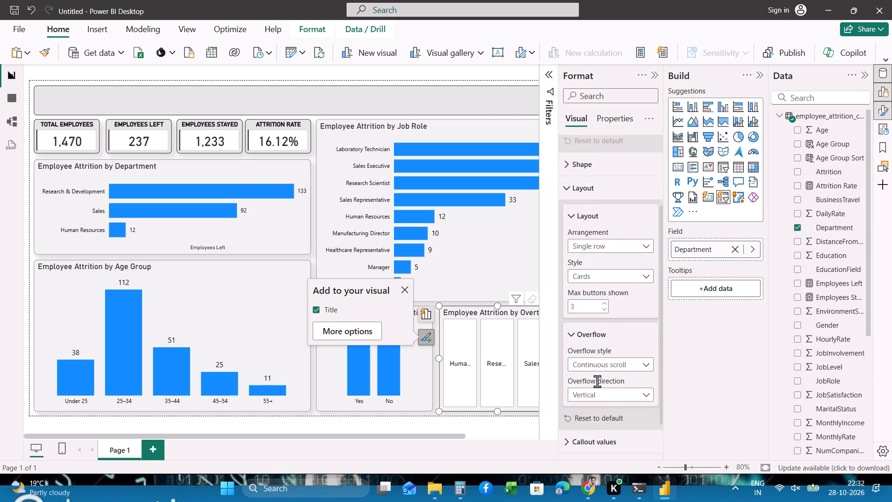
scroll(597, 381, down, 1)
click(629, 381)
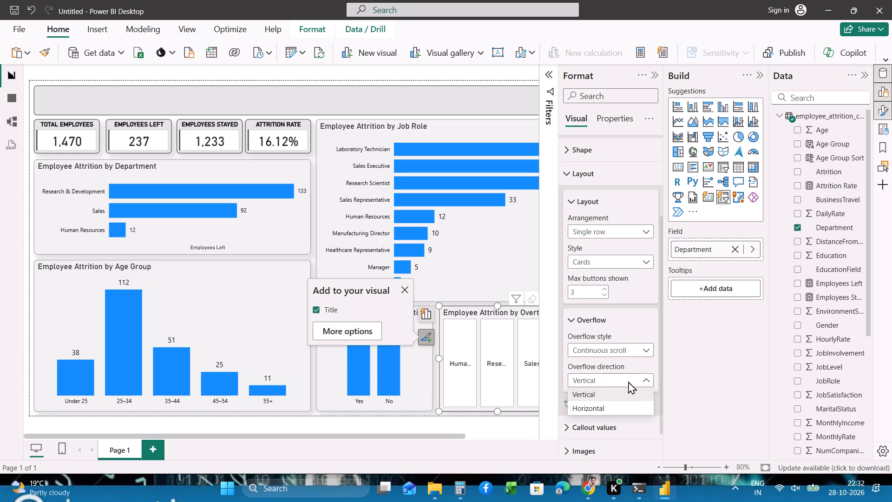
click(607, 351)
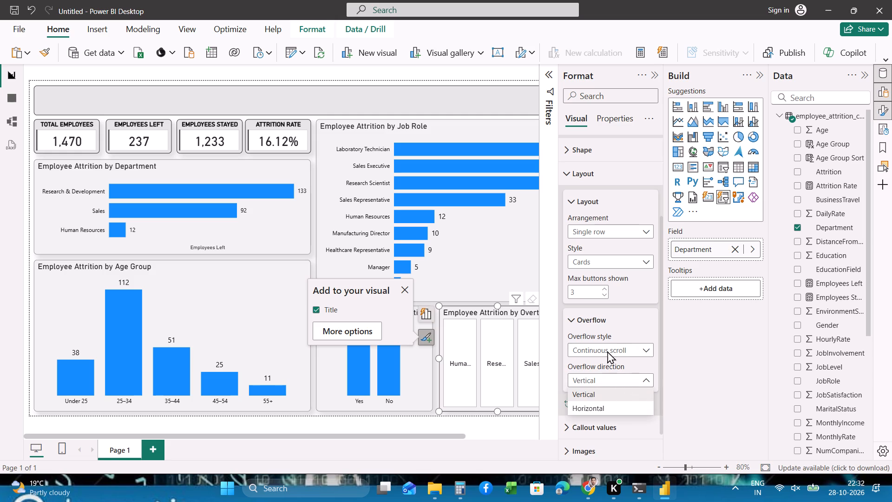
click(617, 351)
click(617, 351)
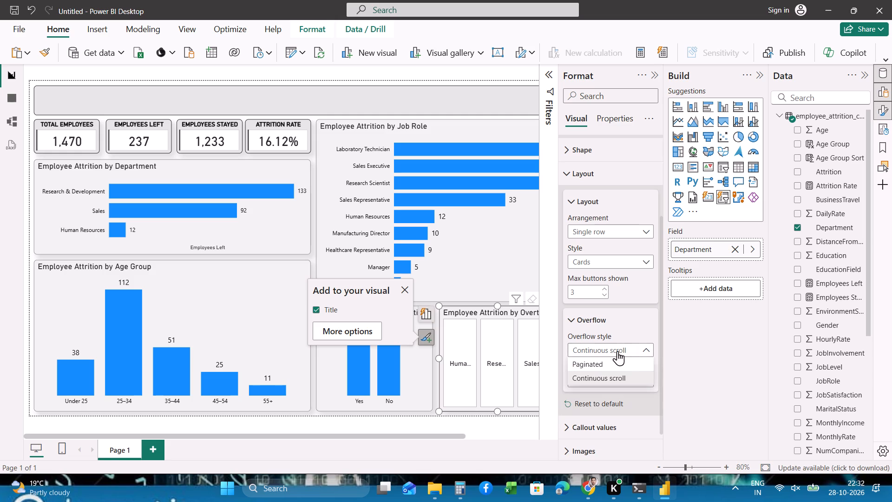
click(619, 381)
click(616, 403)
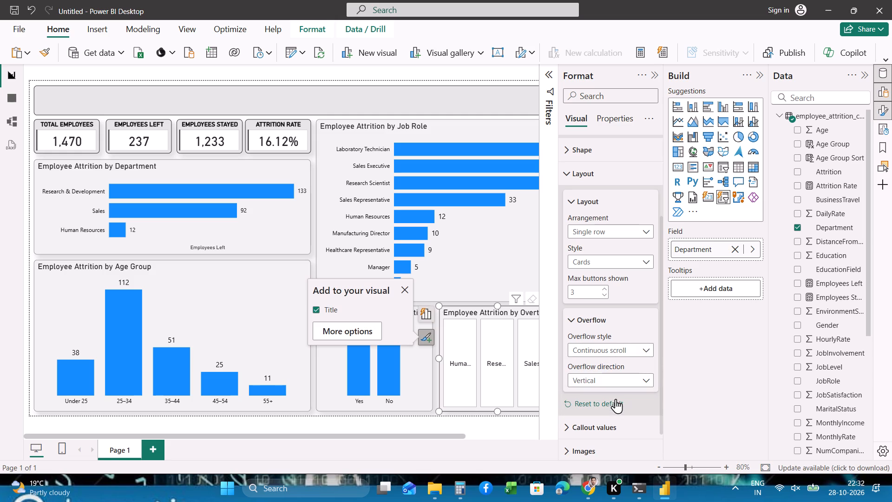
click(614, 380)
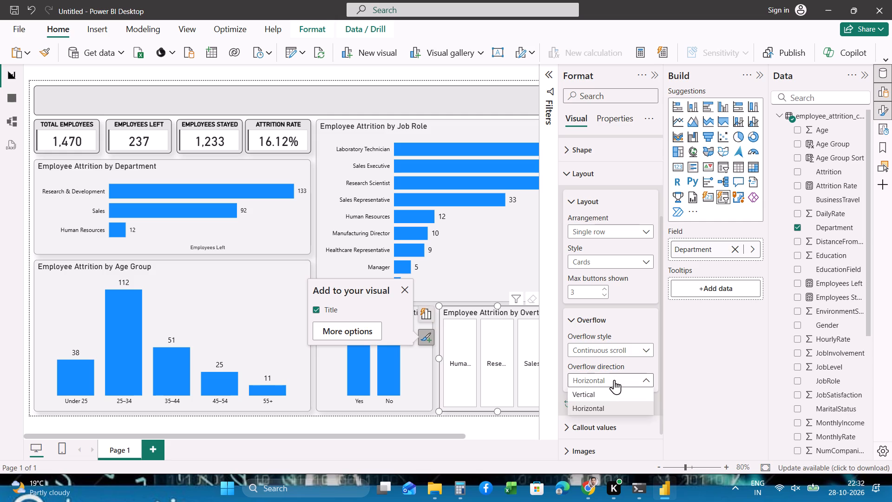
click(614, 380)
Reset the Department slicer's layout settings to default.
click(605, 407)
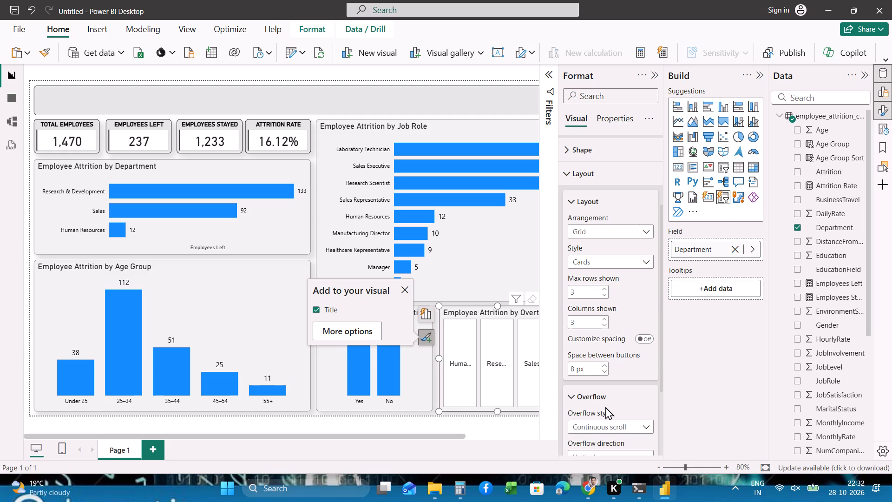
scroll(608, 391, down, 5)
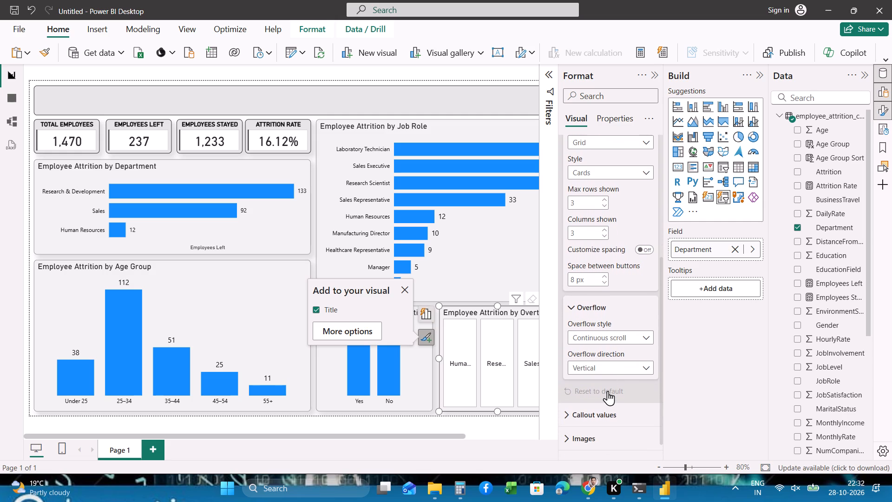
scroll(608, 391, down, 1)
scroll(608, 391, up, 4)
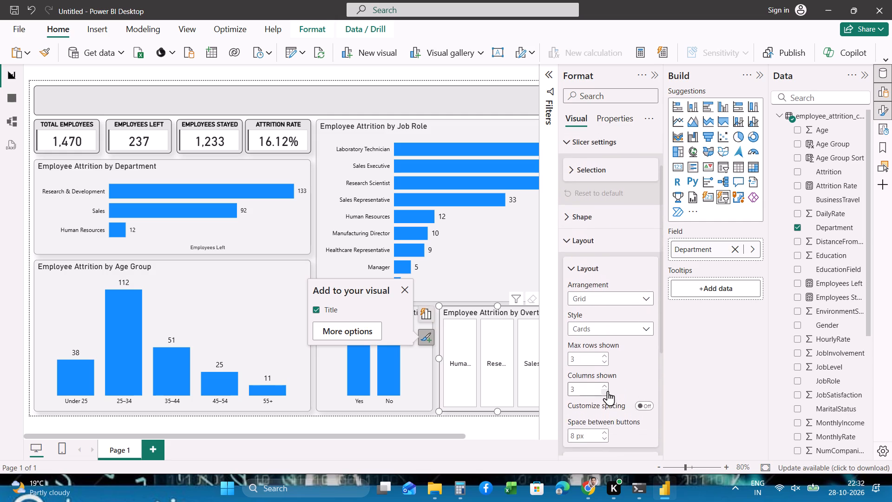
scroll(608, 391, up, 2)
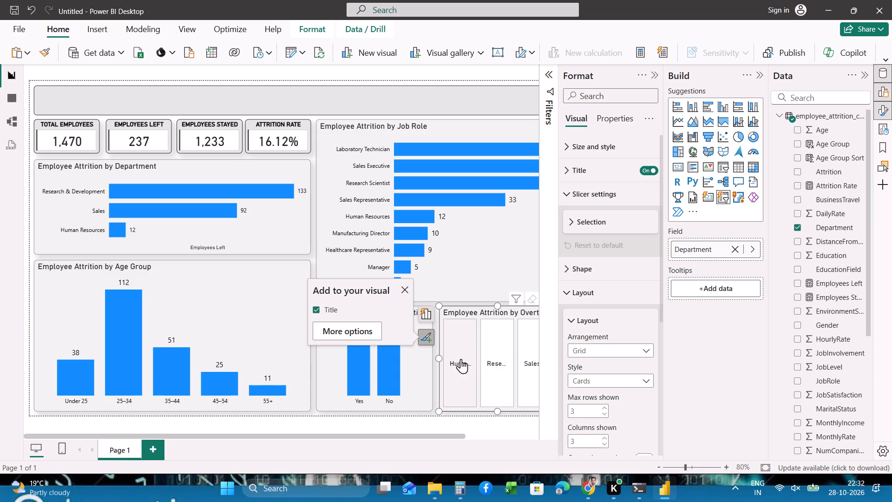
scroll(592, 365, down, 1)
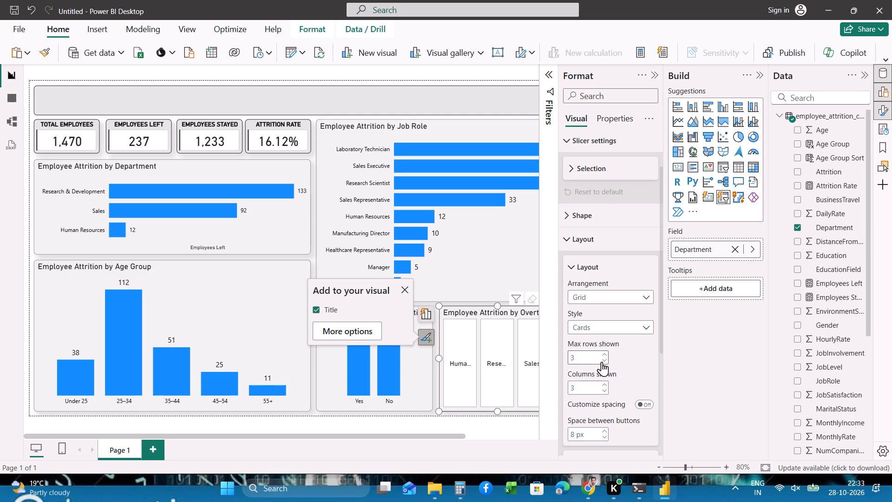
Widen the Department slicer toward the Job Role chart's outer edge, keeping its inner edge beside the overtime chart.
click(510, 438)
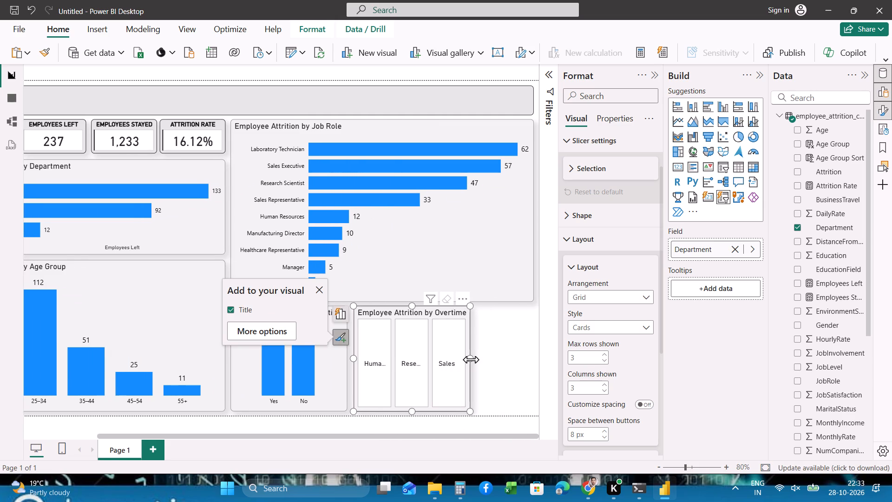
drag(471, 359, 514, 359)
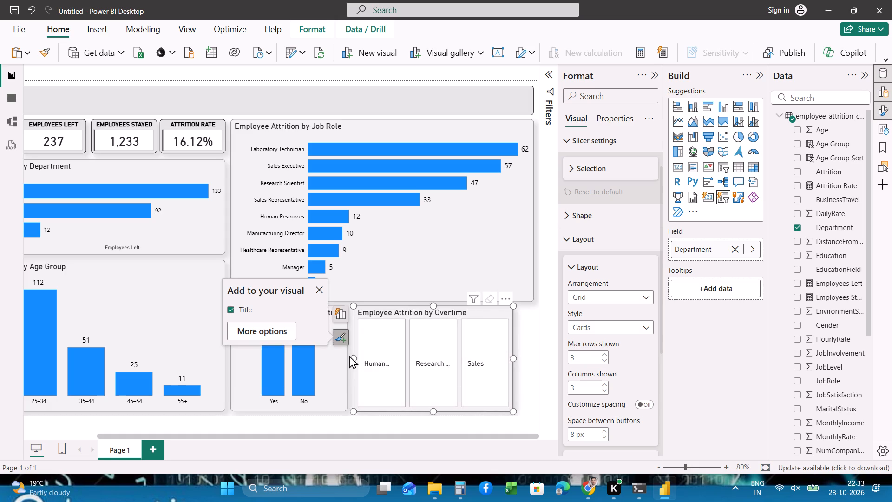
drag(352, 357, 254, 352)
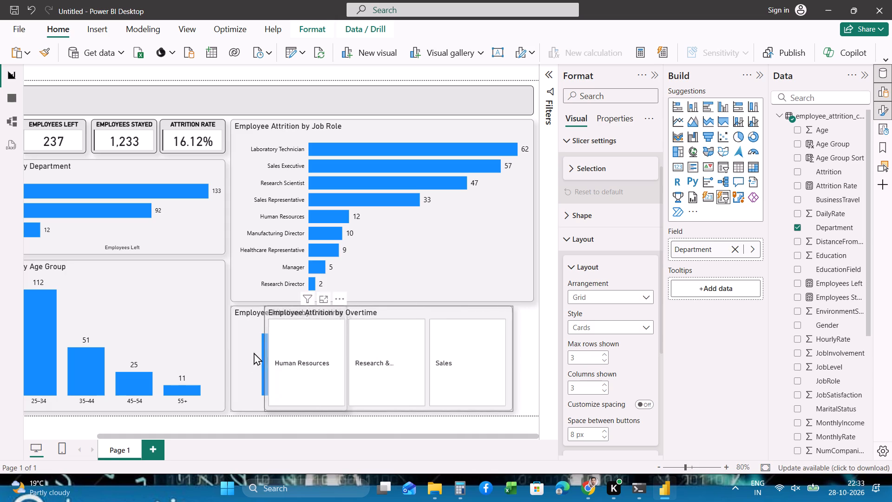
drag(254, 352, 224, 344)
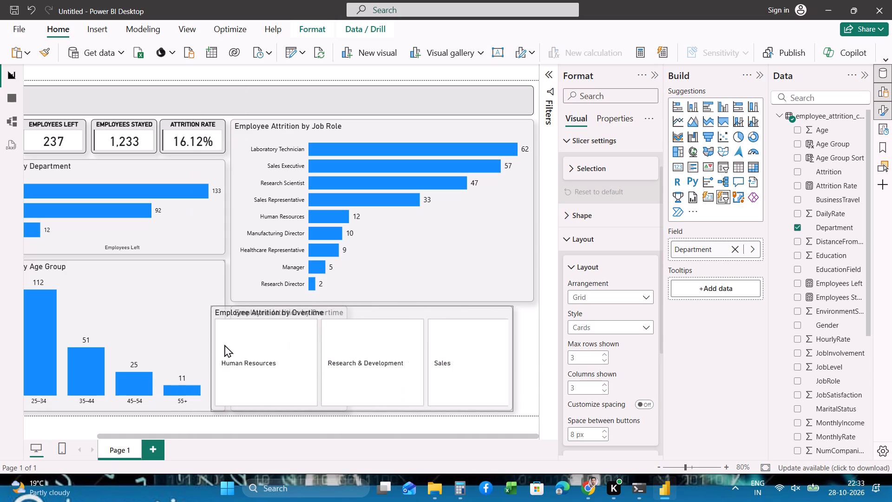
drag(224, 344, 349, 370)
Set the columns shown in the Department slicer's grid layout to 2.
click(604, 383)
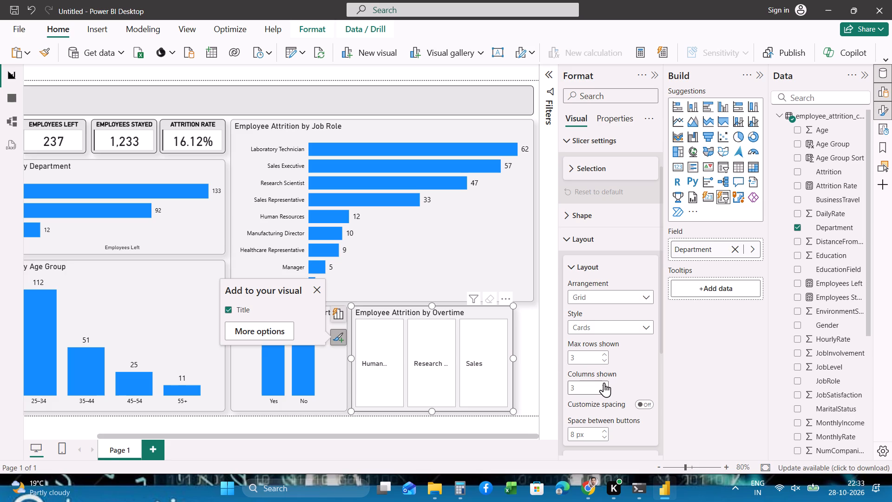
click(603, 390)
click(603, 390)
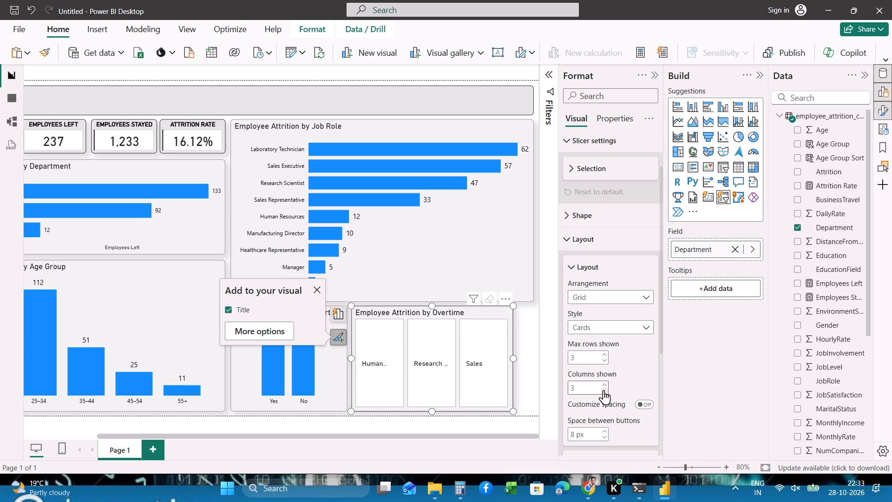
click(603, 390)
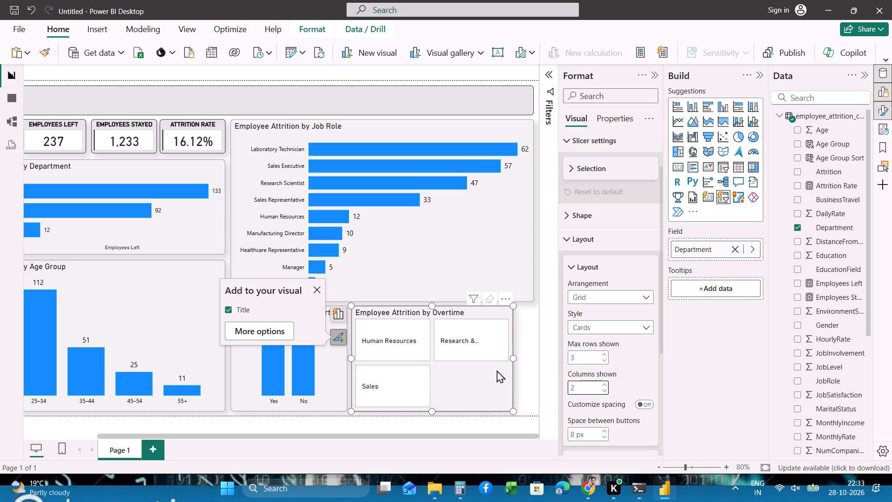
Test the slicer by filtering by Research & Development, Human Resources and Sales in turn, then clear the selection.
click(464, 343)
click(400, 344)
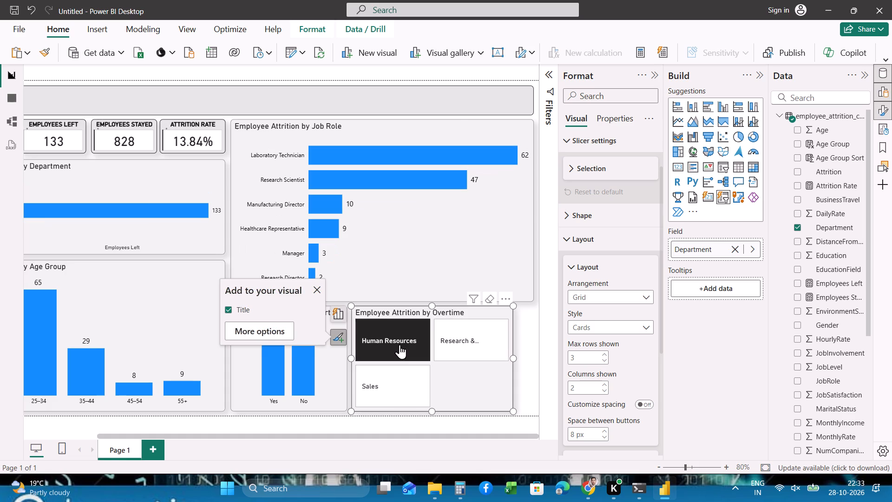
click(410, 379)
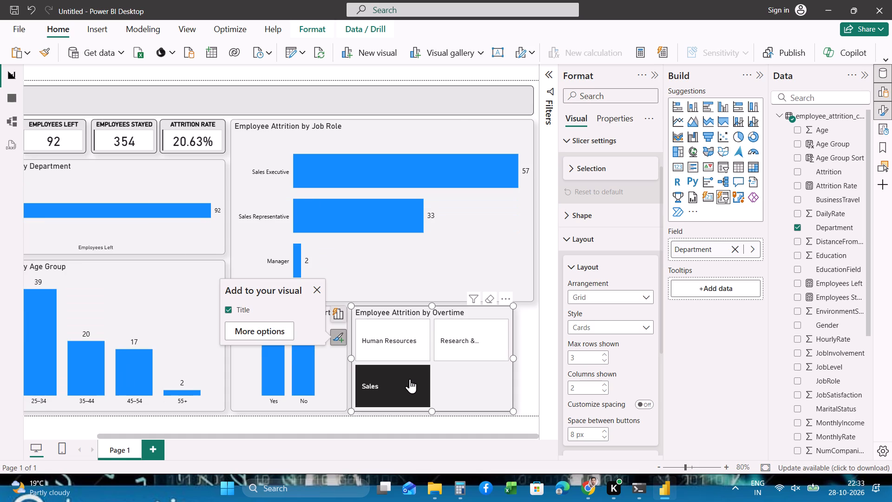
click(410, 379)
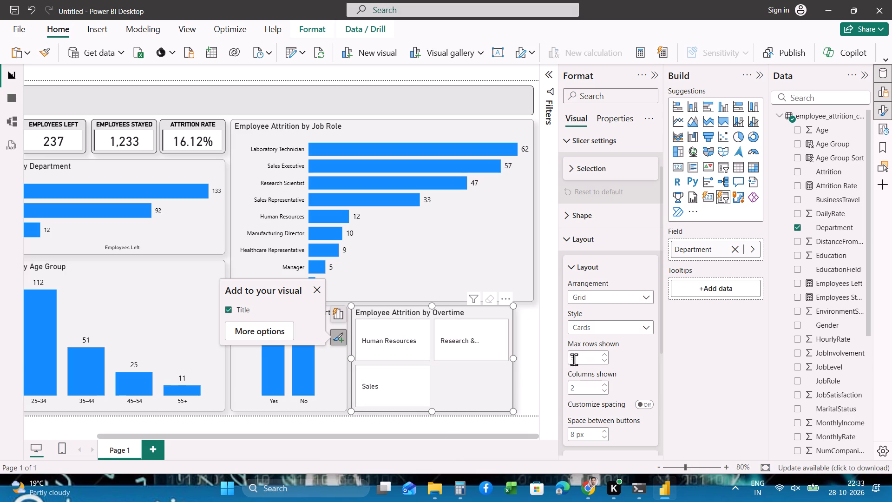
Examine the Department slicer's callout value, image and button formatting options, including the button state and padding size choices.
scroll(575, 358, down, 3)
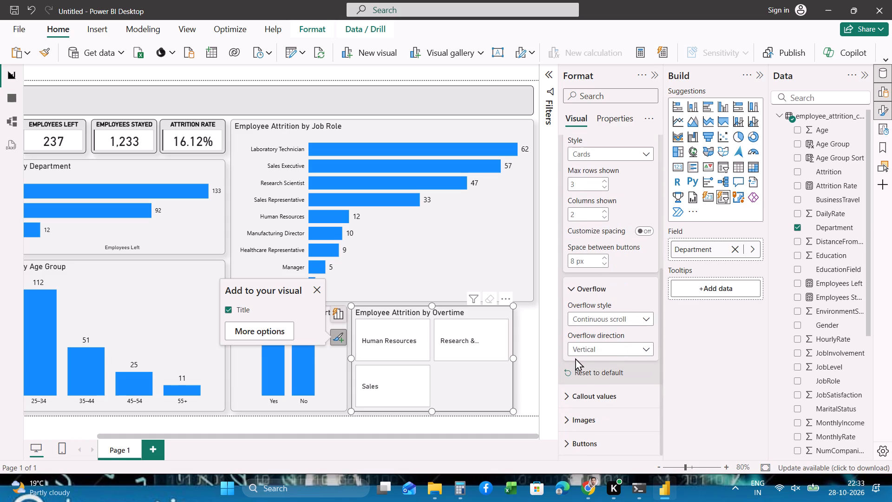
scroll(575, 358, down, 1)
click(573, 400)
scroll(573, 400, down, 3)
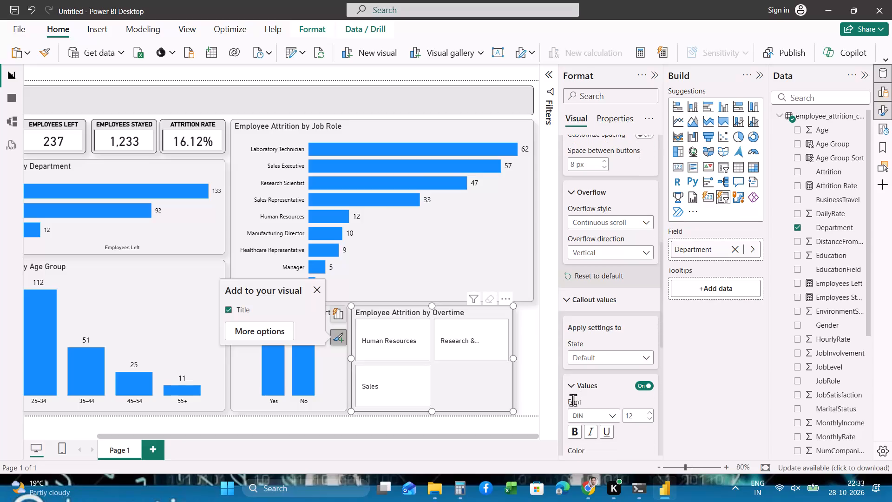
scroll(573, 400, down, 4)
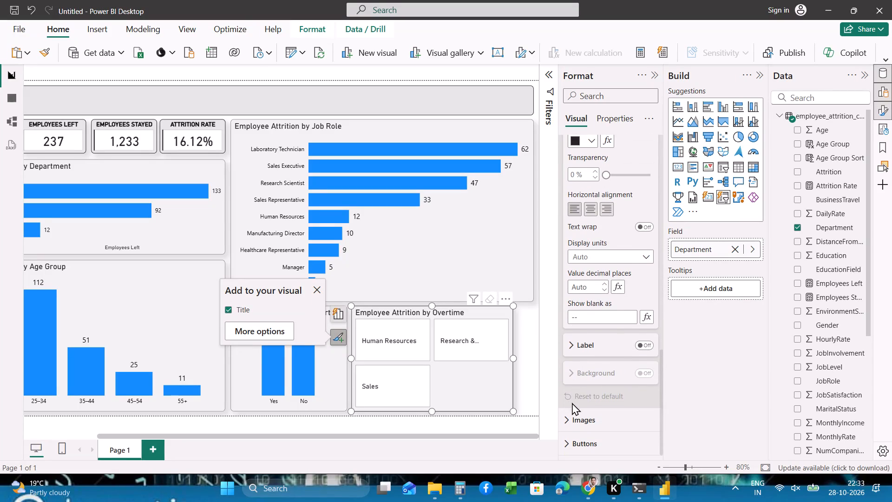
click(567, 419)
scroll(567, 419, down, 8)
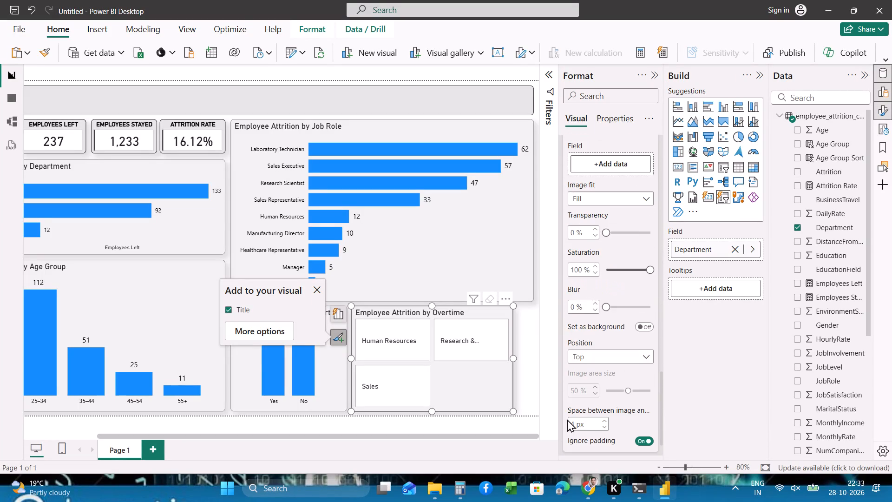
click(570, 445)
scroll(570, 445, down, 4)
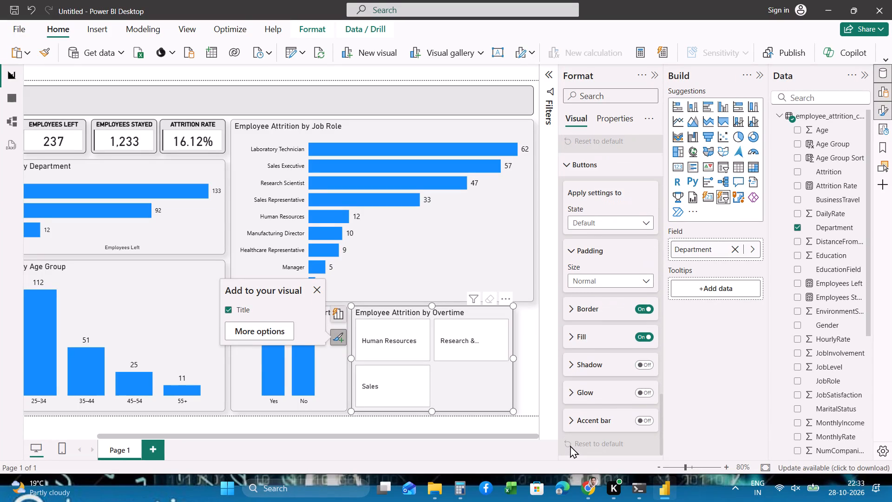
scroll(570, 445, down, 1)
click(601, 231)
click(600, 227)
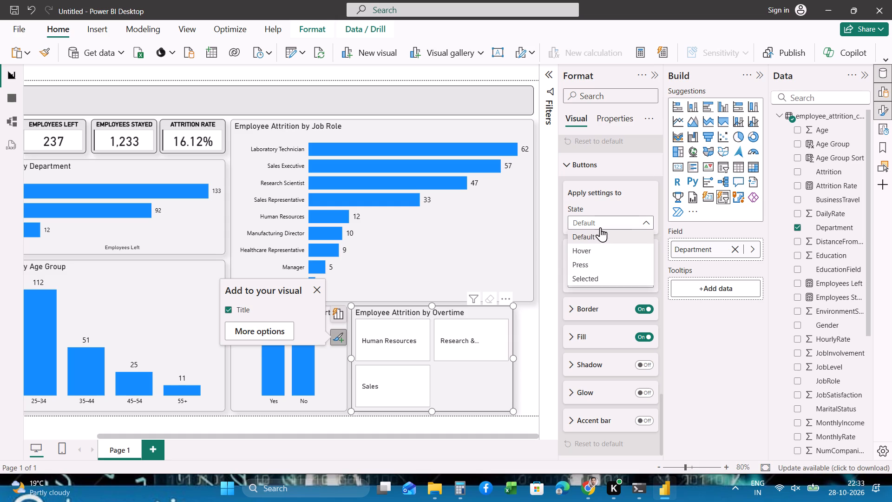
click(597, 311)
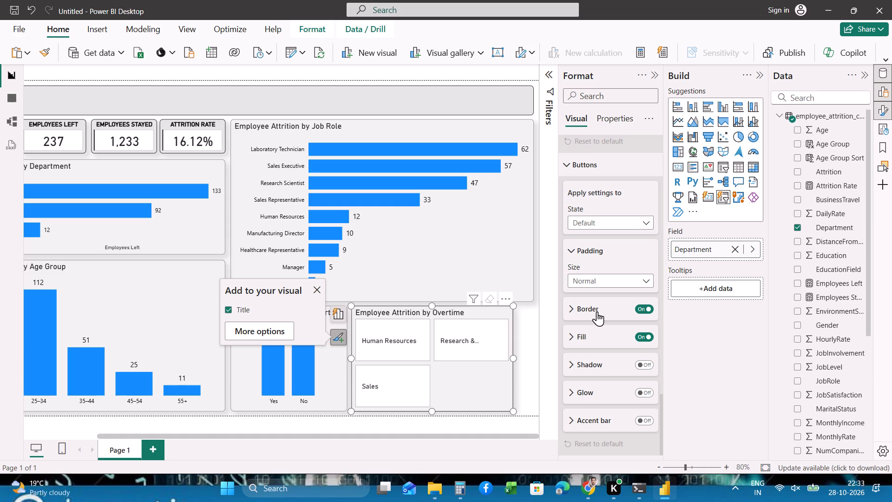
click(597, 279)
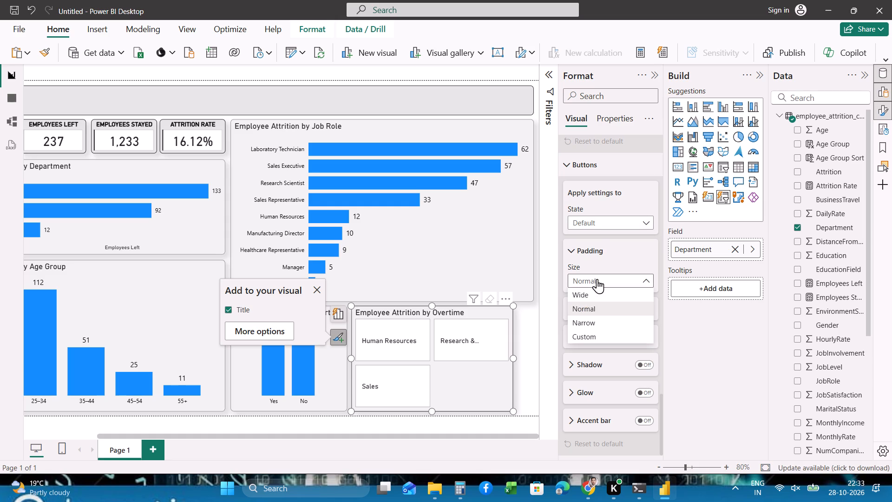
click(597, 279)
scroll(597, 238, up, 3)
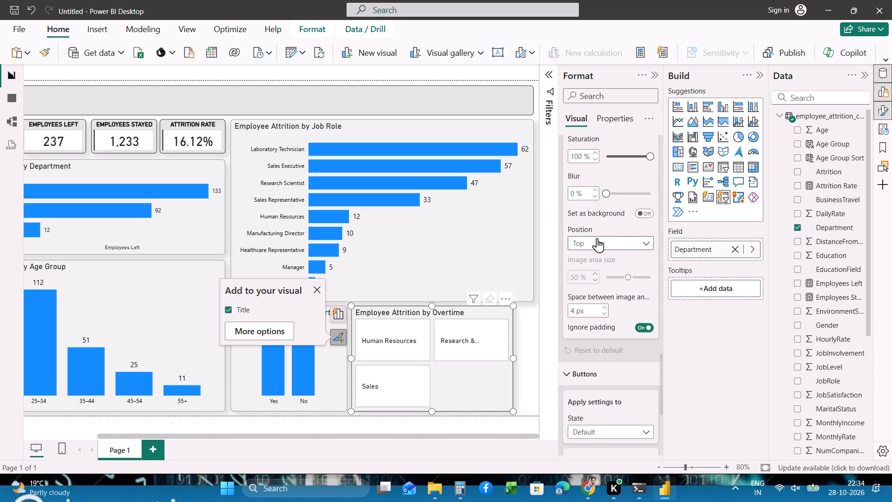
scroll(597, 238, up, 5)
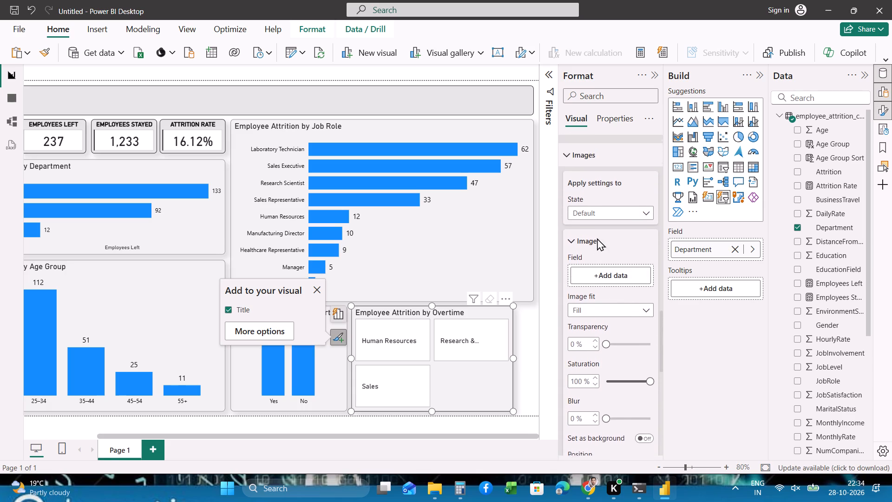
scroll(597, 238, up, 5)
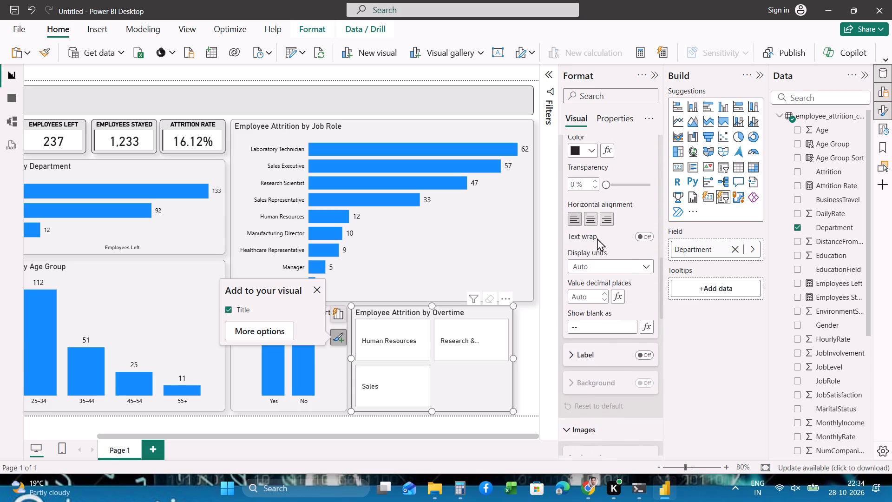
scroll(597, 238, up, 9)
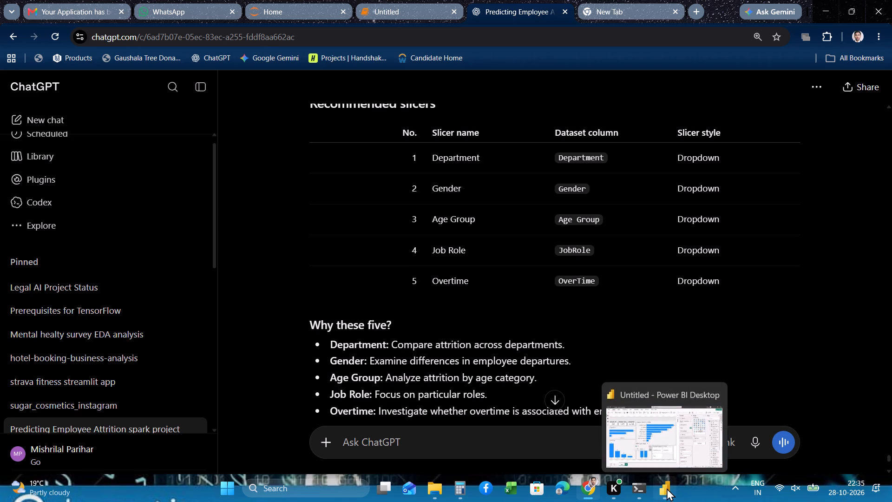
Back in Power BI, hide the formatting pane and narrow the Job Role chart from its outer edge, freeing space beside it for slicers.
click(658, 441)
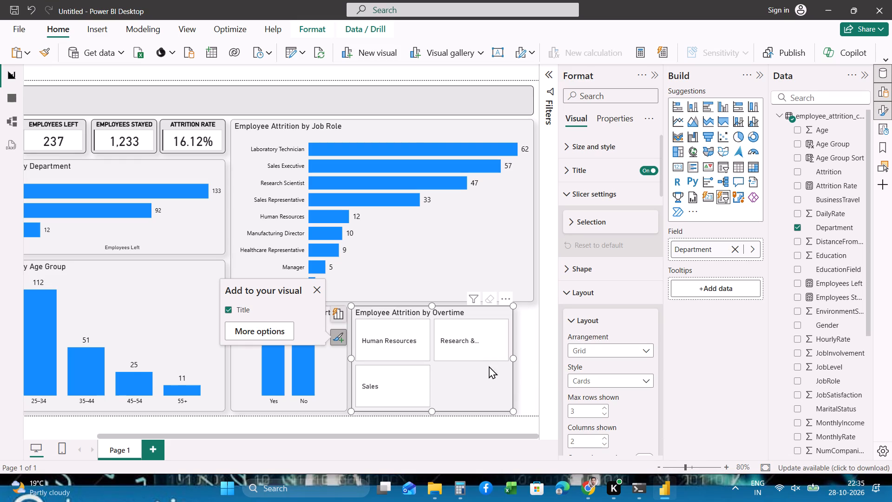
click(529, 370)
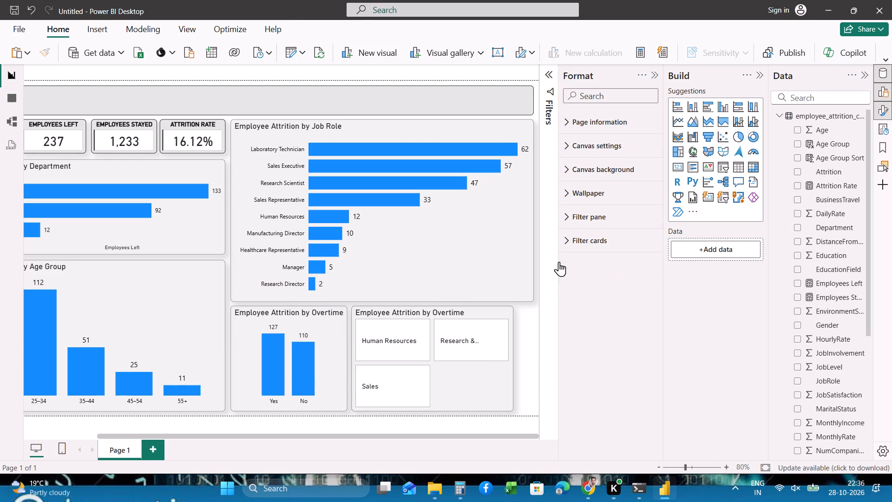
click(658, 76)
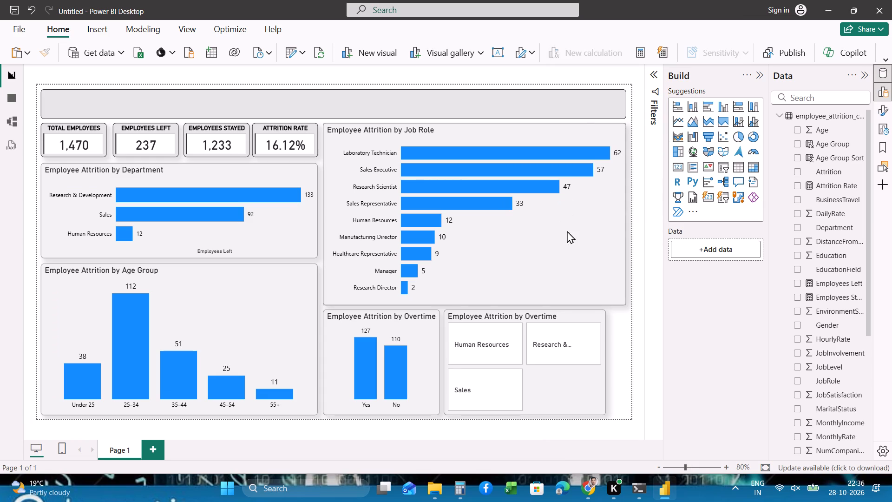
click(581, 231)
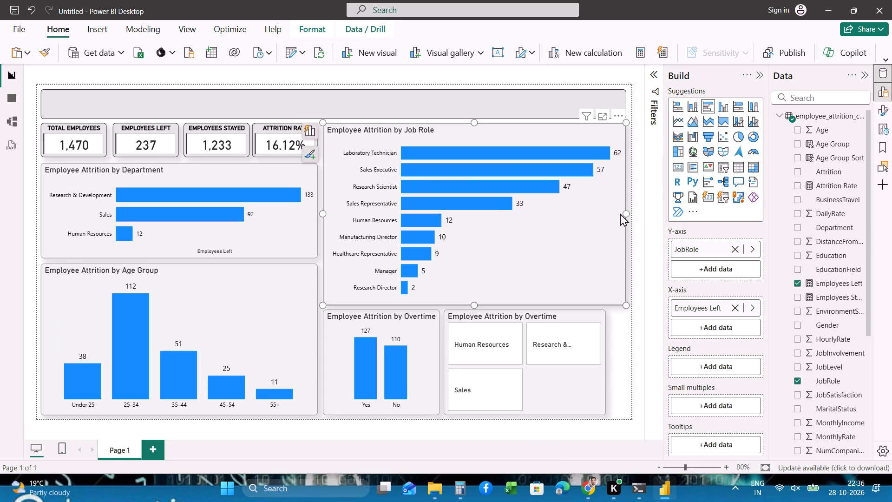
drag(625, 213, 554, 222)
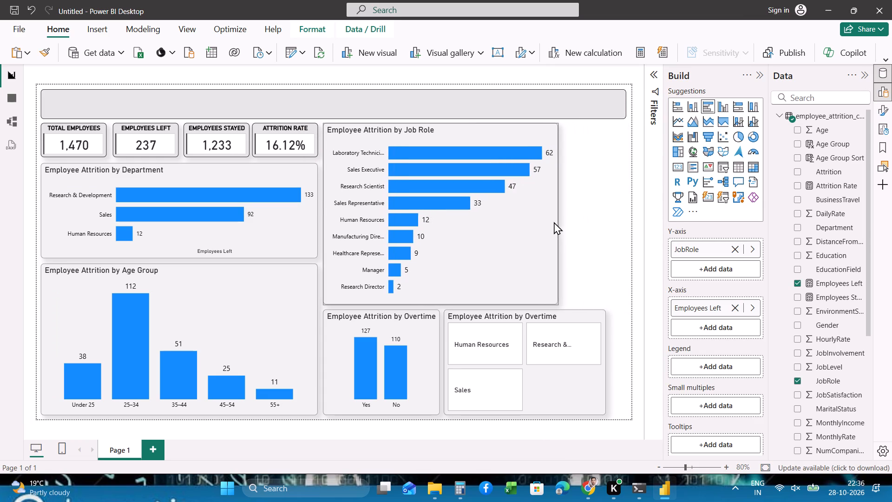
drag(554, 222, 550, 222)
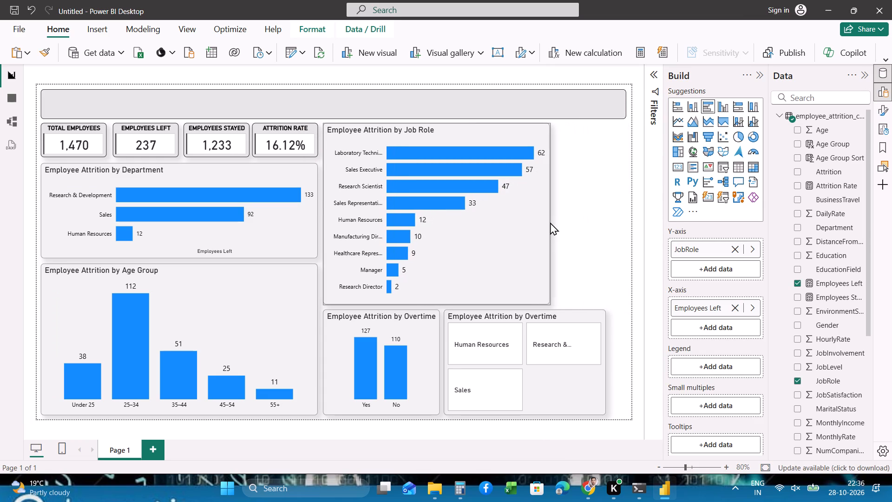
drag(550, 222, 537, 219)
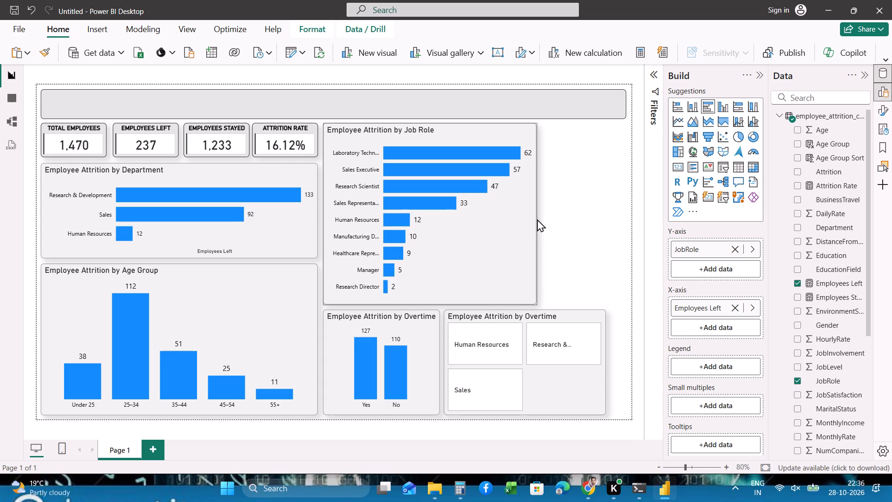
drag(537, 219, 544, 218)
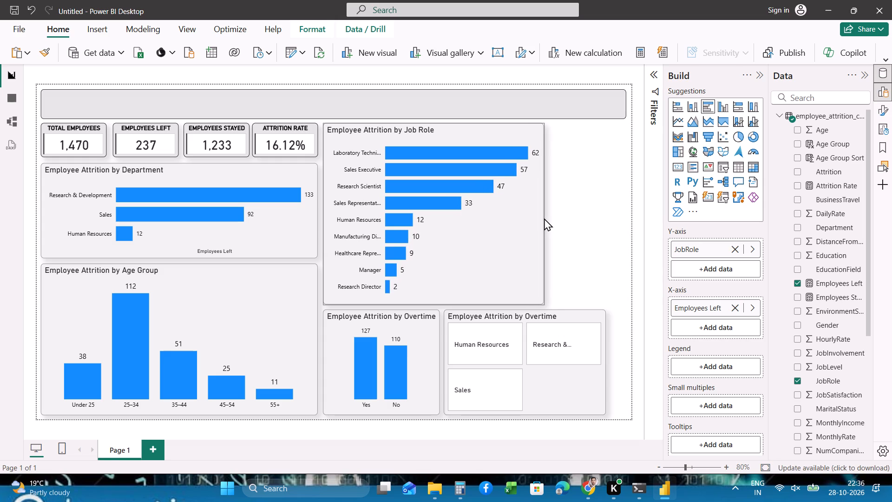
drag(544, 218, 539, 218)
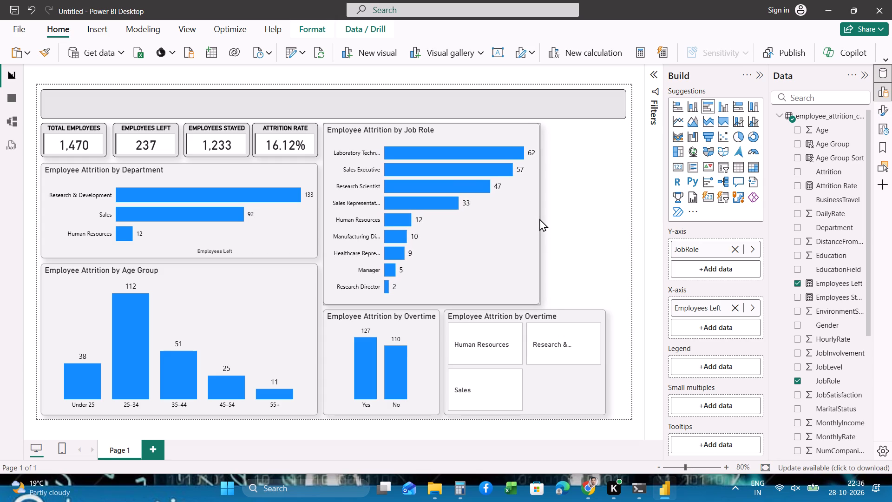
drag(539, 218, 543, 218)
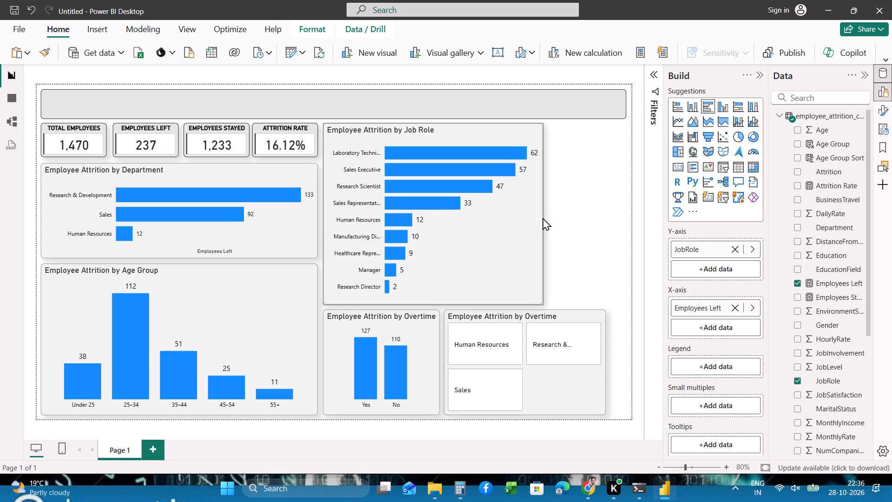
drag(543, 218, 544, 218)
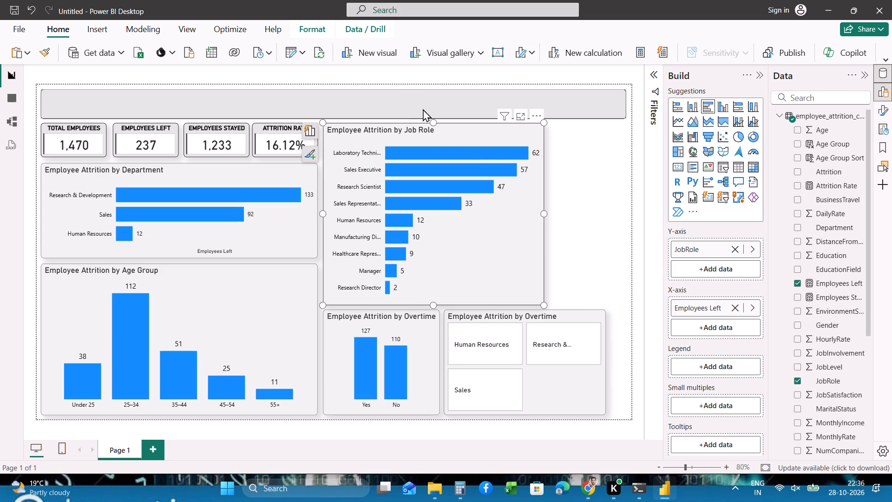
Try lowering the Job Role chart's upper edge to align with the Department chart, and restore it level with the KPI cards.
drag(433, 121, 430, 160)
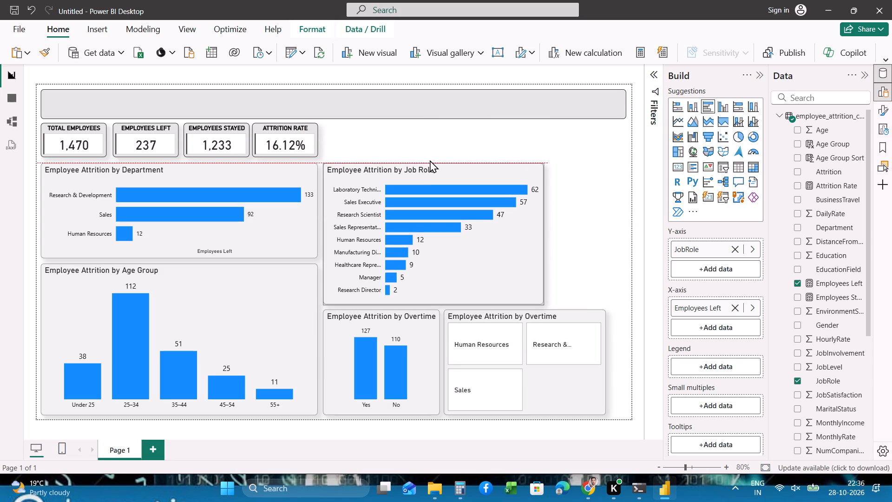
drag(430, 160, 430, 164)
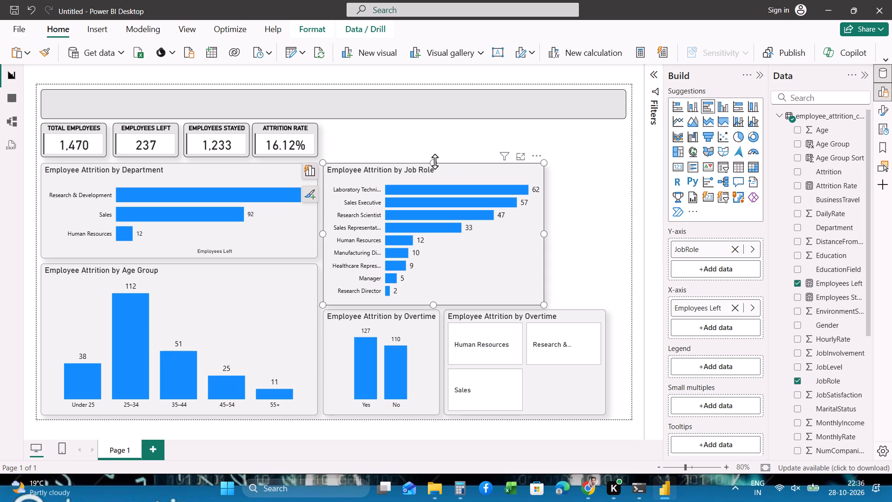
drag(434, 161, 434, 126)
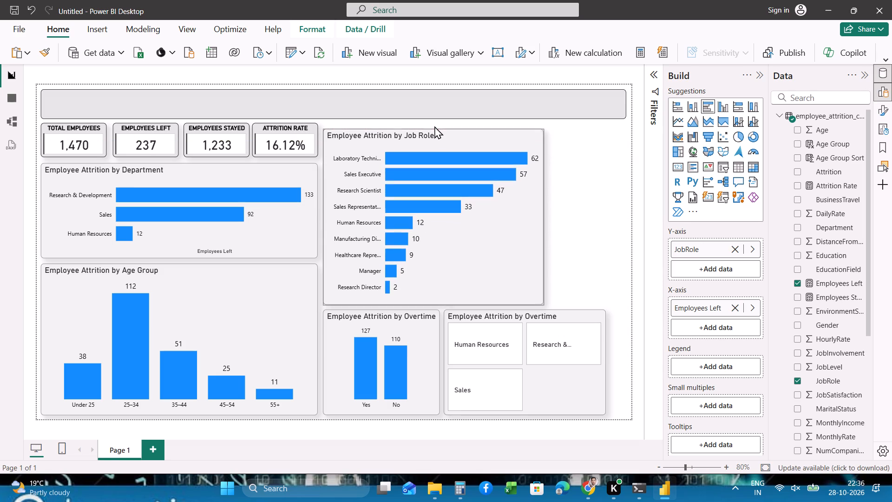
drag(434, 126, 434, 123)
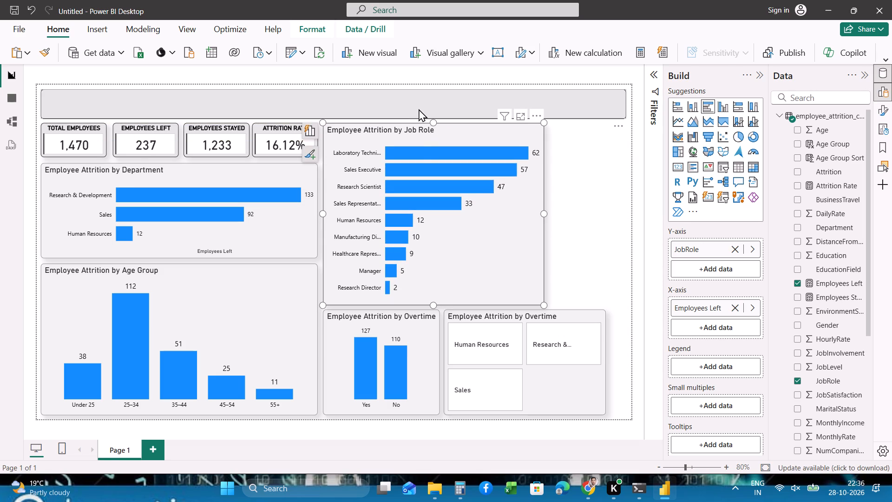
Narrow the empty header text box from both sides, aligning it with the Employees Left card's outer edge and the Job Role chart's outer edge.
click(419, 109)
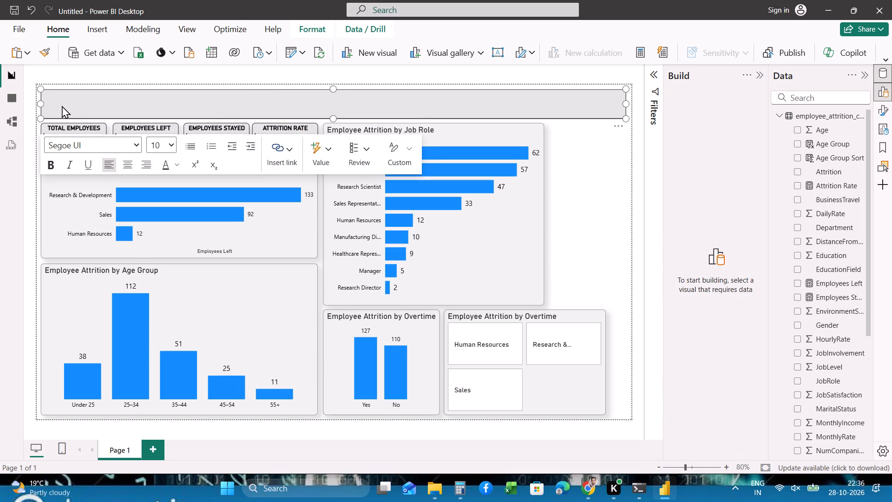
drag(41, 103, 126, 100)
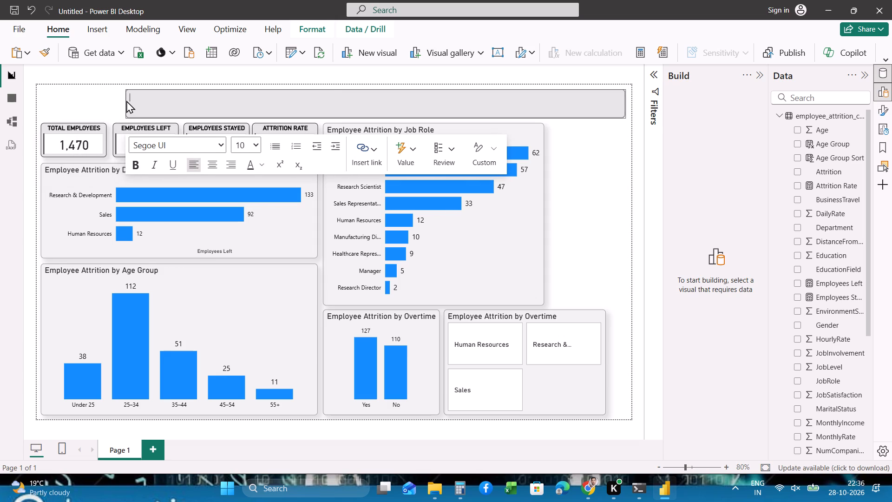
drag(126, 100, 117, 100)
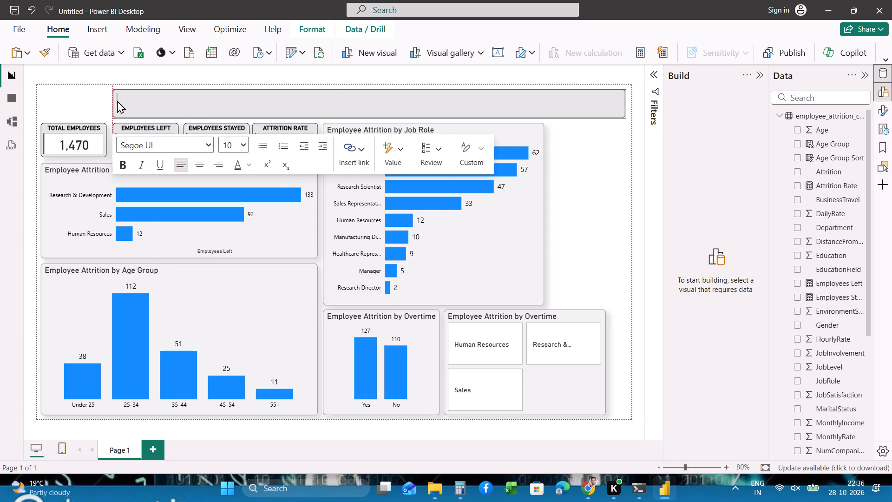
drag(117, 100, 113, 99)
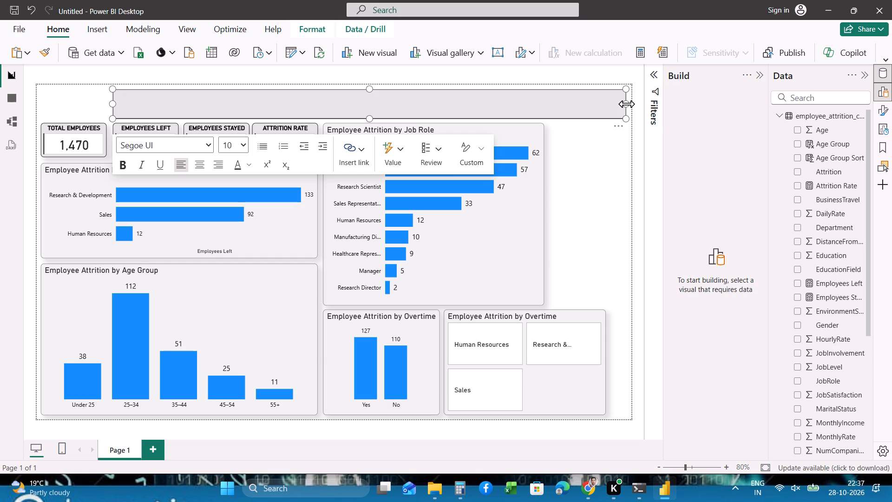
drag(626, 104, 540, 106)
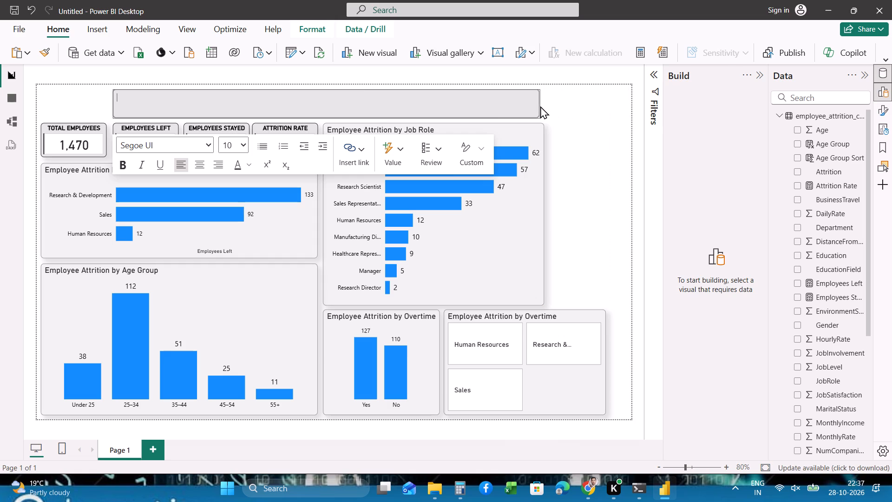
drag(540, 106, 542, 106)
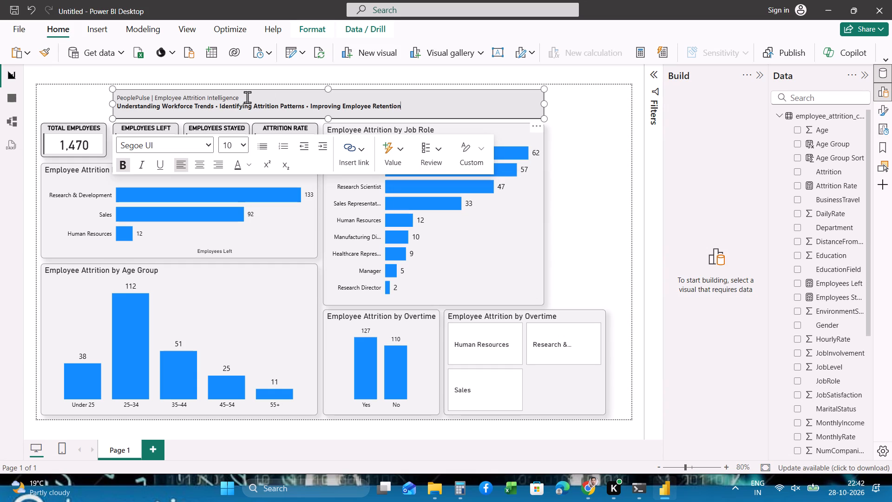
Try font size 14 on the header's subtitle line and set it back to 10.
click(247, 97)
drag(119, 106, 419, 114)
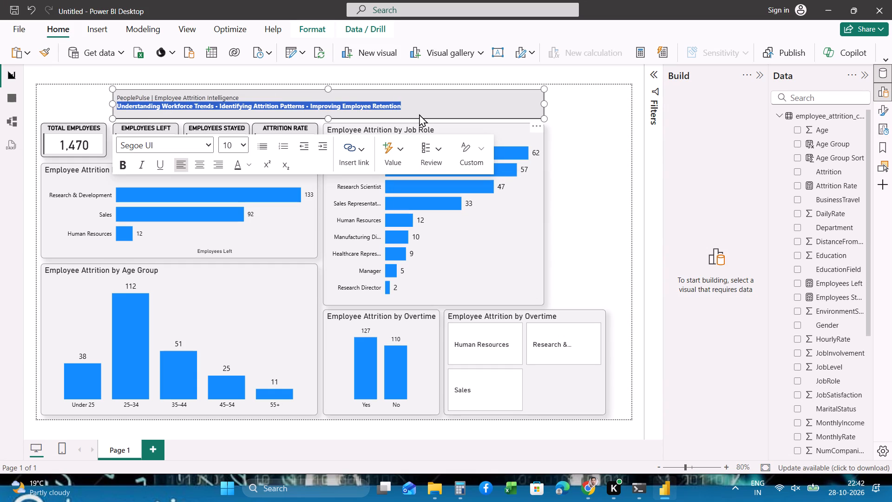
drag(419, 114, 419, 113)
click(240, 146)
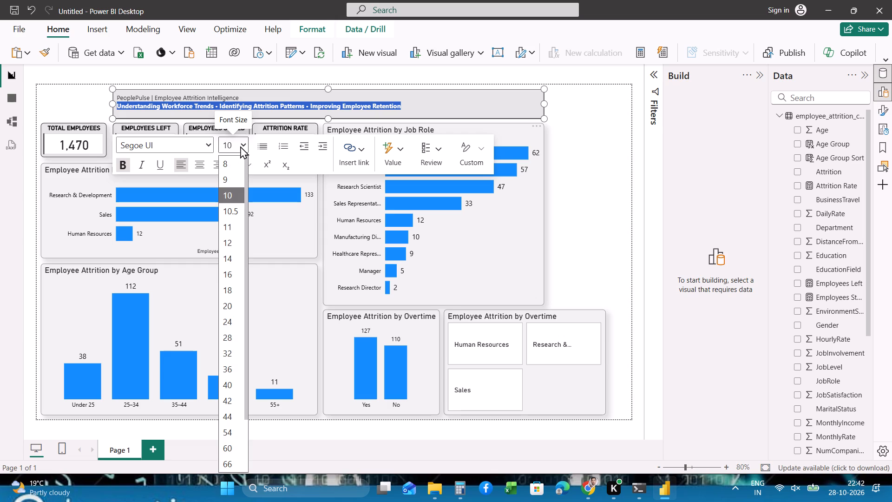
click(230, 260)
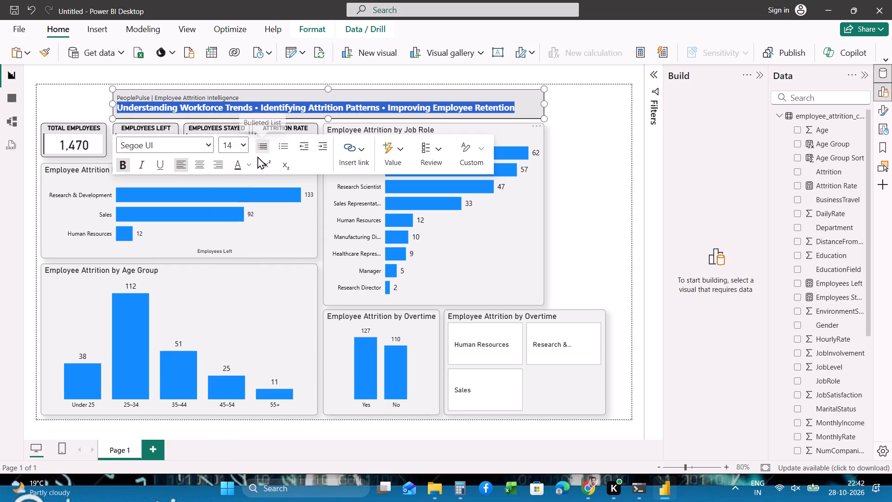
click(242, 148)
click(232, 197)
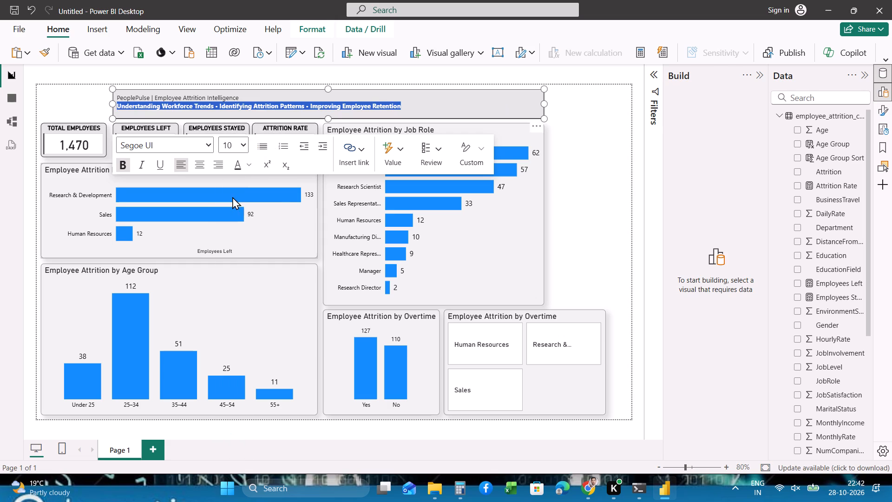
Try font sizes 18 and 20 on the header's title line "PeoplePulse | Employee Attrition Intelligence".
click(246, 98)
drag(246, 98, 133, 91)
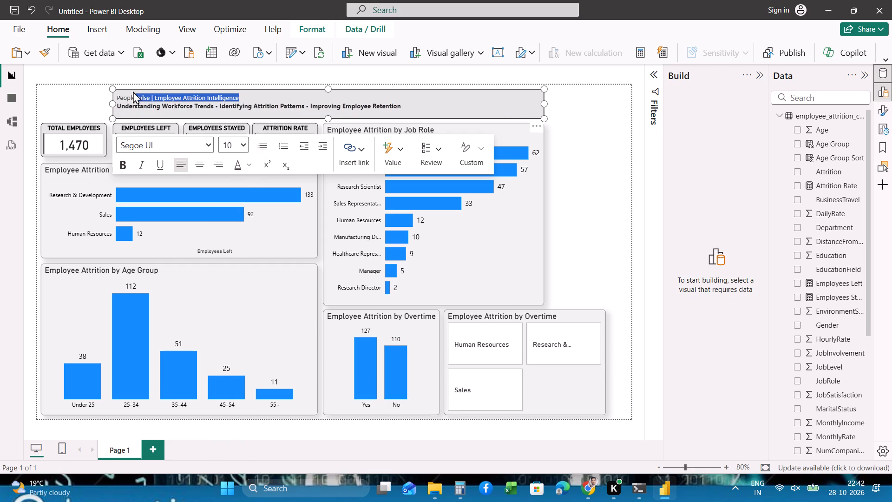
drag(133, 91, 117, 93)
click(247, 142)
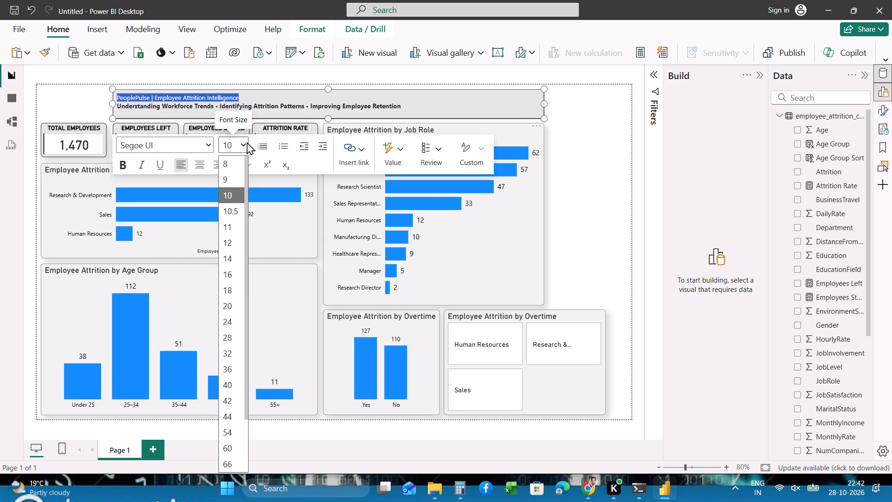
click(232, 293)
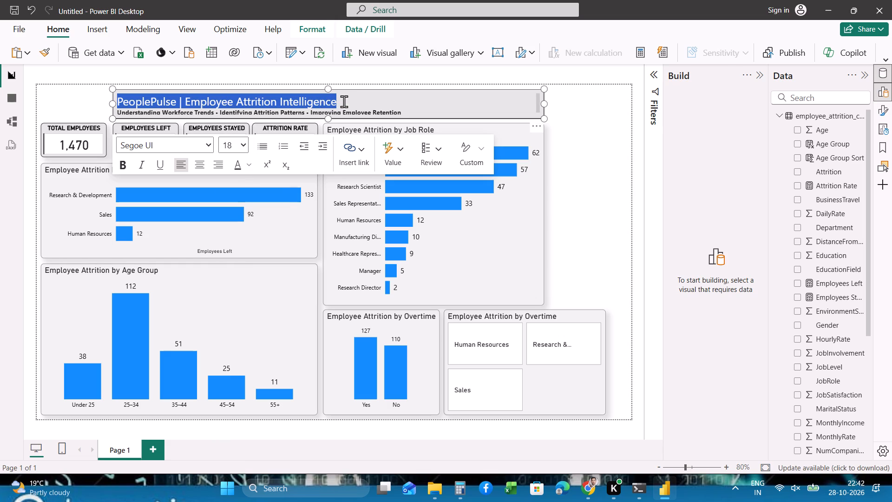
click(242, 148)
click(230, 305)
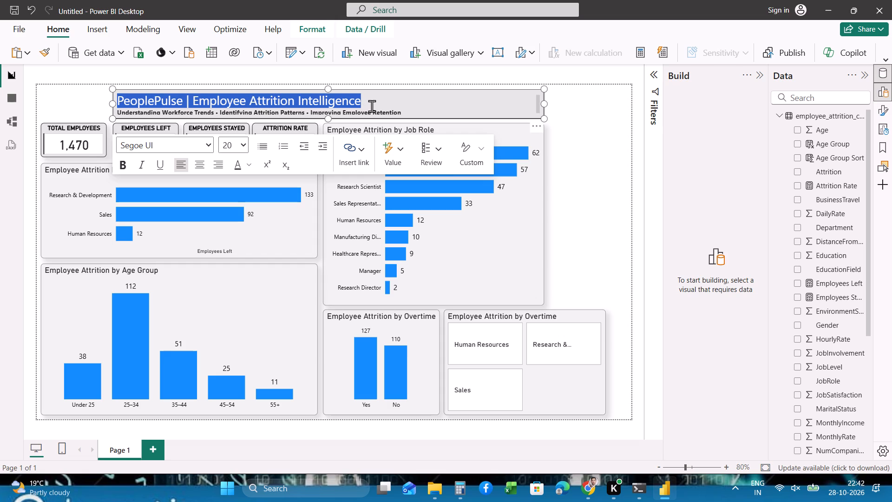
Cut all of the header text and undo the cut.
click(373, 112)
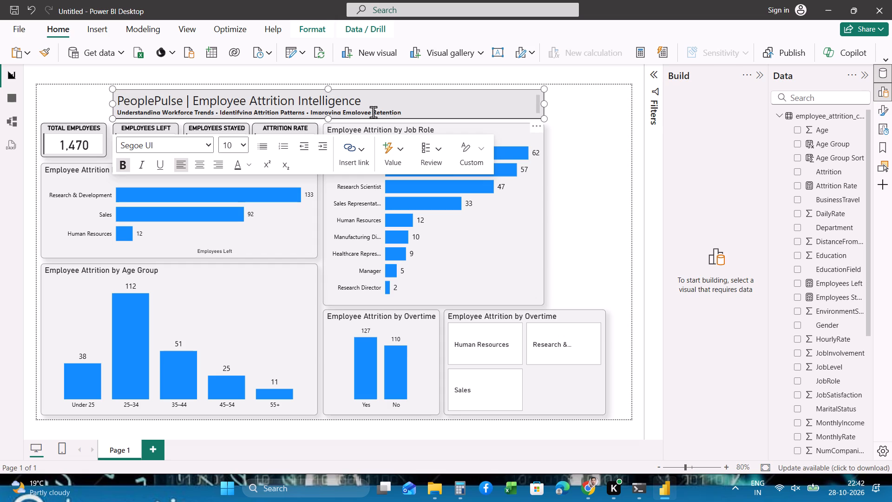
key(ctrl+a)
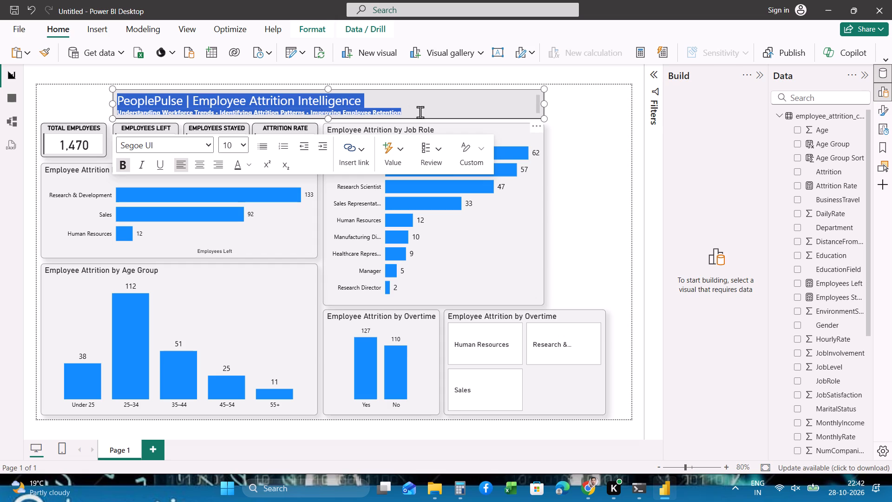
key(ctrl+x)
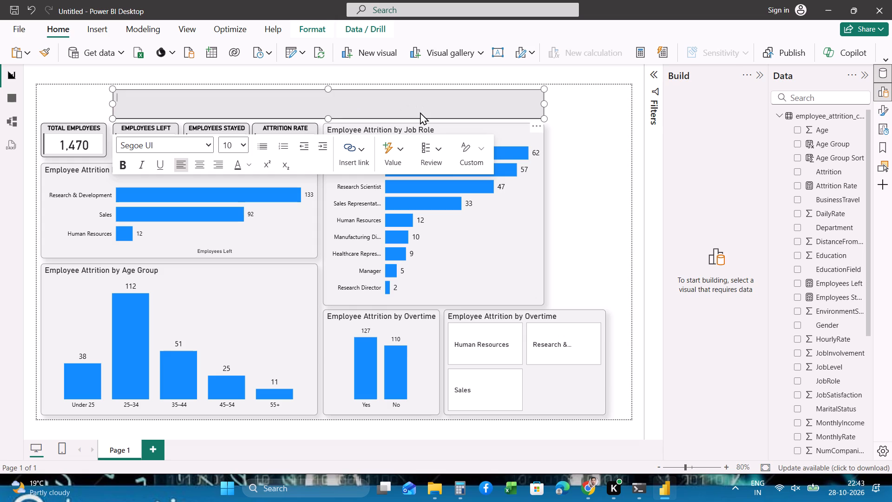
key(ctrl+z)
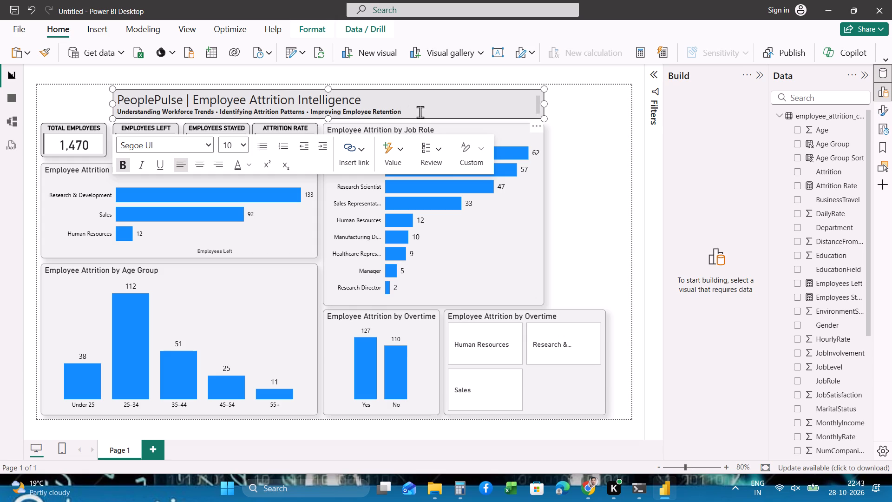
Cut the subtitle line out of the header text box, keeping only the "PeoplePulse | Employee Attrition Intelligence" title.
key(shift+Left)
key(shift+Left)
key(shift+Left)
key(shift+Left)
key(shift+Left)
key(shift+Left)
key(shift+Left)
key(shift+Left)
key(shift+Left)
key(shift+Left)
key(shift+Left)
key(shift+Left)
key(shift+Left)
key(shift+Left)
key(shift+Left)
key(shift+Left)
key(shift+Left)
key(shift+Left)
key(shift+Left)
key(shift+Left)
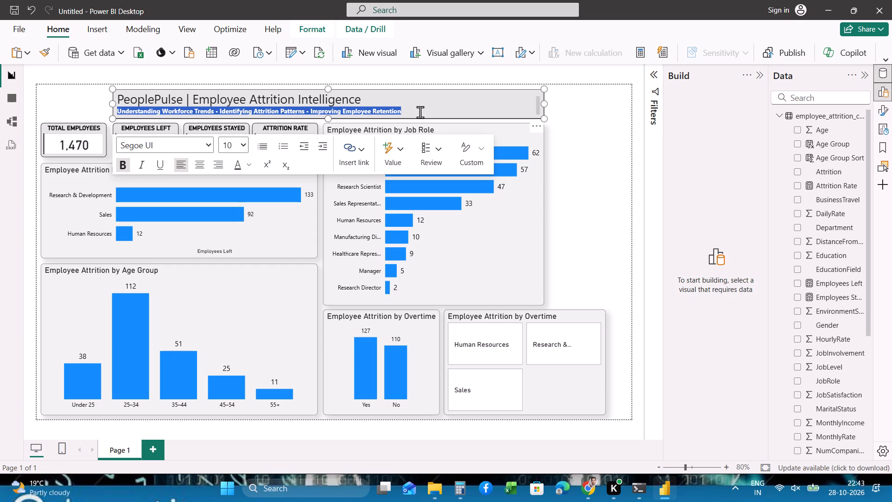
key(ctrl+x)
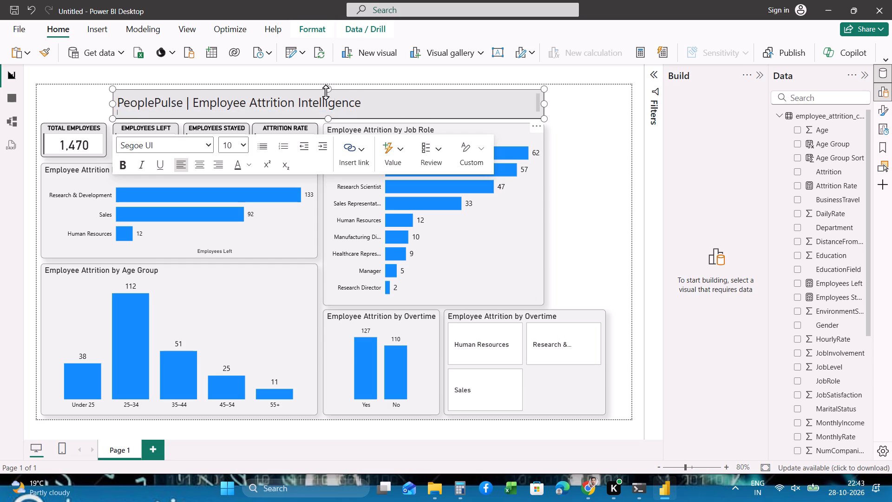
Format the header title "PeoplePulse | Employee Attrition Intelligence" at font size 24 in bold.
click(367, 104)
key(ctrl+a)
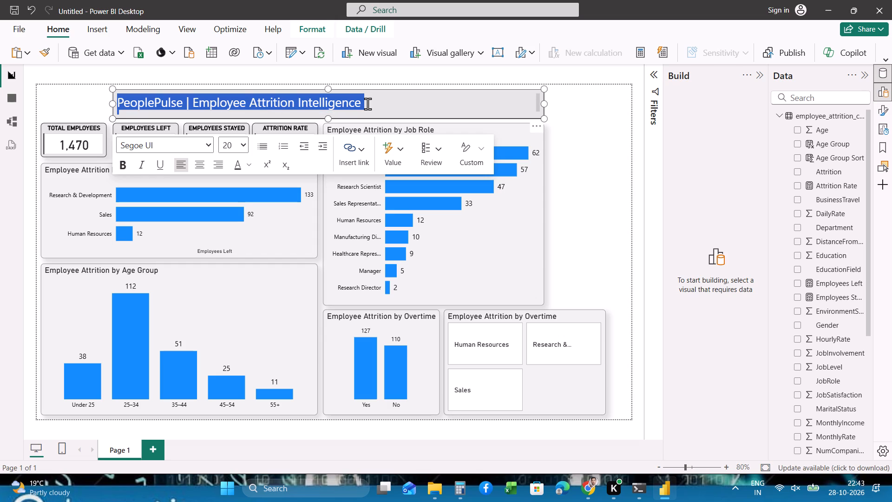
click(242, 147)
click(233, 319)
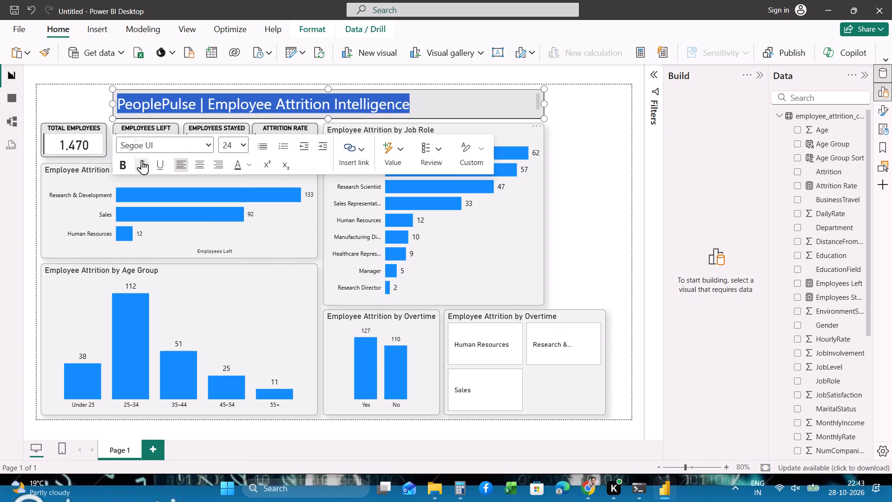
click(125, 159)
click(601, 198)
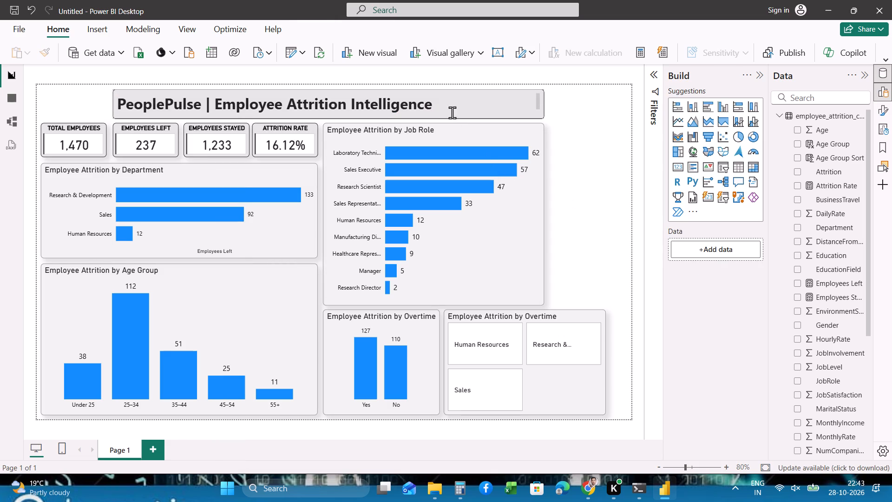
Add a space at the end of the header title and leave the text box.
click(446, 102)
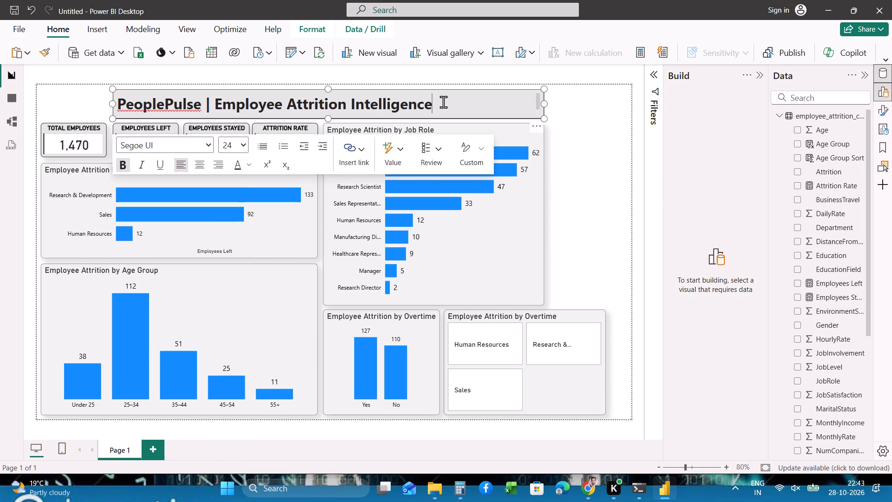
click(443, 99)
key(space)
click(572, 133)
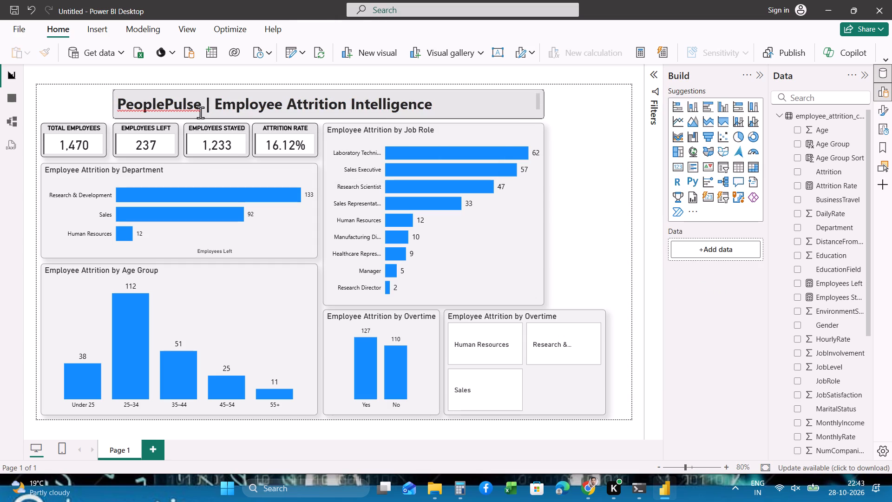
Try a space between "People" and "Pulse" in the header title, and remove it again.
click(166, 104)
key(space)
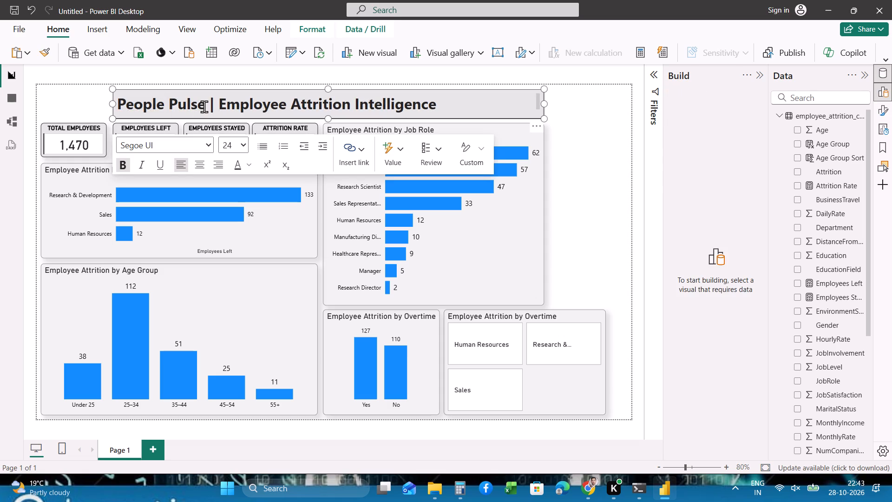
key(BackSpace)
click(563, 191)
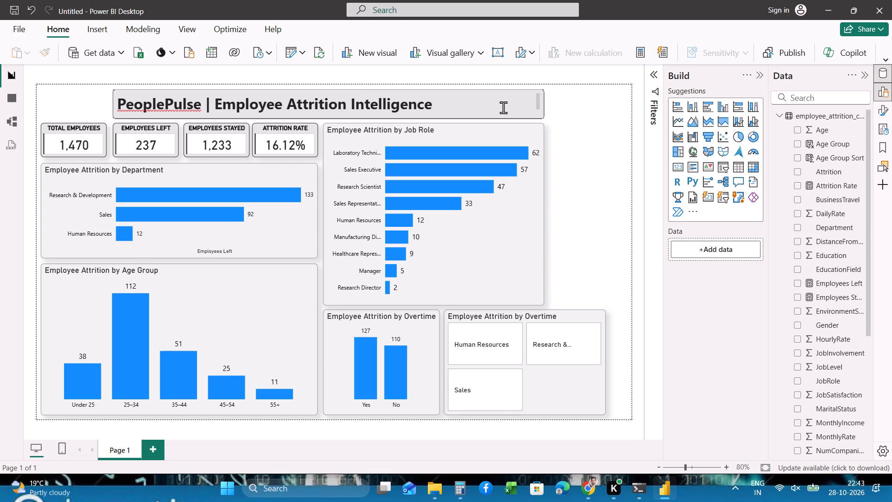
Delete the empty line below the title in the header text box.
click(477, 109)
scroll(470, 105, down, 1)
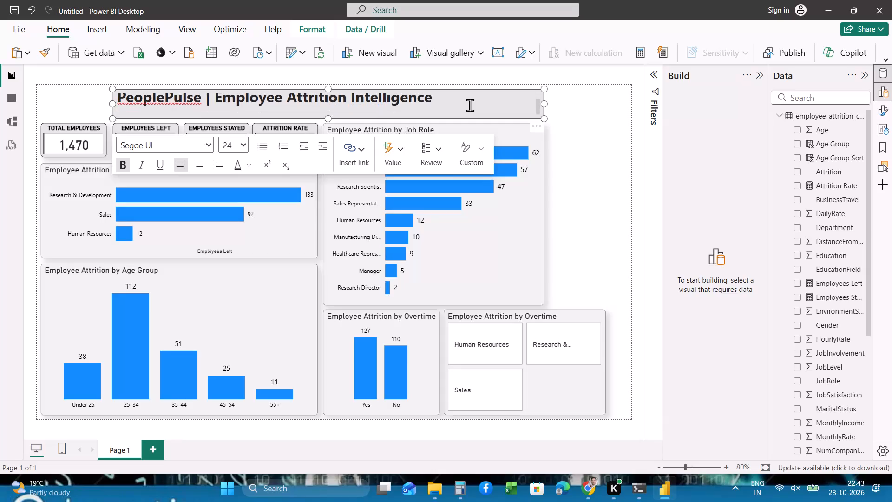
click(424, 113)
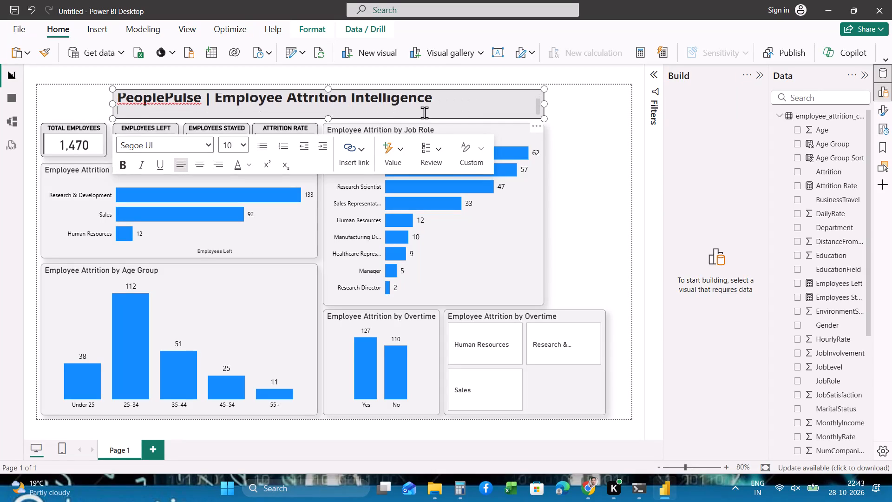
key(BackSpace)
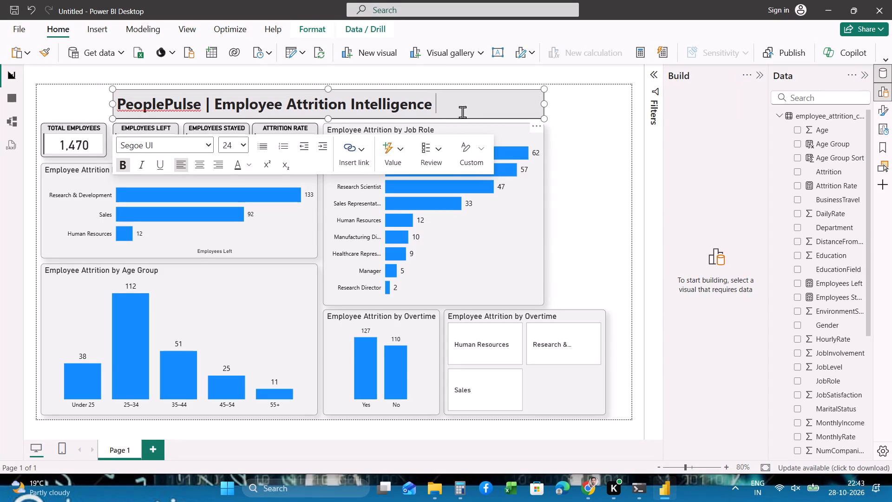
click(613, 149)
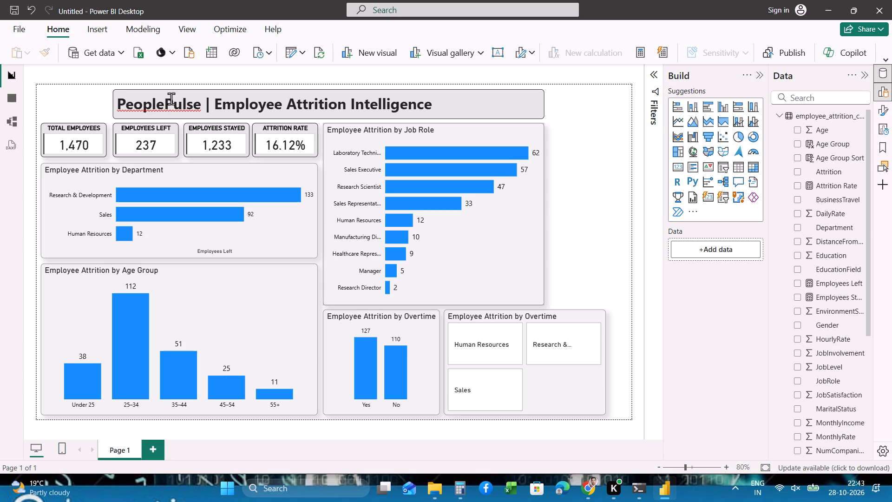
Extend the header text box's left edge until it lines up with the Total Employees card's left edge.
click(122, 108)
drag(113, 105, 101, 104)
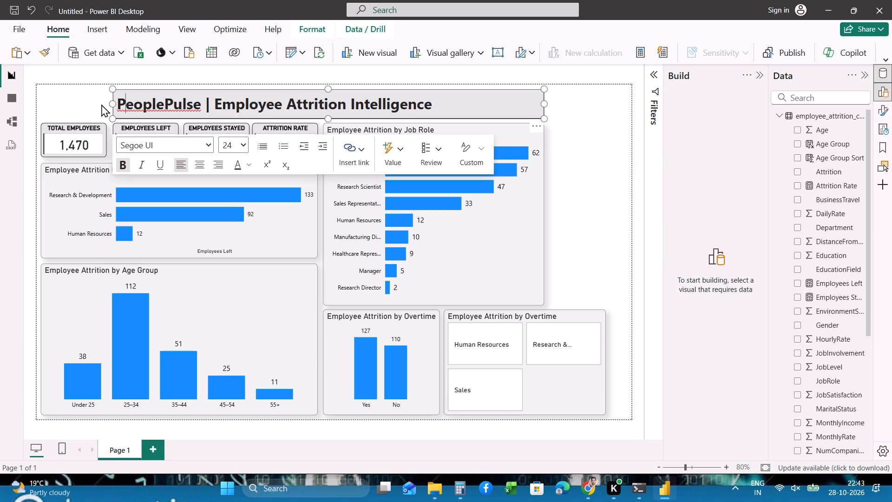
drag(101, 104, 42, 99)
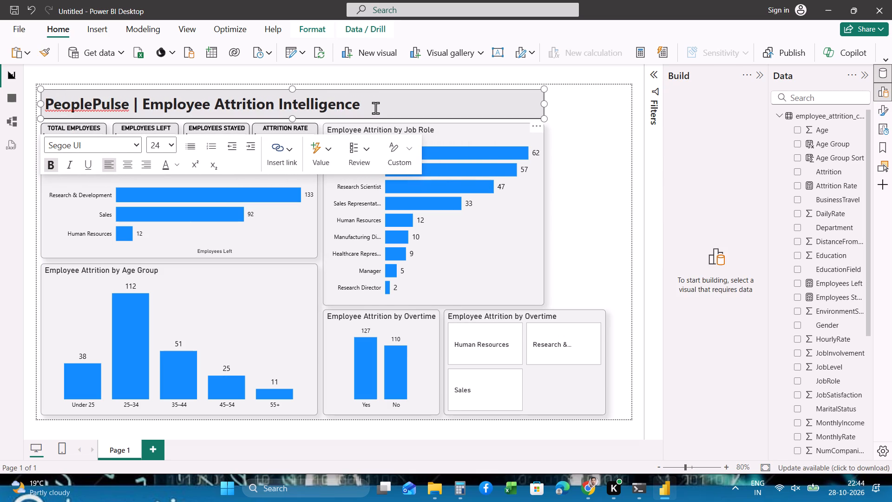
click(584, 168)
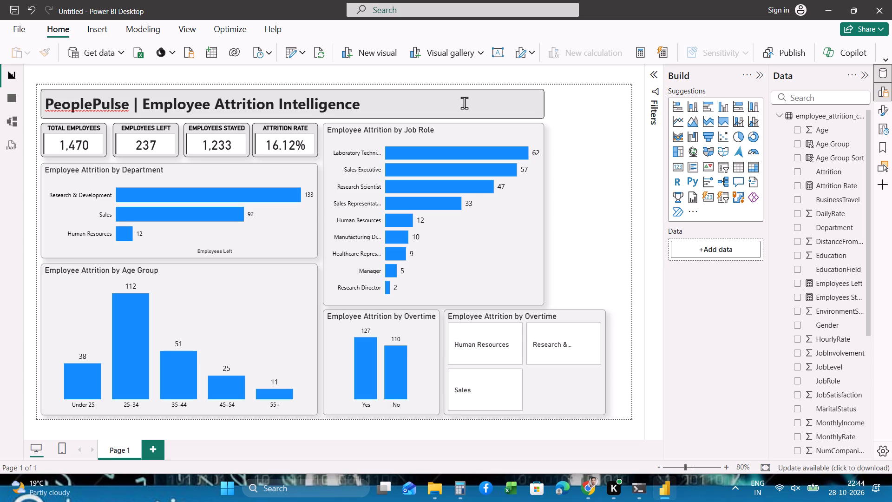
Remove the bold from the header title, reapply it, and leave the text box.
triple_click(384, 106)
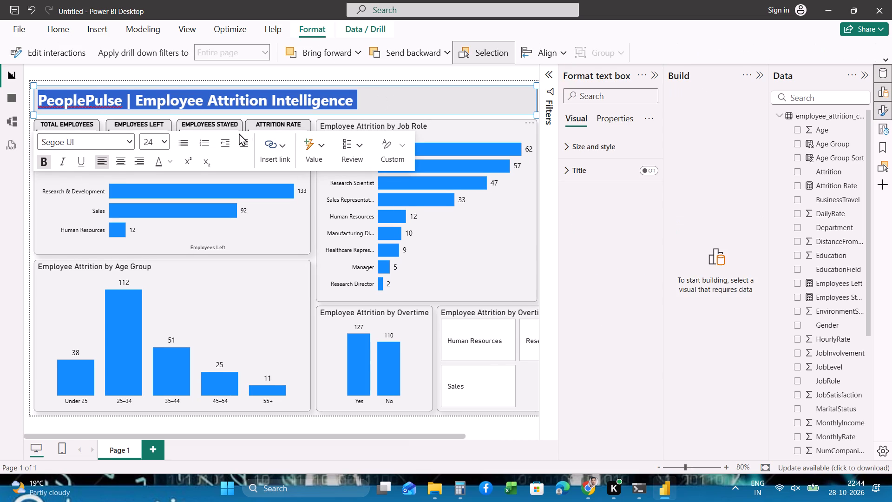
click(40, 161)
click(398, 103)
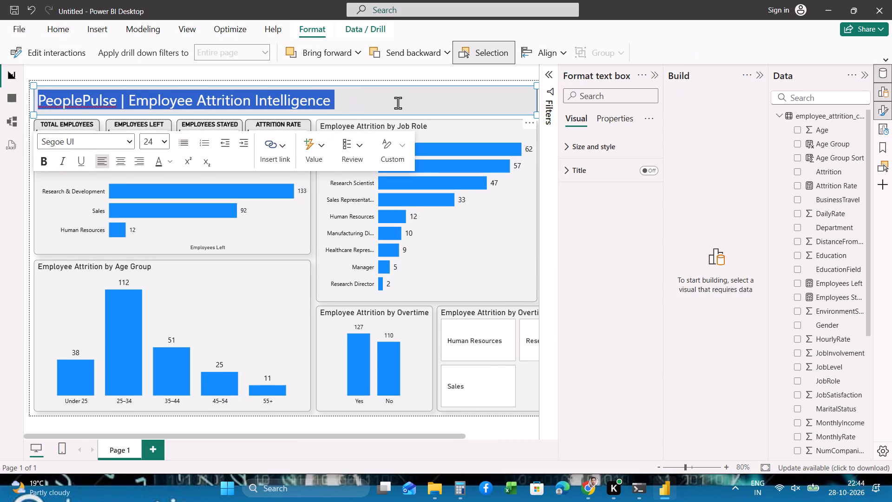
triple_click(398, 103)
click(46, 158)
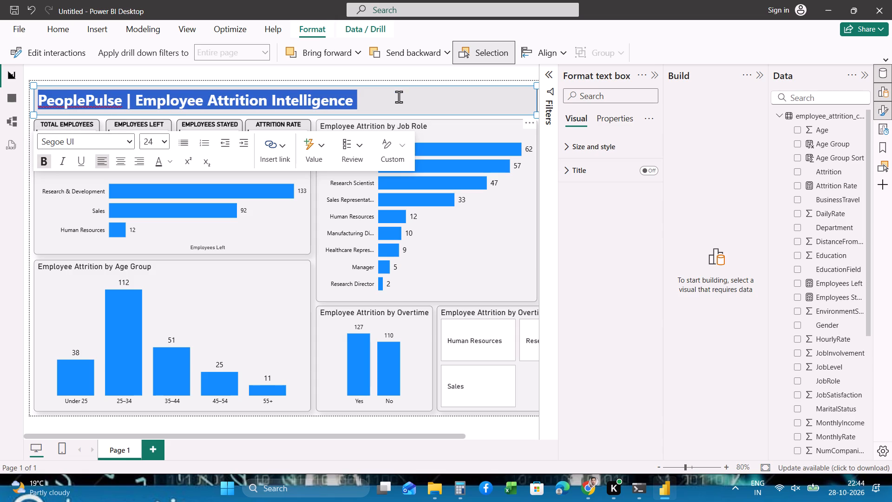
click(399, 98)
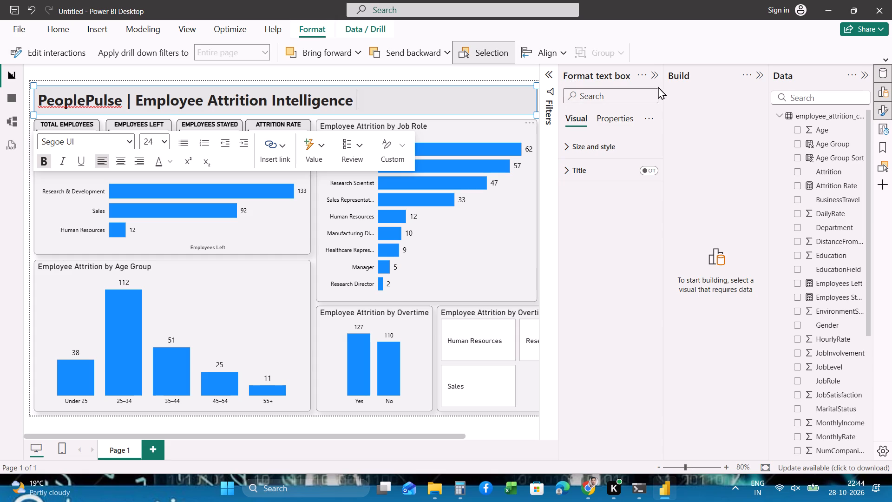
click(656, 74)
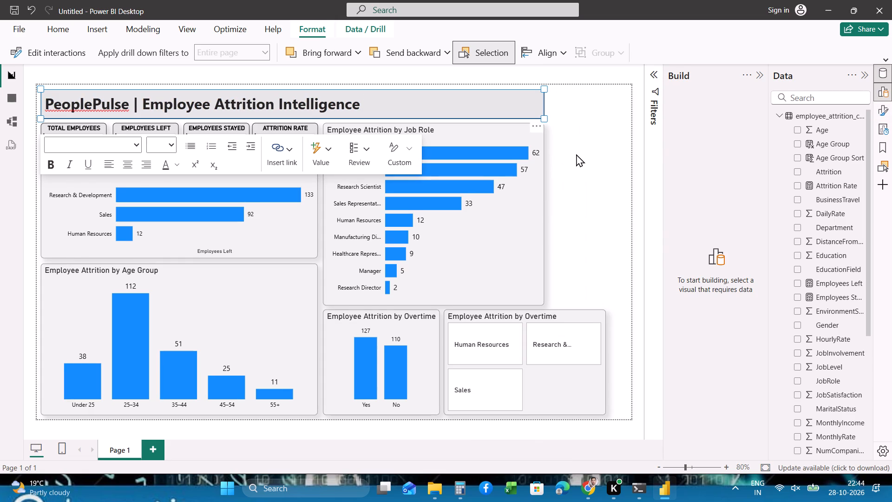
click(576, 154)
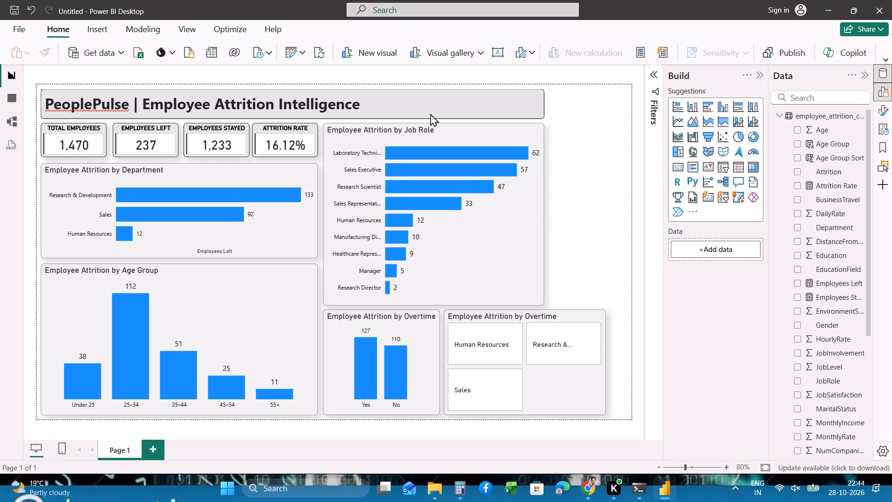
Centre-align the title "PeoplePulse | Employee Attrition Intelligence" in the header text box.
click(193, 109)
triple_click(154, 104)
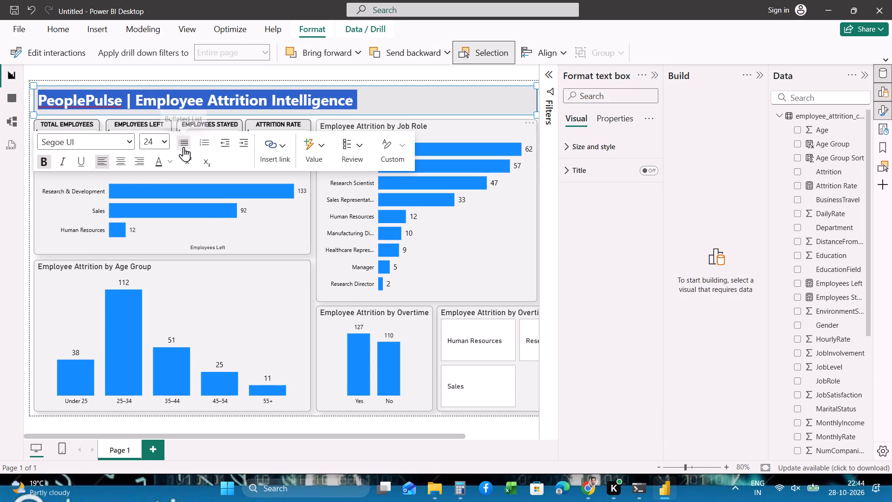
click(124, 165)
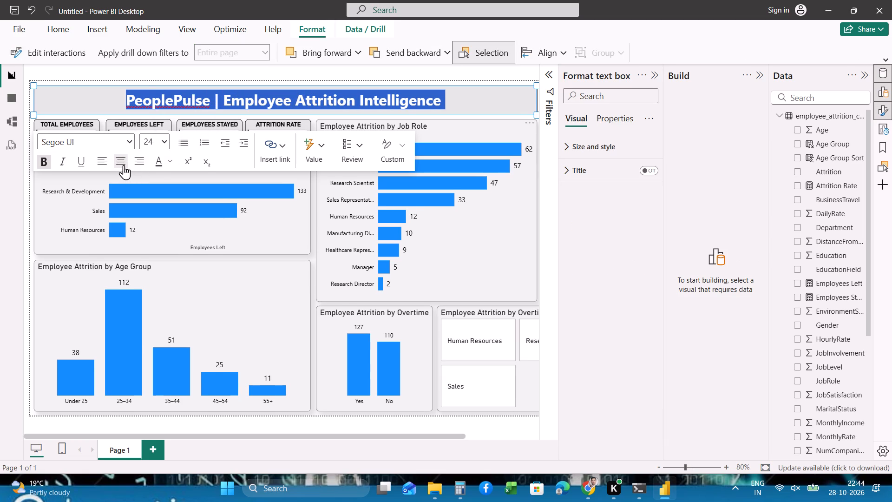
click(491, 131)
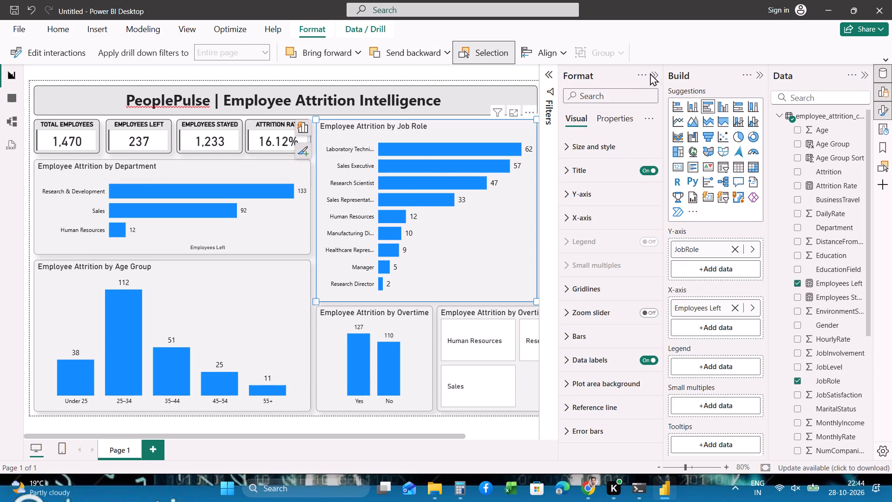
click(657, 76)
Widen the header text box almost to the page's right edge, keeping its top edge slightly below the page's top.
click(508, 95)
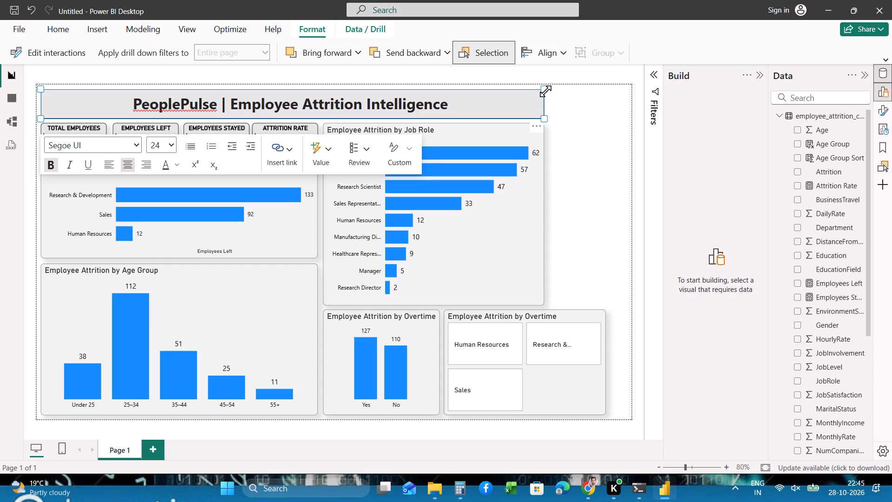
drag(545, 91, 607, 95)
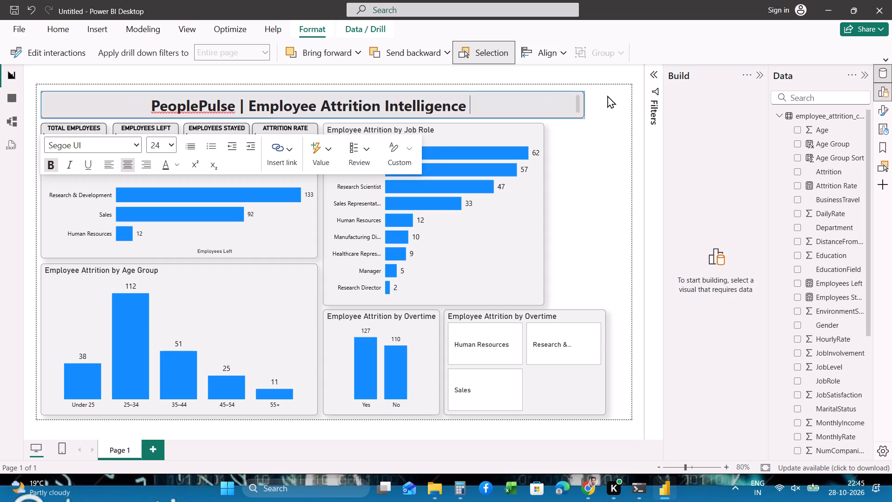
drag(607, 95, 628, 94)
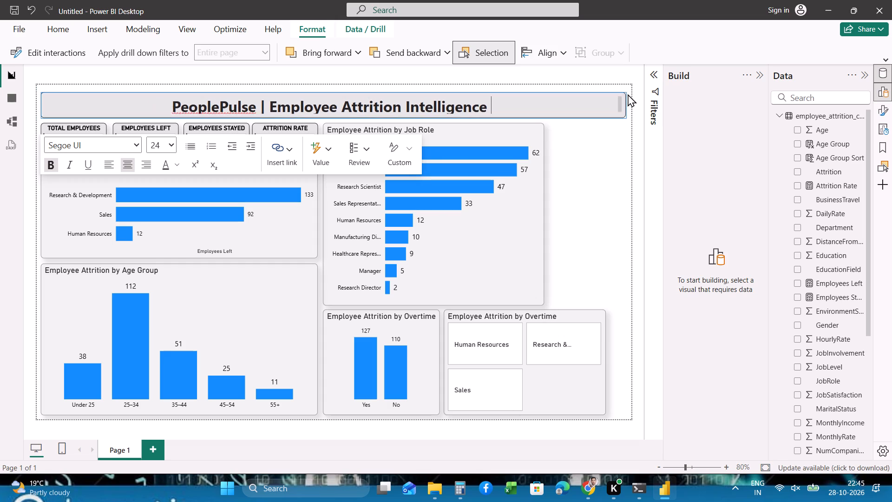
drag(628, 94, 629, 91)
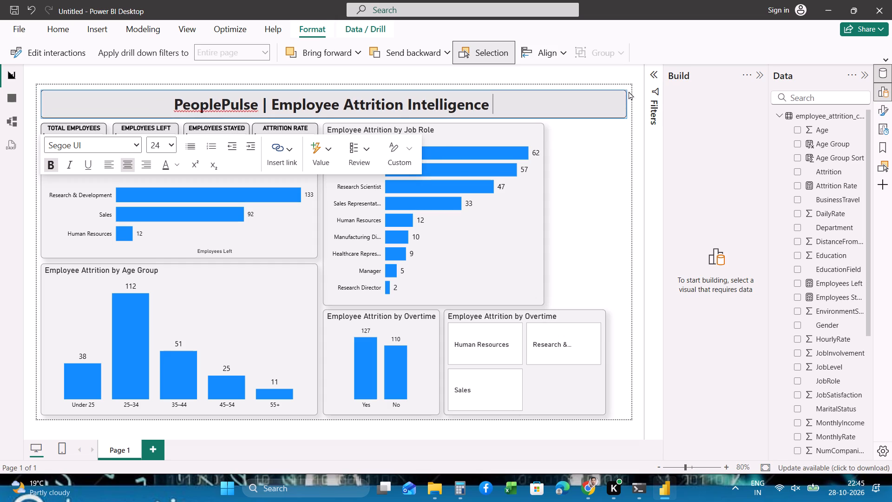
drag(629, 91, 628, 91)
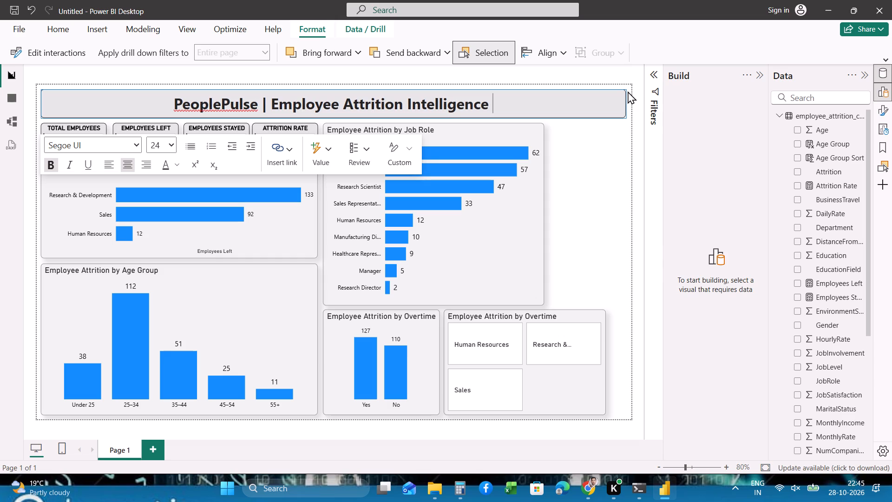
drag(628, 91, 629, 90)
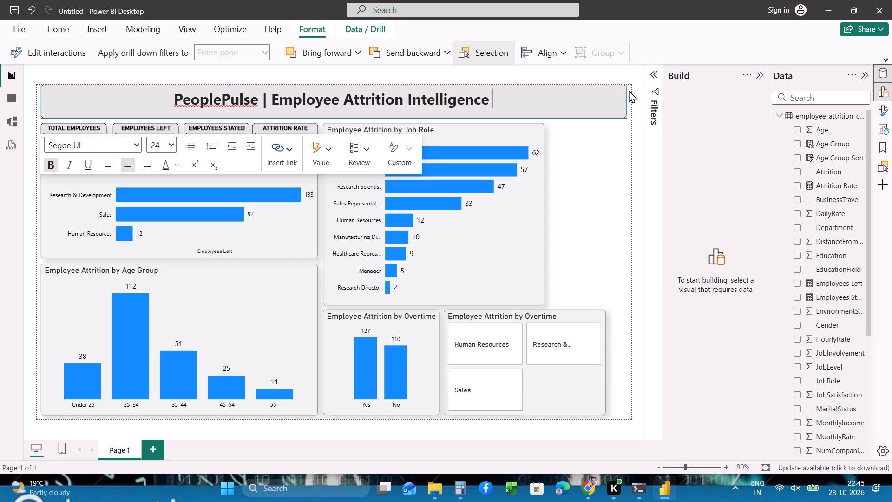
drag(629, 90, 629, 92)
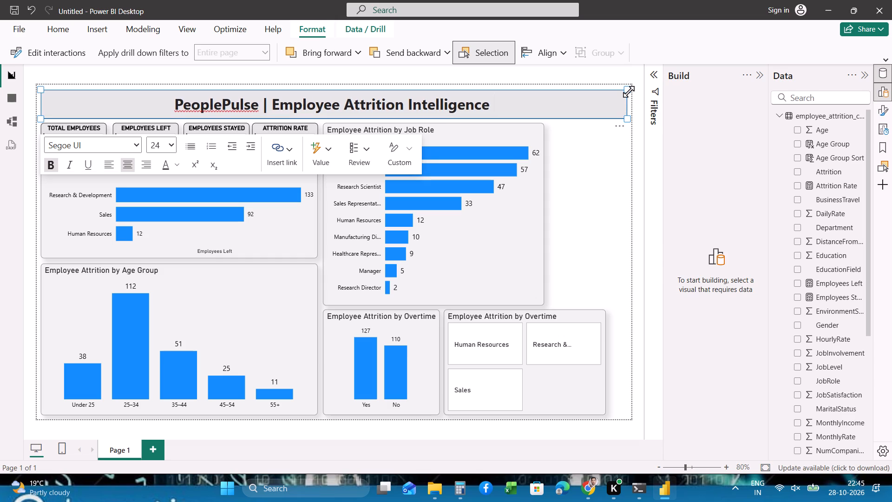
click(634, 145)
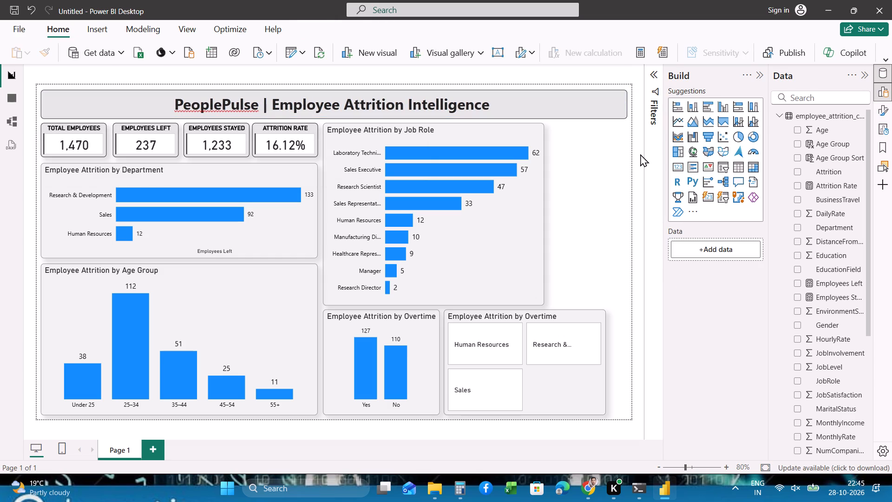
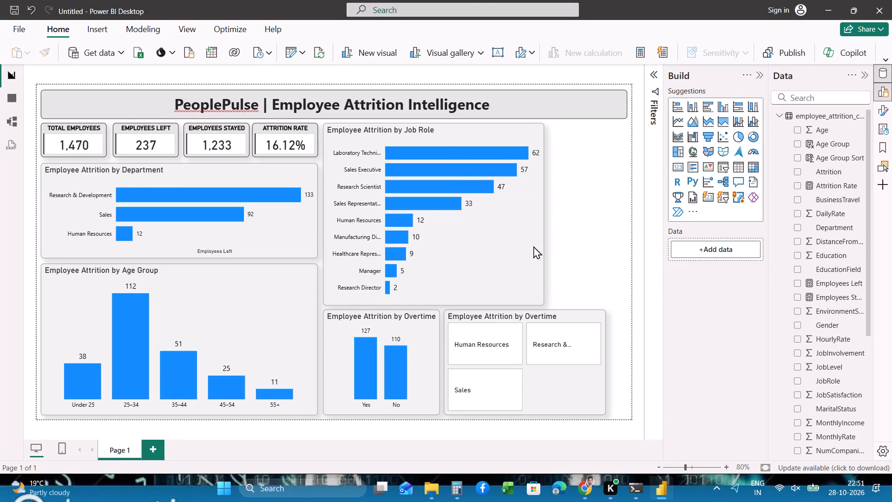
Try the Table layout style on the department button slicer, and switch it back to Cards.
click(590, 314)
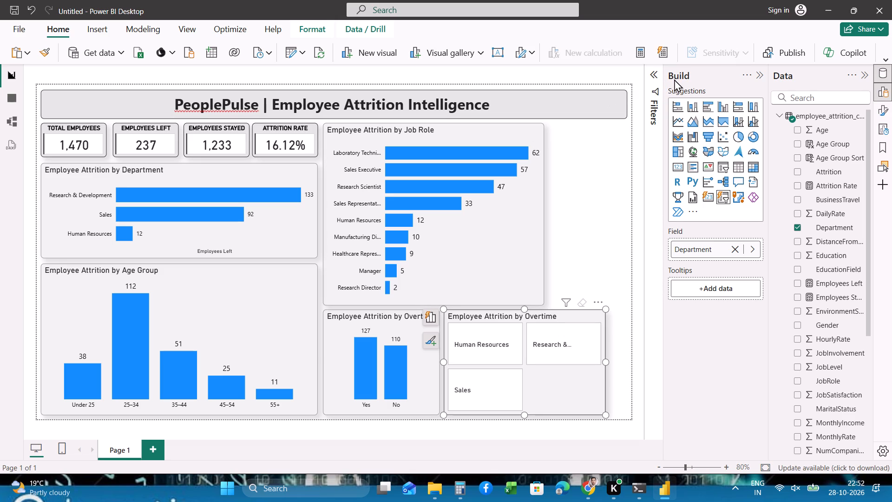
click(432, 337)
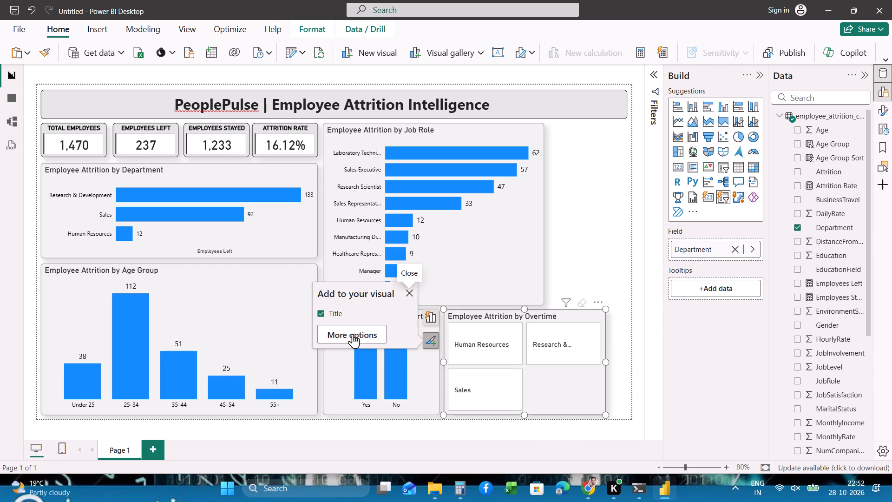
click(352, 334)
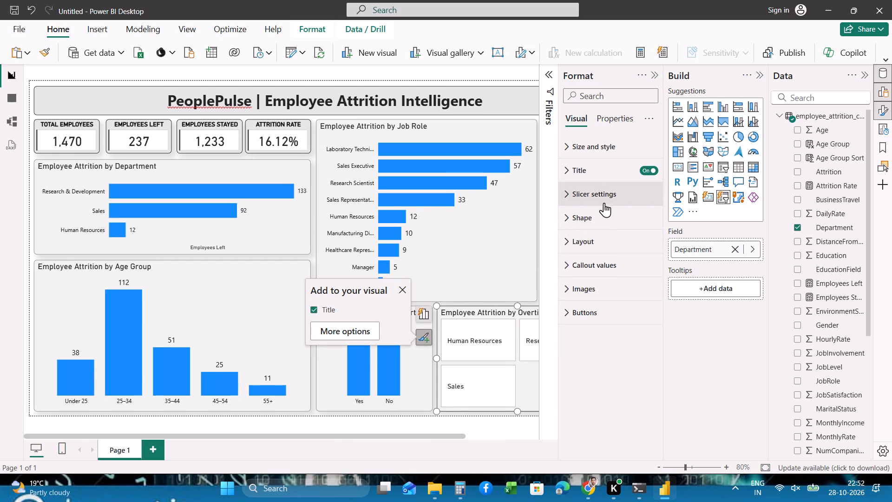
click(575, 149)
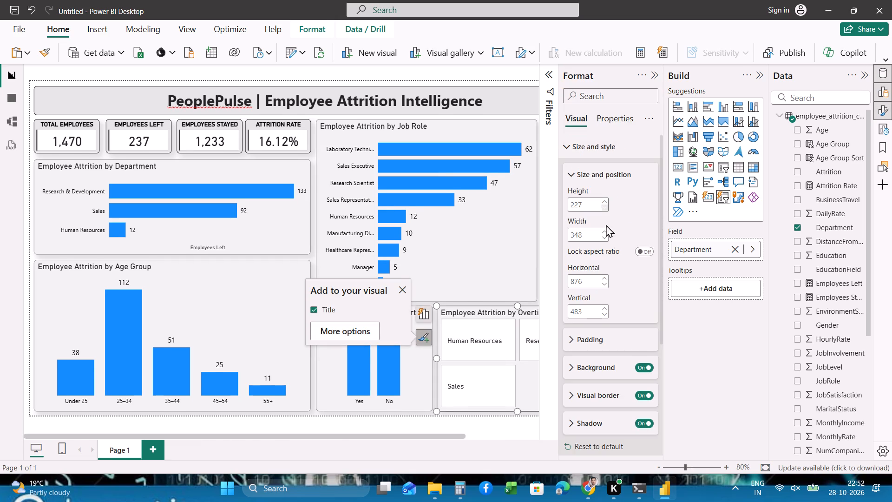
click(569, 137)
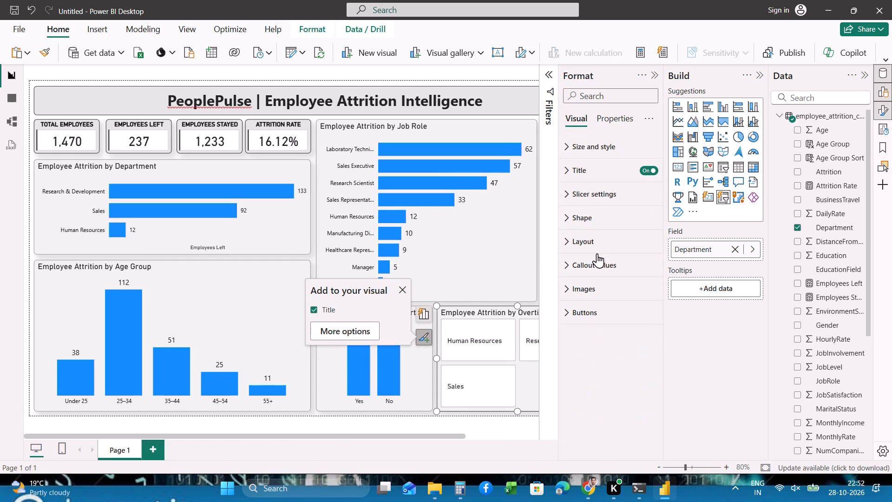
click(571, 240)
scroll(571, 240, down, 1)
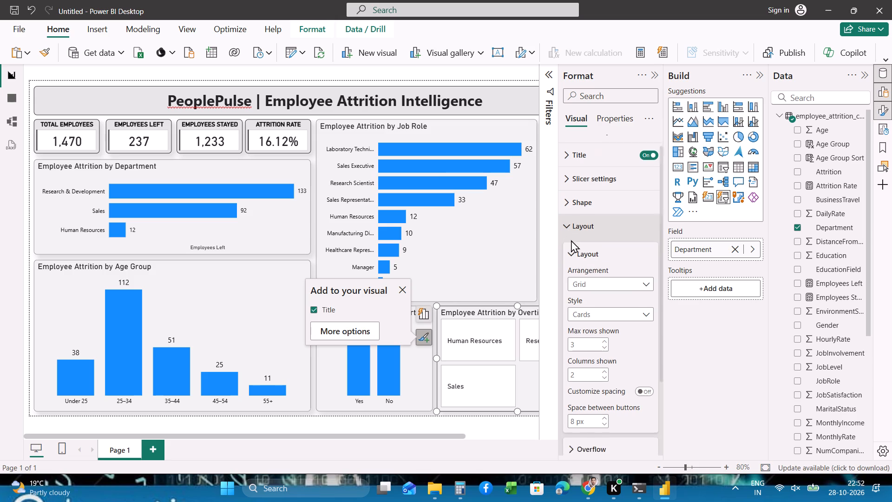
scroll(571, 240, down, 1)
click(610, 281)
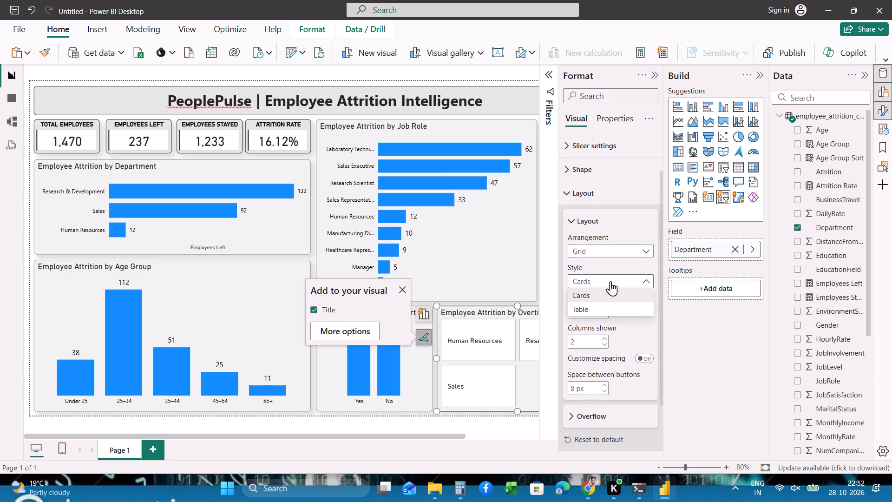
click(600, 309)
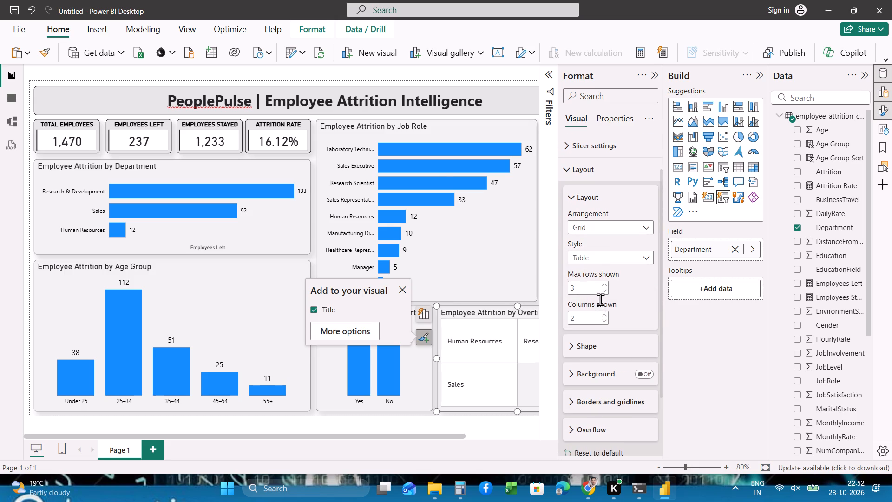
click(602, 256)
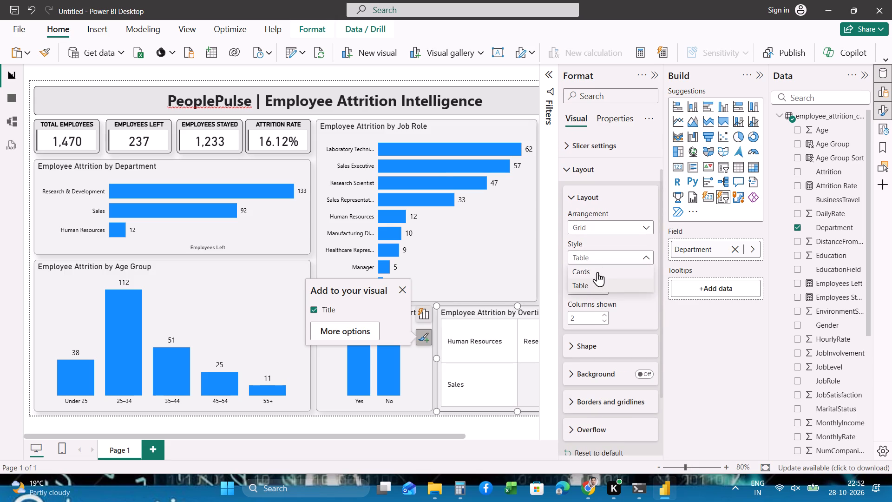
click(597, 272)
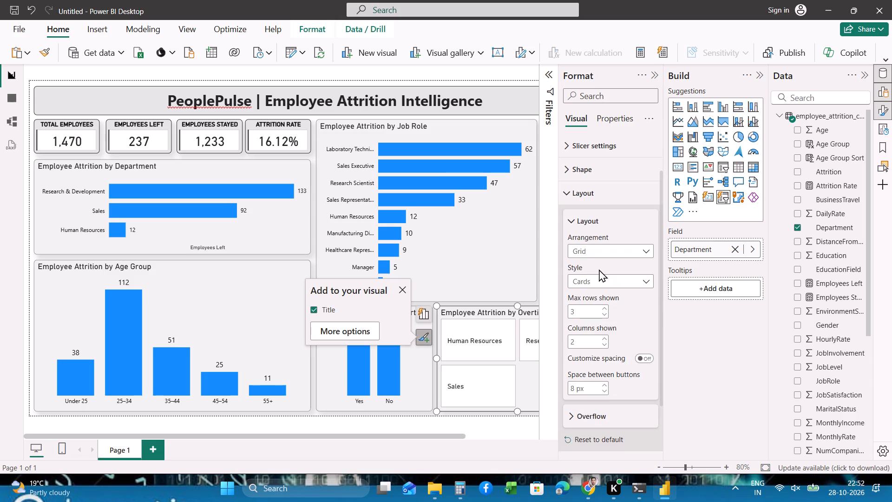
Examine the department slicer's layout arrangement, selection settings and button shape options.
click(606, 251)
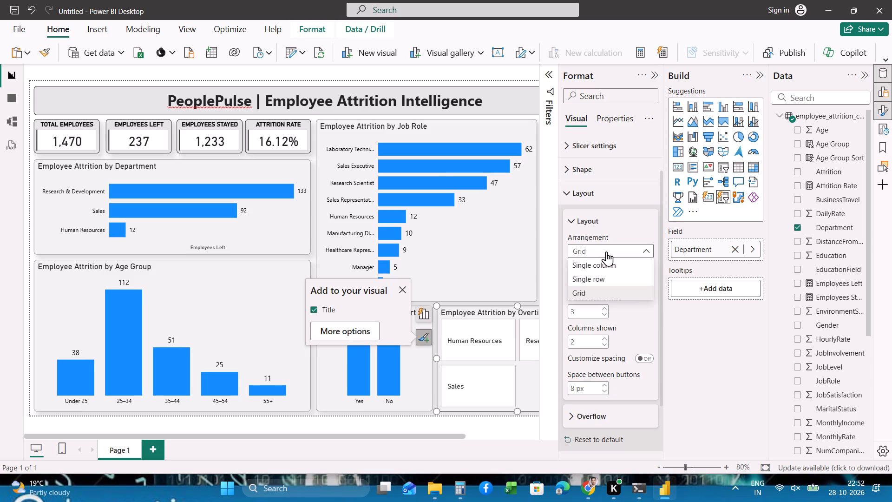
click(630, 254)
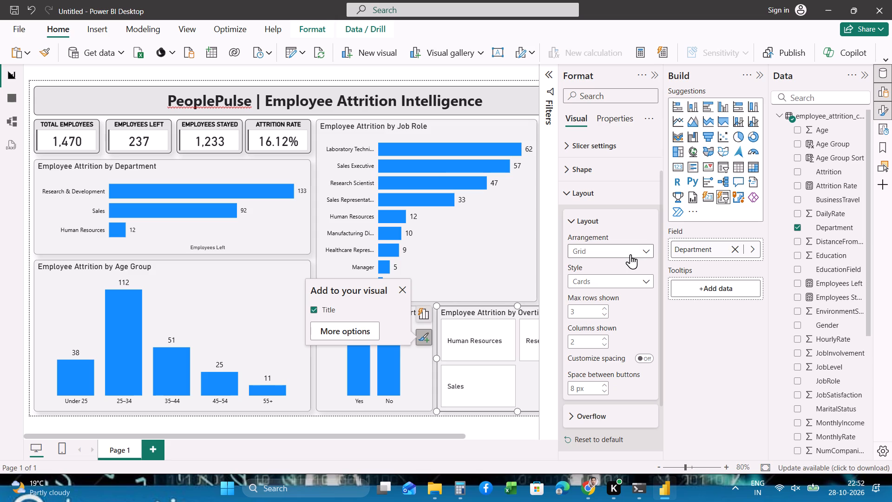
click(630, 254)
click(630, 254)
click(572, 221)
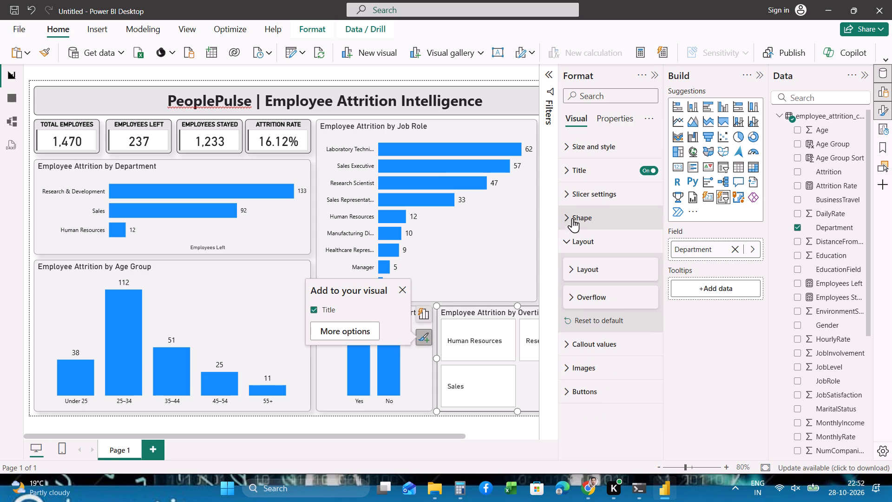
click(570, 198)
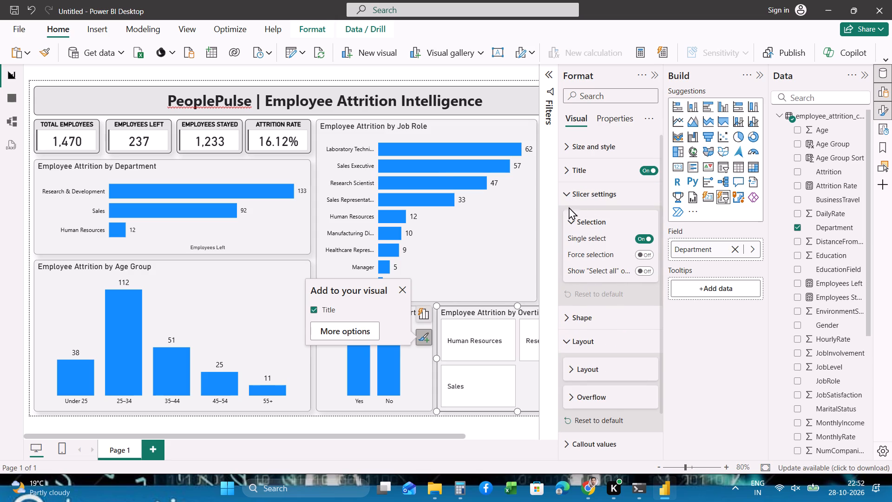
click(568, 193)
click(568, 193)
click(568, 193)
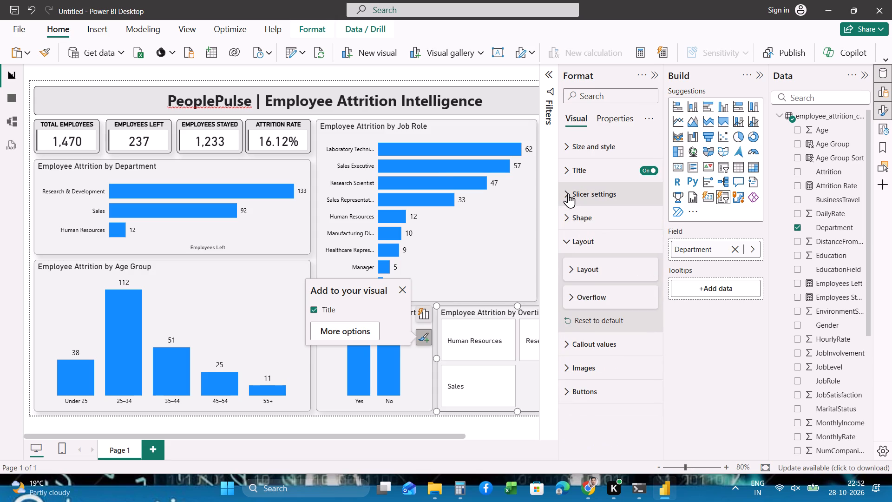
click(568, 193)
click(568, 193)
click(568, 243)
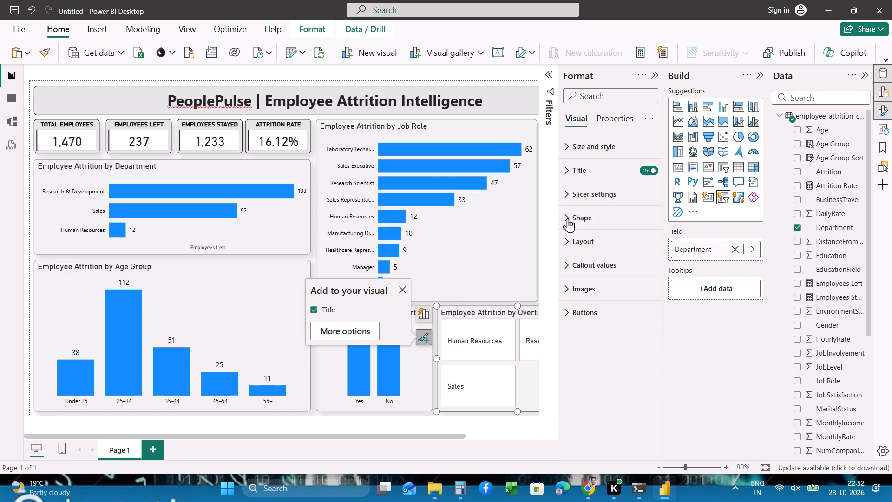
click(568, 217)
click(601, 275)
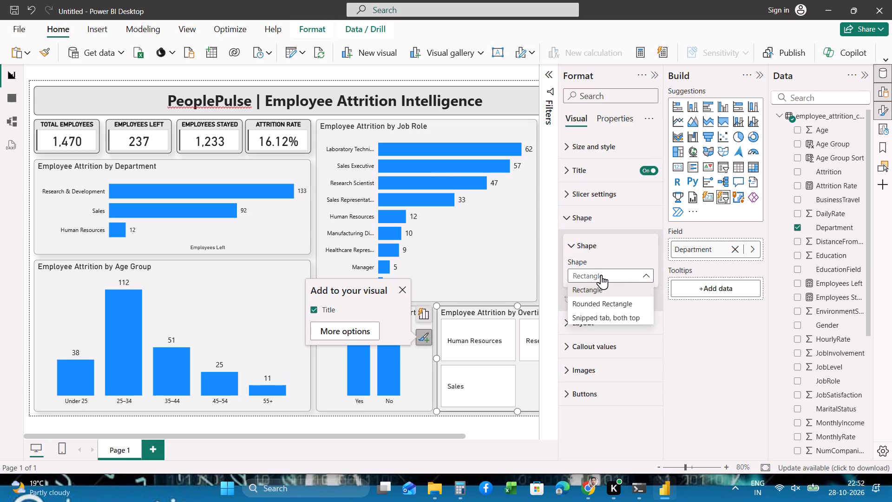
click(601, 275)
click(566, 219)
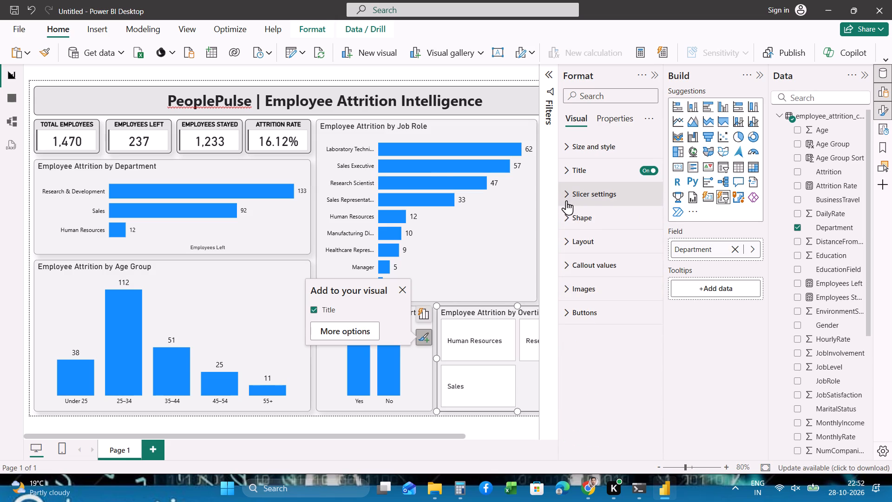
Try Force selection on the department slicer, turn both it and Single select off, and clear the Human Resources selection.
click(566, 197)
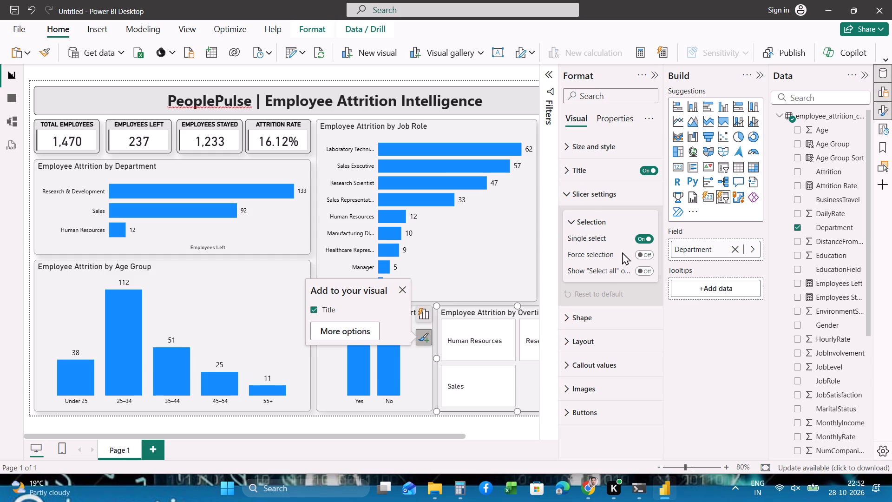
click(646, 253)
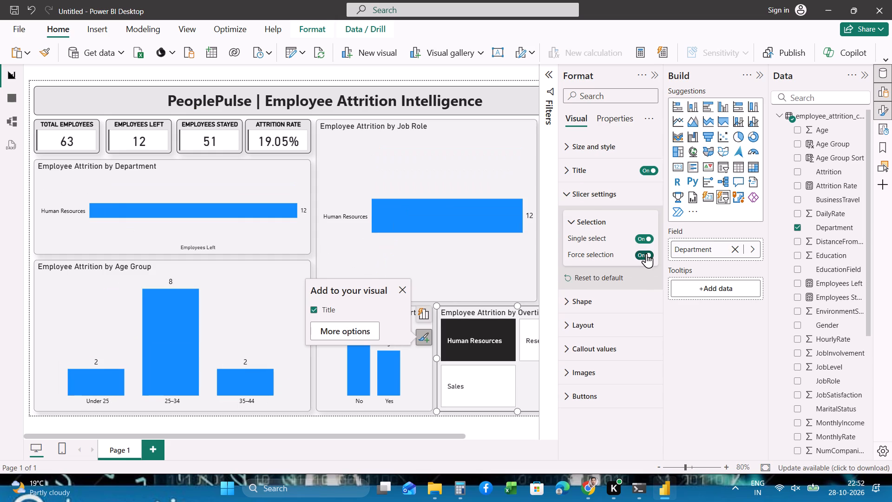
click(646, 253)
click(648, 235)
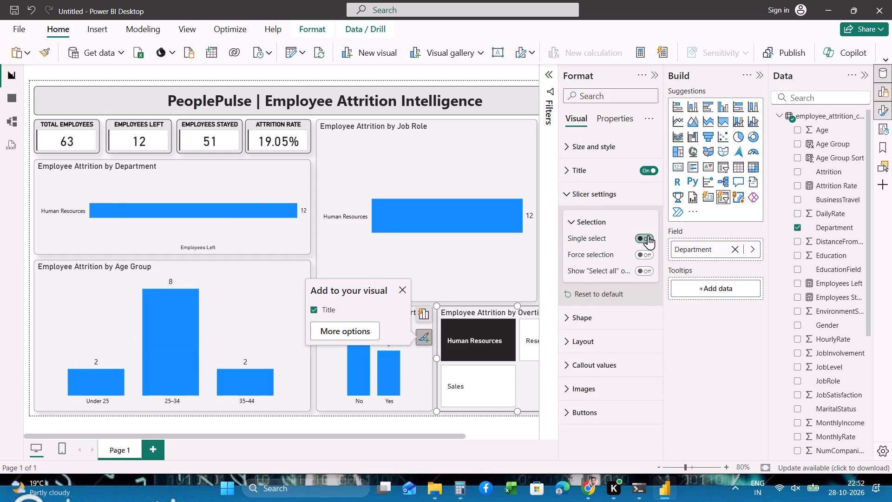
click(497, 335)
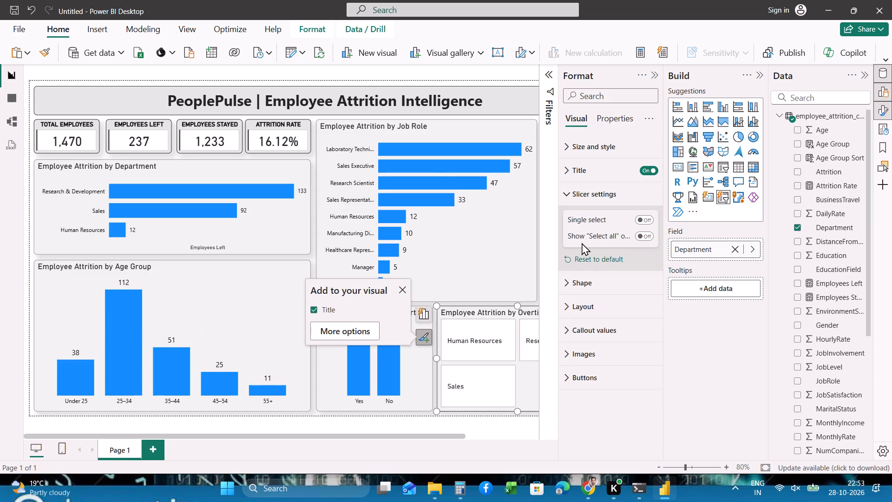
Convert the department button slicer to the standard Slicer visual.
scroll(582, 243, up, 1)
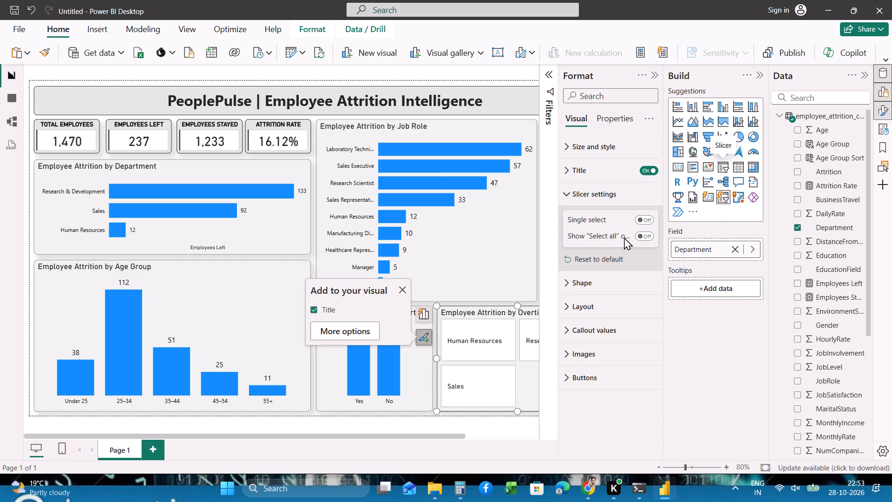
click(725, 166)
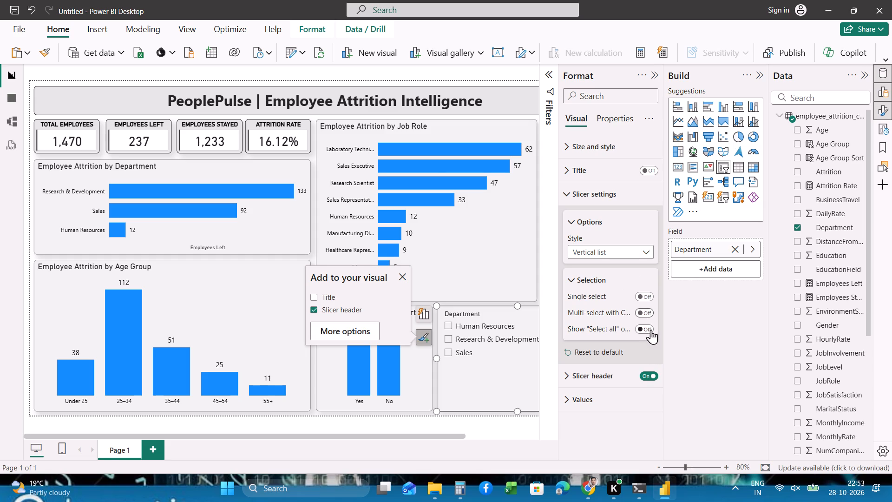
Try the Tile style on the Department slicer, and set its style to Dropdown.
click(614, 254)
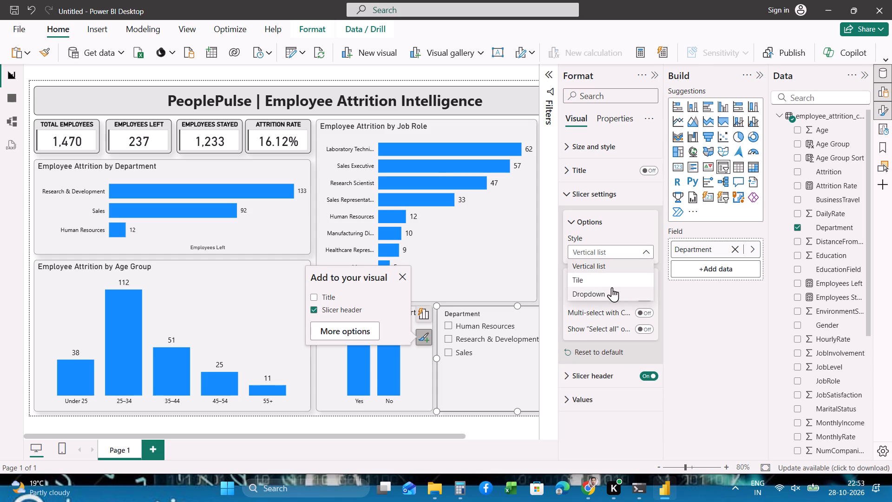
click(587, 282)
click(617, 251)
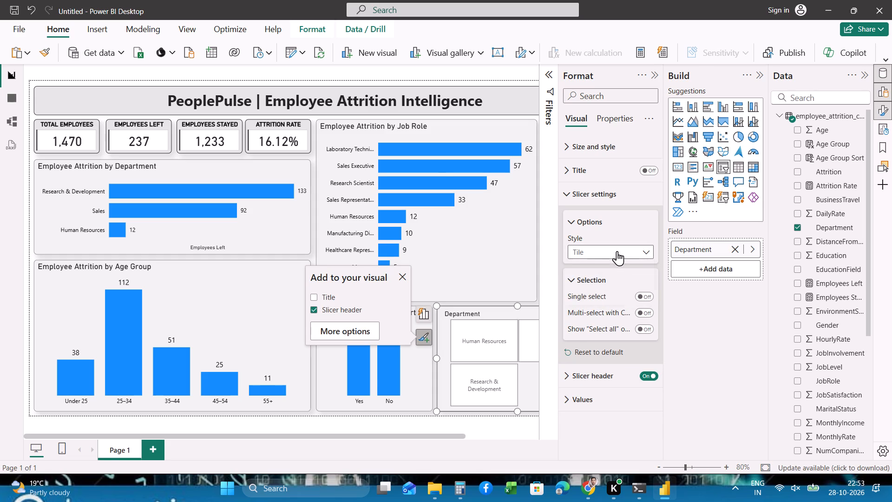
click(613, 292)
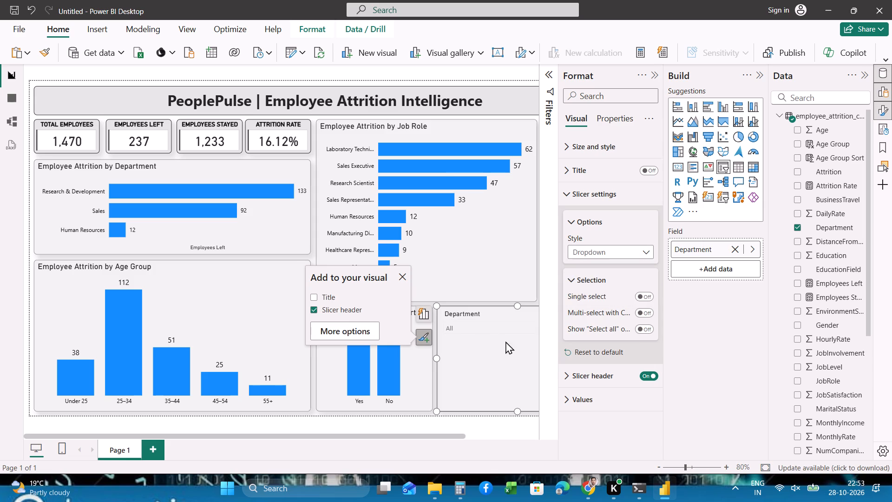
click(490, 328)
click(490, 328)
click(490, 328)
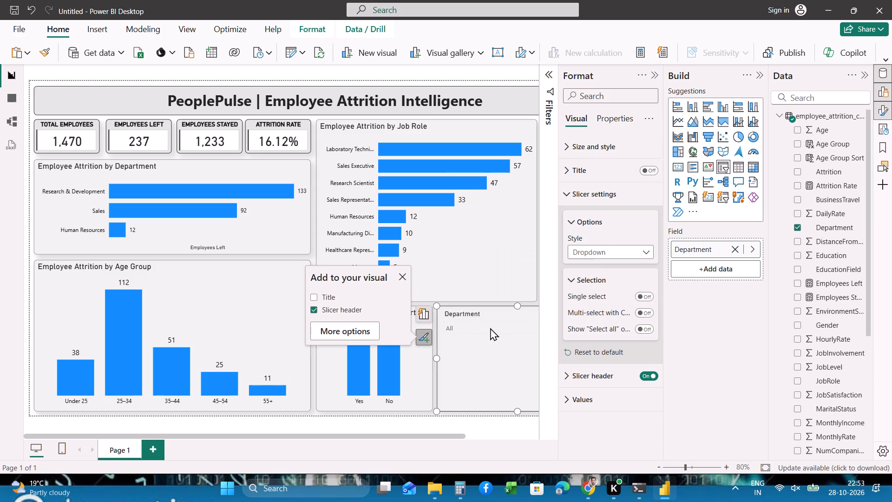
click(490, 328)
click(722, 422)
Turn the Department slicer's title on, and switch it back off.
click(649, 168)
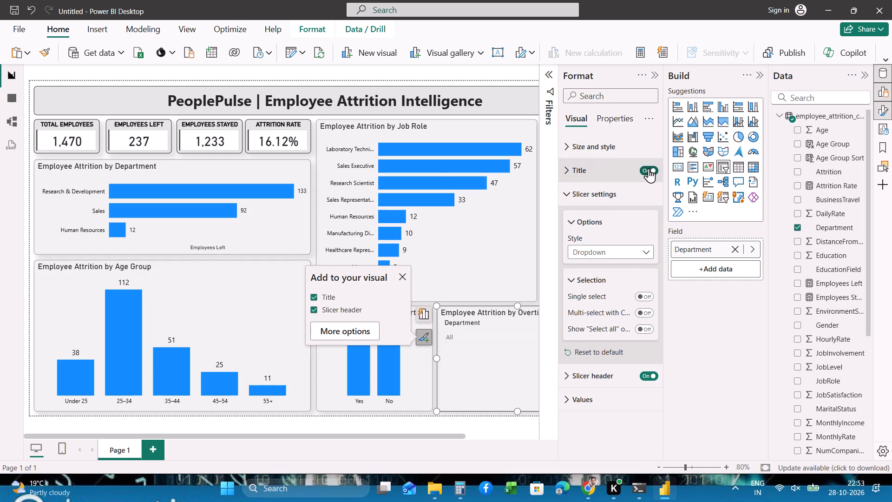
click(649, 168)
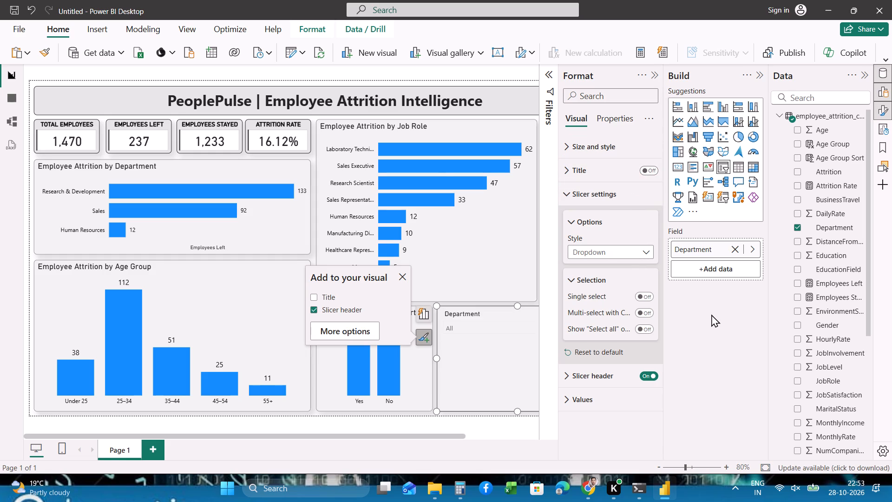
Close the formatting settings and return to the Department slicer on the report page.
click(654, 66)
click(654, 74)
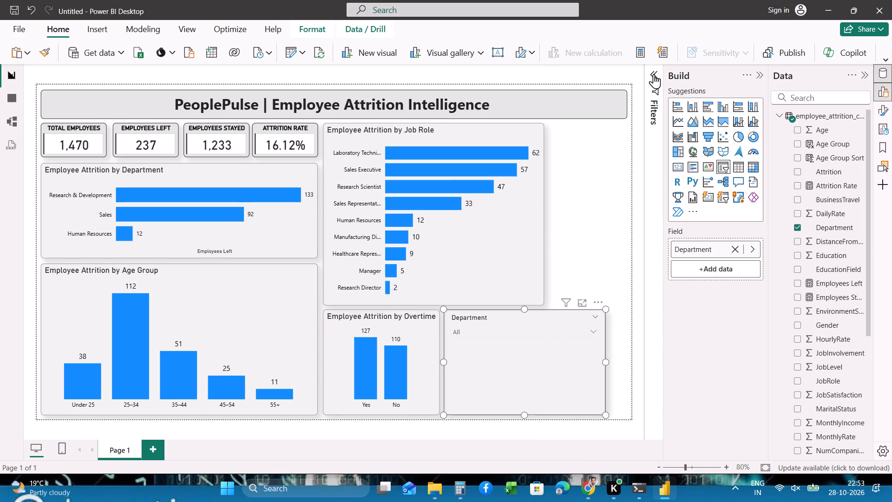
click(530, 357)
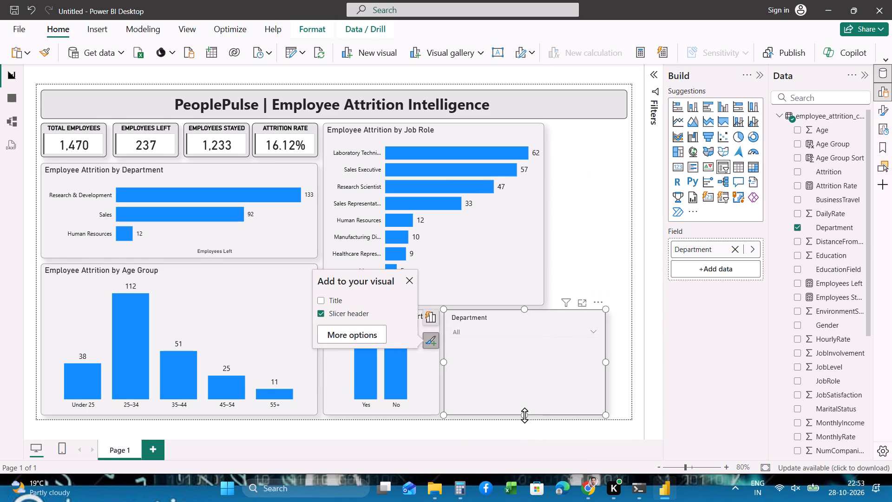
Shrink the Department slicer to about 245 wide and just tall enough for its header and dropdown, and test its list.
drag(524, 413, 514, 345)
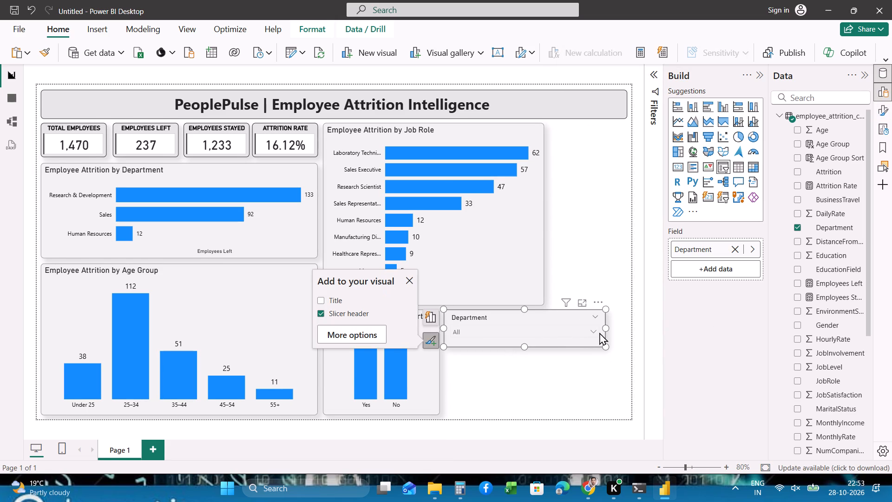
drag(606, 328, 548, 325)
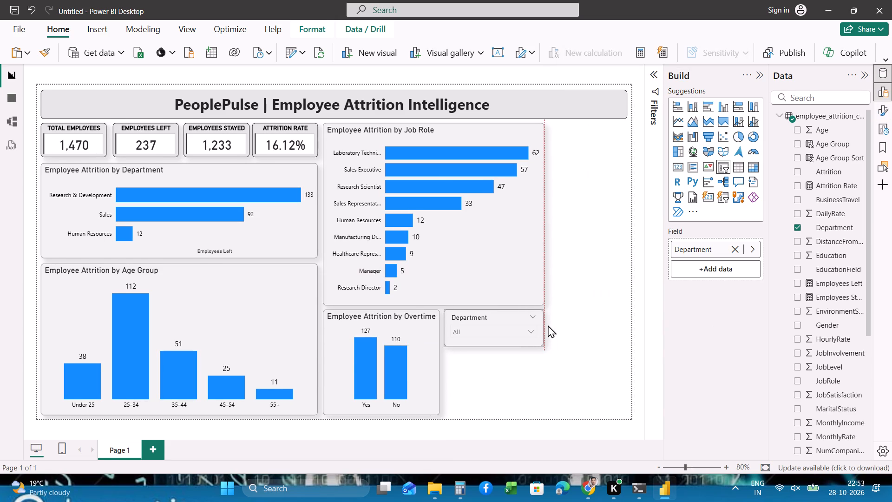
drag(548, 325, 548, 324)
click(529, 333)
click(530, 330)
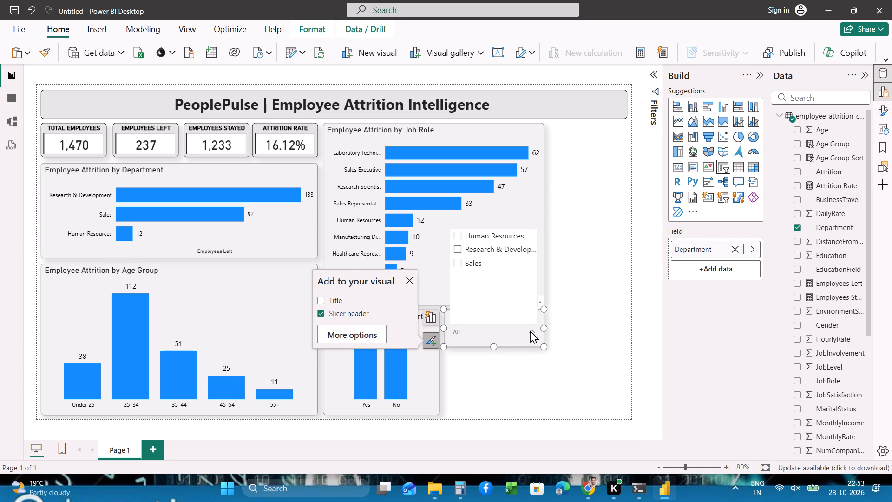
drag(547, 328, 560, 328)
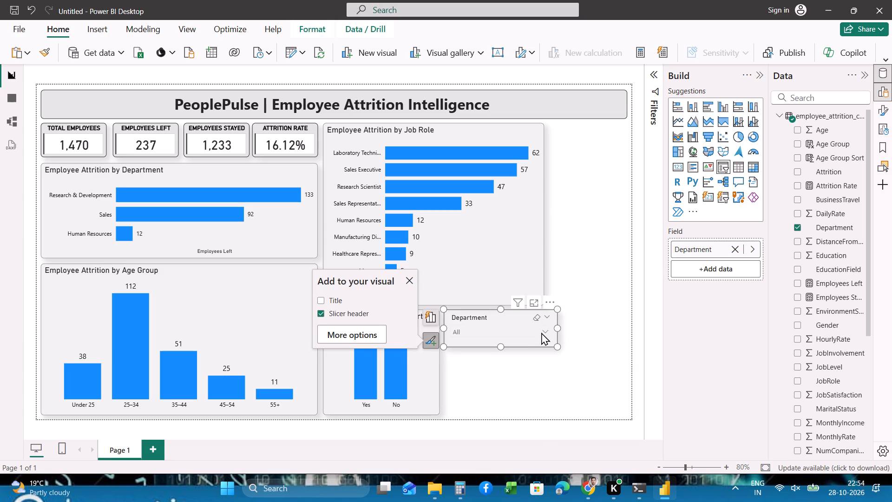
click(543, 332)
click(543, 332)
Move the Department slicer onto the title banner's right end, about 1026 horizontal and 11 vertical, and reduce its height to about 62.
drag(524, 322, 559, 94)
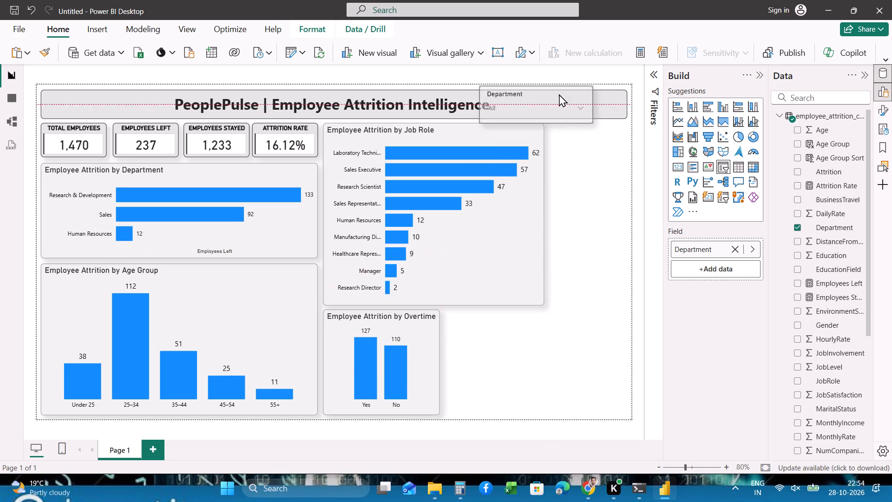
drag(559, 94, 593, 100)
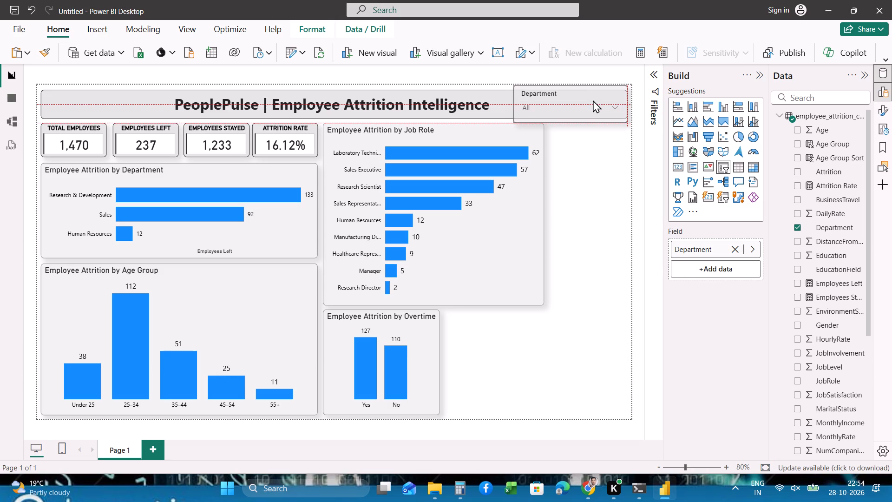
drag(593, 100, 592, 104)
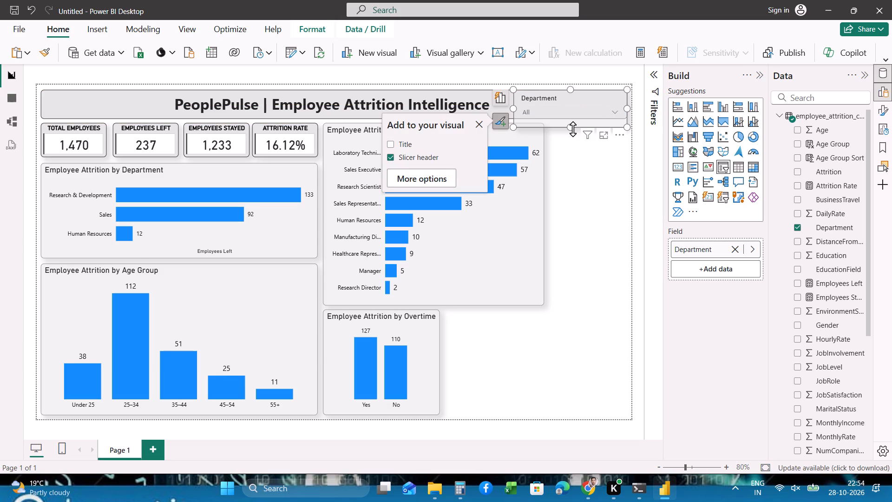
drag(572, 128, 571, 121)
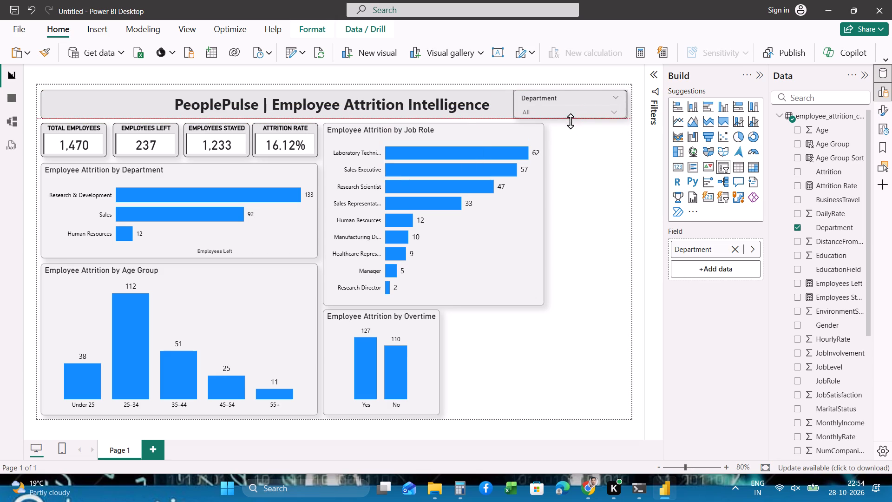
click(550, 110)
click(550, 110)
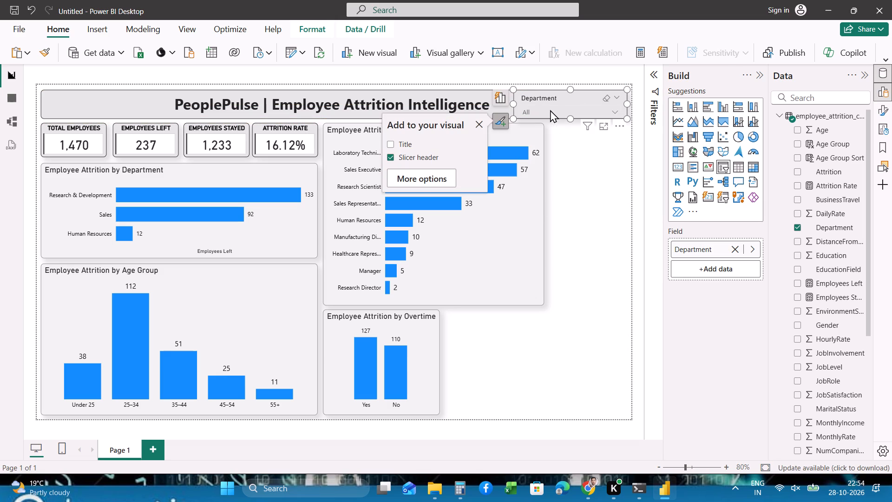
Narrow the title banner from its right edge so that it ends just before the Department slicer.
click(476, 99)
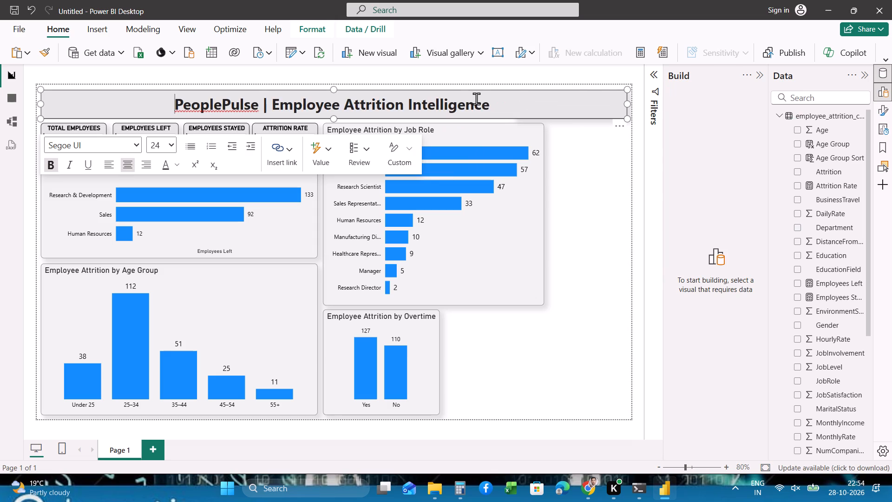
drag(628, 103, 563, 101)
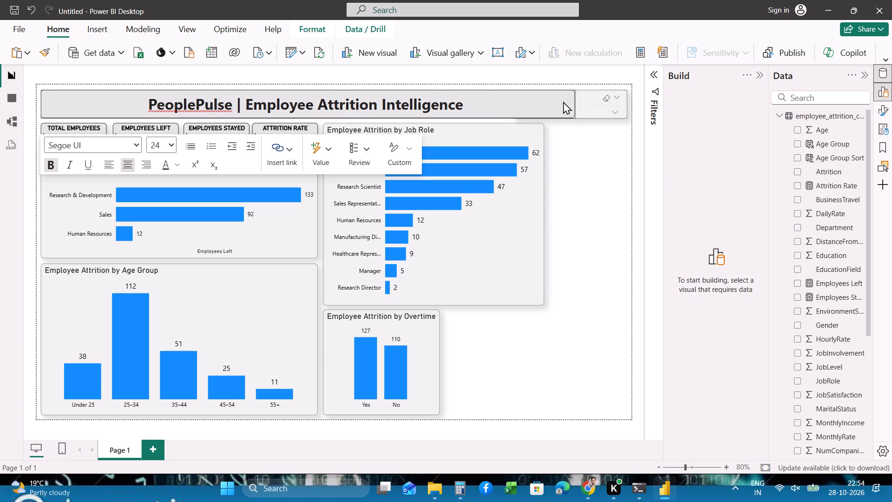
drag(563, 101, 509, 102)
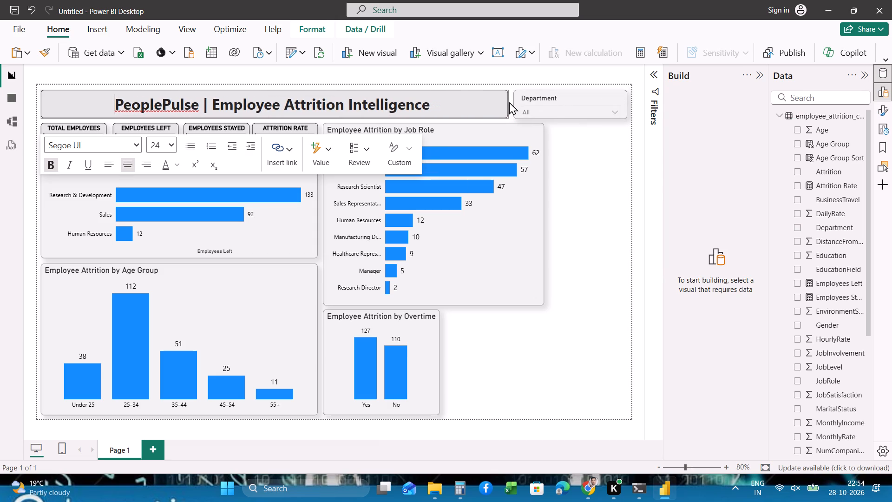
drag(509, 102, 510, 102)
click(569, 139)
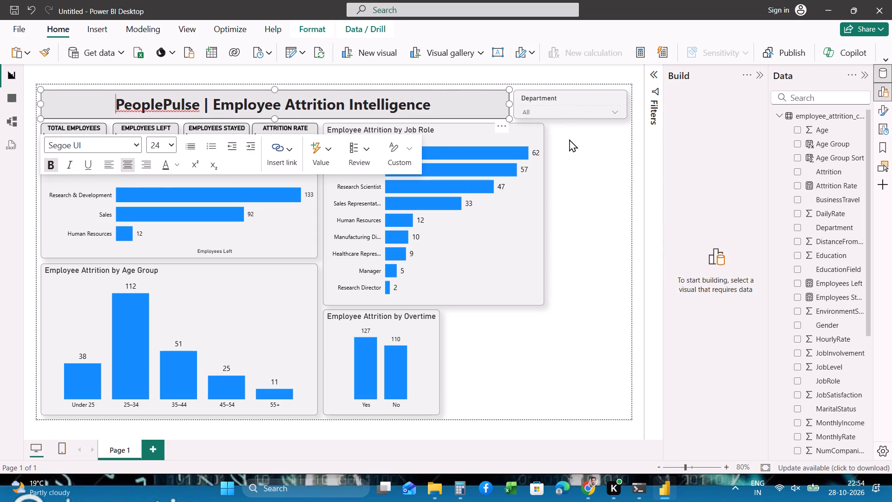
Set the Department slicer's background transparency to 0% and close its formatting settings.
click(502, 99)
click(549, 95)
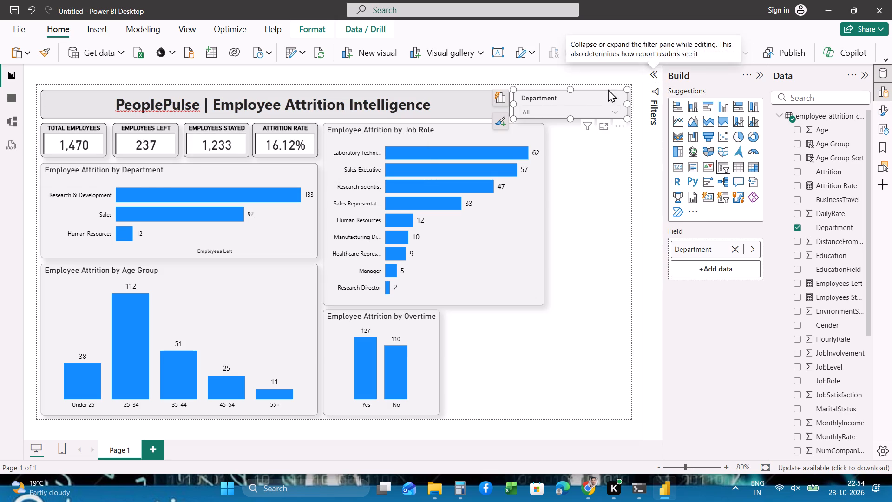
click(498, 97)
click(498, 97)
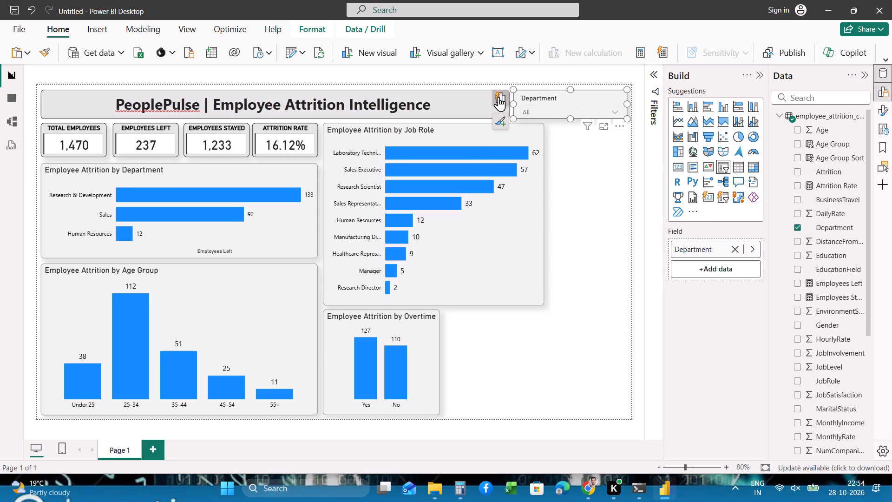
click(501, 116)
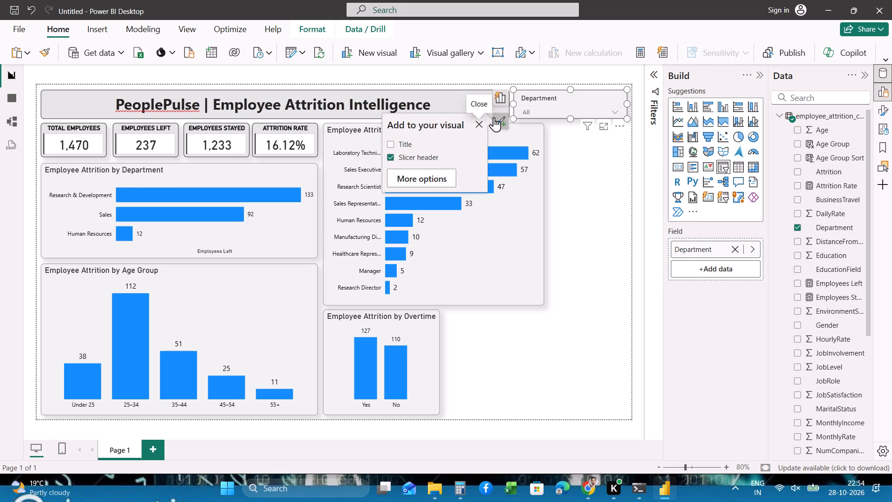
click(446, 176)
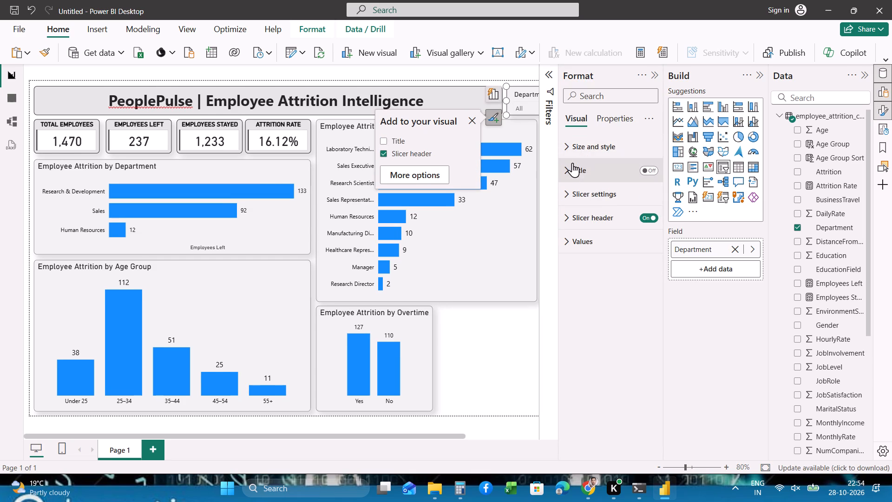
click(570, 148)
scroll(623, 309, down, 1)
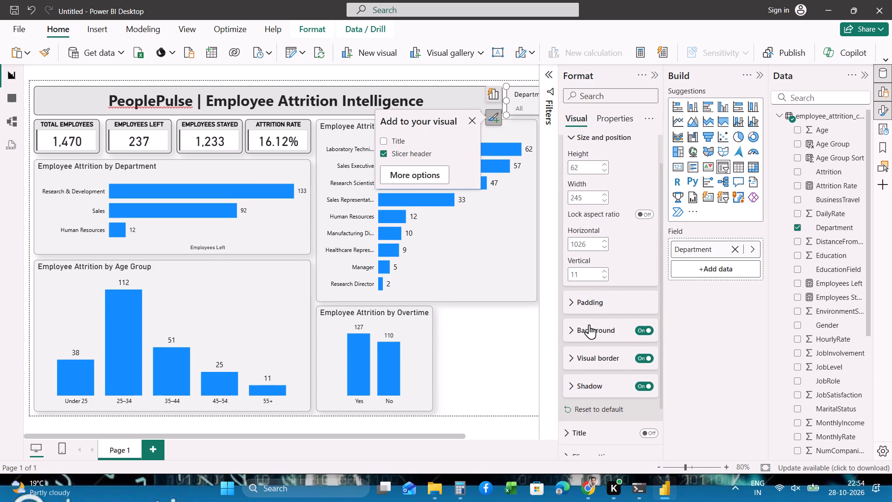
click(580, 330)
scroll(580, 330, down, 1)
drag(629, 341, 606, 341)
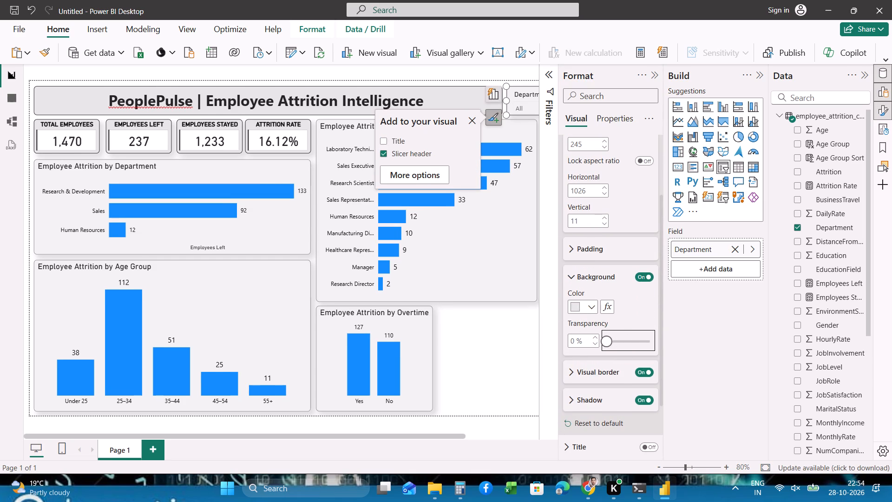
drag(606, 341, 604, 341)
click(544, 345)
click(657, 76)
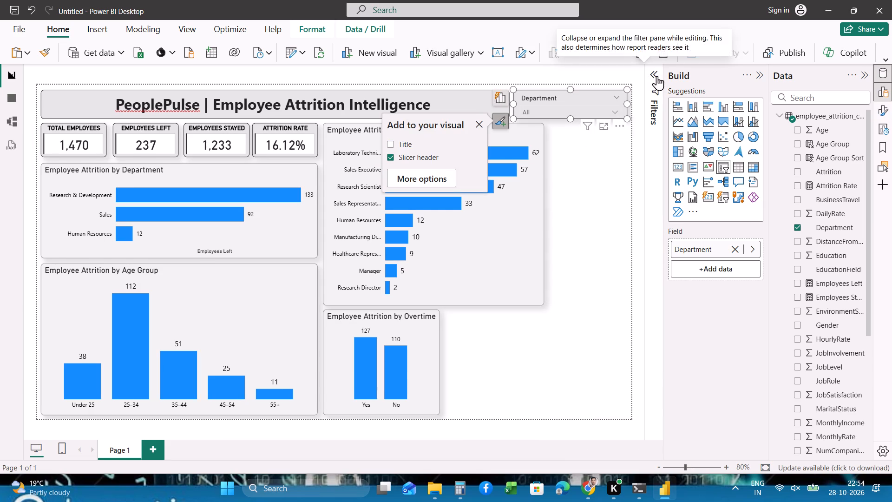
click(609, 165)
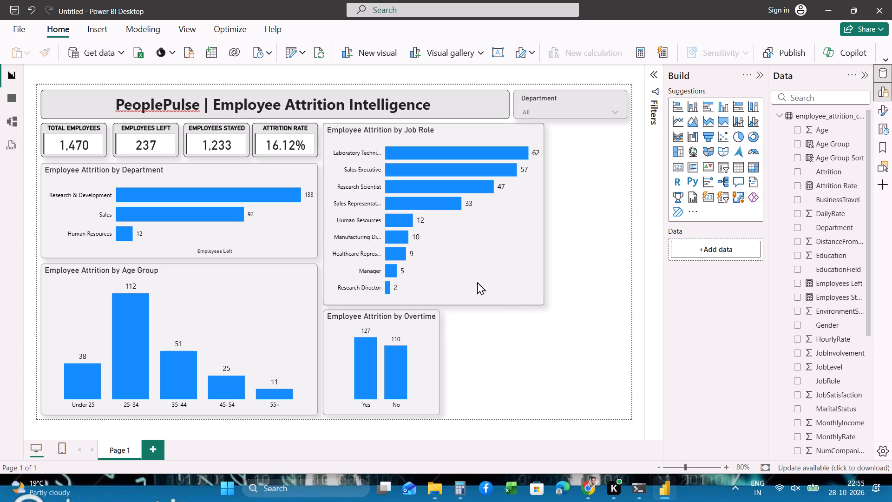
Widen the Employee Attrition by Job Role chart until its right edge lines up with the Department slicer's.
click(528, 218)
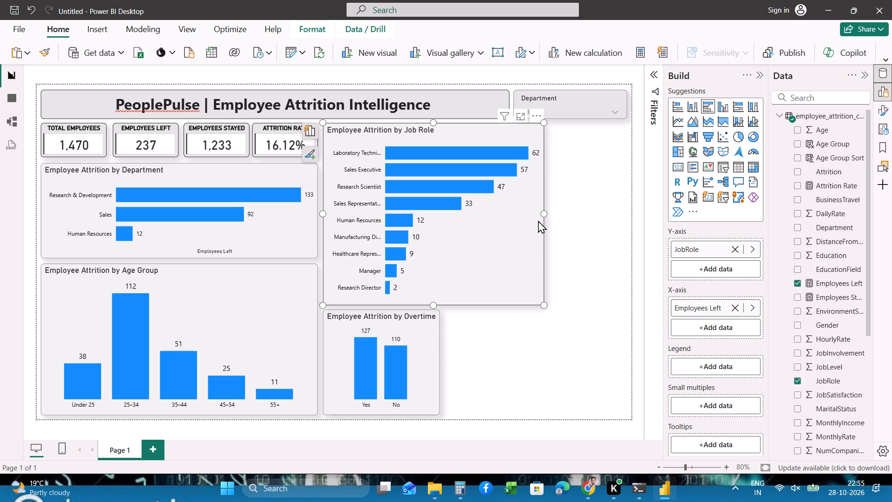
click(544, 214)
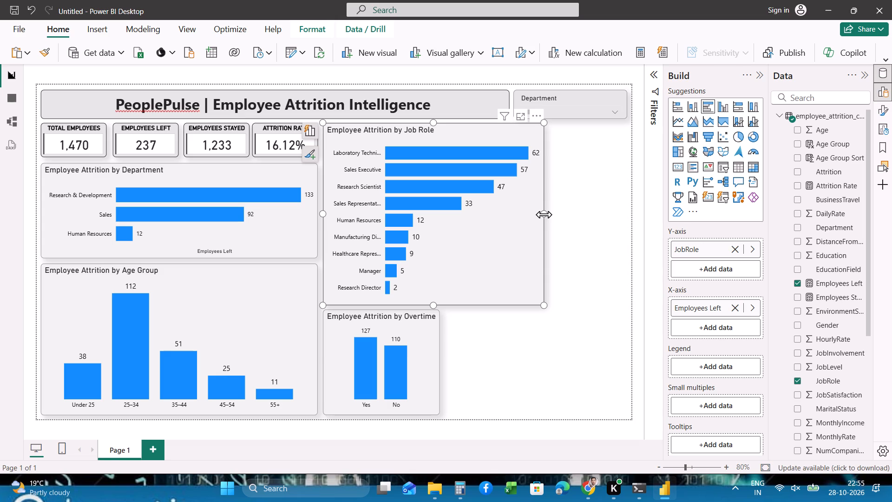
drag(544, 214, 626, 211)
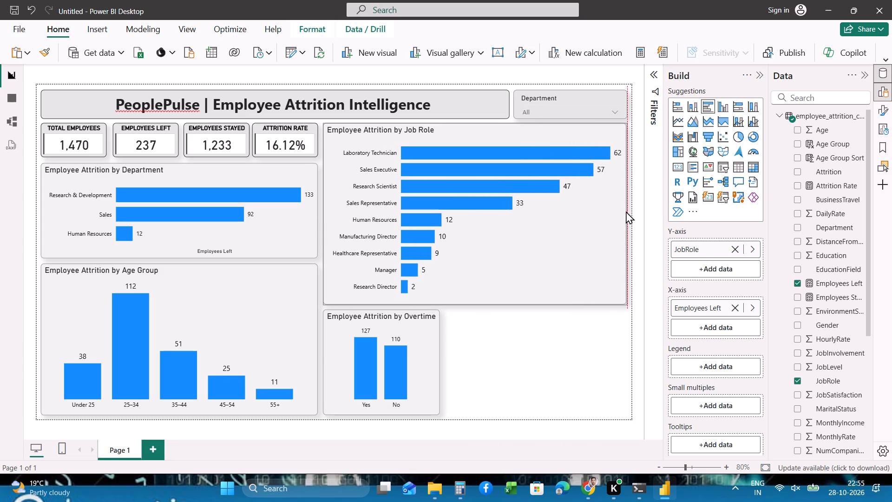
drag(626, 211, 626, 211)
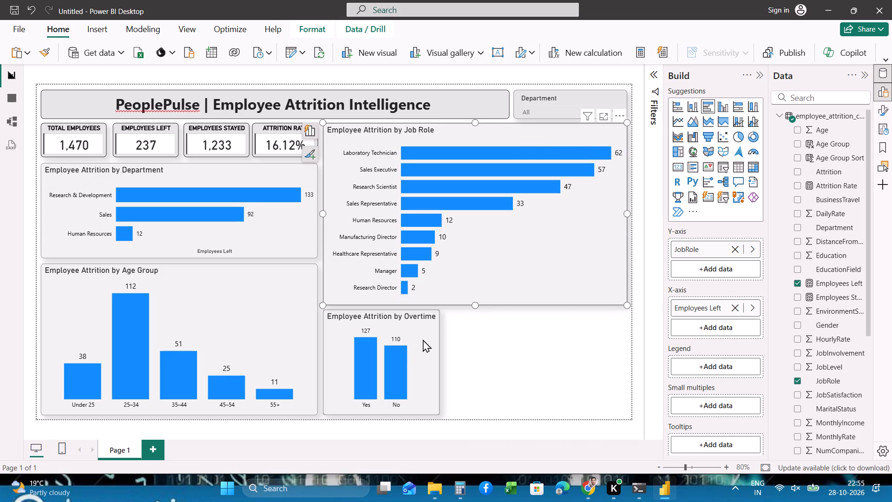
click(423, 339)
click(479, 361)
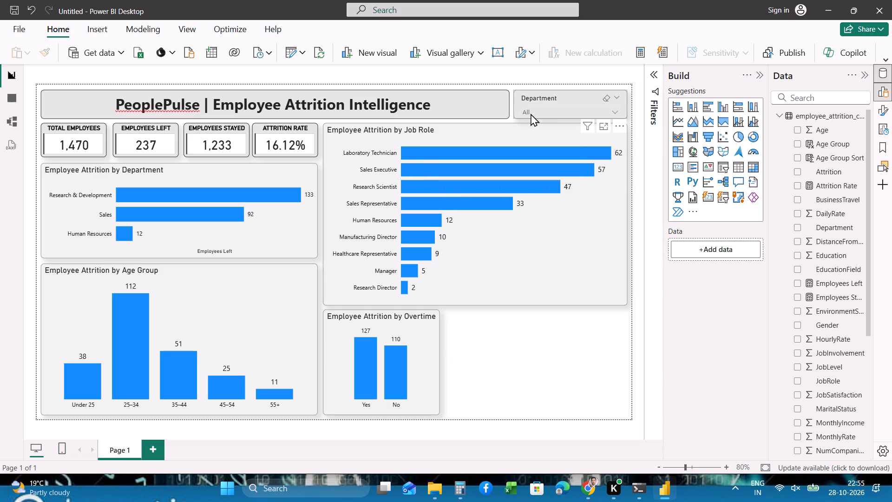
Open the Department slicer's dropdown to check its options, and return to the full report page.
click(556, 111)
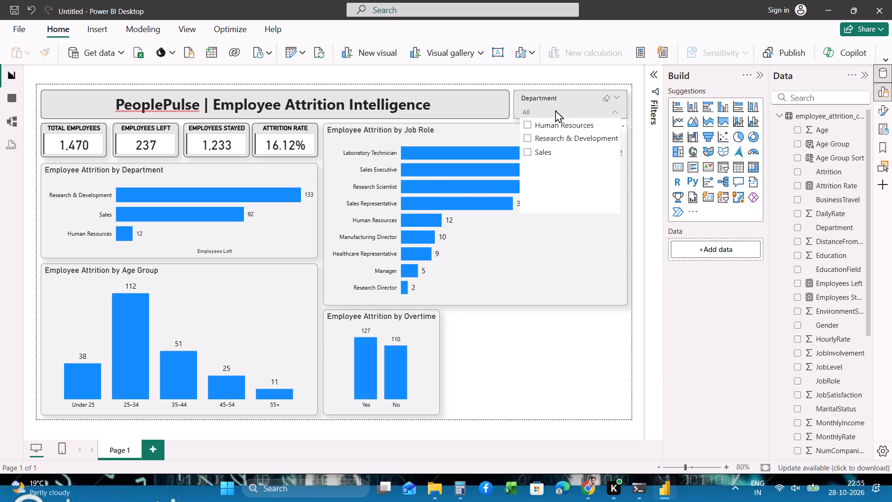
click(554, 109)
click(554, 109)
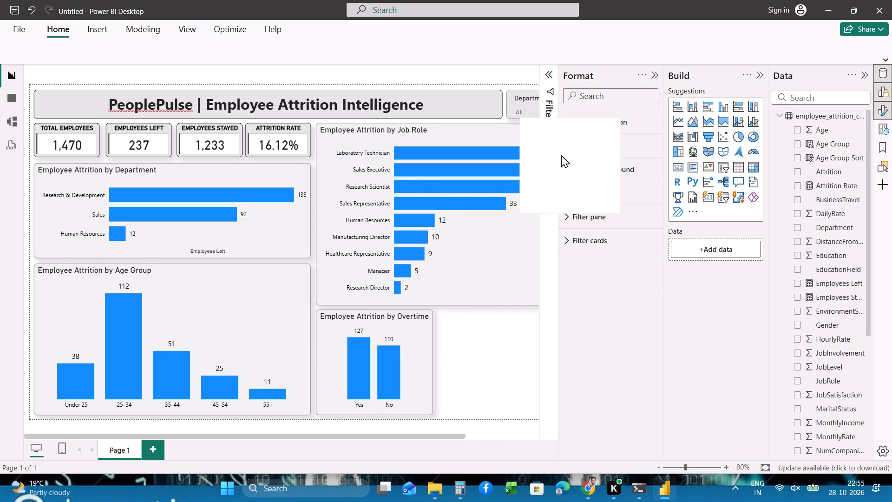
click(550, 76)
click(552, 76)
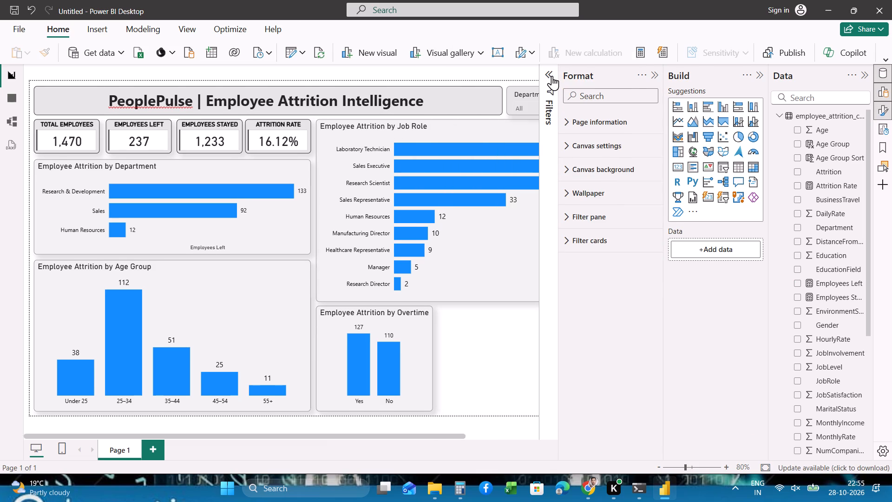
click(656, 73)
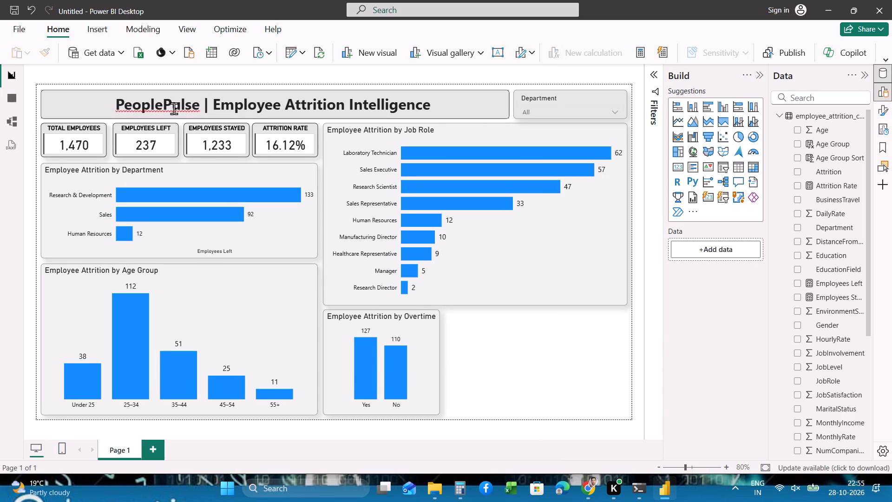
Narrow the title banner from its left edge, leaving a slicer-sized space above the first KPI cards.
click(78, 110)
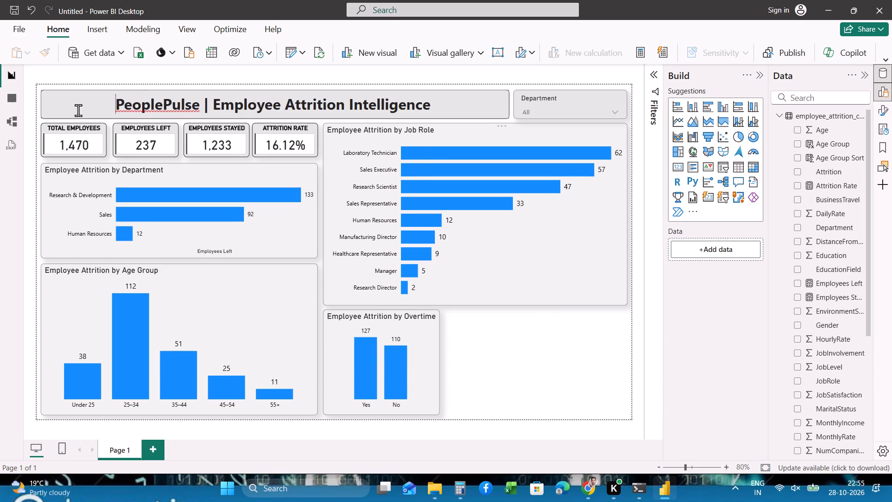
drag(42, 103, 104, 103)
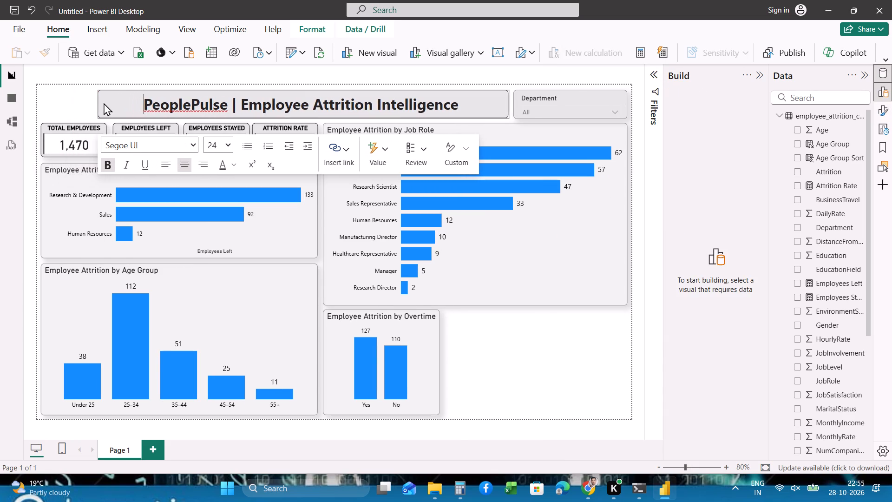
drag(104, 103, 162, 107)
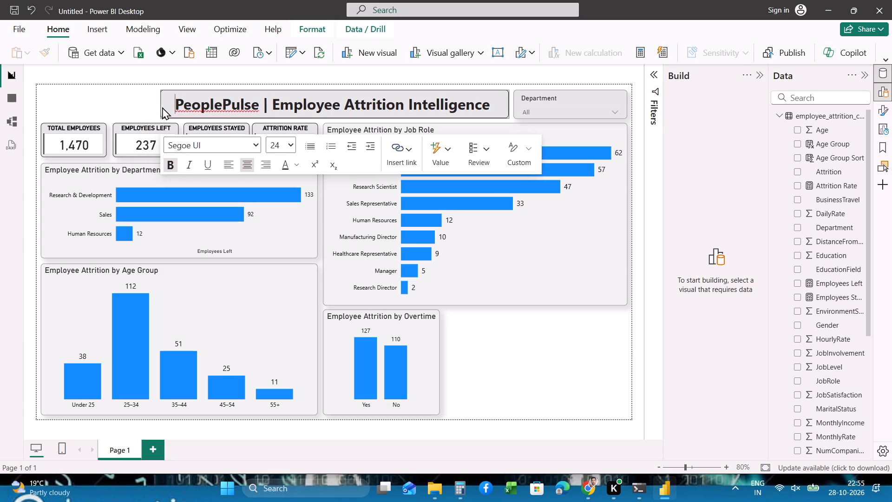
drag(162, 107, 149, 106)
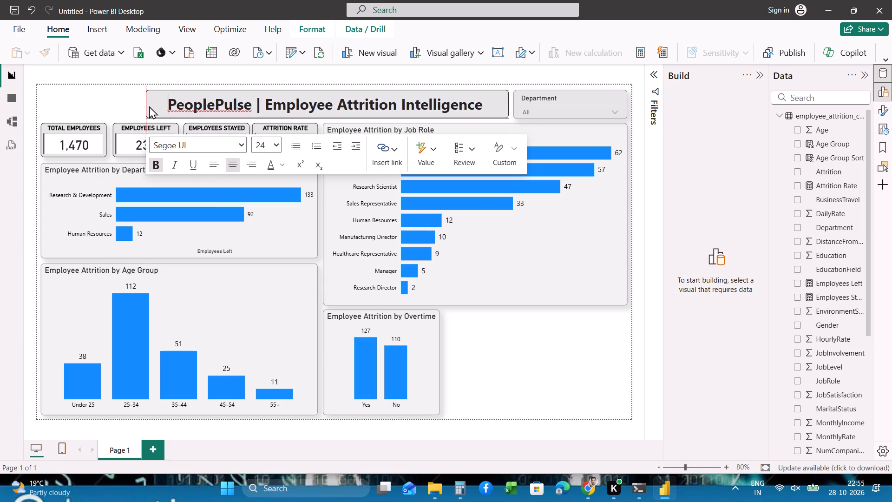
drag(149, 106, 152, 106)
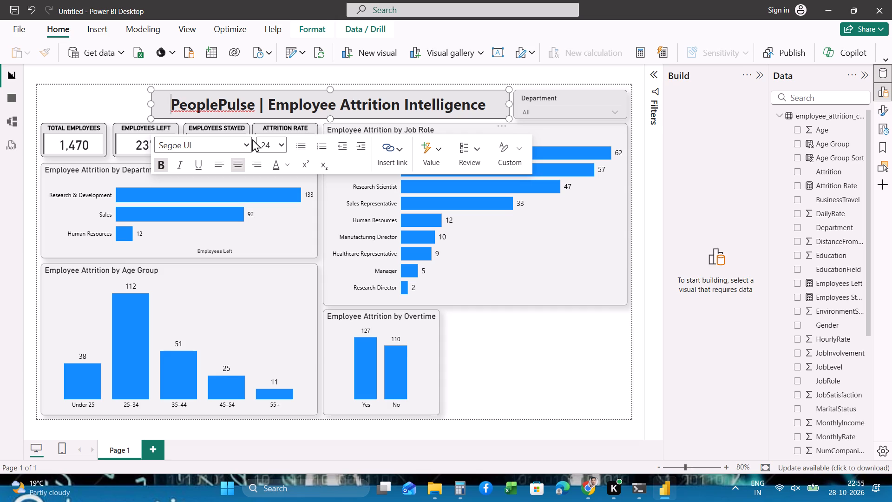
Duplicate the Department slicer, place the copy above the Total Employees card in line with the title banner, and narrow it to end just before the banner.
click(563, 103)
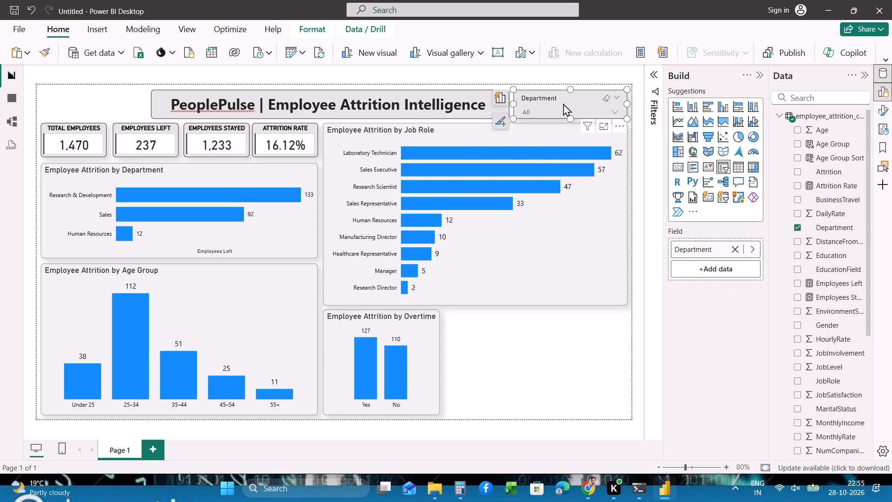
key(ctrl+c)
key(ctrl+v)
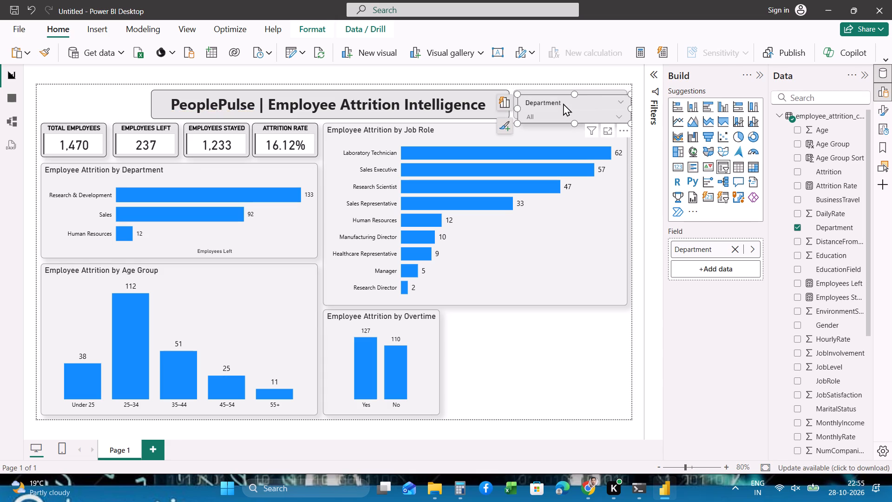
drag(563, 103, 98, 69)
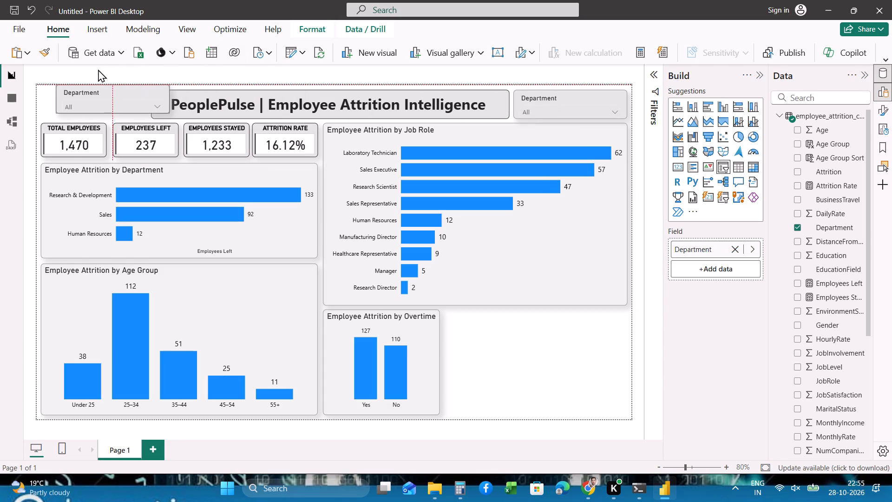
drag(98, 69, 86, 86)
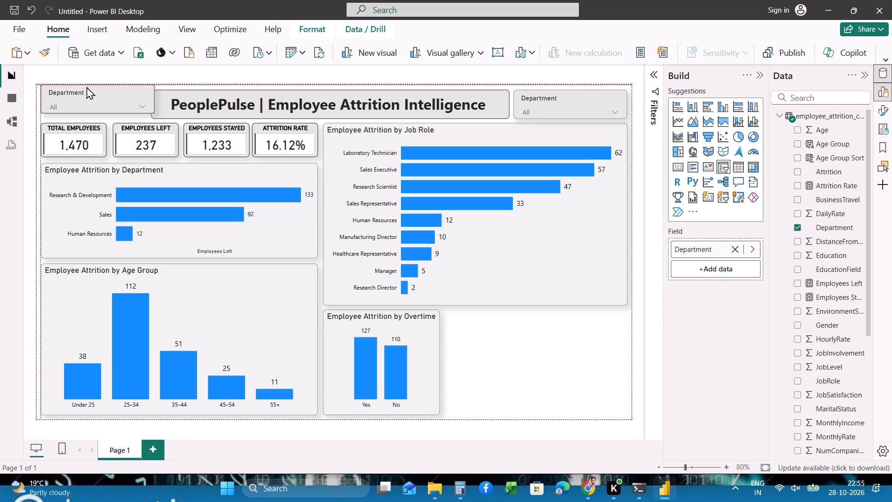
drag(86, 86, 89, 99)
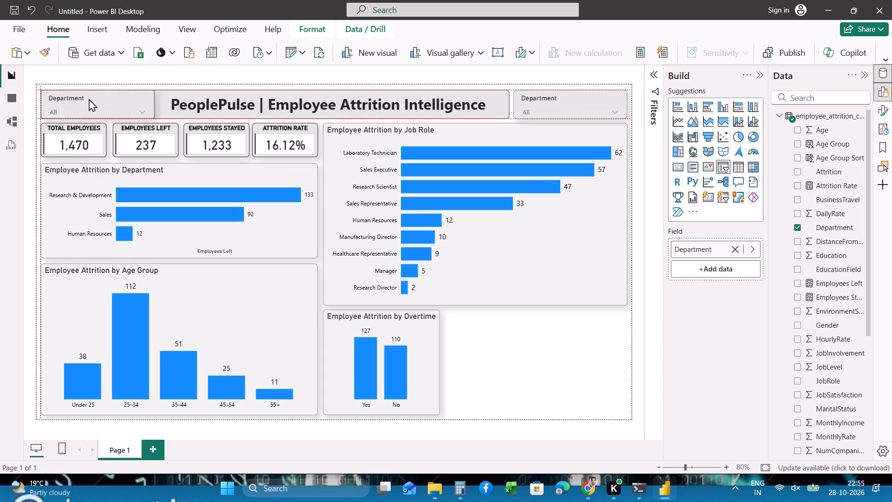
drag(89, 99, 88, 100)
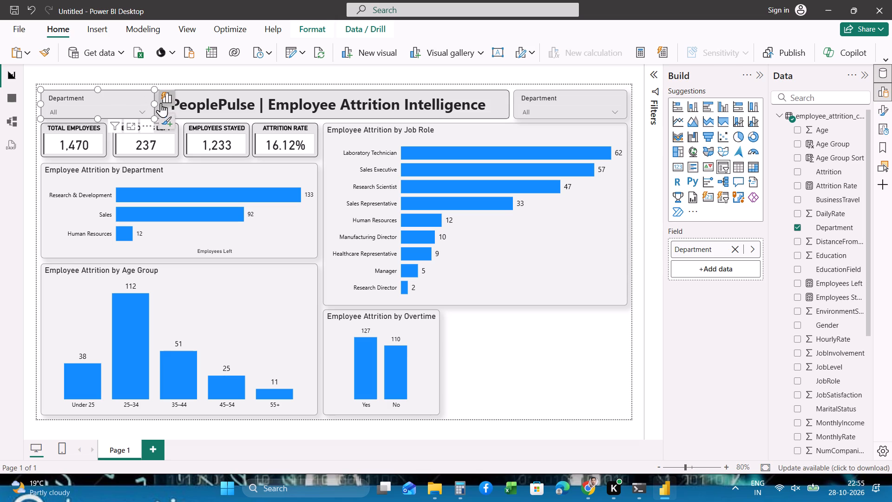
drag(154, 105, 148, 105)
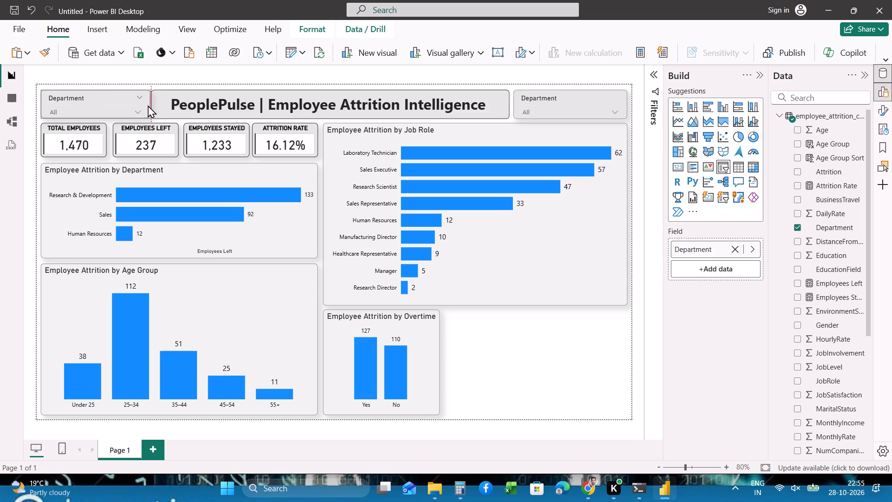
drag(148, 105, 146, 106)
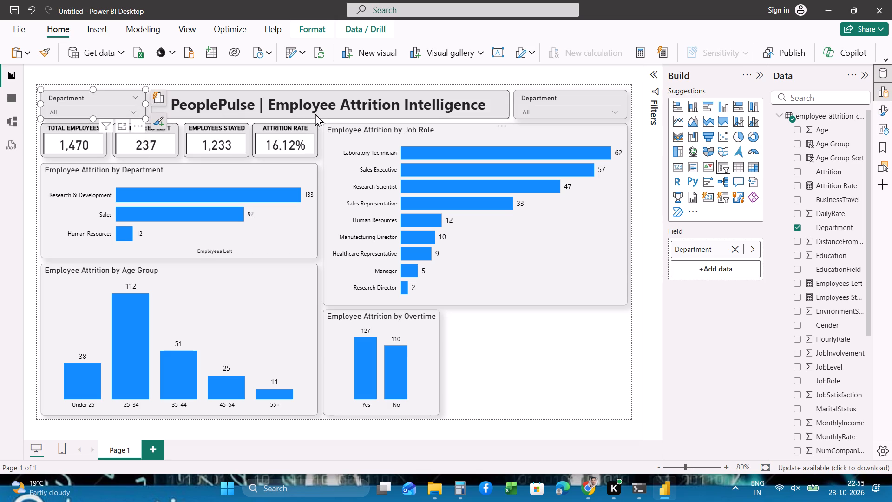
Replace the Department field with Age Group in the copied slicer.
click(799, 226)
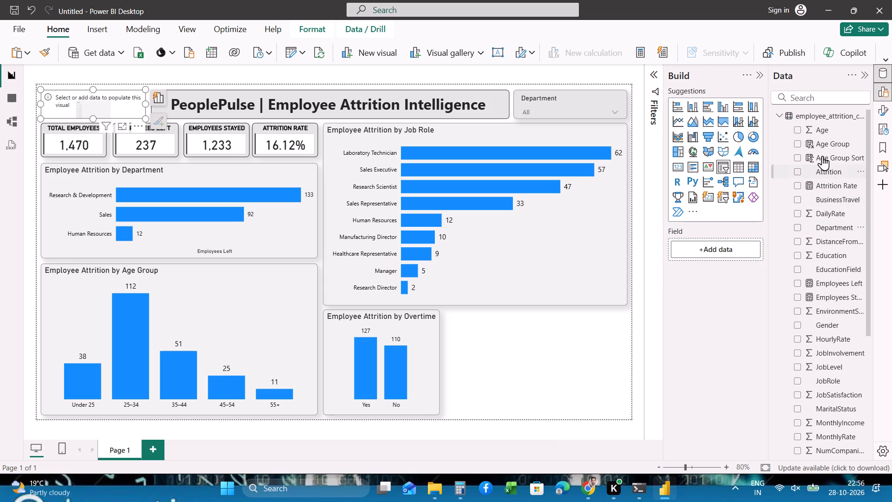
drag(826, 147, 736, 246)
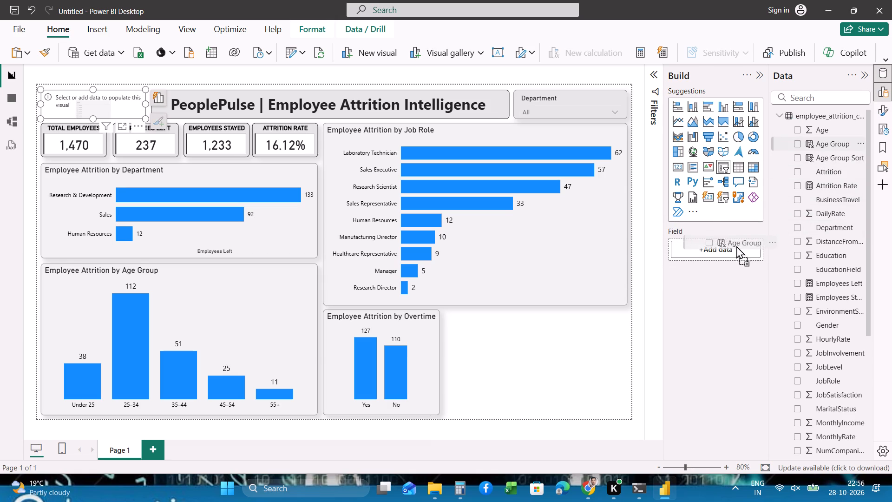
drag(736, 246, 728, 251)
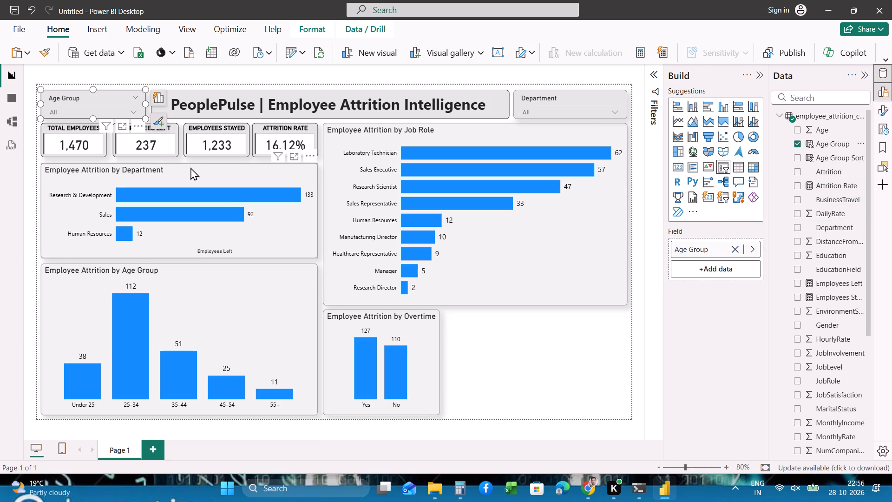
Test the Age Group slicer by filtering the report to 25–34, clear that selection and close the dropdown.
click(133, 112)
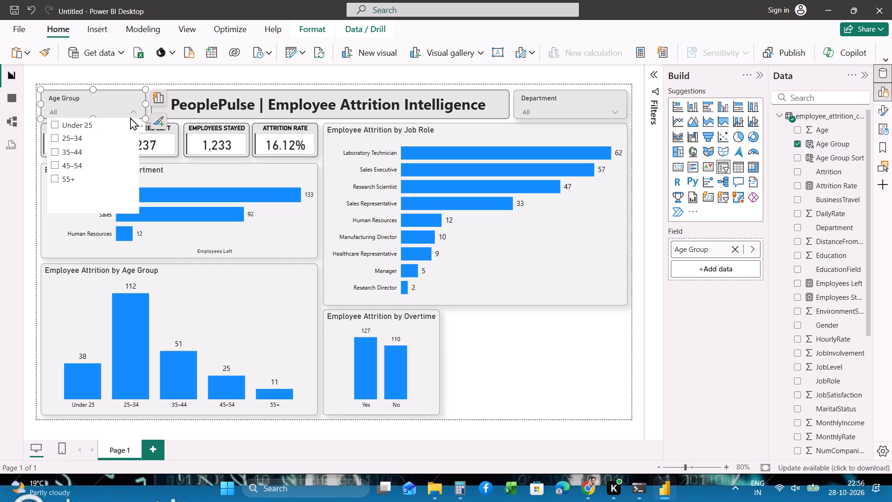
click(58, 139)
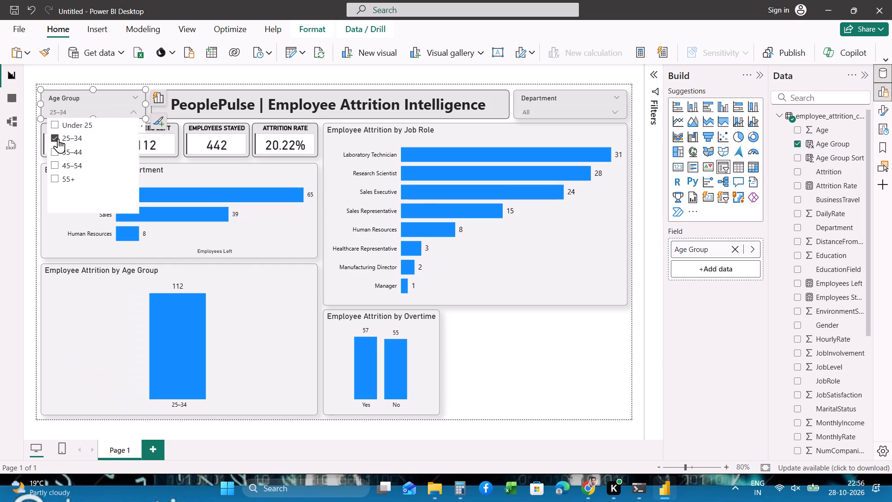
click(58, 139)
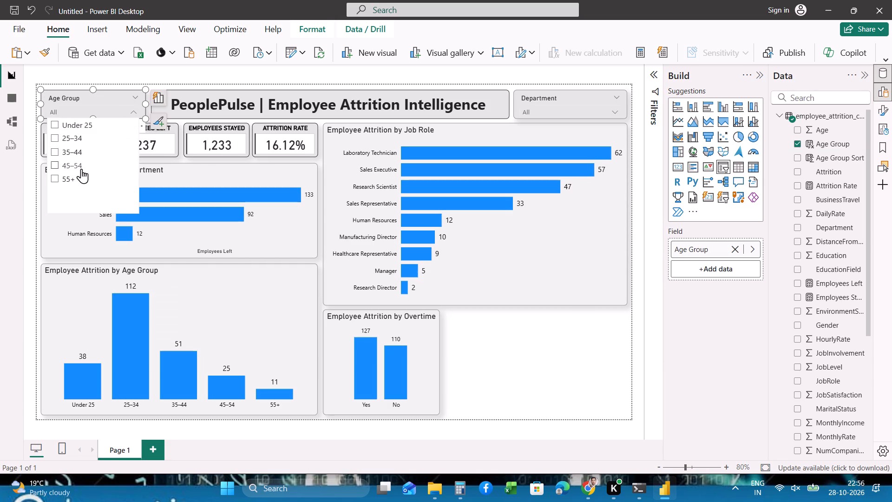
click(101, 111)
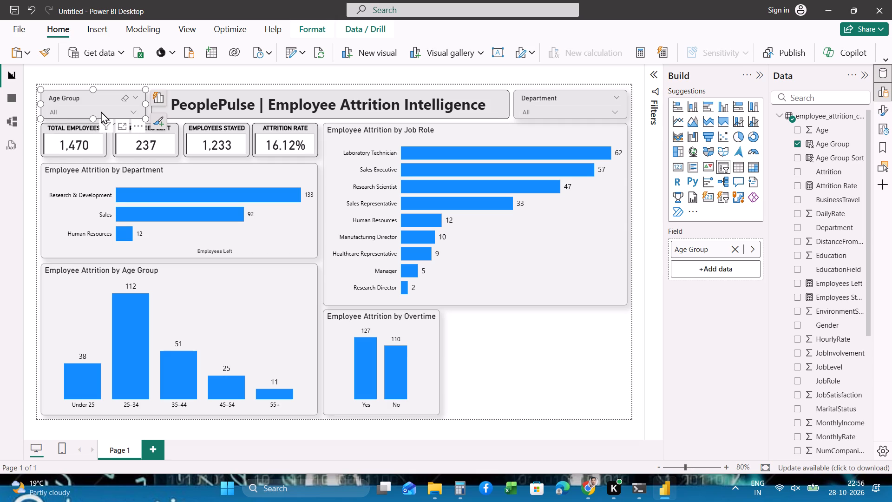
Narrow the Age Group slicer until it ends near the Employees Left card's left edge, and check its dropdown at that width.
drag(146, 105, 128, 105)
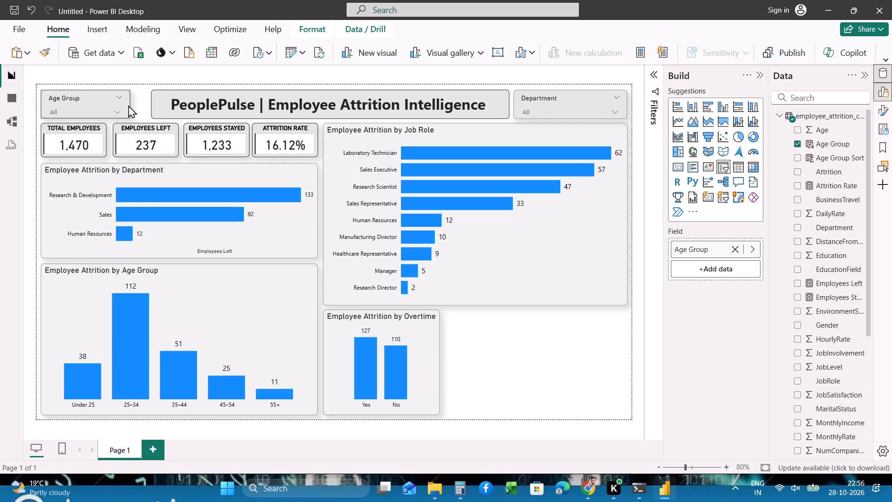
drag(128, 105, 116, 106)
click(98, 112)
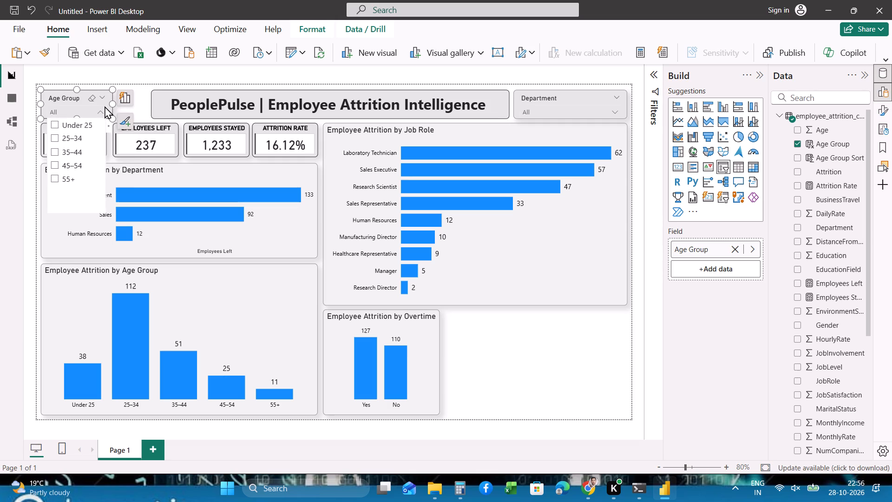
click(105, 106)
click(142, 108)
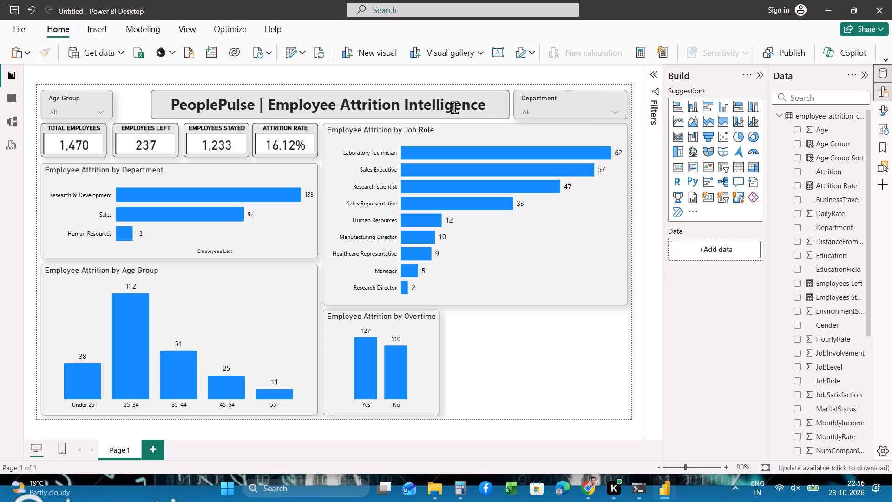
Duplicate the Department slicer, move the copy over the Job Role chart, and replace its field with Gender.
click(585, 373)
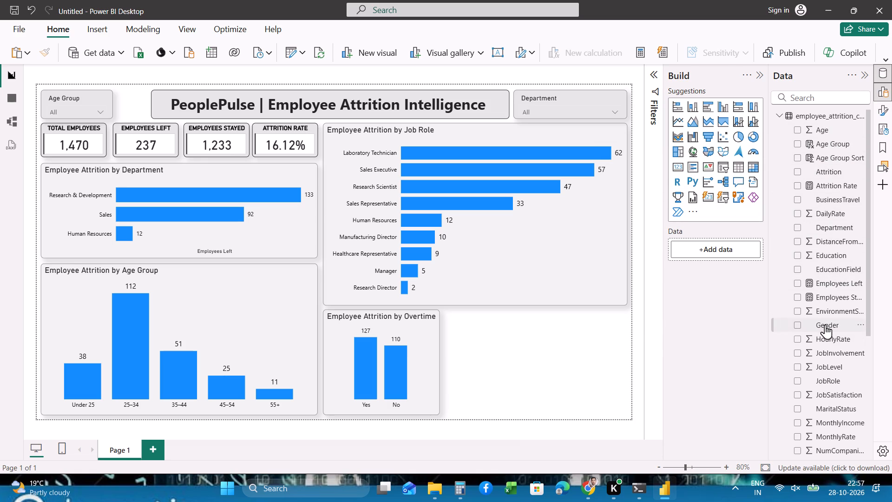
click(595, 99)
key(ctrl+c)
key(ctrl+v)
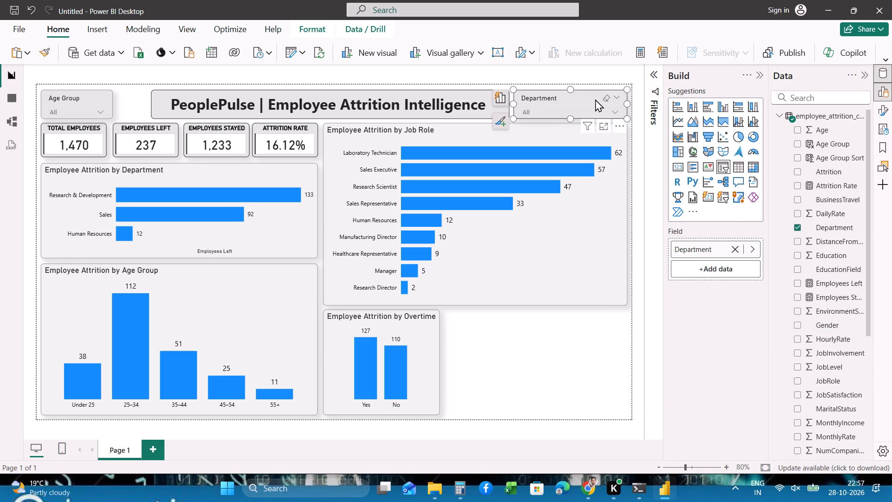
drag(592, 106, 581, 159)
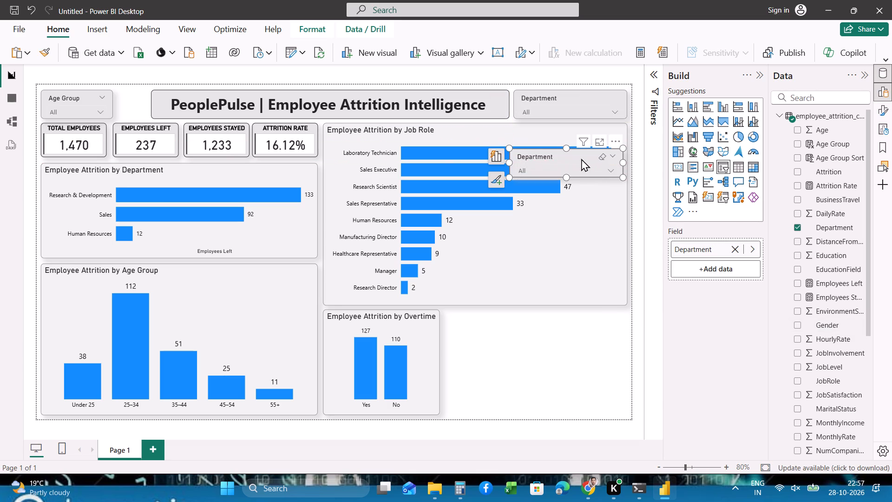
click(737, 249)
drag(810, 326, 715, 252)
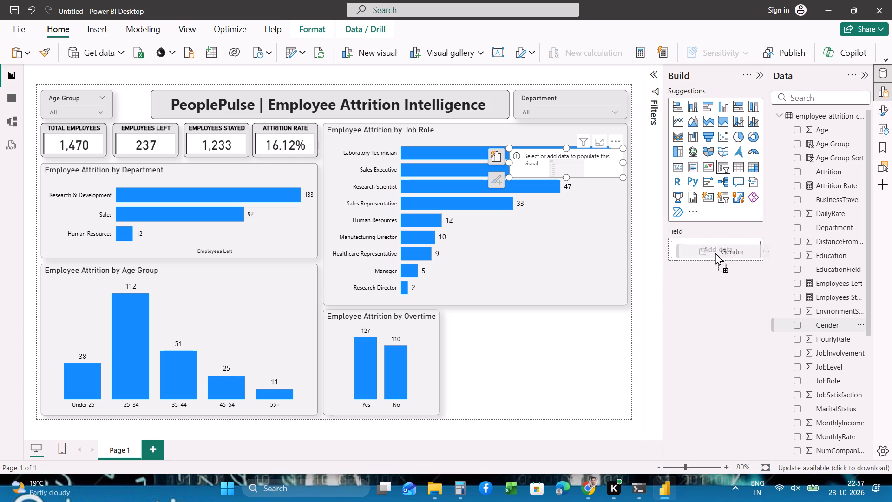
drag(715, 252, 713, 252)
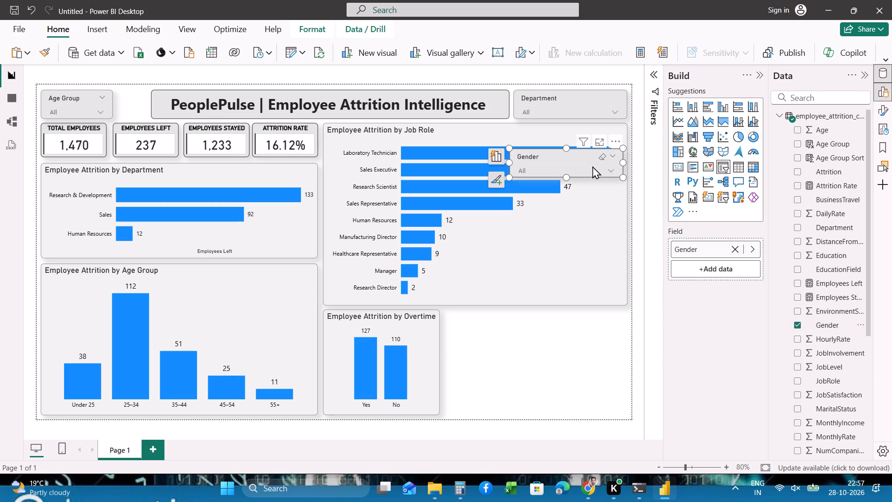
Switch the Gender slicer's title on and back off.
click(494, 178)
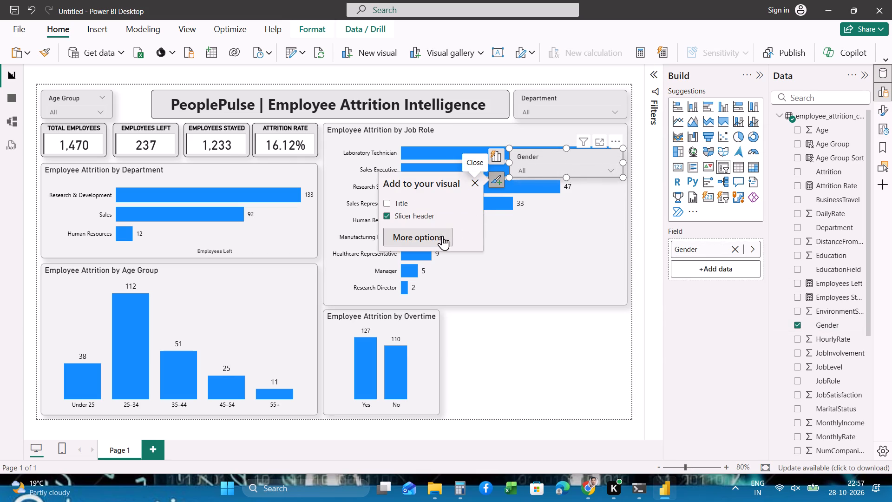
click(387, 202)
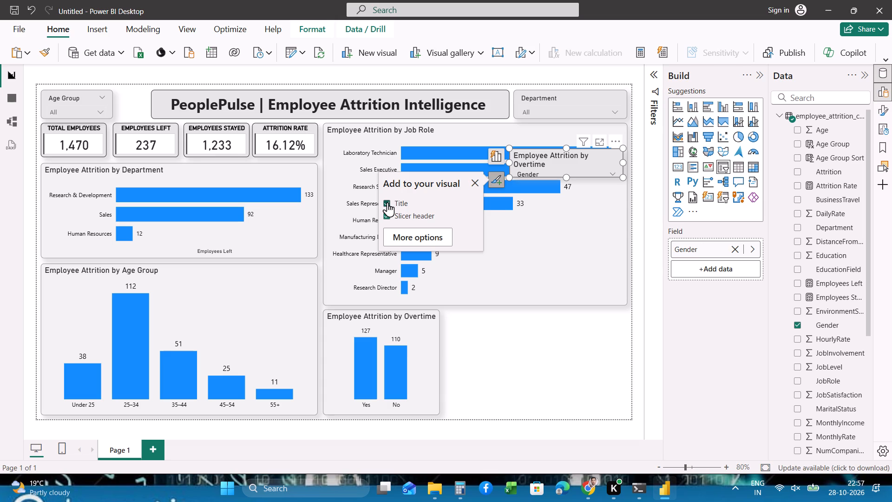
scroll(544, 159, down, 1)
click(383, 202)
Set the Gender slicer's style to Tile and close the formatting options.
click(431, 239)
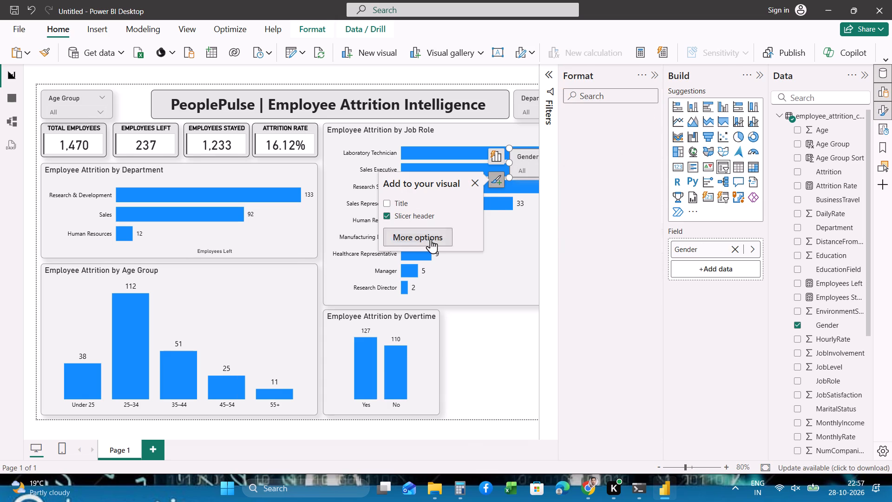
click(579, 195)
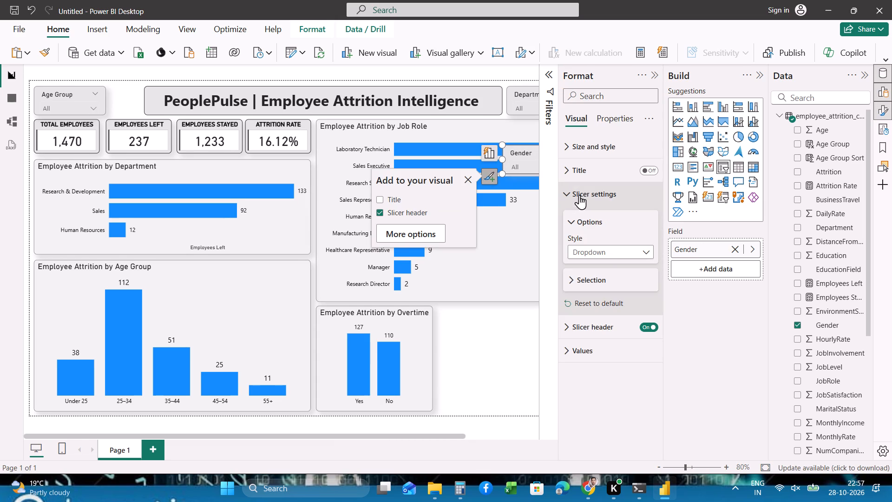
click(614, 252)
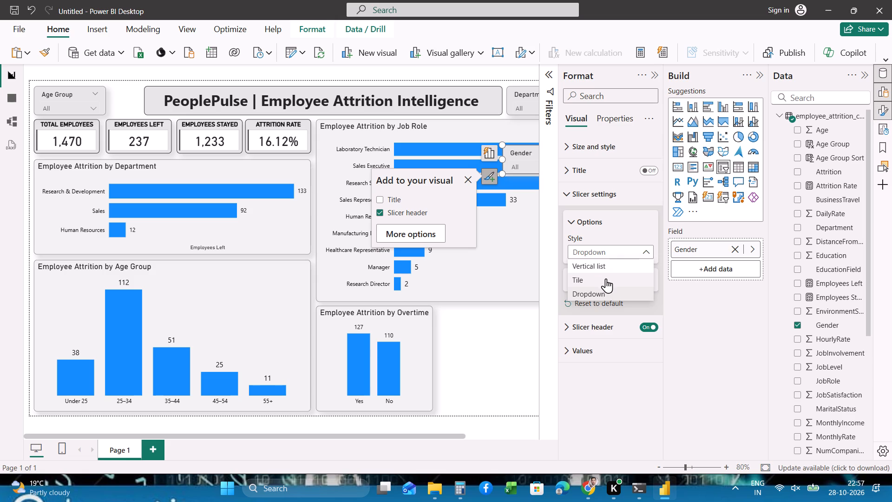
click(606, 279)
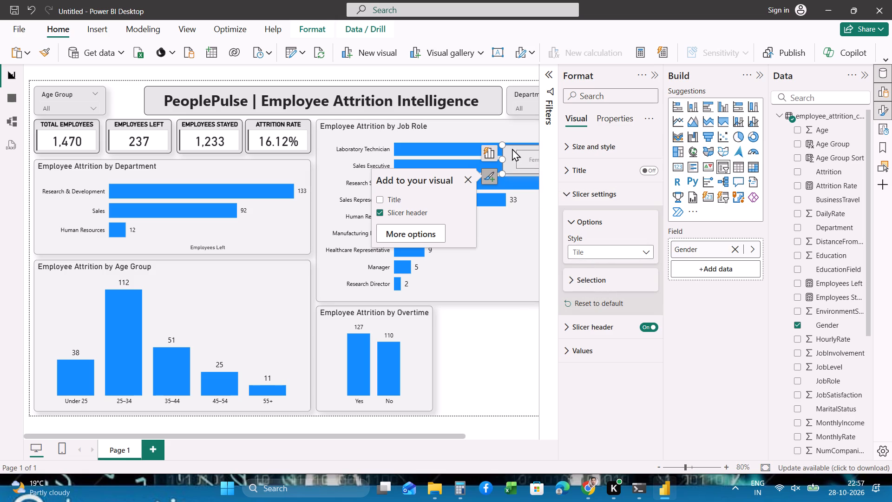
click(706, 315)
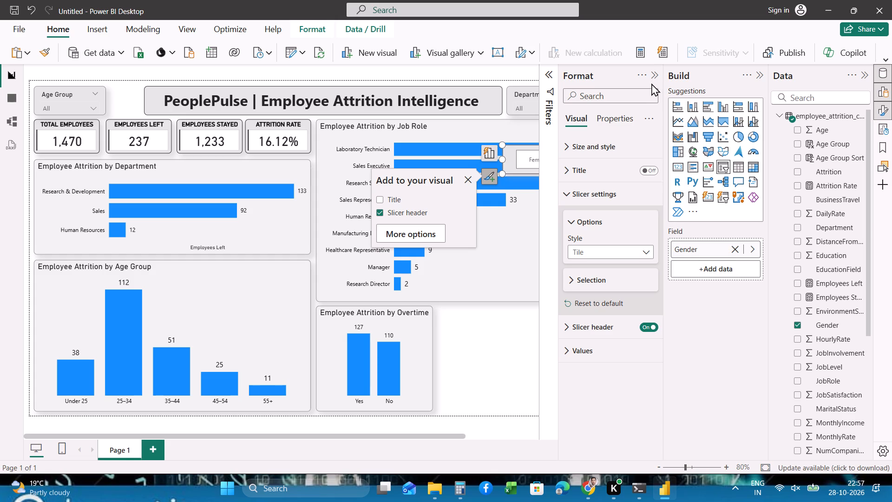
click(656, 77)
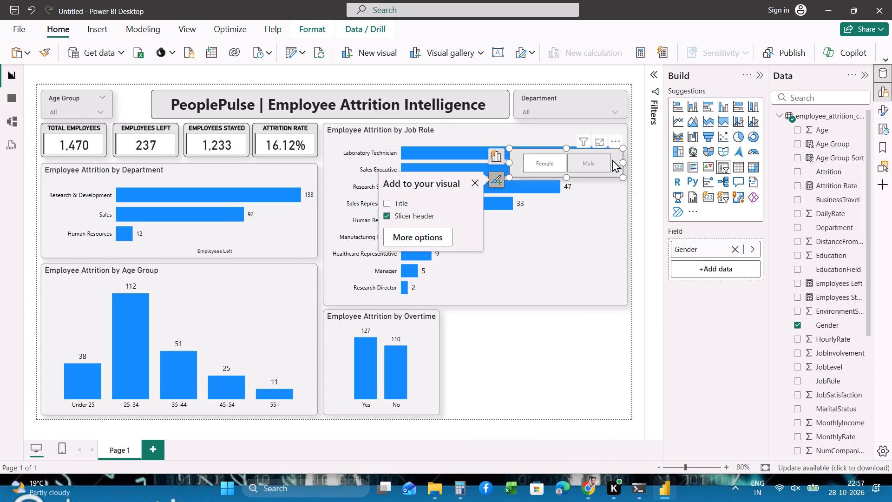
Move the Gender slicer off the Job Role chart and park it over the Employees Stayed and Attrition Rate cards.
drag(618, 159, 595, 147)
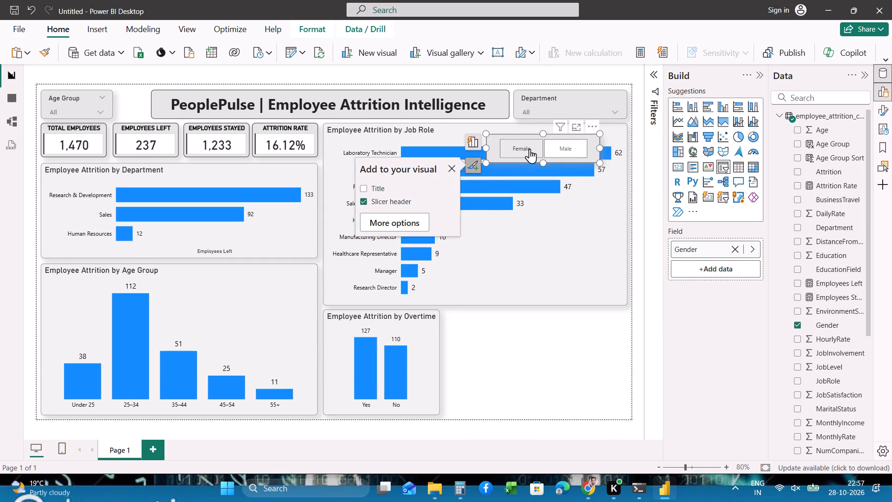
drag(516, 137, 516, 93)
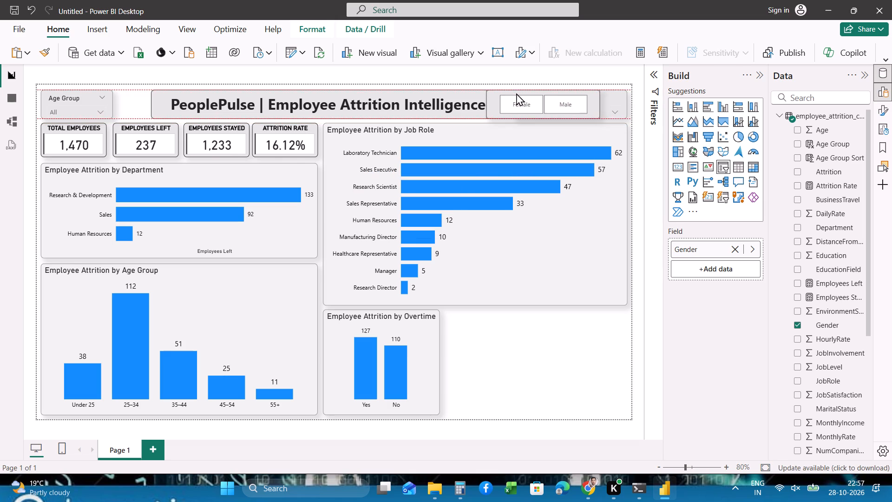
drag(516, 93, 521, 185)
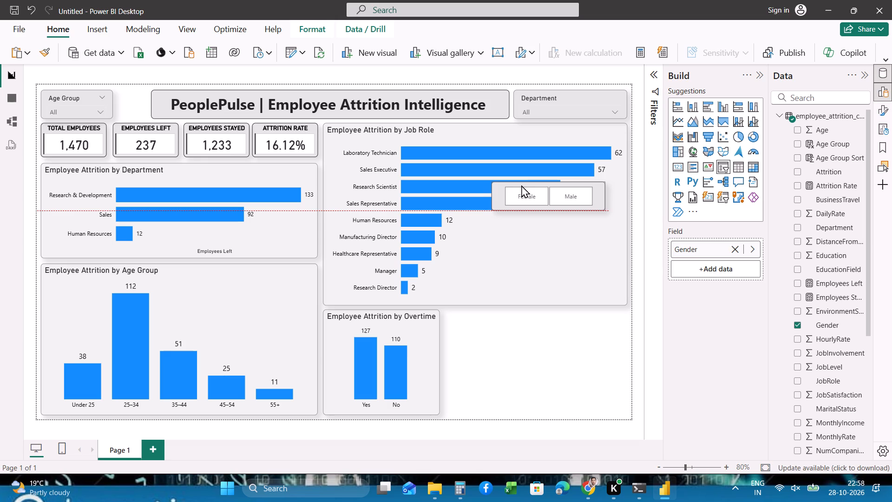
drag(521, 185, 523, 181)
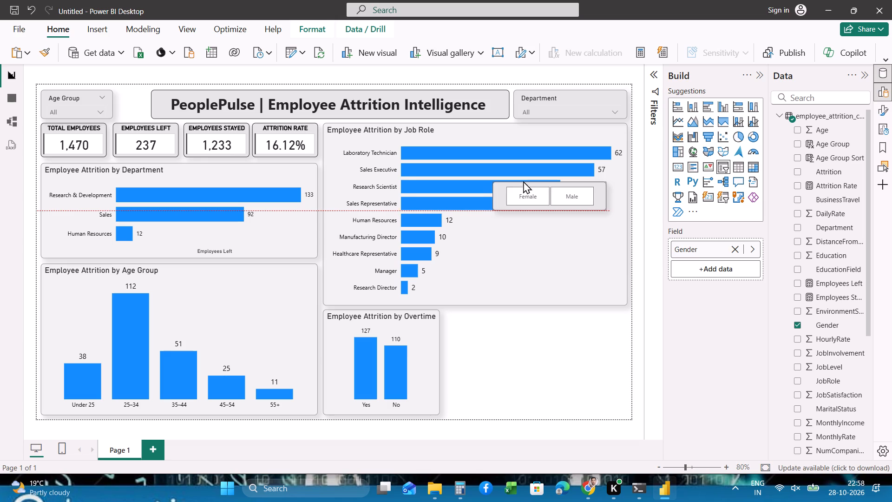
drag(523, 181, 153, 47)
scroll(345, 48, left, 1)
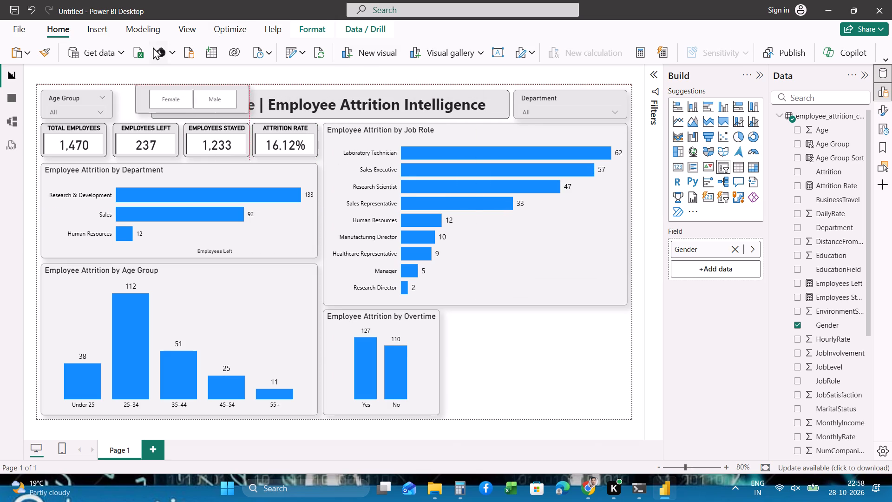
drag(153, 47, 146, 60)
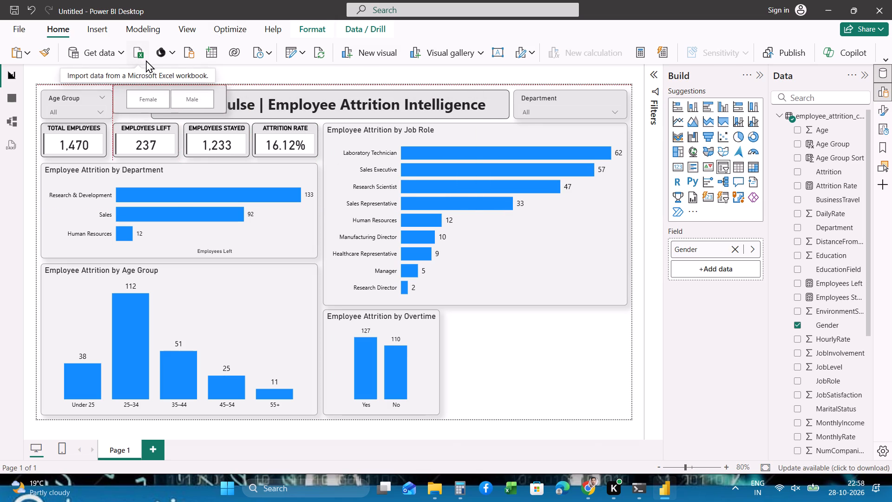
drag(146, 60, 214, 133)
scroll(171, 87, up, 1)
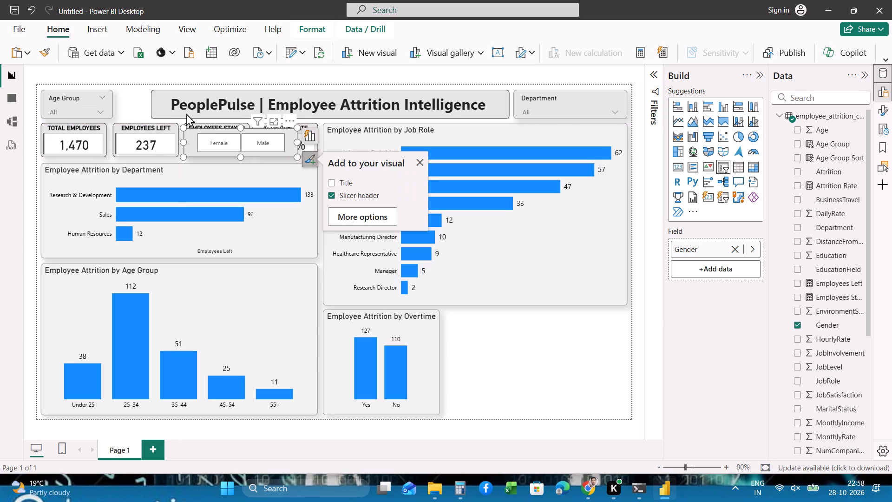
Narrow the title banner from its left side until it starts near the Employees Stayed card's left edge, keeping the title on one line.
click(159, 97)
drag(151, 103, 189, 103)
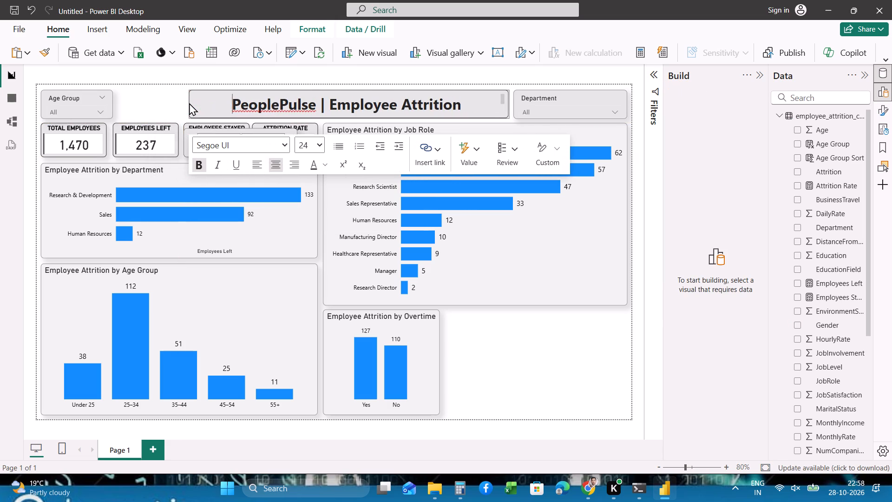
drag(189, 103, 181, 103)
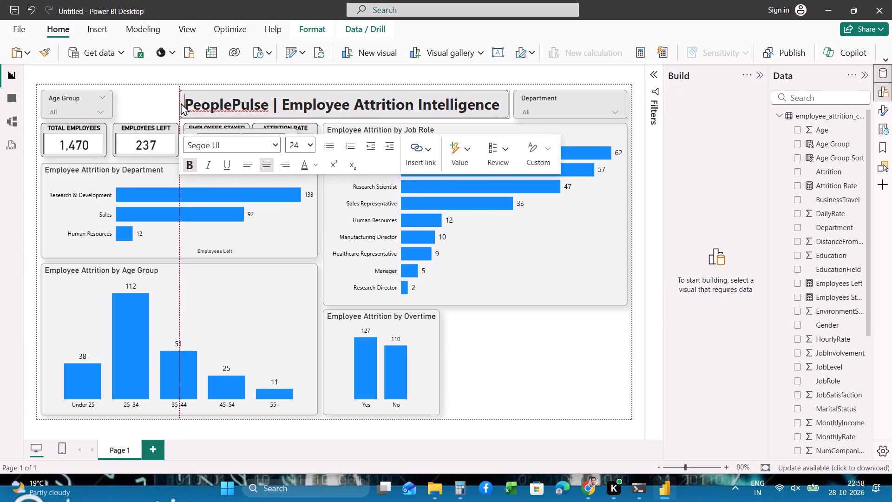
drag(181, 103, 181, 103)
click(157, 102)
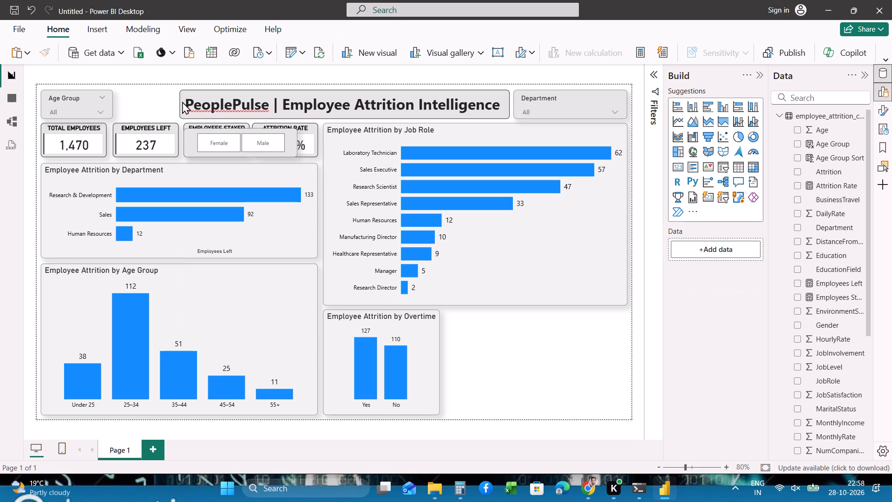
Narrow the Gender slicer and fit it into the gap between the Age Group slicer and the title banner.
click(242, 130)
drag(297, 140, 292, 140)
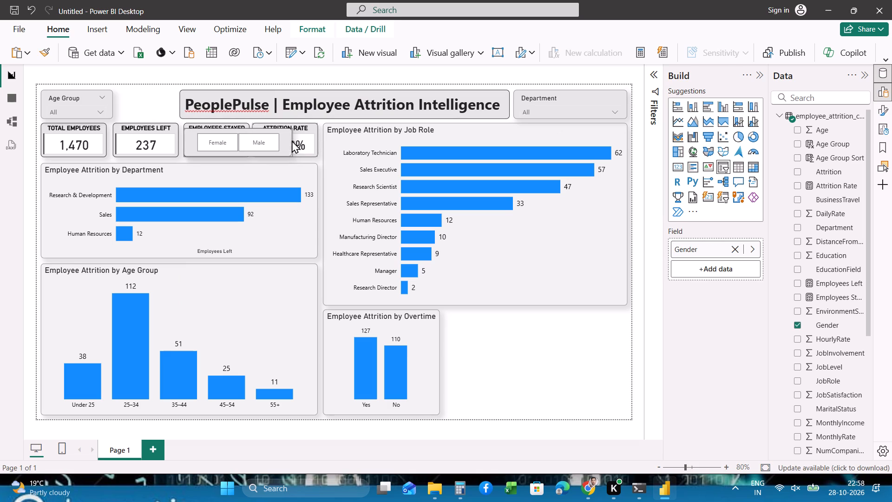
drag(292, 140, 274, 140)
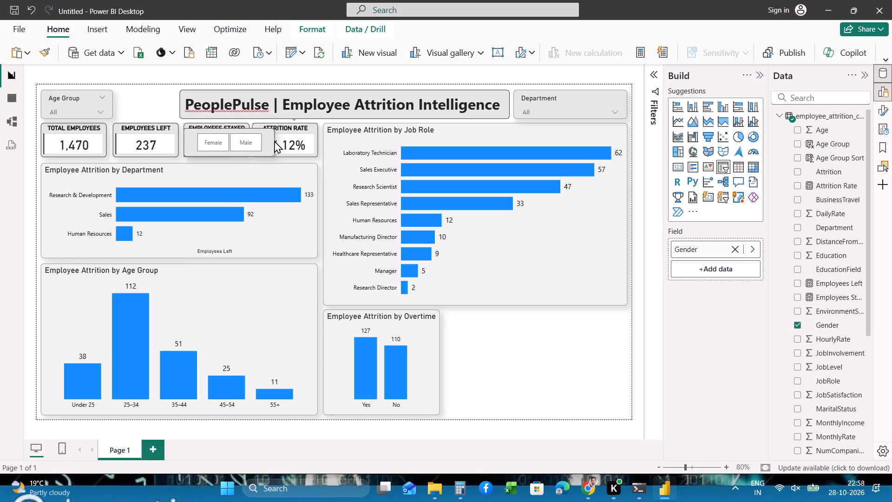
drag(274, 140, 269, 140)
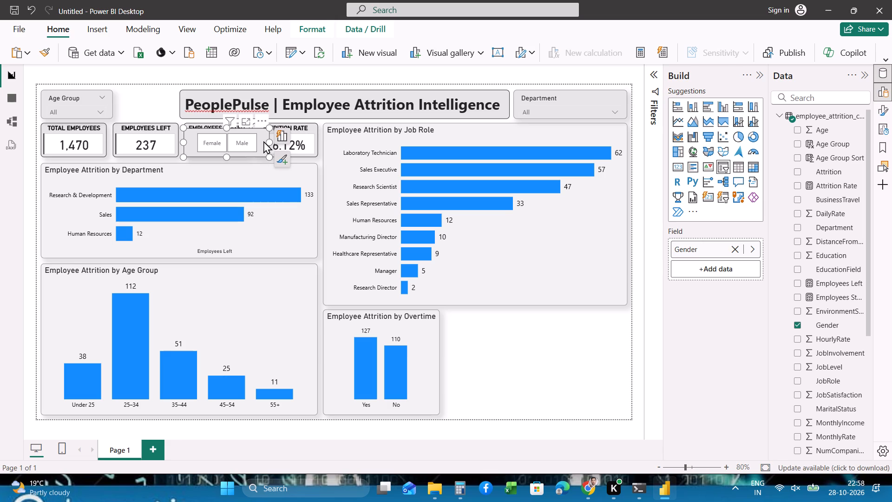
drag(263, 141, 197, 102)
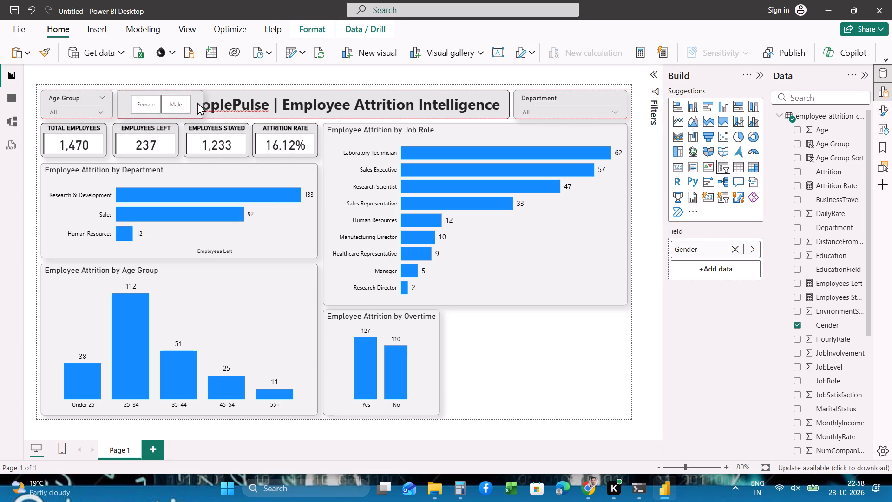
drag(197, 102, 197, 103)
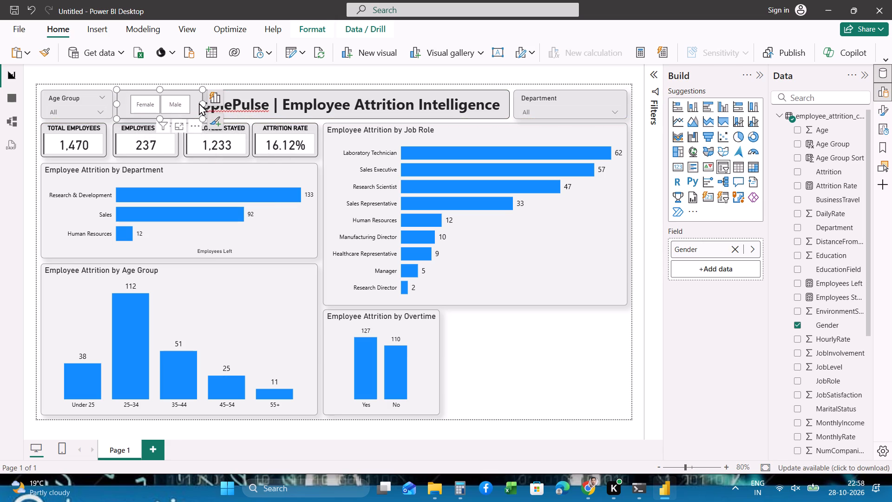
drag(202, 103, 183, 103)
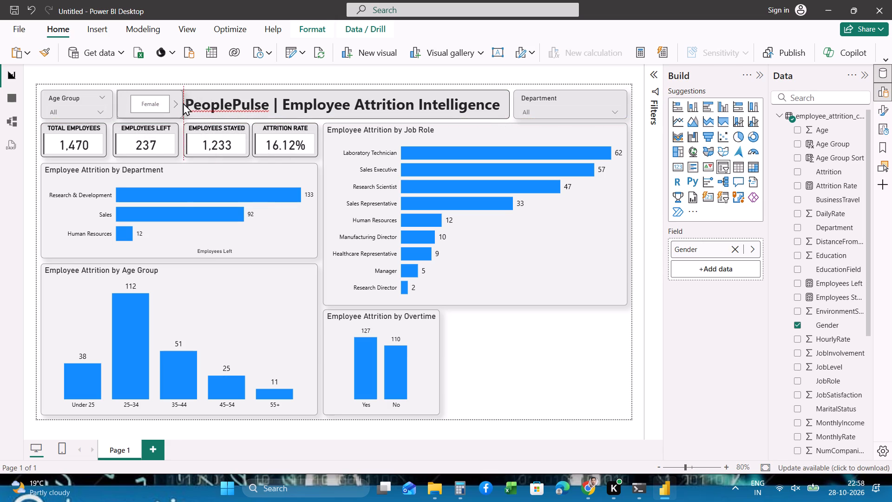
drag(183, 103, 173, 103)
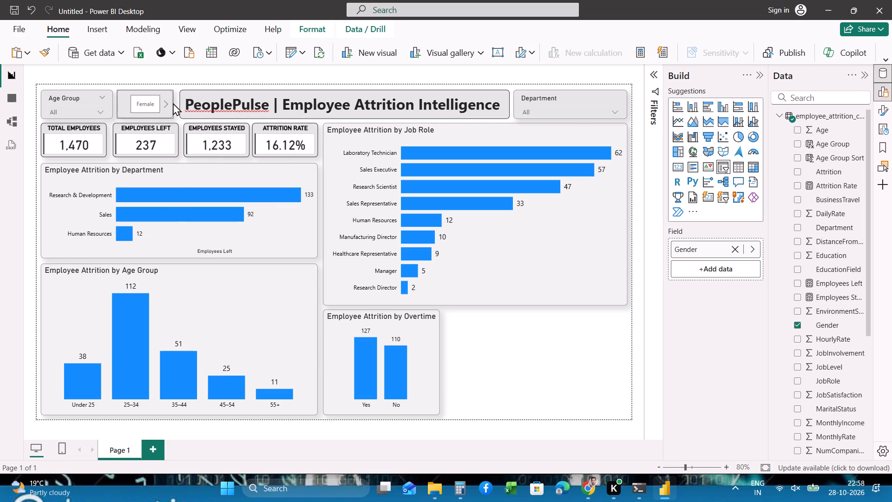
drag(173, 103, 176, 104)
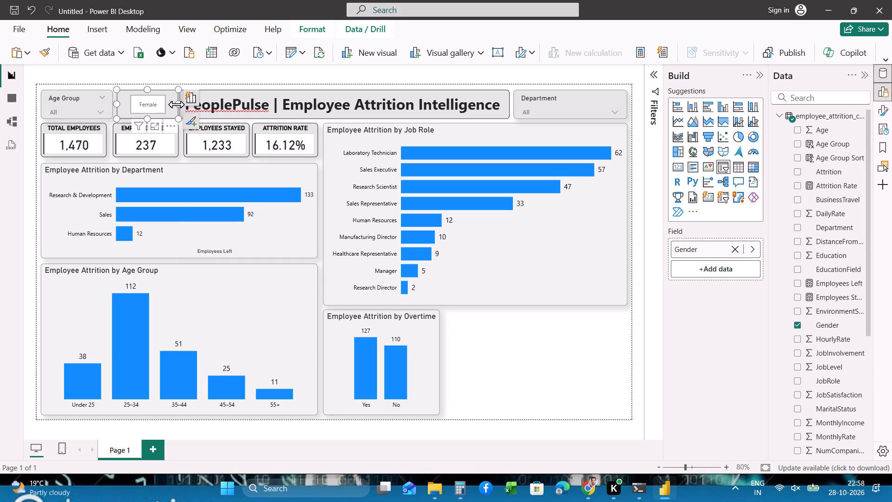
Narrow the Age Group slicer to end just short of the Total Employees card's right edge, and check its dropdown.
click(105, 103)
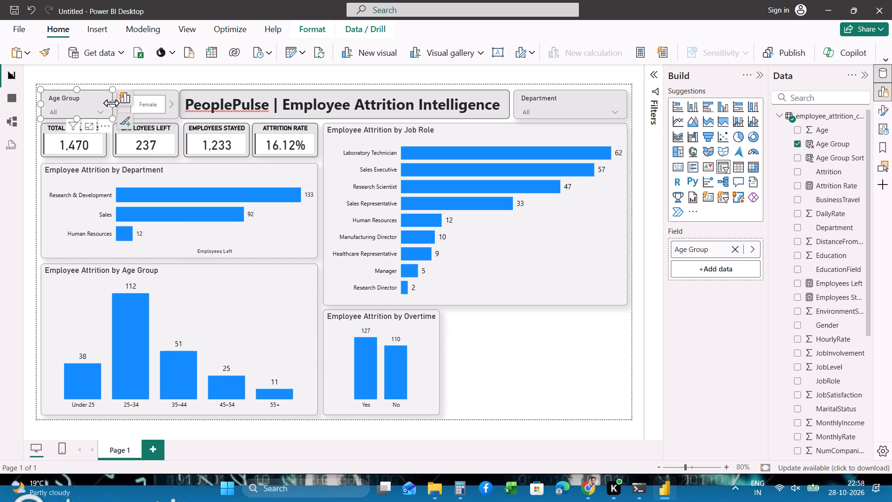
drag(111, 103, 99, 102)
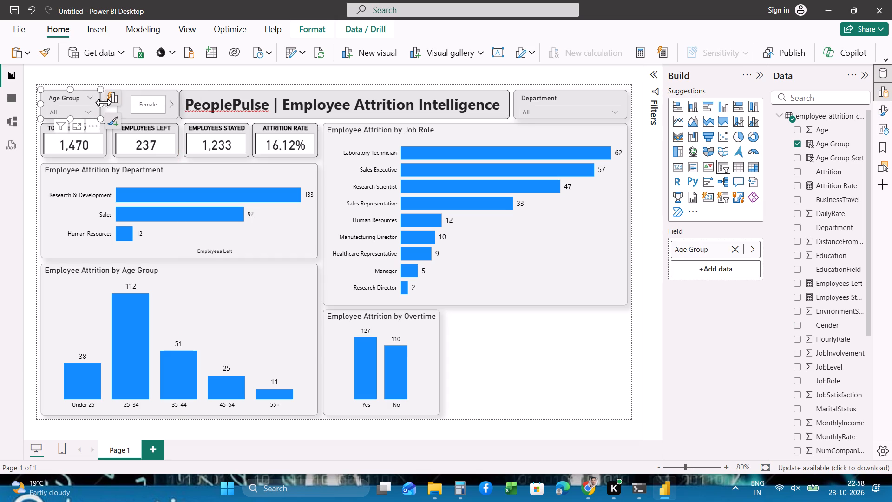
click(87, 110)
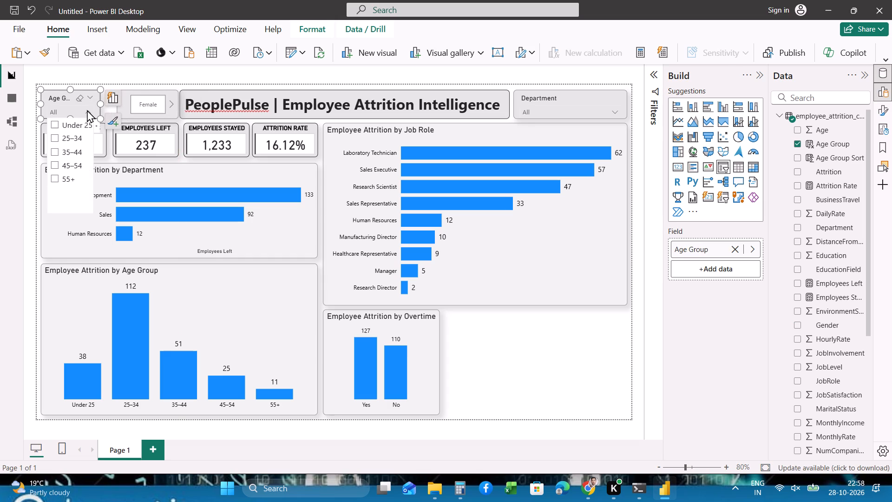
click(87, 110)
Widen the Gender slicer leftward to the Total Employees card's right edge, leaving a small gap beside the Age Group slicer.
click(125, 108)
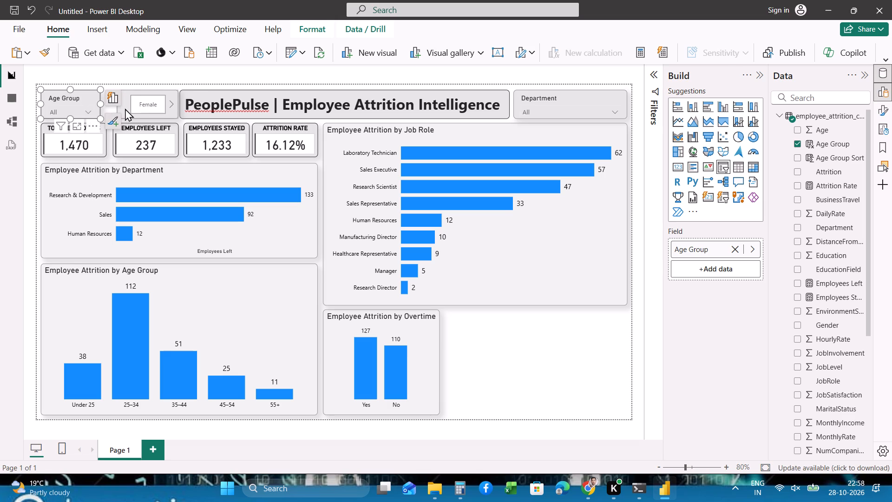
drag(117, 105, 108, 105)
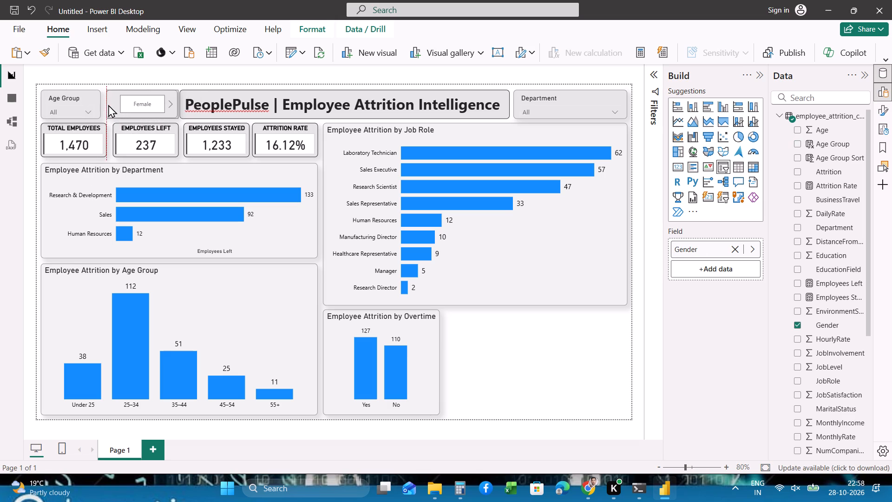
drag(108, 105, 107, 105)
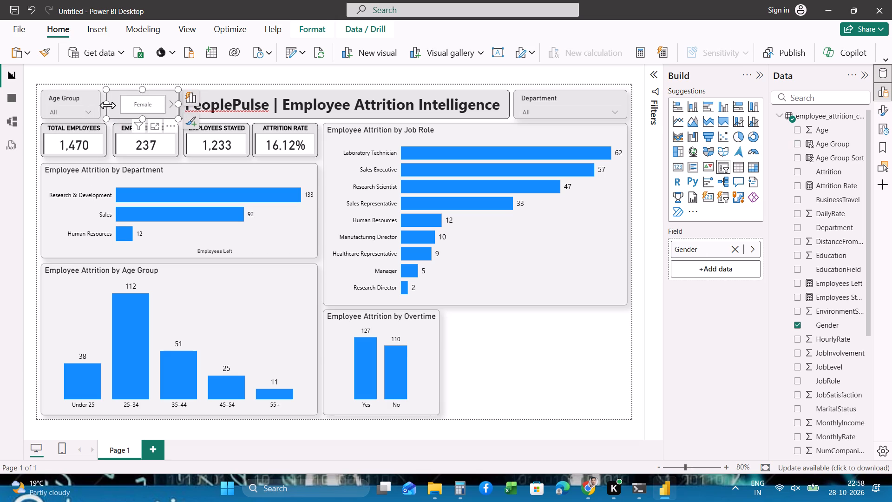
Test the Gender slicer by selecting the Female tile and clearing the selection.
click(157, 106)
click(157, 106)
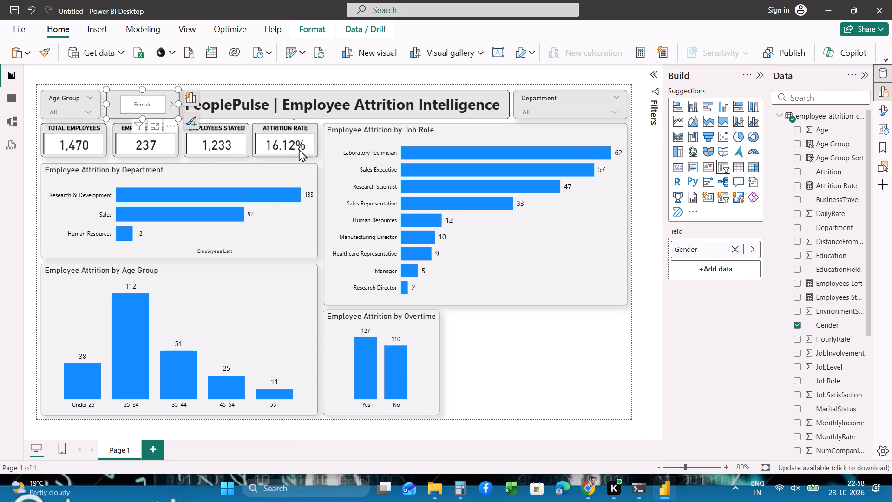
Open the Gender slicer's formatting options and examine its values, style and selection settings.
click(170, 112)
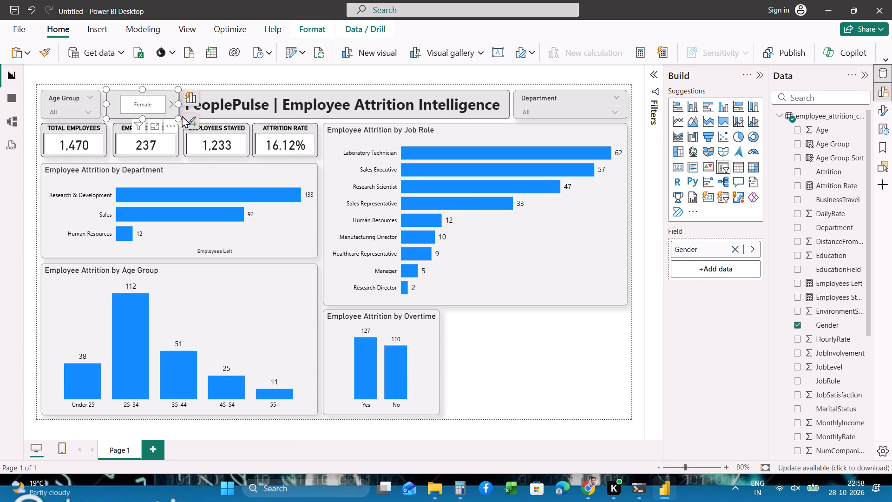
click(187, 120)
click(271, 175)
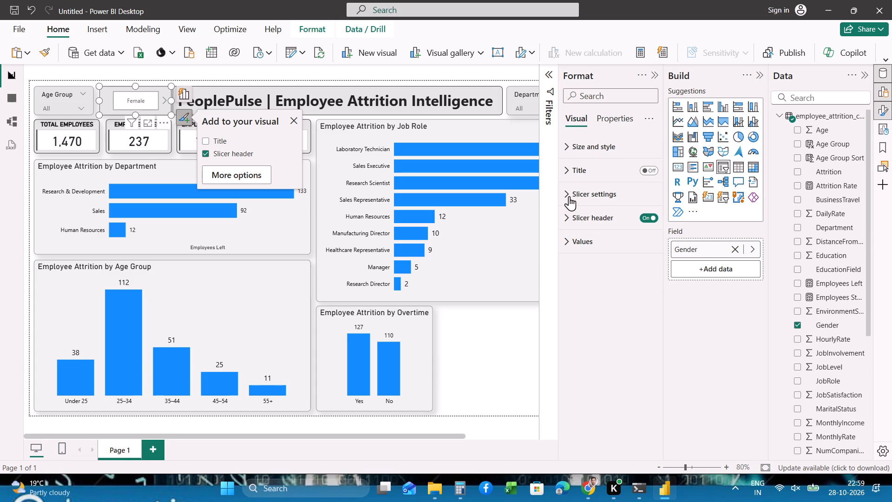
click(565, 237)
scroll(591, 291, down, 3)
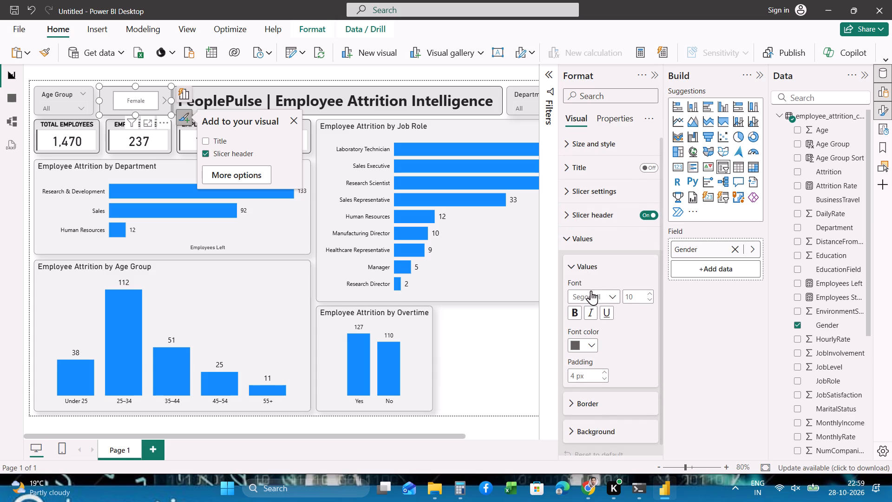
click(567, 229)
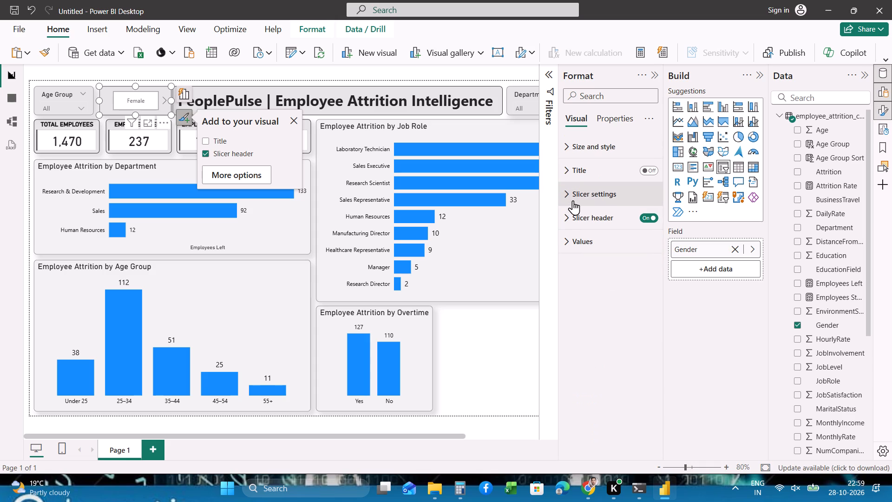
click(567, 192)
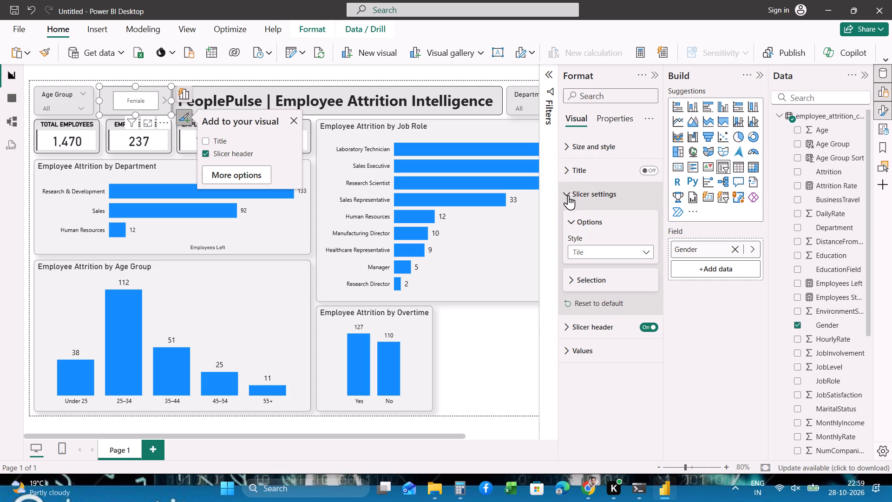
click(572, 278)
scroll(572, 278, down, 1)
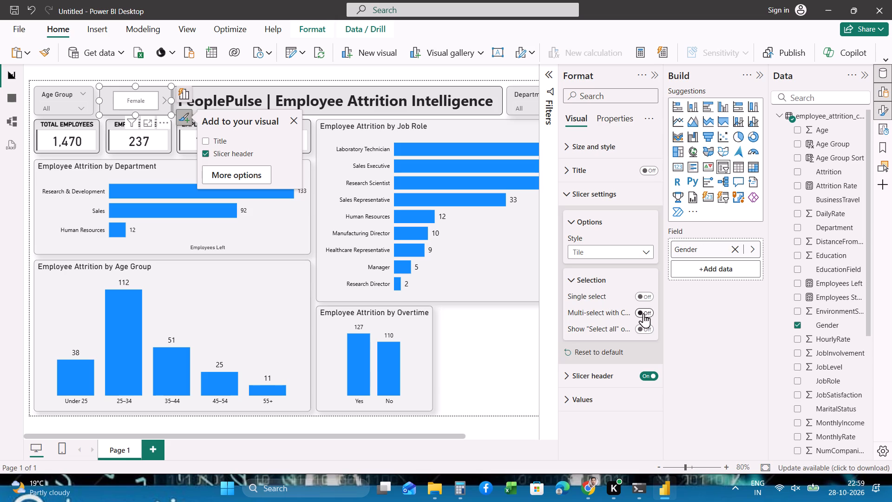
Turn off the pending icon in the Gender slicer's header settings.
click(570, 371)
scroll(570, 371, down, 1)
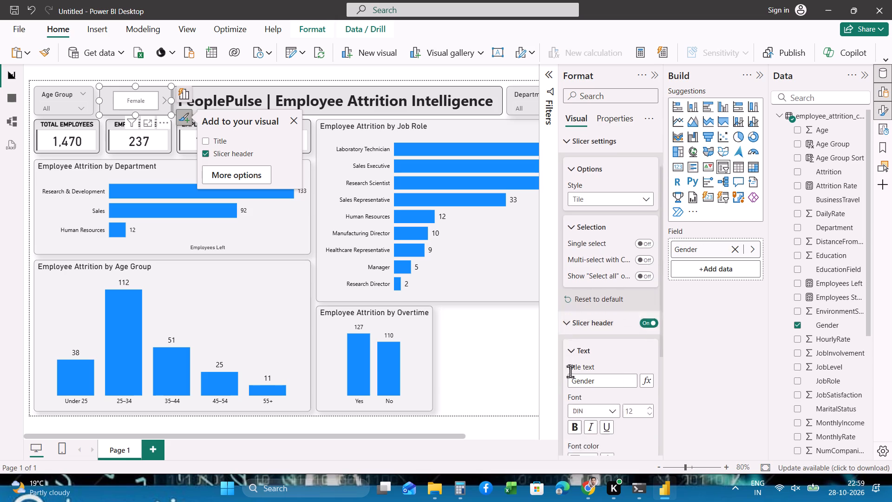
scroll(570, 371, down, 3)
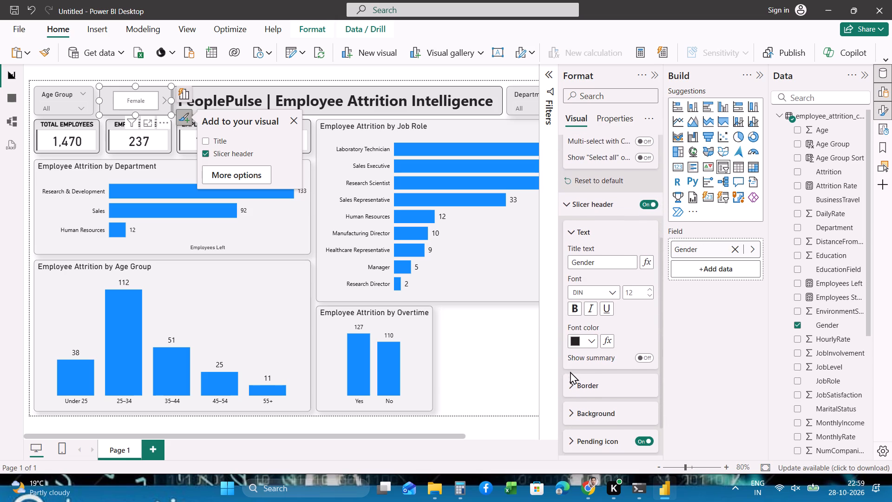
scroll(570, 371, down, 2)
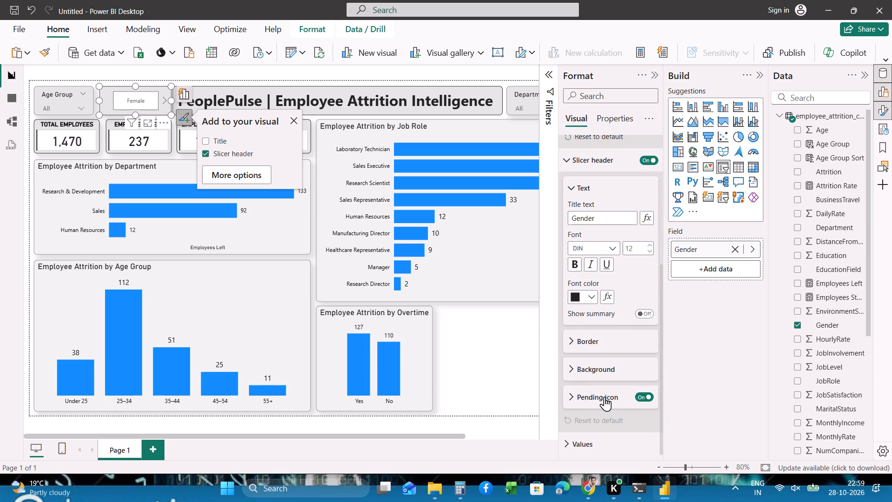
click(642, 397)
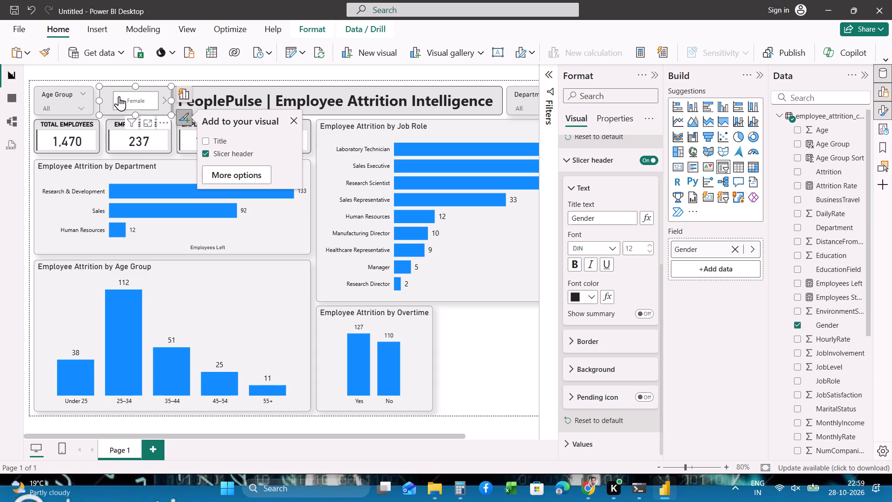
Widen the Gender slicer rightward, slightly over the title banner, so the Female and Male tiles fit side by side.
drag(173, 101, 193, 98)
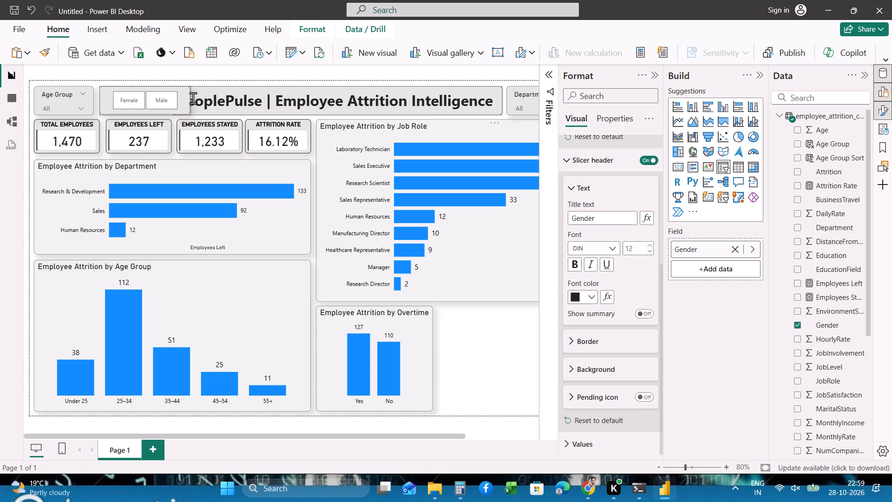
drag(193, 98, 191, 99)
drag(191, 99, 190, 99)
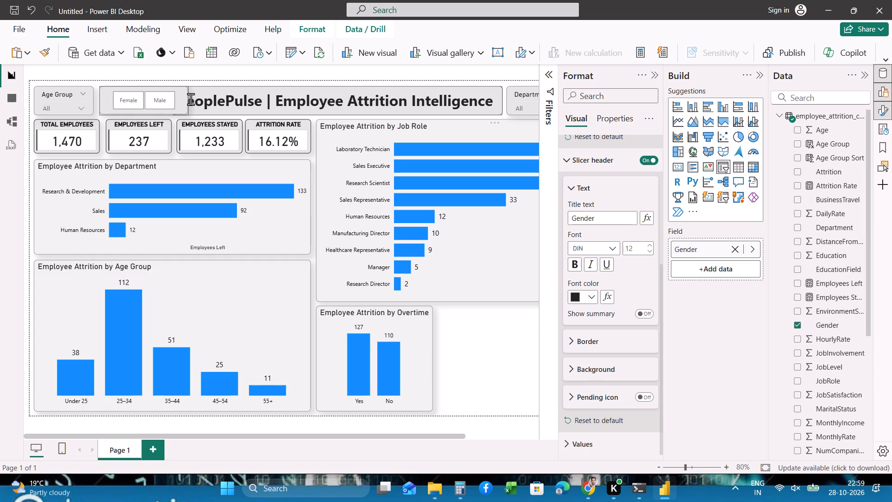
drag(190, 99, 188, 99)
drag(188, 99, 190, 99)
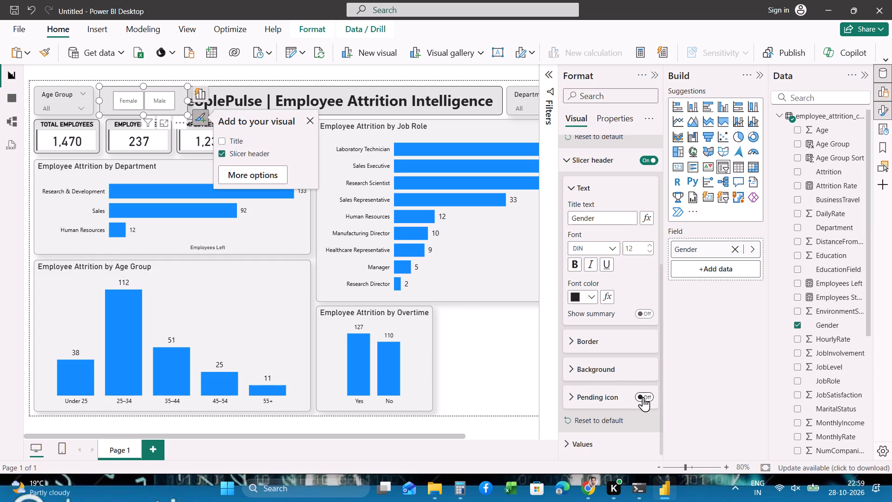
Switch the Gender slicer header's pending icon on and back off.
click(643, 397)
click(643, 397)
Set the font color of the Gender slicer's values to black.
scroll(643, 397, down, 1)
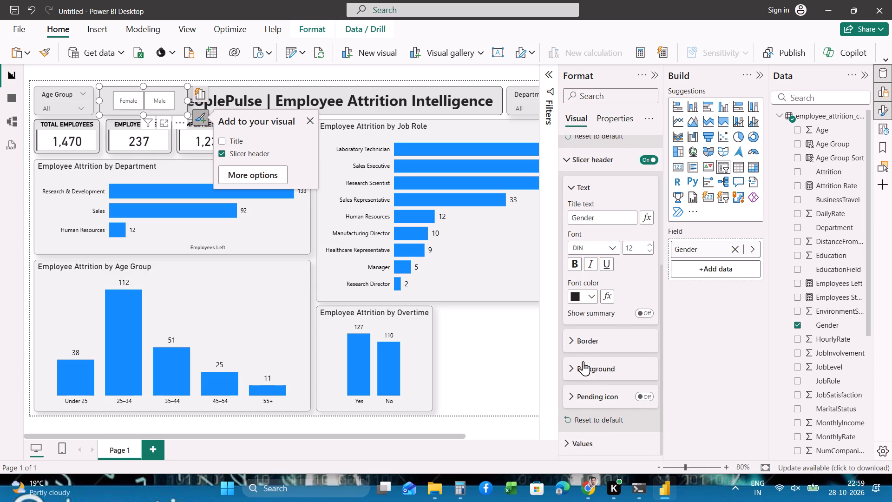
click(579, 437)
scroll(579, 437, down, 2)
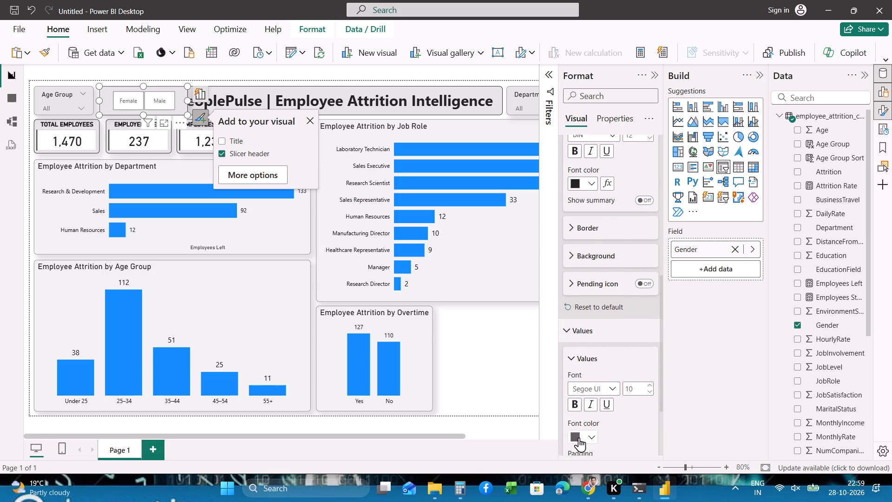
scroll(579, 437, down, 3)
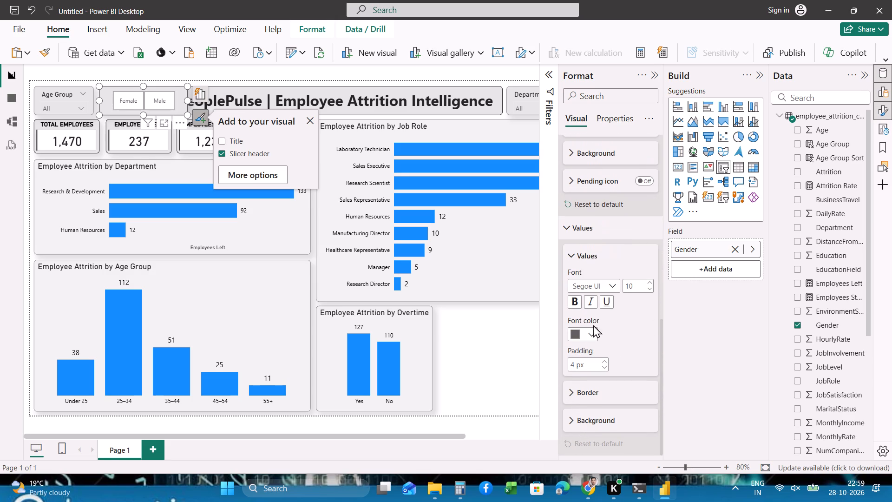
click(593, 333)
click(582, 285)
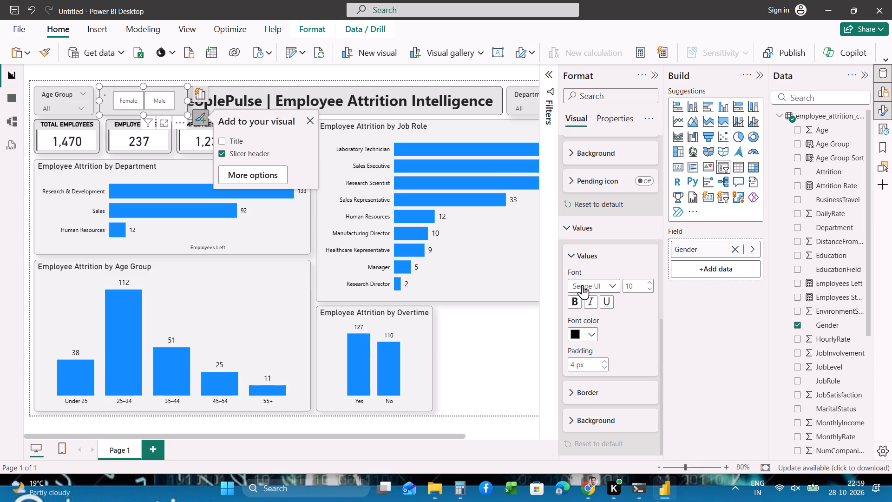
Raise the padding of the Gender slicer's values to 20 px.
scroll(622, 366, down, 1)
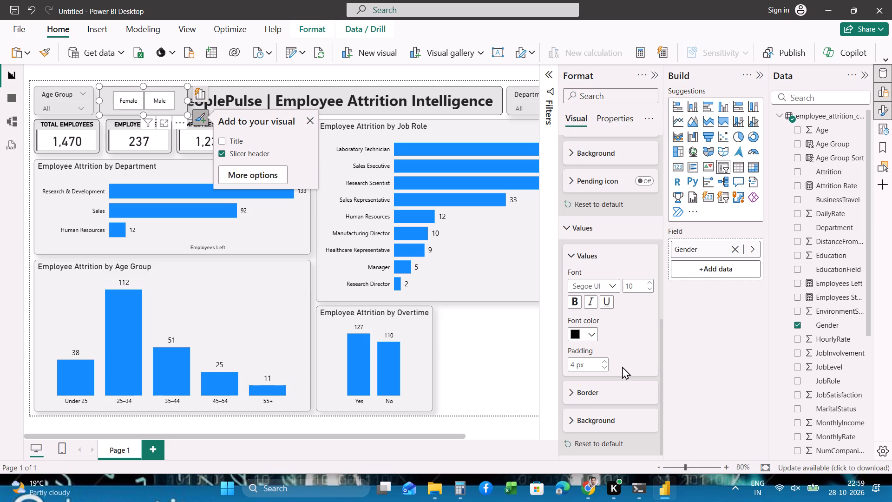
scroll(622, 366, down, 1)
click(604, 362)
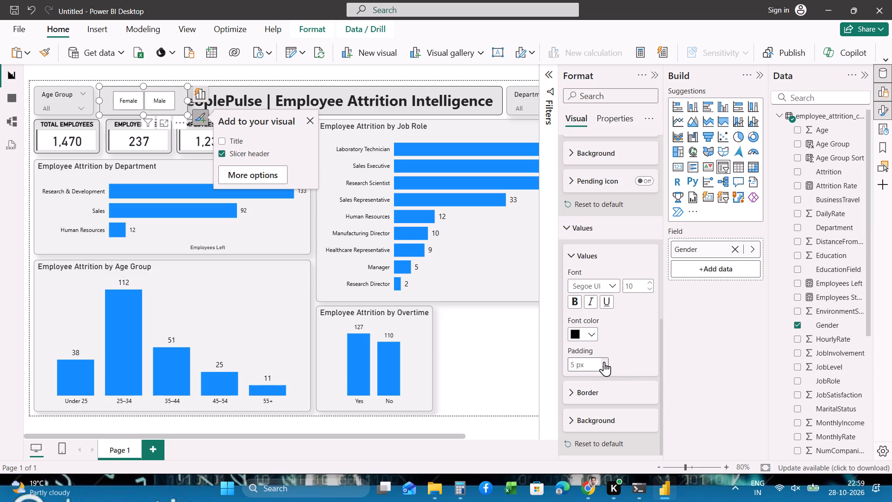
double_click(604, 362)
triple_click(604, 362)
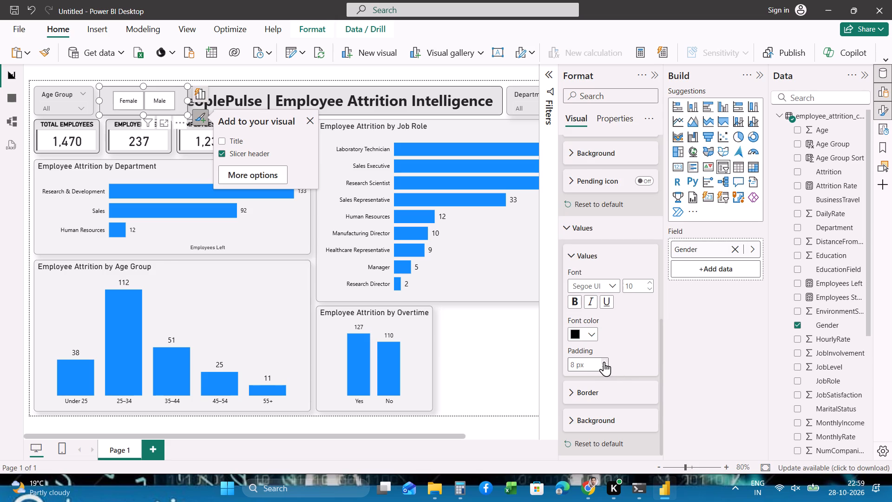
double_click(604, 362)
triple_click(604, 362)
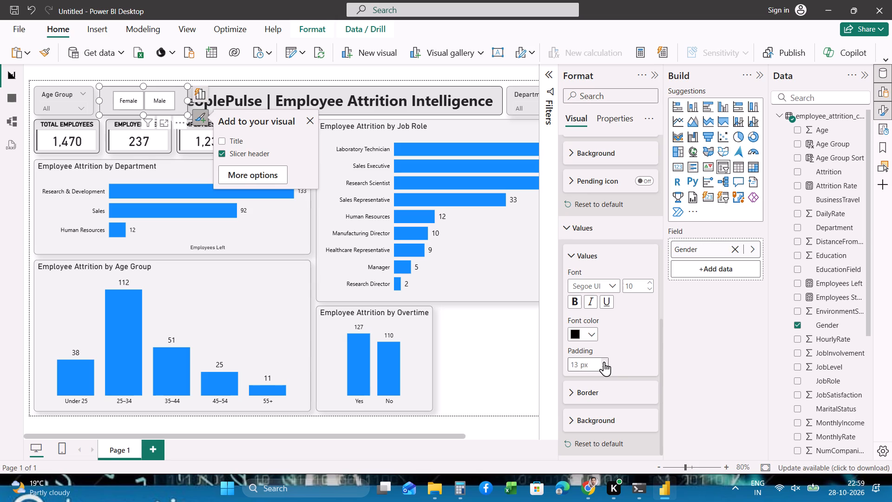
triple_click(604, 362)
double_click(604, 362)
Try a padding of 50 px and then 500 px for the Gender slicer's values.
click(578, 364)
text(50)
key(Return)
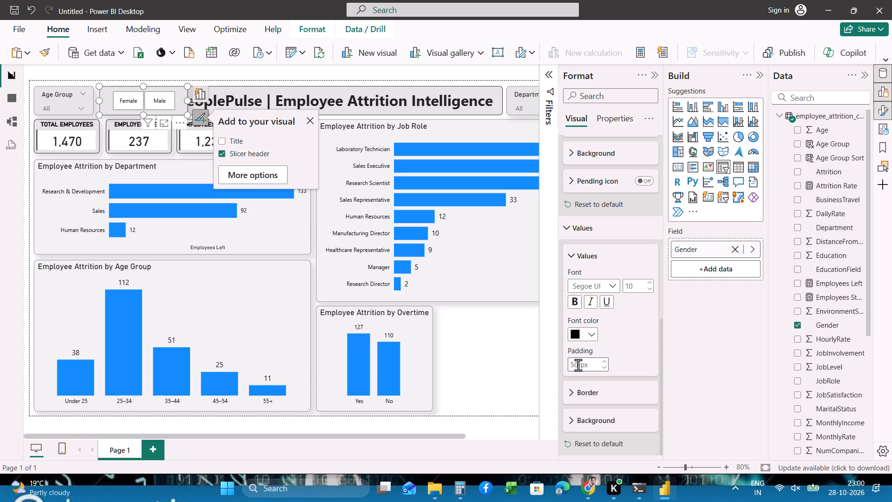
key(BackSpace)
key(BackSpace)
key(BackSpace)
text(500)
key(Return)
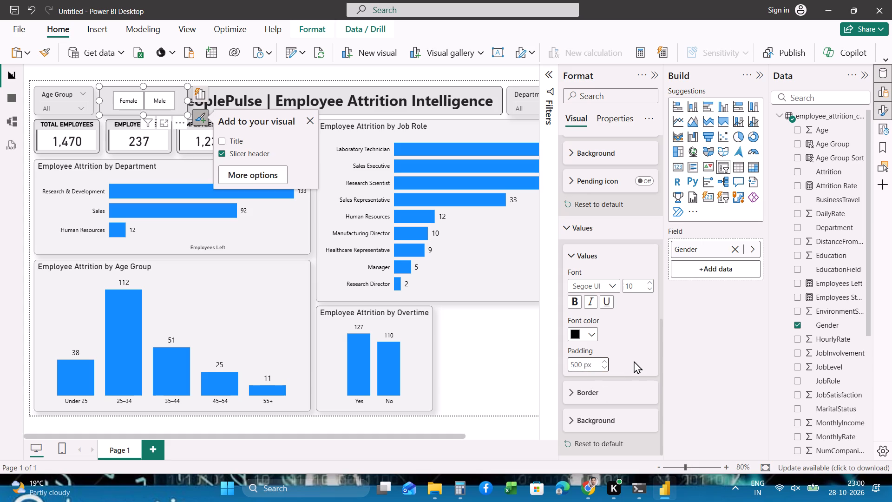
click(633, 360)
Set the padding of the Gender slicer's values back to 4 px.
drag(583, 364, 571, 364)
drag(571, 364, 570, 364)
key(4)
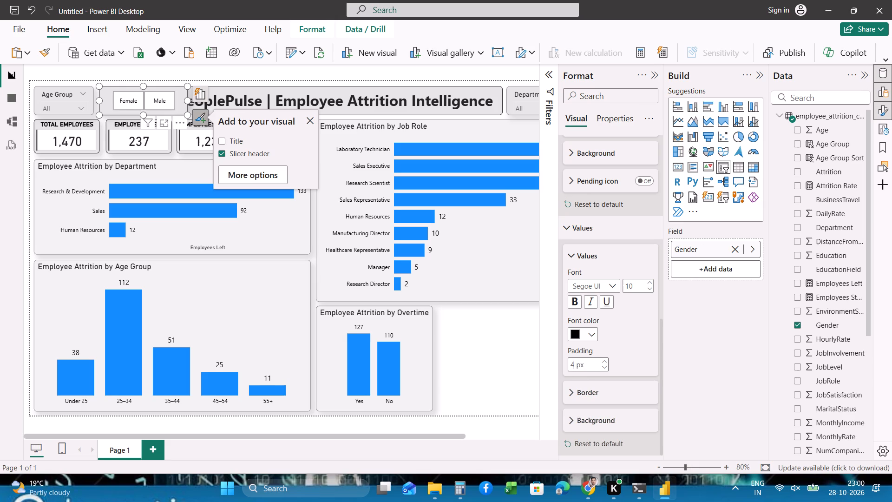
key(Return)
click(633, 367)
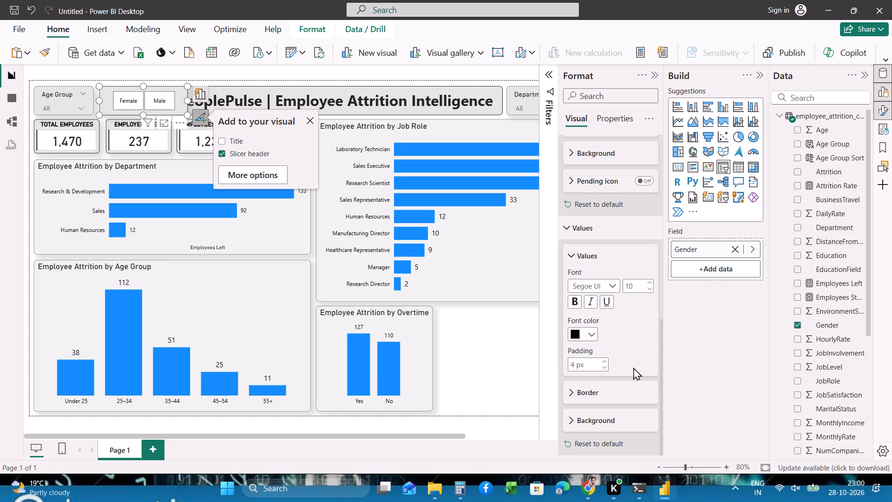
Look over the border and background color options for the Gender slicer's values.
click(572, 390)
scroll(572, 390, down, 1)
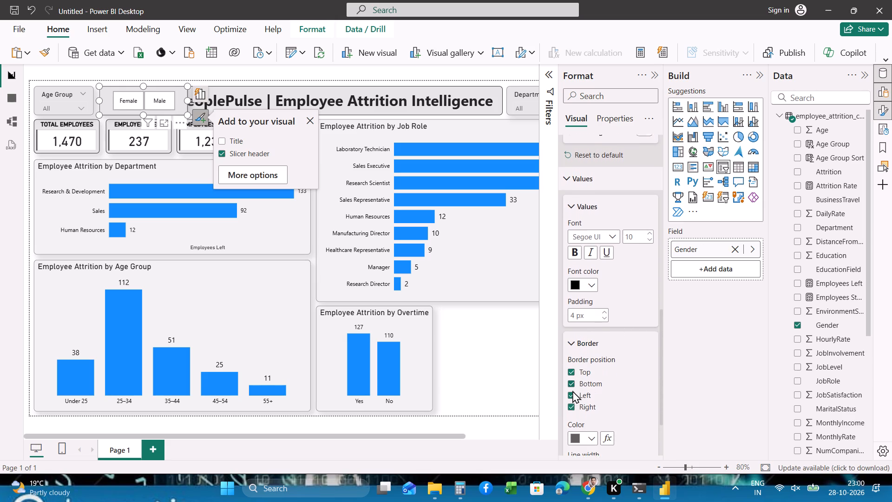
scroll(572, 390, down, 3)
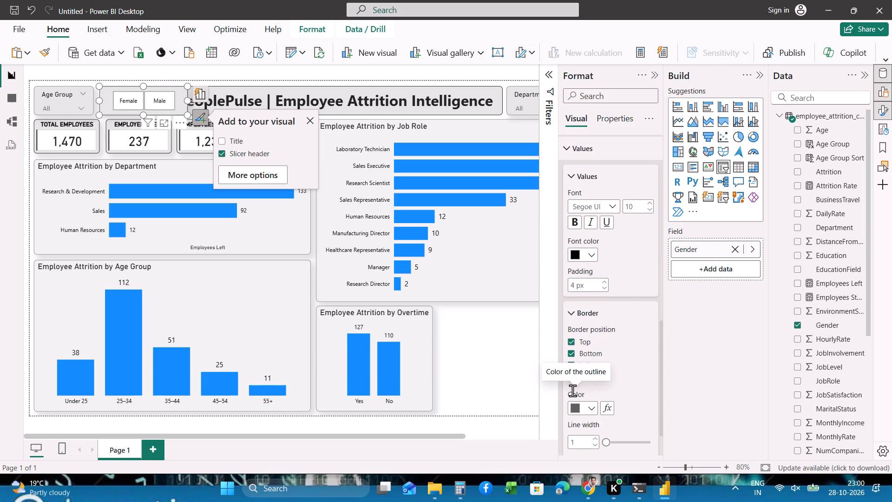
scroll(572, 390, down, 1)
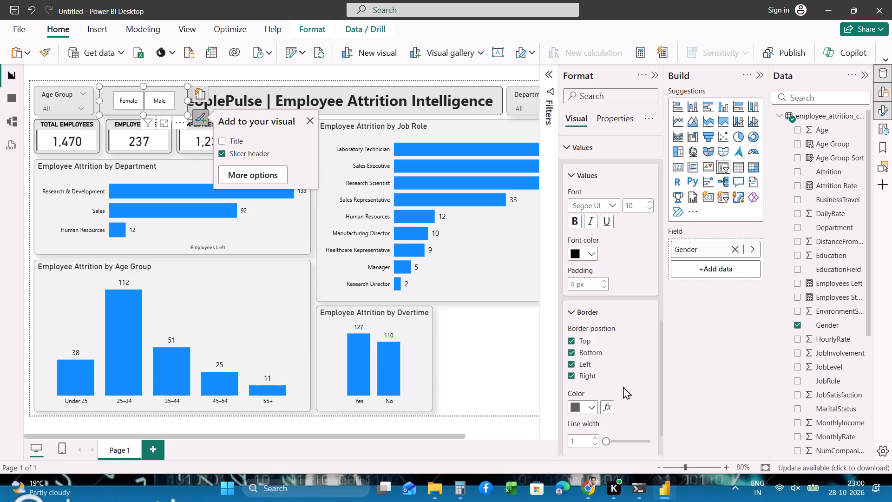
click(642, 375)
scroll(642, 375, down, 1)
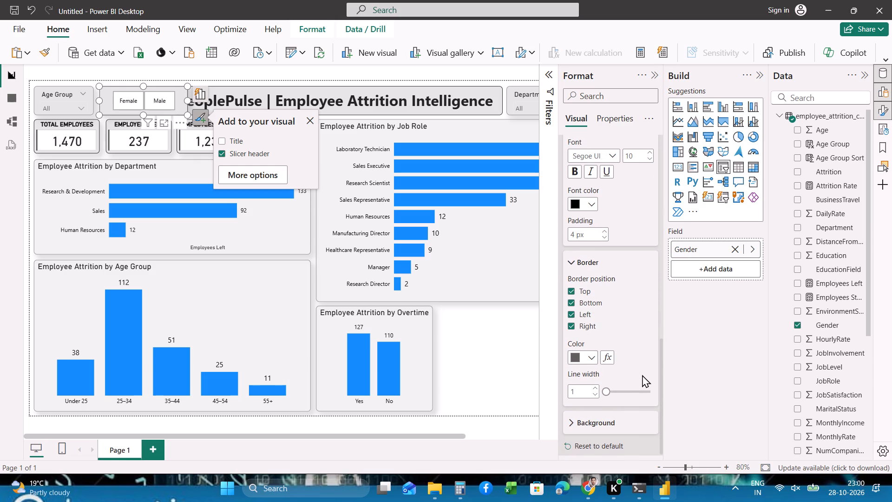
scroll(642, 375, down, 2)
click(597, 423)
scroll(597, 423, down, 1)
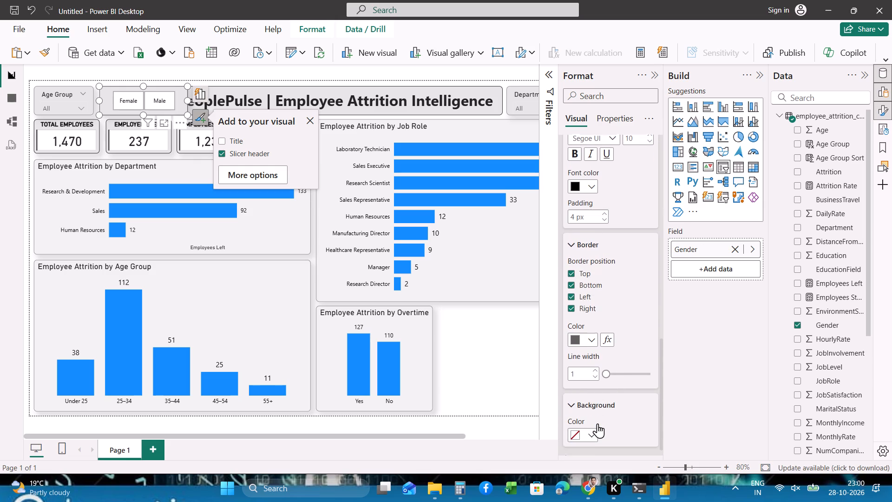
scroll(597, 423, down, 1)
click(595, 419)
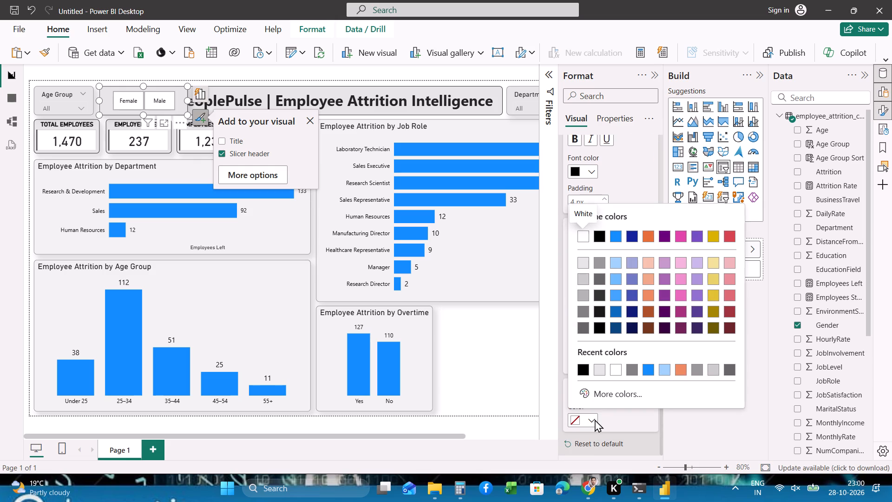
click(619, 420)
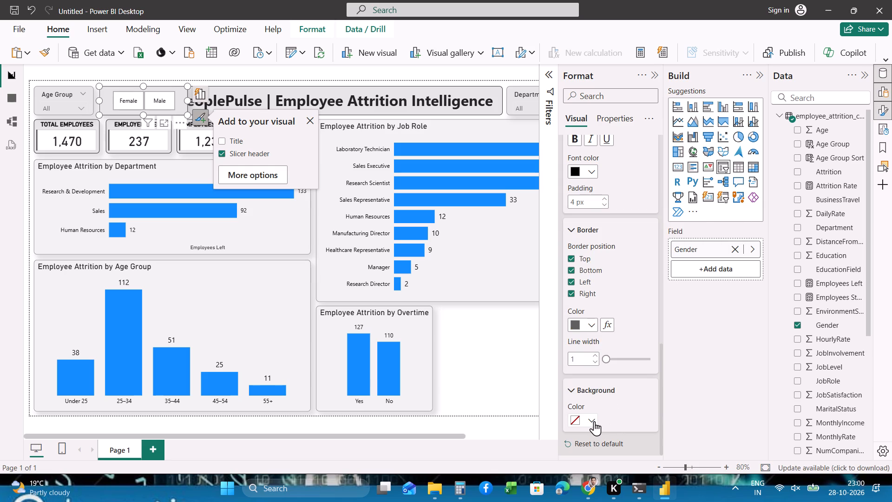
click(619, 417)
Look through the Gender slicer's header background, slicer settings and title options.
scroll(612, 377, up, 1)
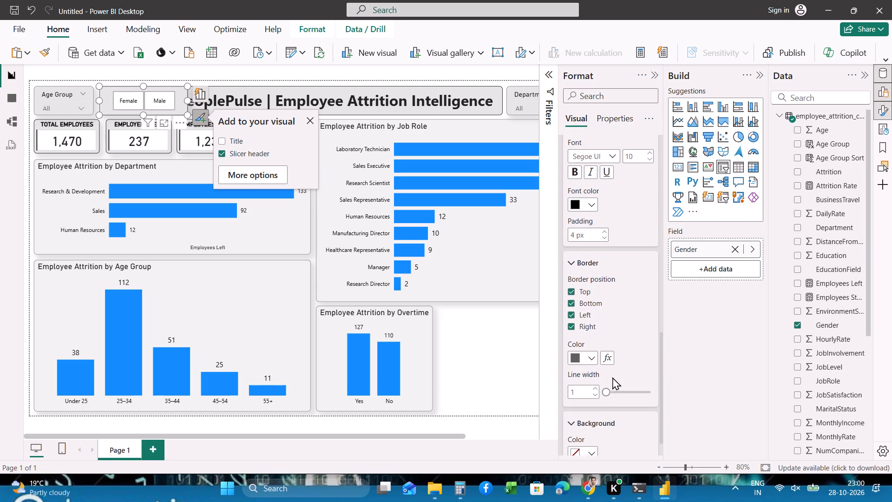
scroll(612, 377, up, 1)
scroll(604, 310, up, 2)
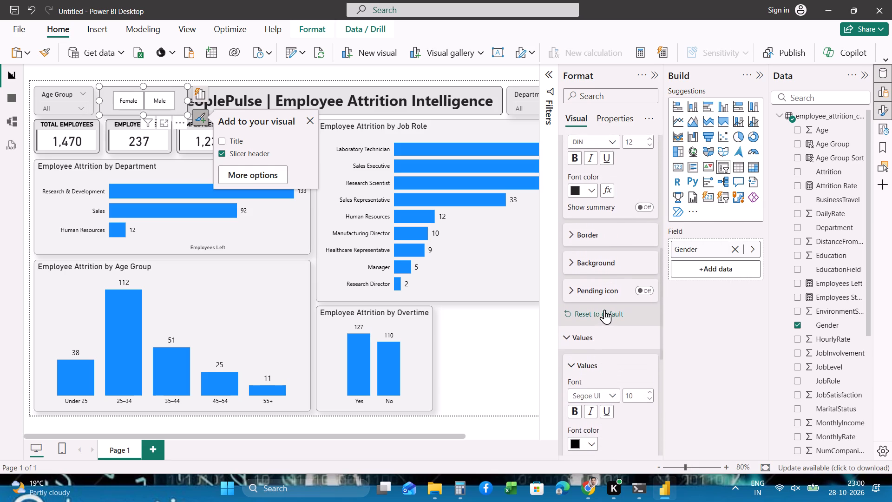
scroll(604, 310, up, 2)
click(589, 294)
click(589, 294)
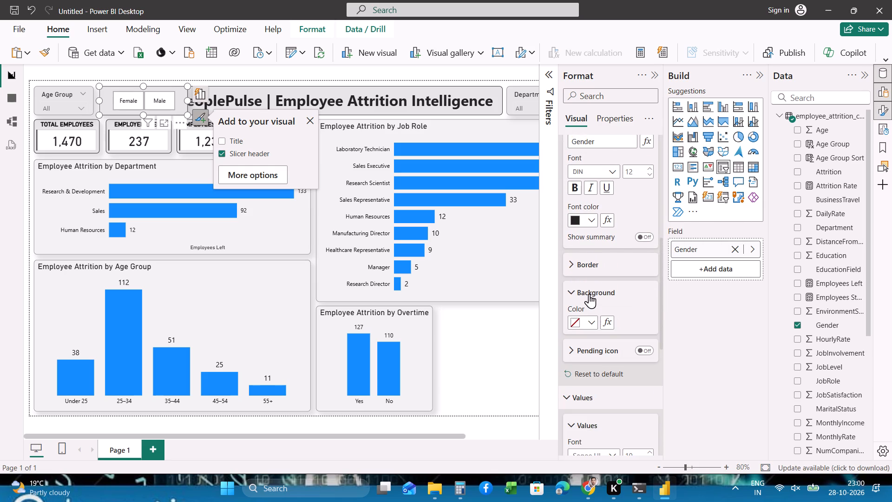
scroll(589, 294, up, 4)
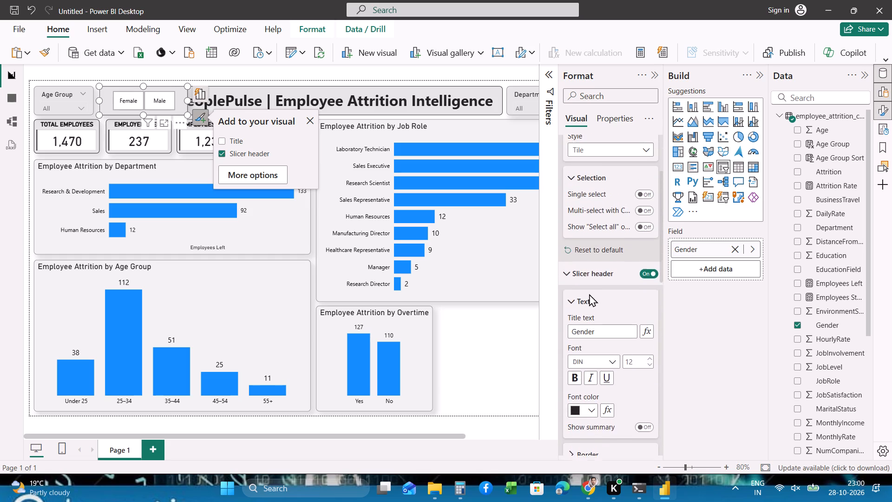
scroll(589, 294, up, 3)
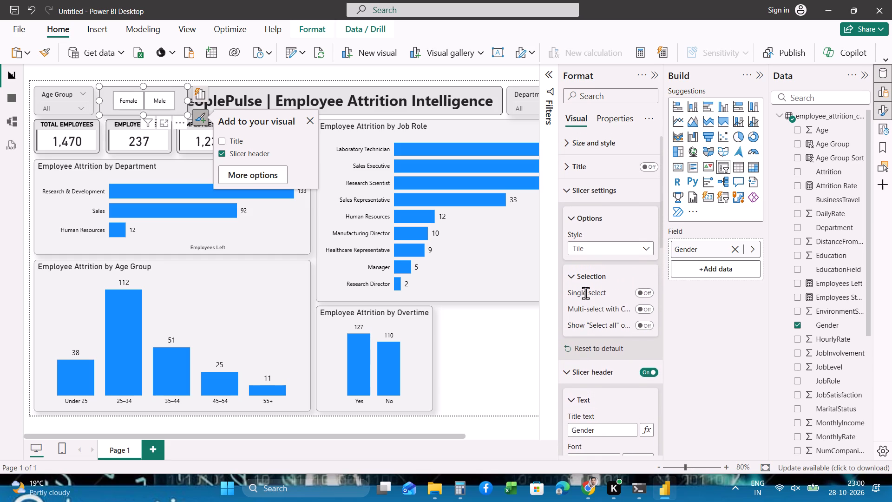
scroll(585, 293, up, 1)
click(584, 195)
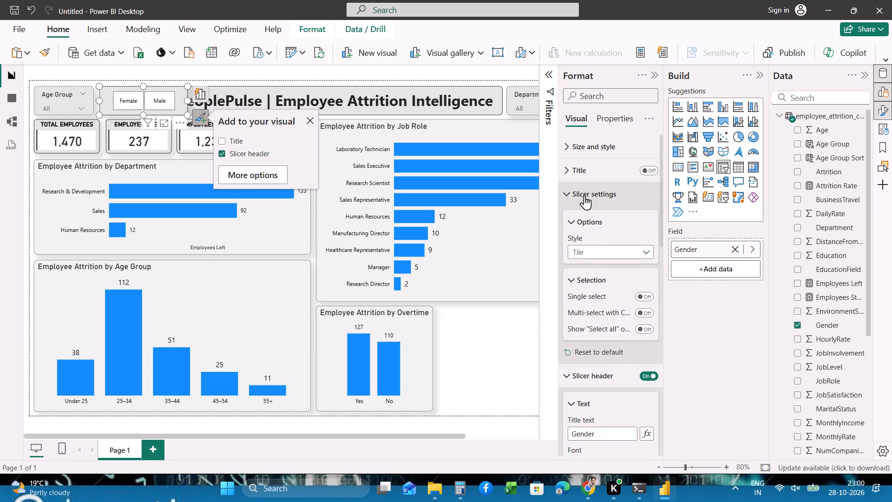
click(577, 173)
scroll(600, 248, up, 1)
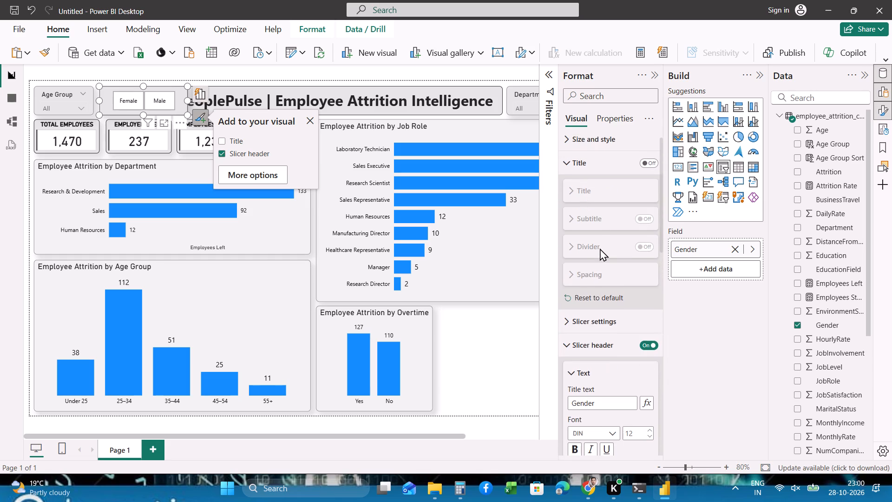
scroll(600, 248, up, 1)
click(568, 172)
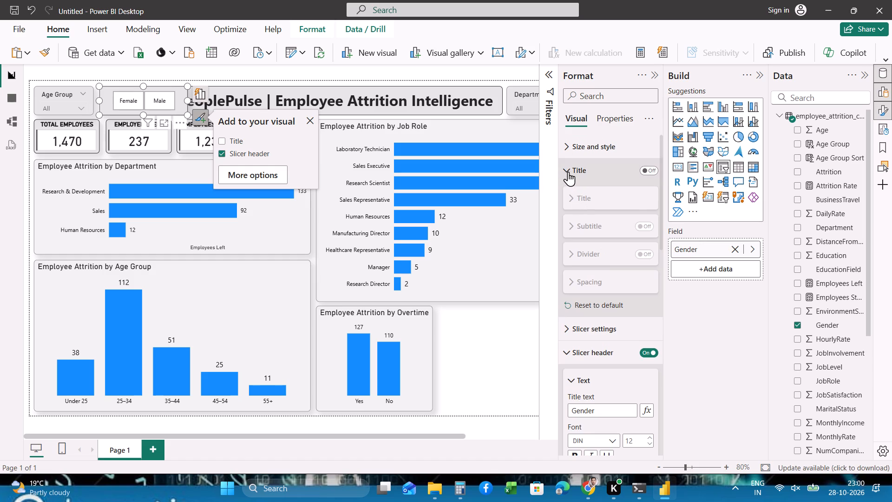
scroll(568, 172, up, 2)
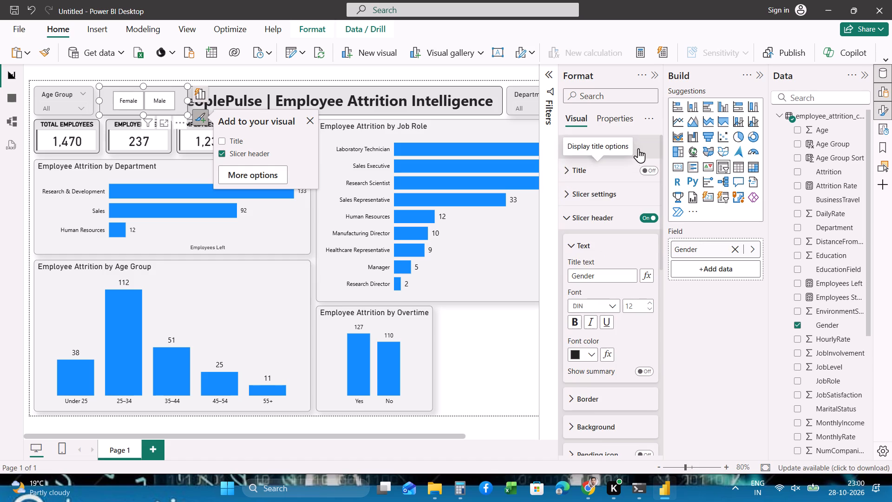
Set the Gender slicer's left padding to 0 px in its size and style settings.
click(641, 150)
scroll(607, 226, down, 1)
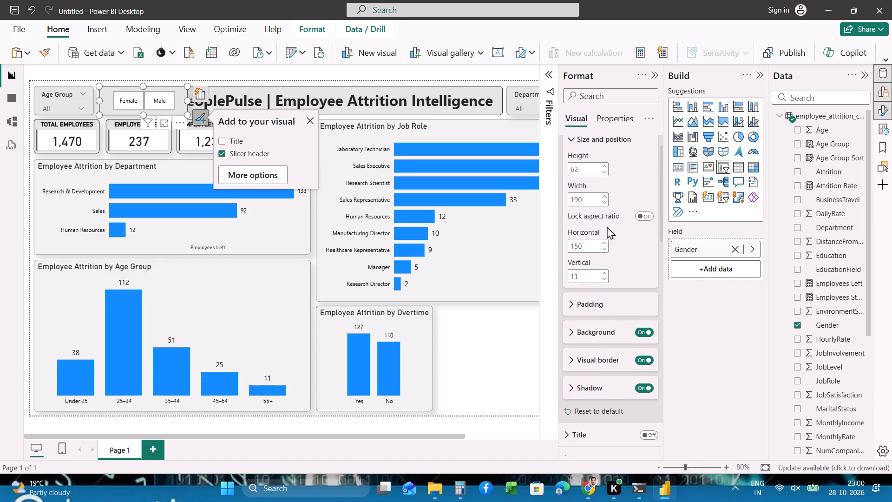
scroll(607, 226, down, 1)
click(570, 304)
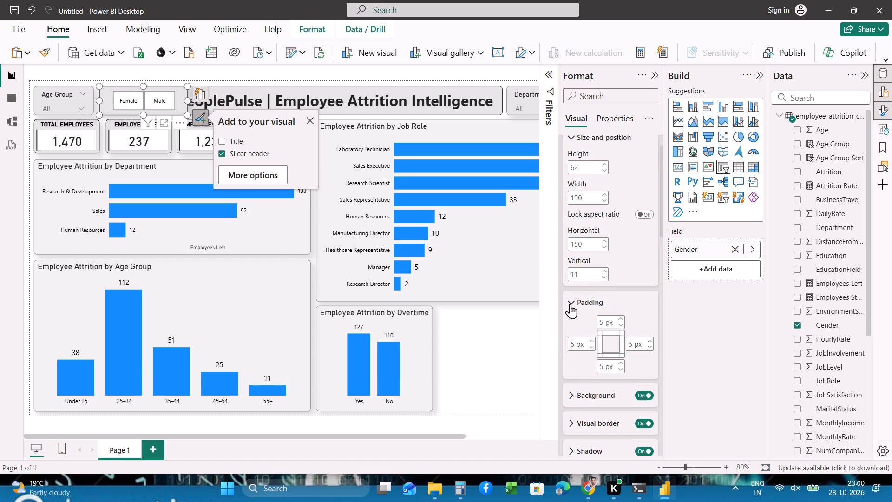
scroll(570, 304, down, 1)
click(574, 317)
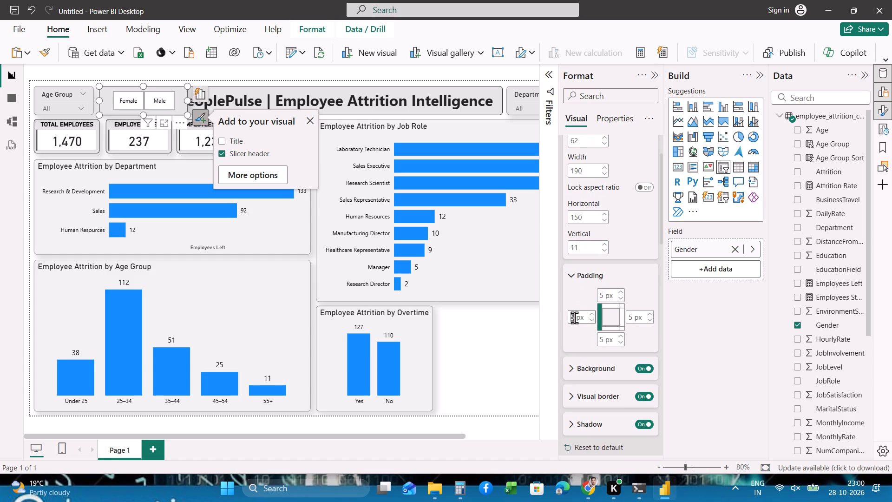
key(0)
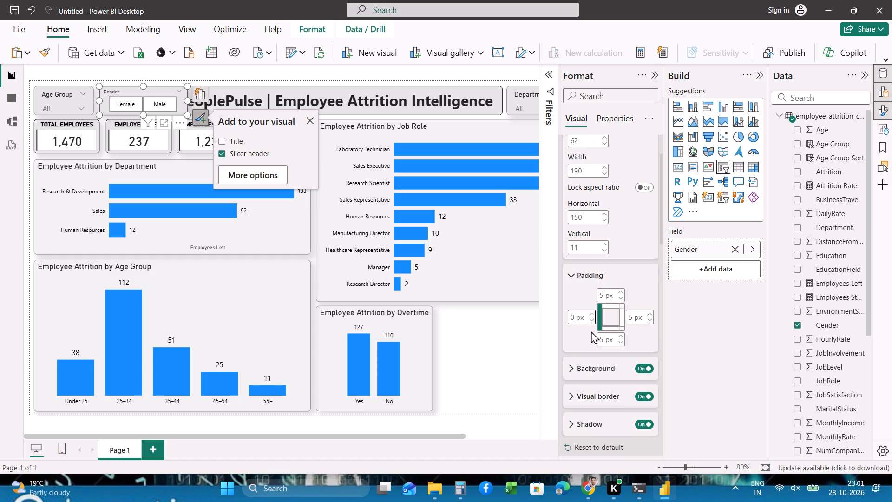
Turn off the slicer header of the Gender slicer.
scroll(597, 340, down, 1)
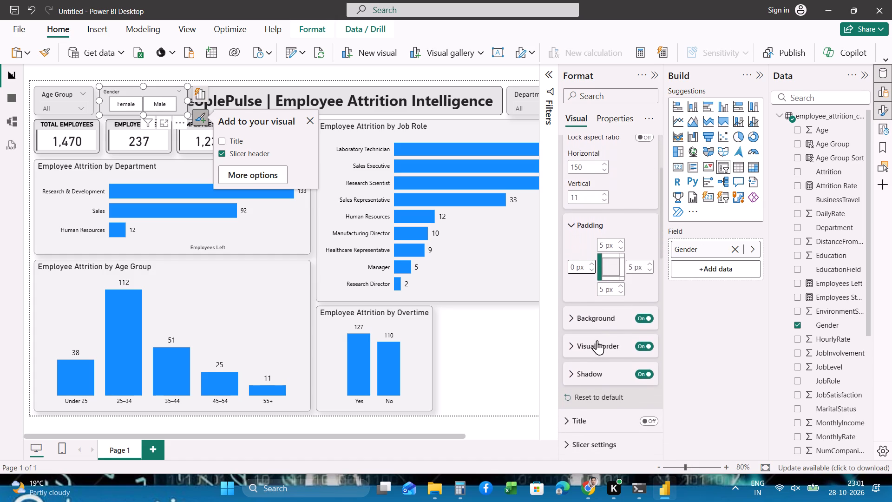
scroll(597, 340, down, 1)
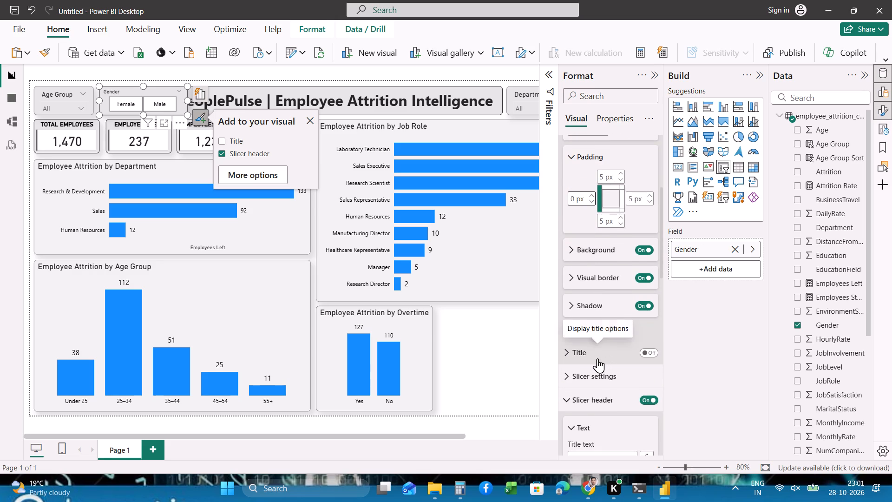
scroll(572, 353, down, 2)
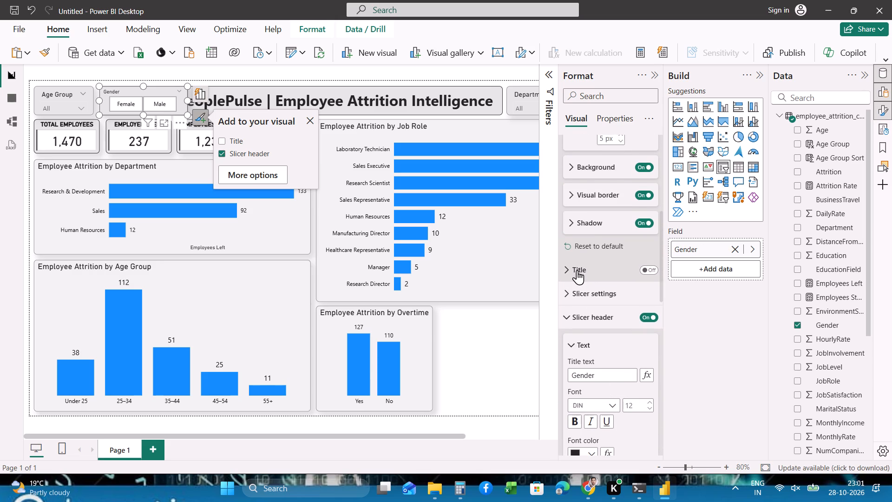
scroll(577, 271, down, 1)
click(649, 280)
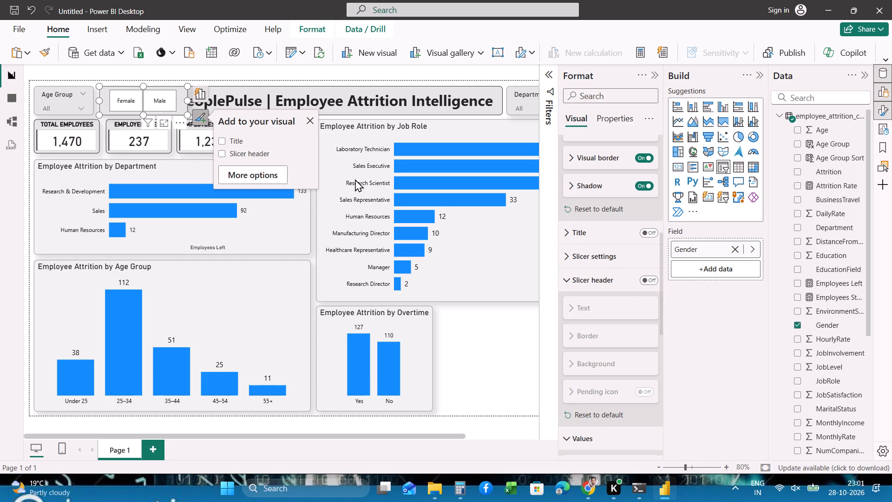
Narrow the Gender slicer slightly by moving its right edge inward.
click(187, 100)
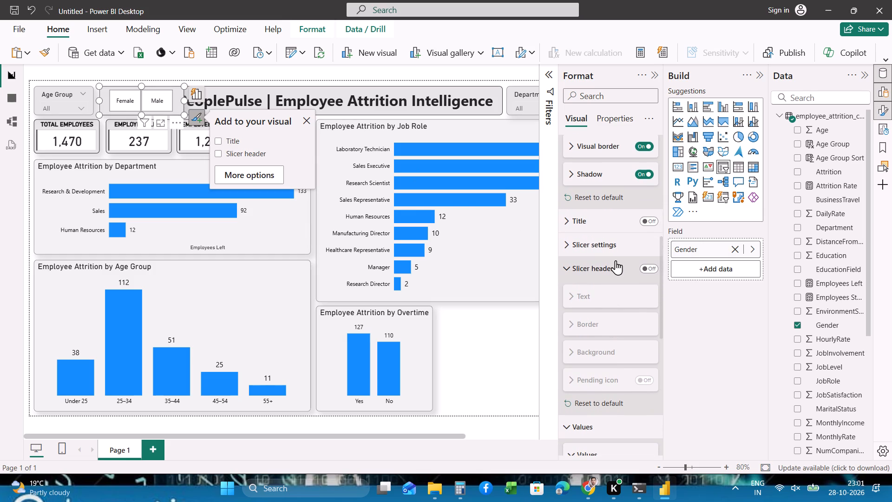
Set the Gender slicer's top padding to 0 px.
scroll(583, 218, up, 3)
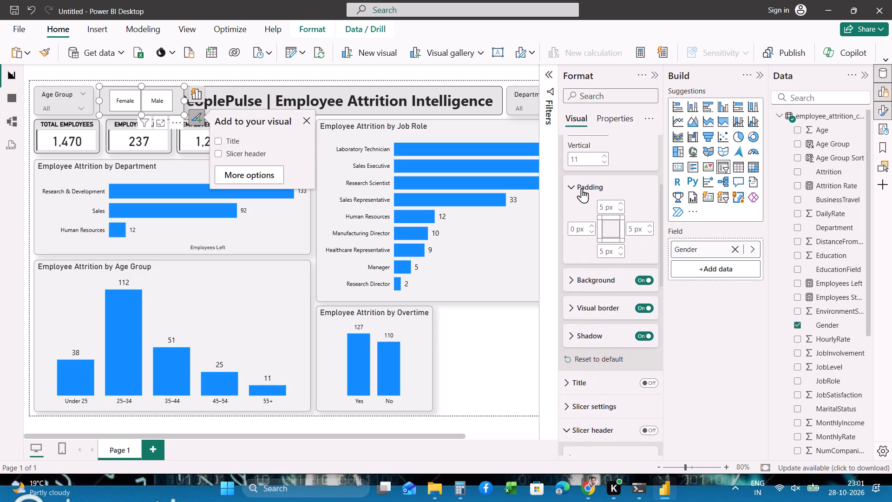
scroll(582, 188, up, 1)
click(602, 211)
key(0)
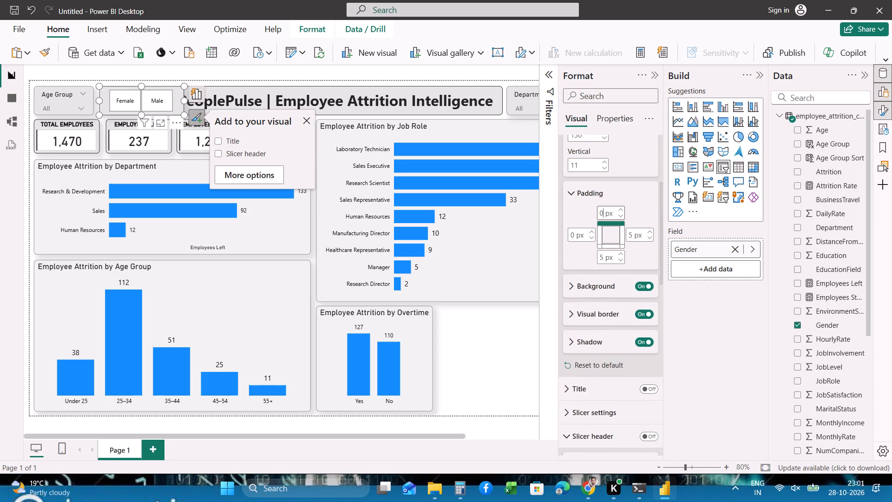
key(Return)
Set the Gender slicer's bottom, left, right and top padding to 1 px each.
click(603, 256)
key(1)
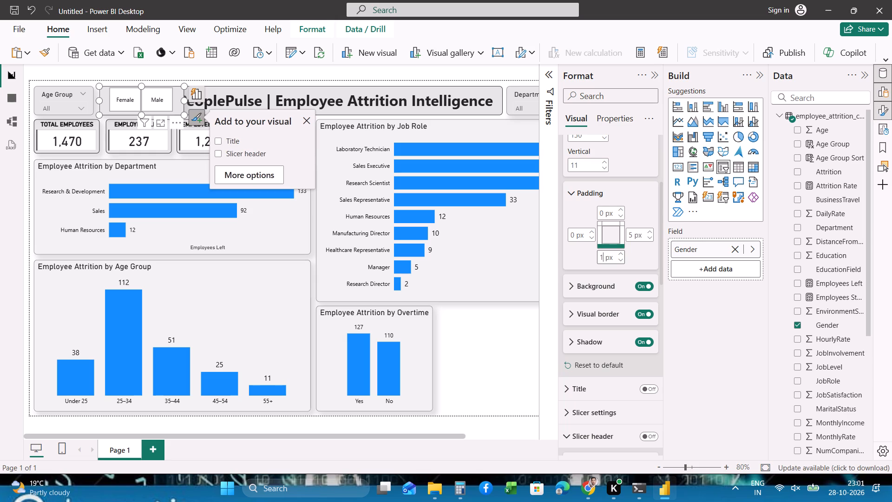
key(Return)
click(575, 233)
key(1)
key(Return)
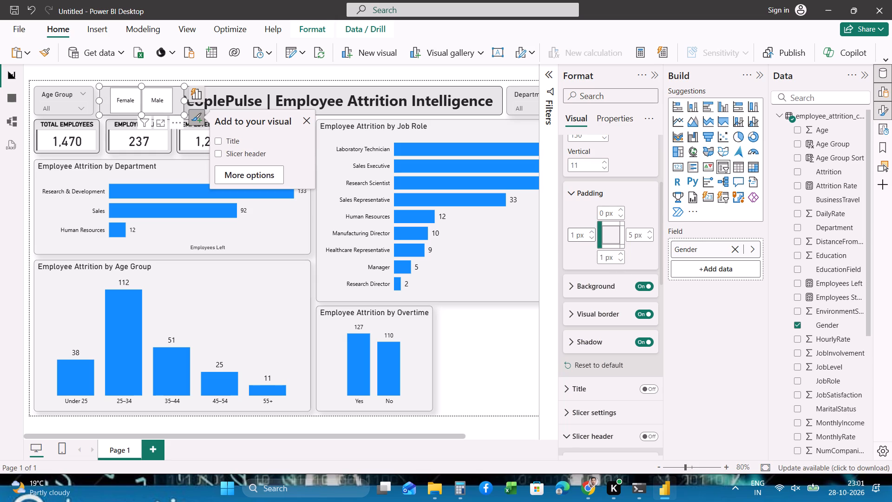
click(629, 235)
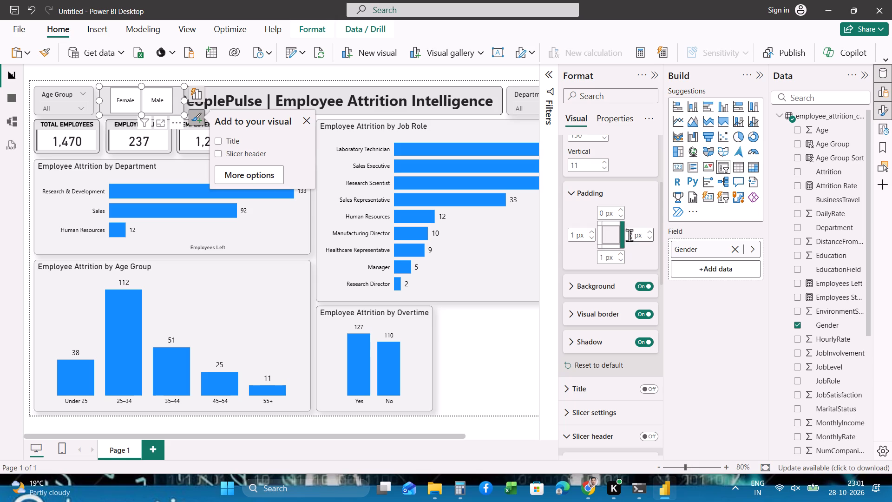
key(1)
key(Return)
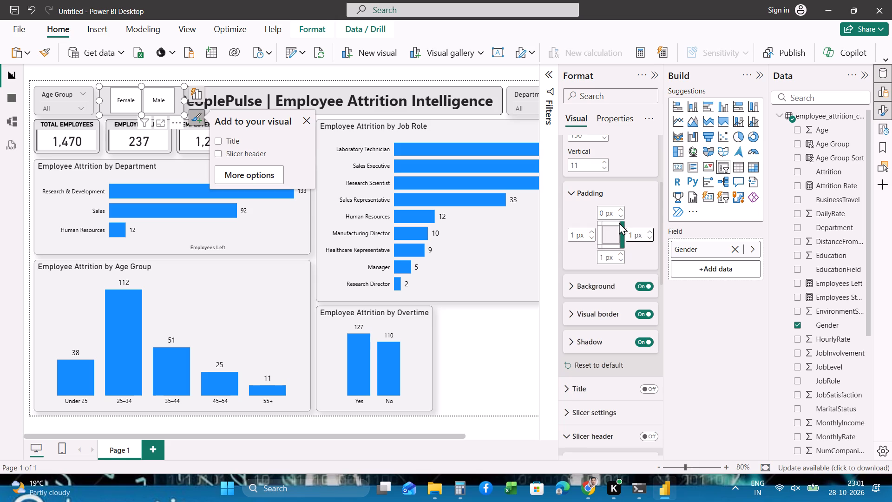
click(603, 213)
key(1)
key(Return)
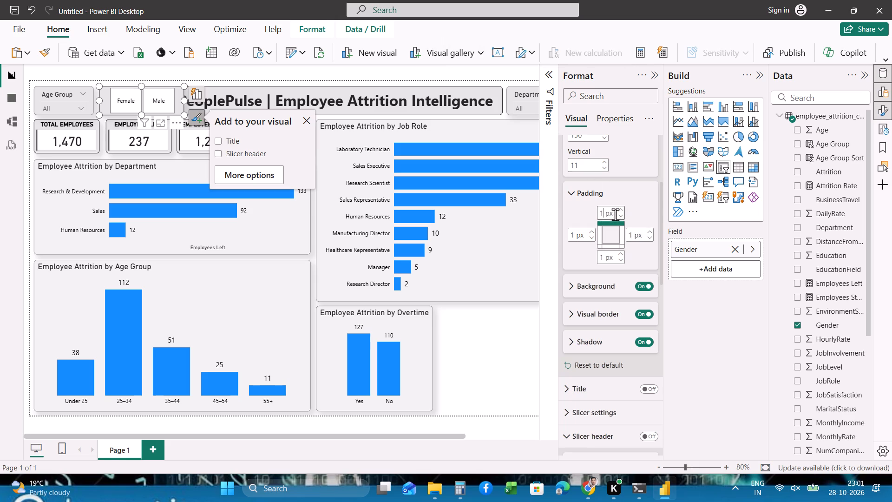
scroll(608, 250, down, 1)
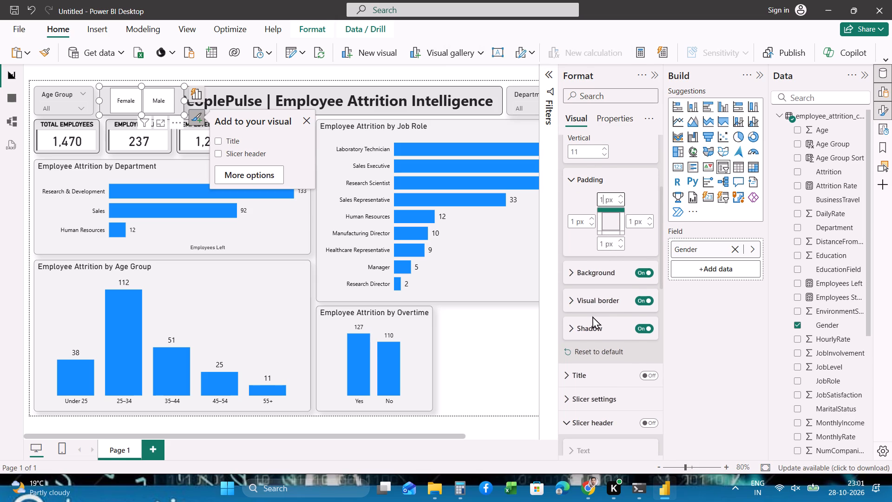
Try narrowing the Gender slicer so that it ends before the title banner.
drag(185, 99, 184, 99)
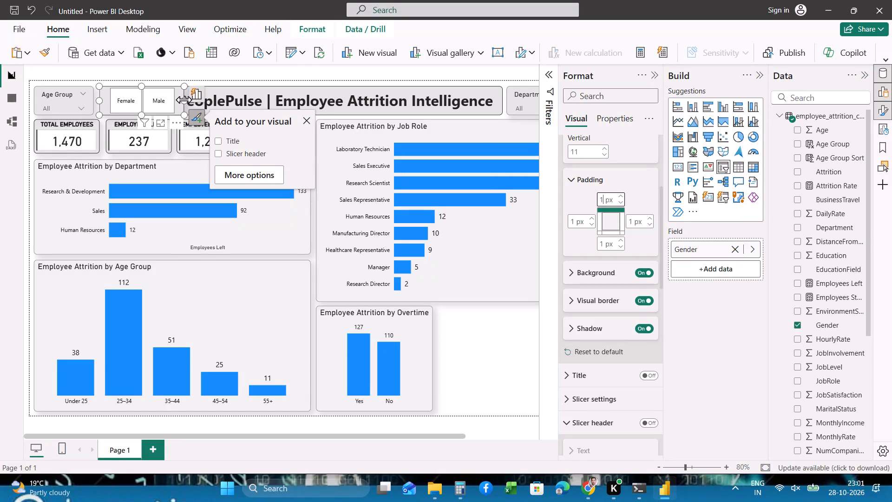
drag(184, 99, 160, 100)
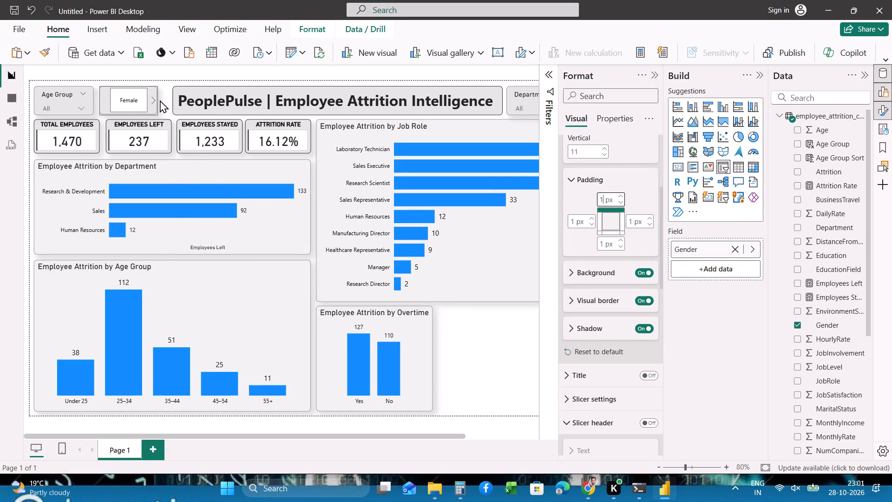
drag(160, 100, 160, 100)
Examine the Gender slicer's title, values, style and slicer header formatting options for a way to fit its tiles.
scroll(618, 324, down, 1)
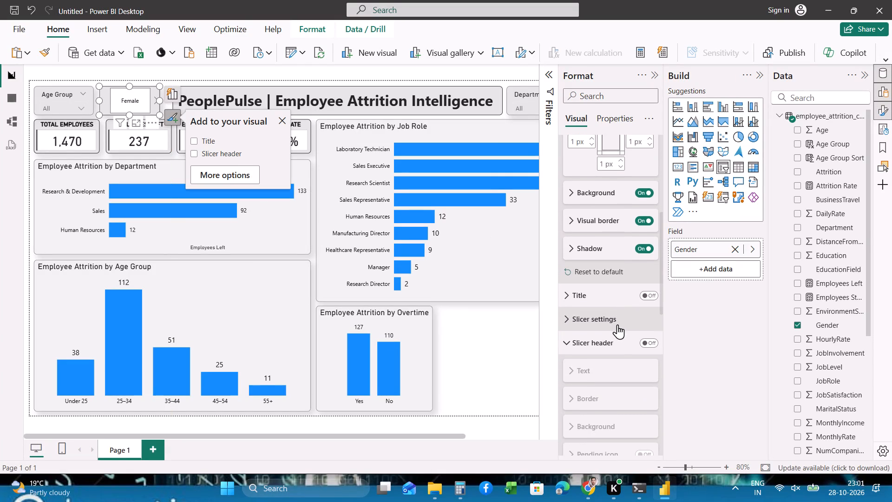
click(571, 296)
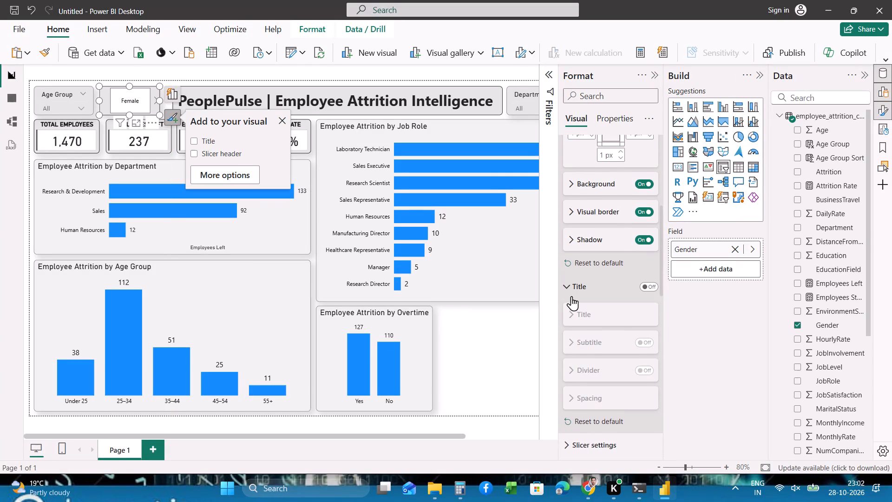
click(570, 288)
scroll(570, 288, down, 2)
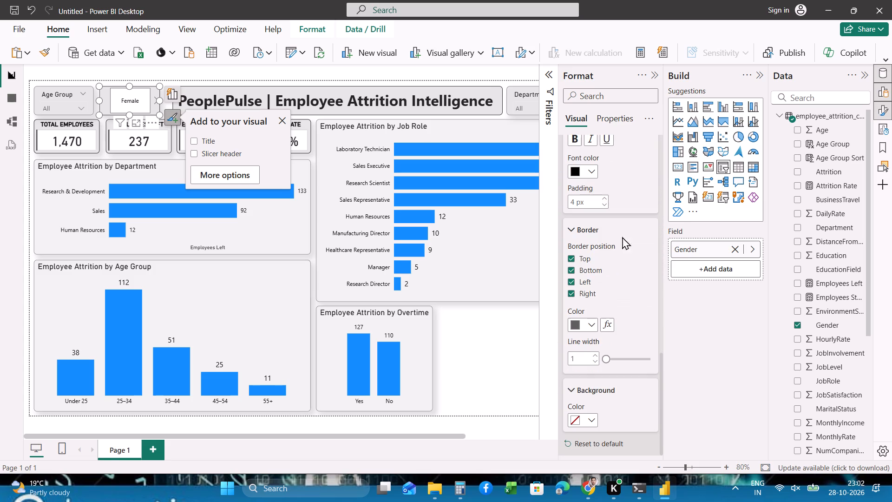
scroll(627, 235, down, 1)
scroll(627, 235, up, 4)
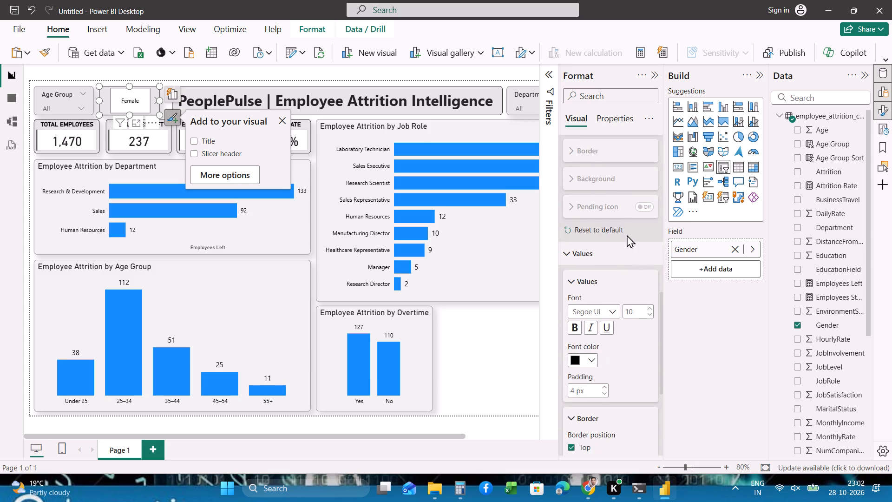
scroll(627, 235, up, 4)
click(580, 218)
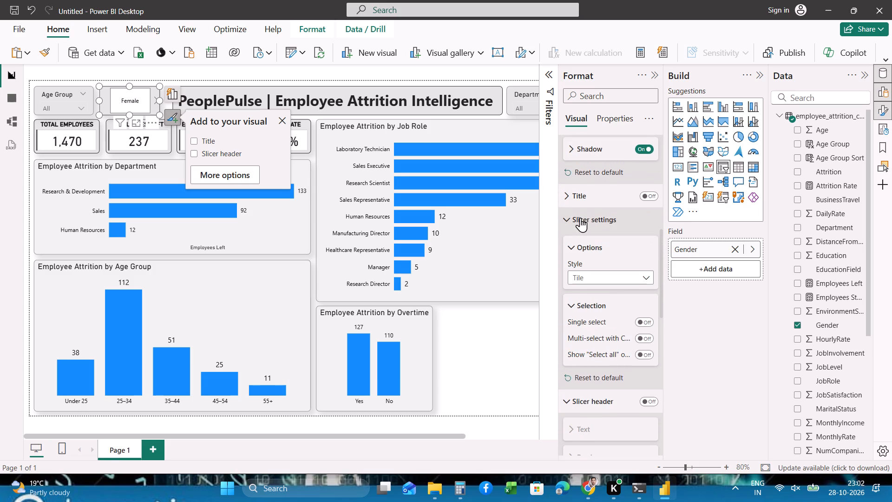
click(608, 280)
click(608, 273)
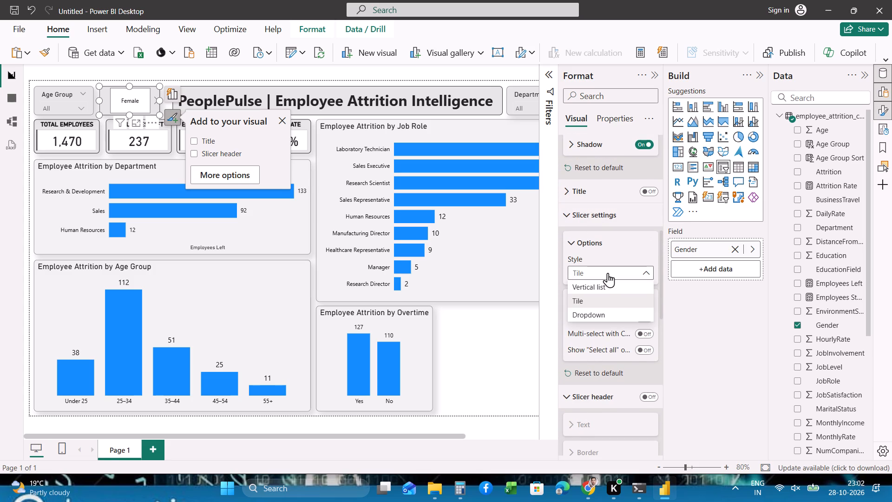
click(608, 273)
scroll(608, 273, down, 1)
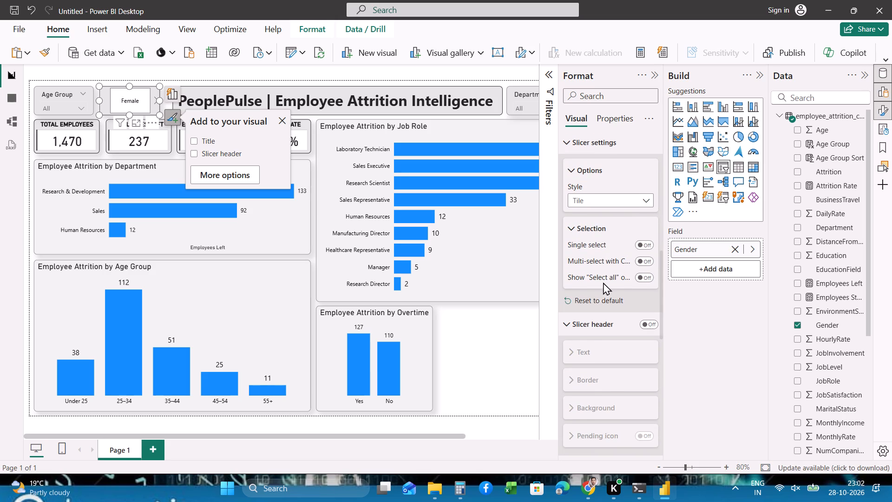
click(592, 323)
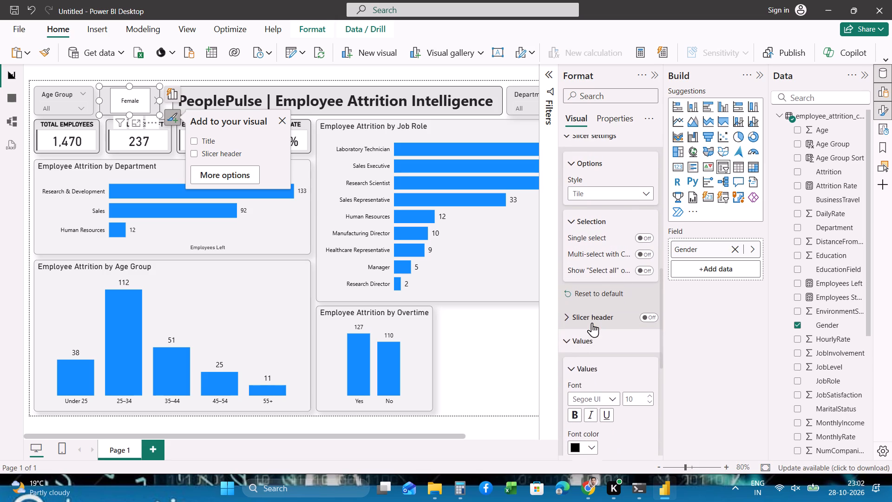
click(592, 323)
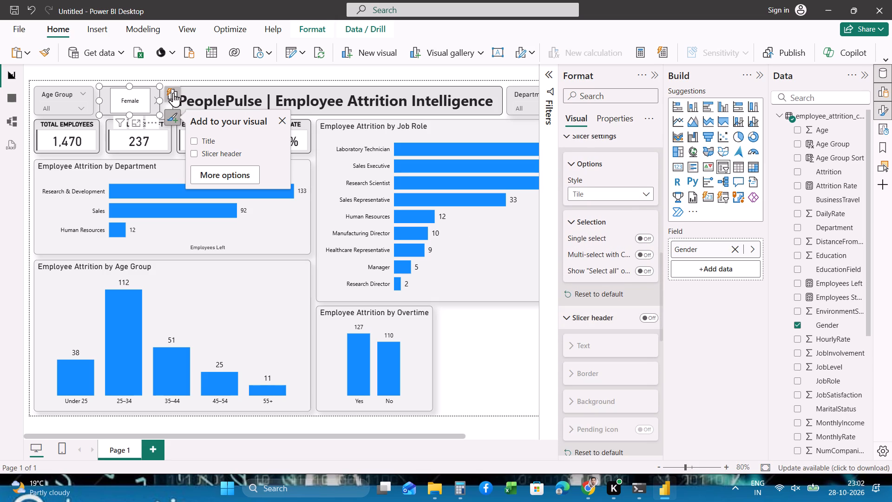
Widen the Gender slicer again until the Female and Male tiles fit side by side.
drag(160, 98, 172, 98)
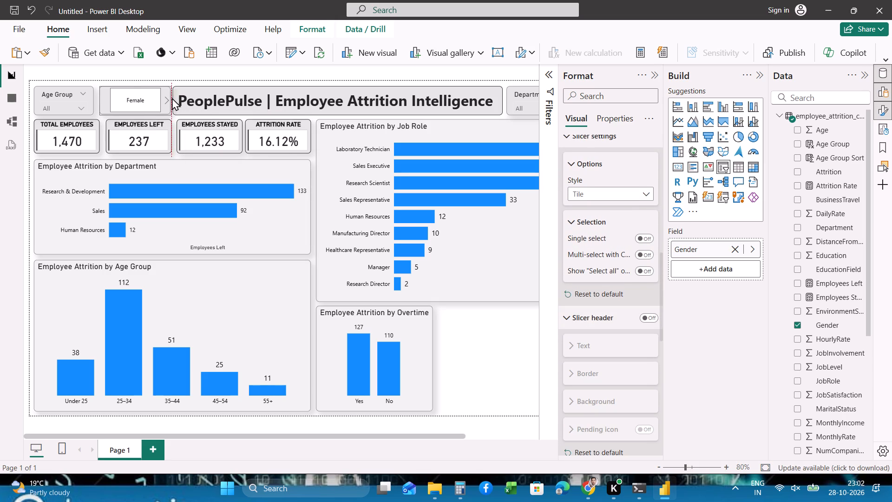
drag(172, 98, 185, 97)
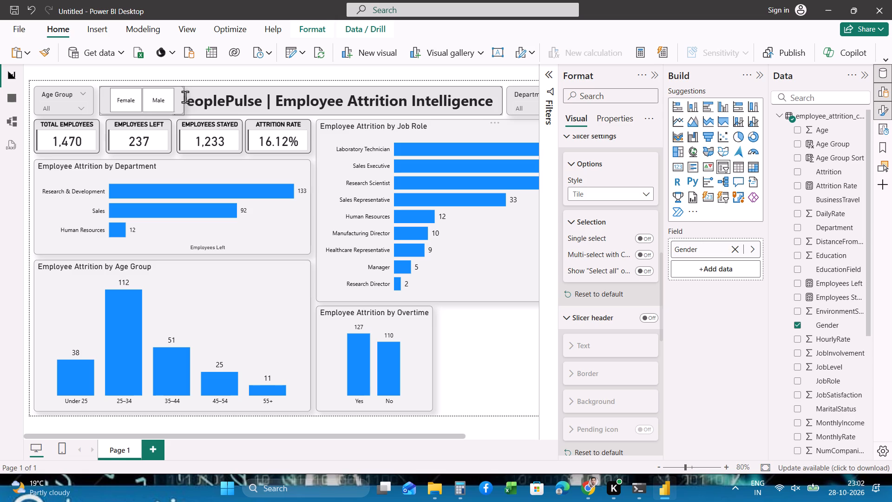
drag(185, 97, 183, 97)
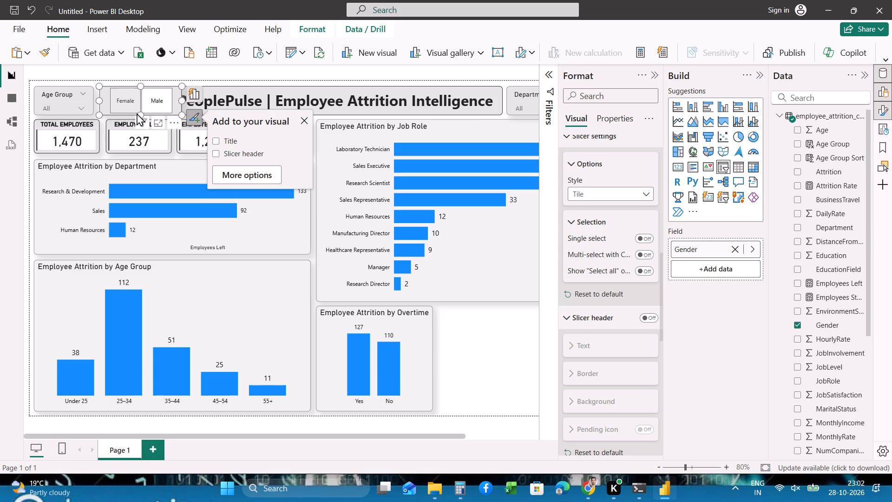
click(140, 113)
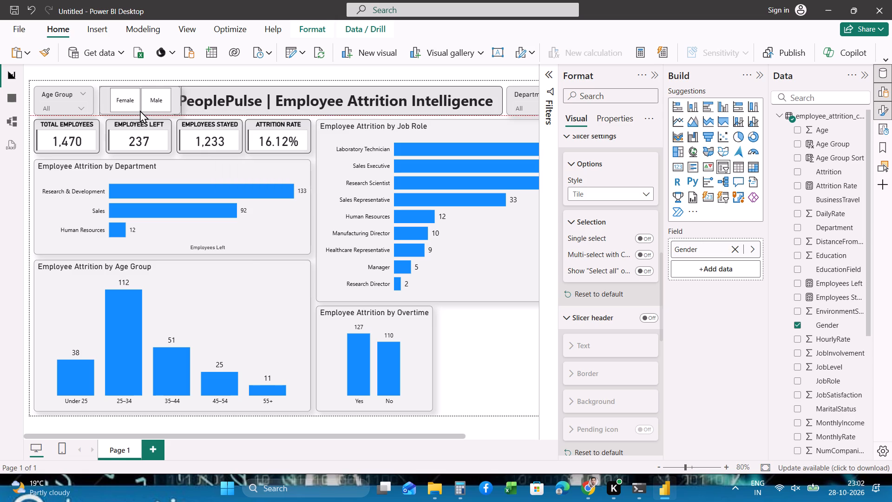
click(141, 84)
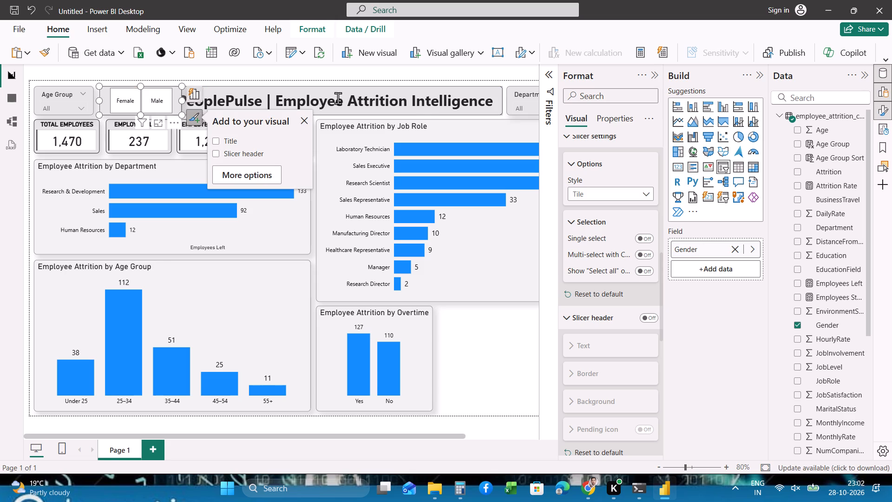
Hide the formatting pane and narrow the Department slicer by moving its left edge inward.
scroll(429, 108, up, 1)
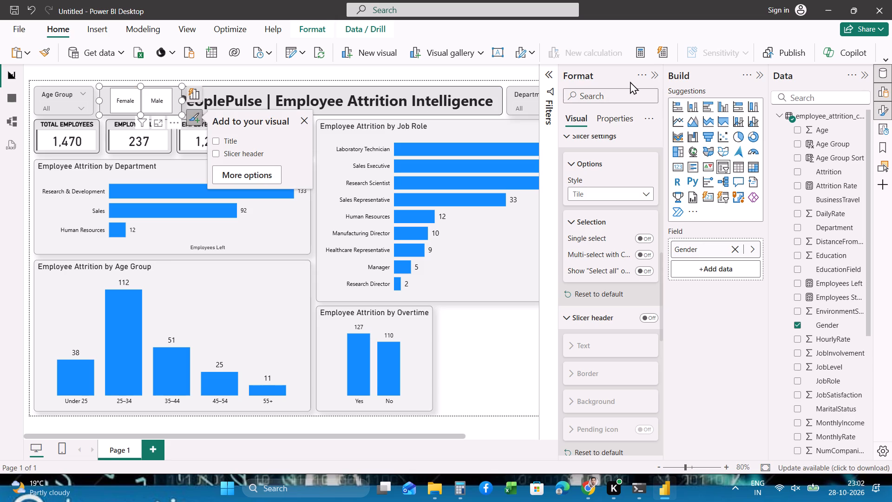
click(655, 75)
click(516, 104)
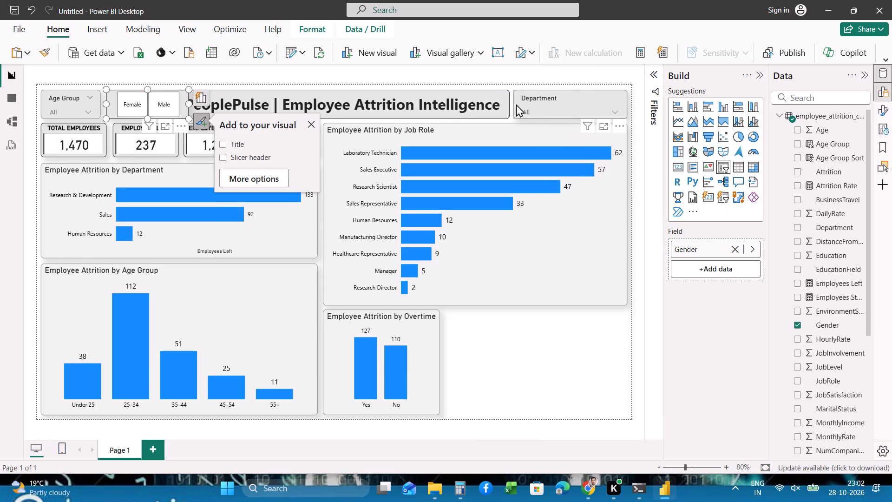
drag(514, 103, 546, 103)
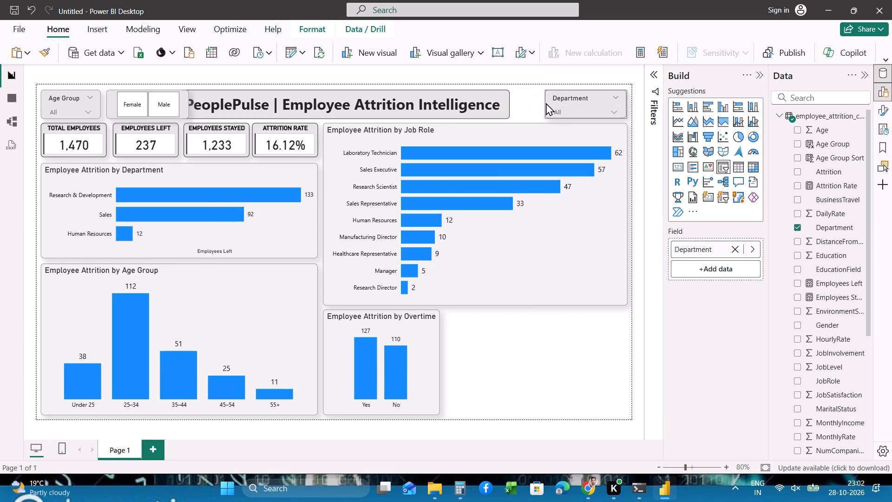
drag(546, 103, 547, 103)
click(575, 112)
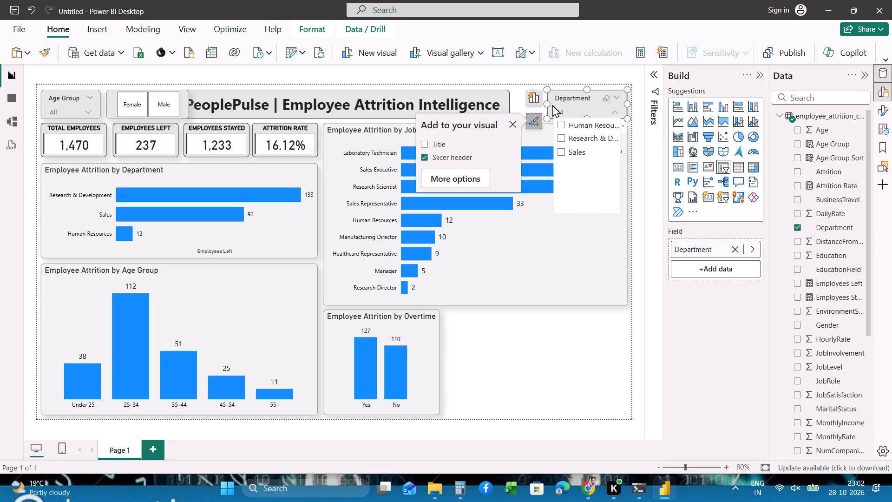
drag(546, 103, 531, 103)
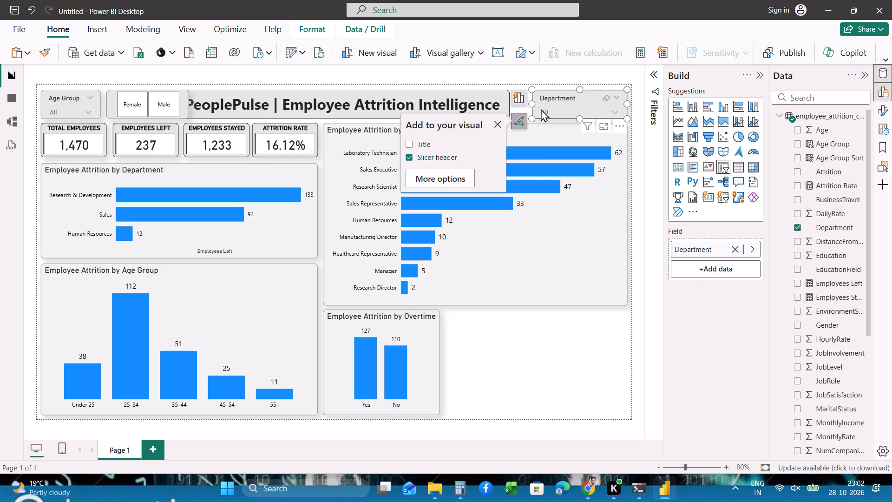
click(543, 110)
click(543, 110)
Resize the title banner on both sides so it fits between the Gender and Department slicers.
click(499, 99)
drag(511, 105, 530, 103)
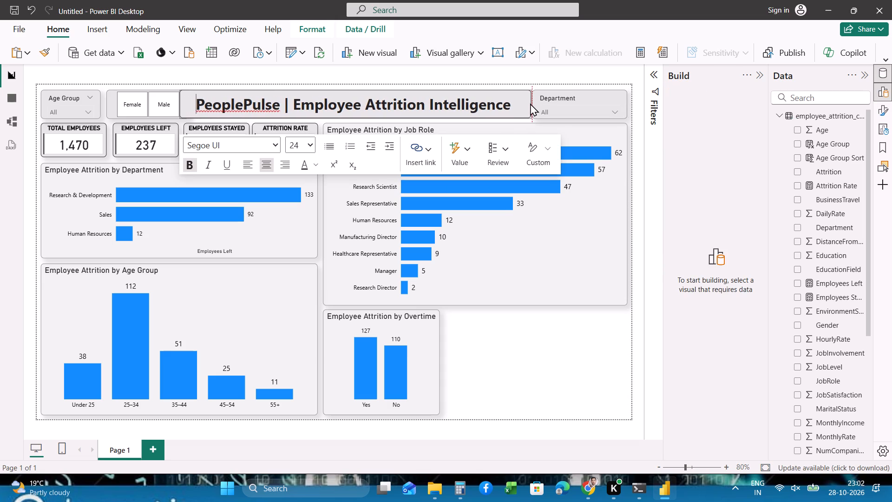
drag(530, 103, 529, 103)
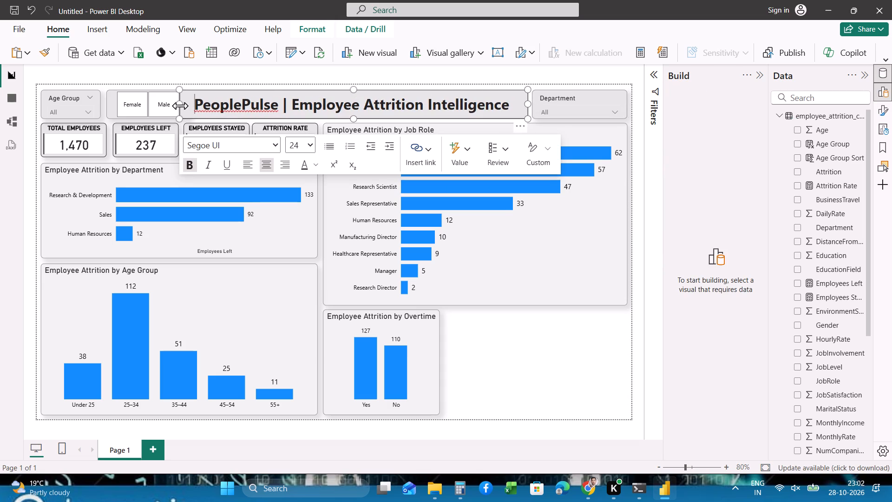
drag(179, 105, 193, 105)
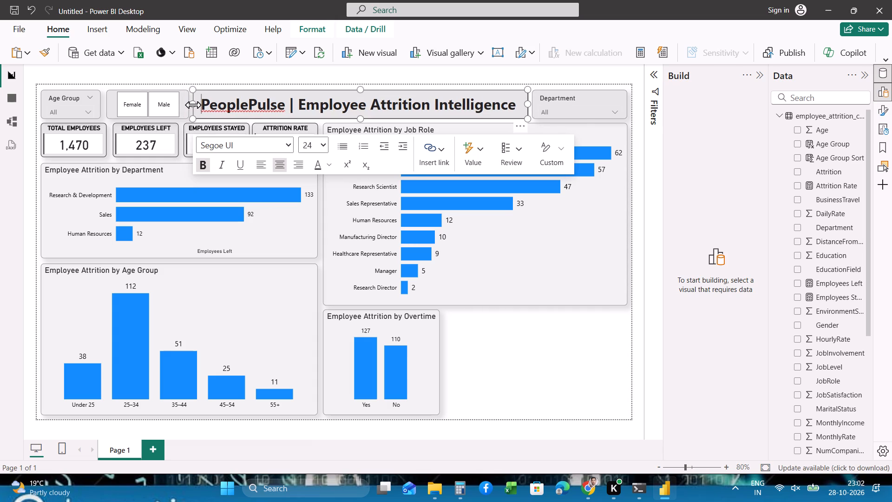
click(557, 352)
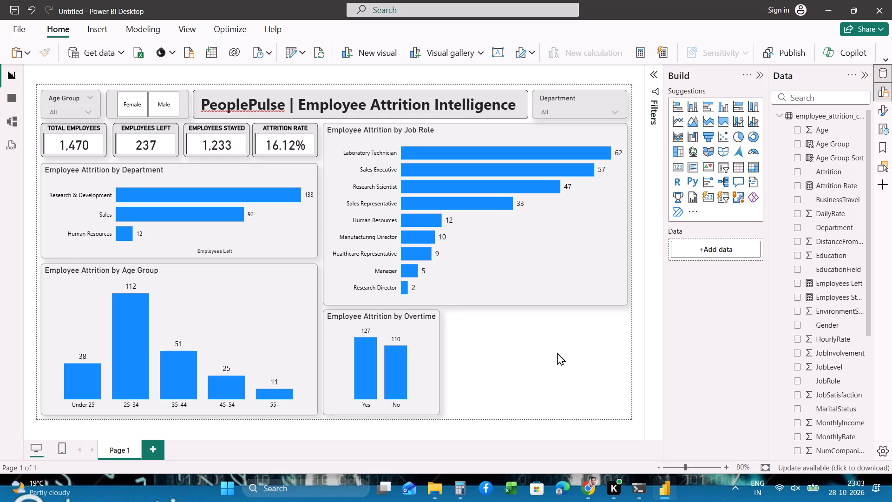
Widen the Age Group slicer slightly towards the Gender slicer to tighten the gap between them.
click(109, 108)
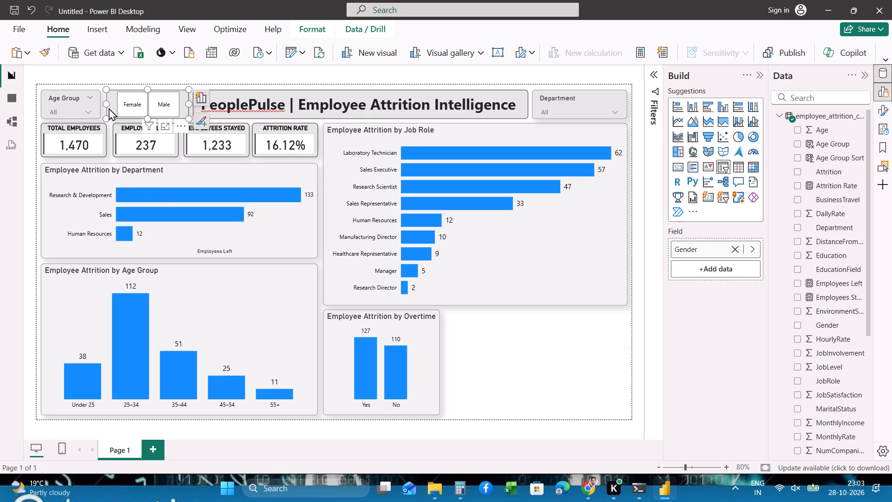
click(94, 106)
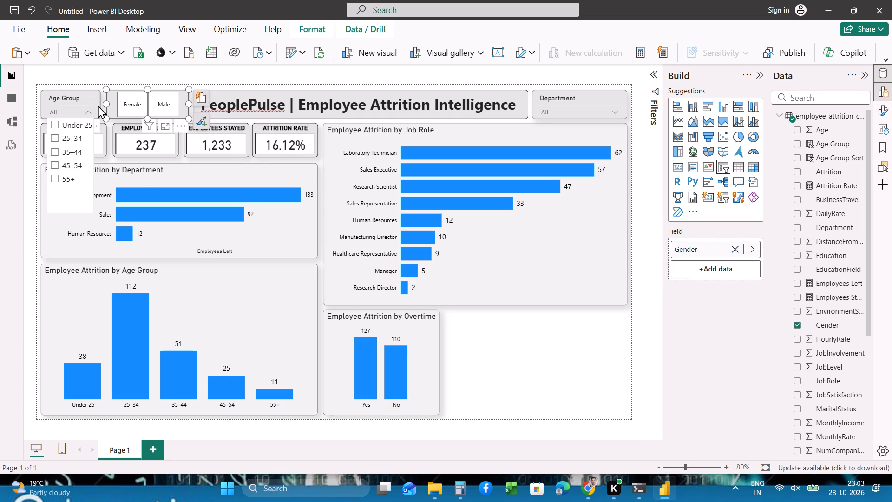
click(105, 104)
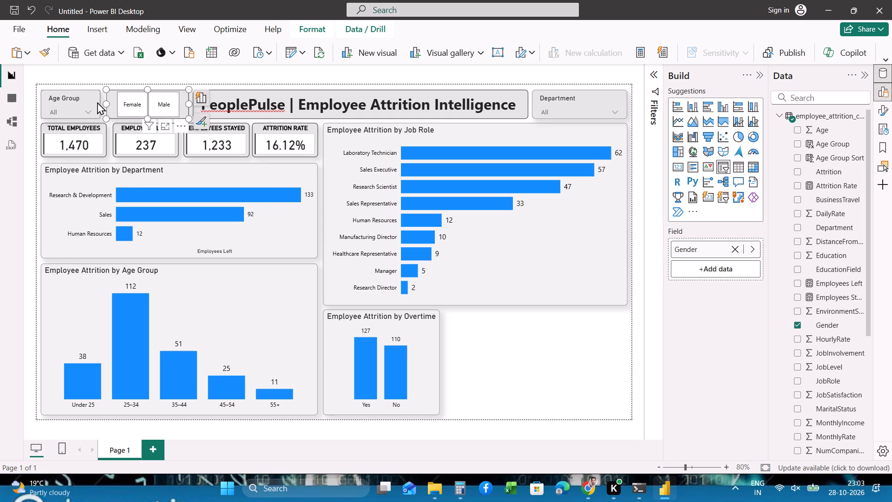
click(93, 100)
click(98, 103)
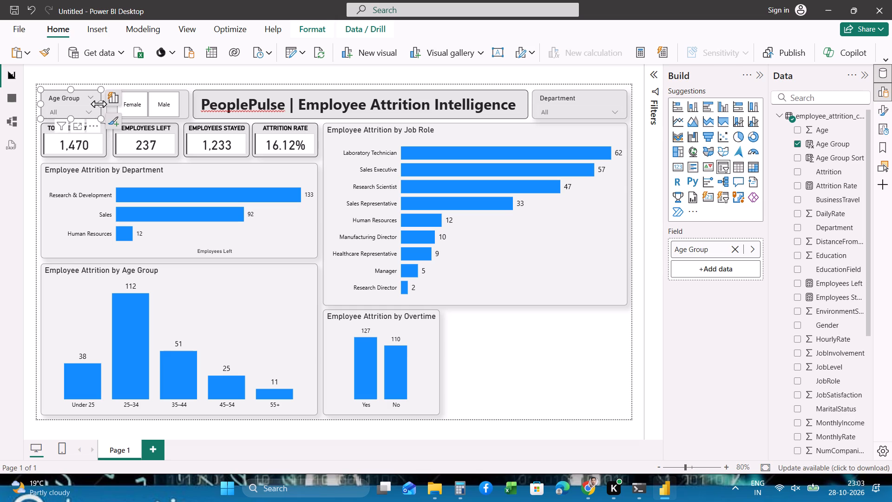
click(98, 104)
click(165, 86)
click(94, 106)
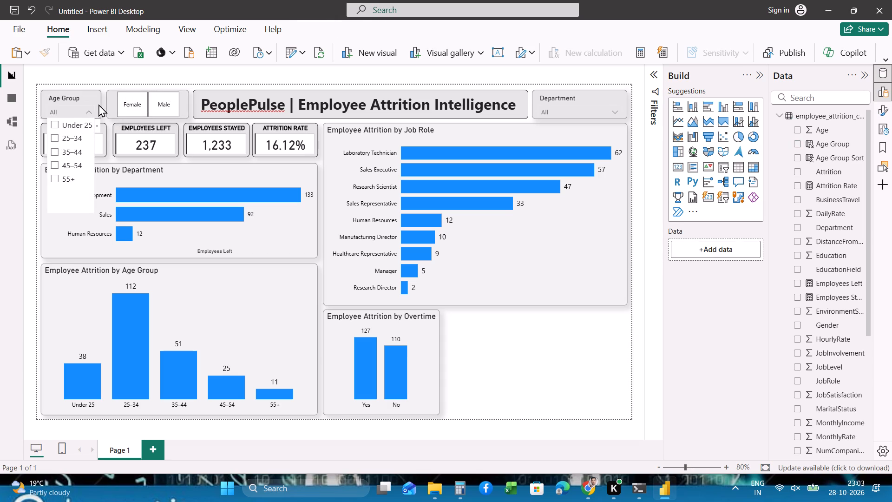
click(99, 102)
click(102, 103)
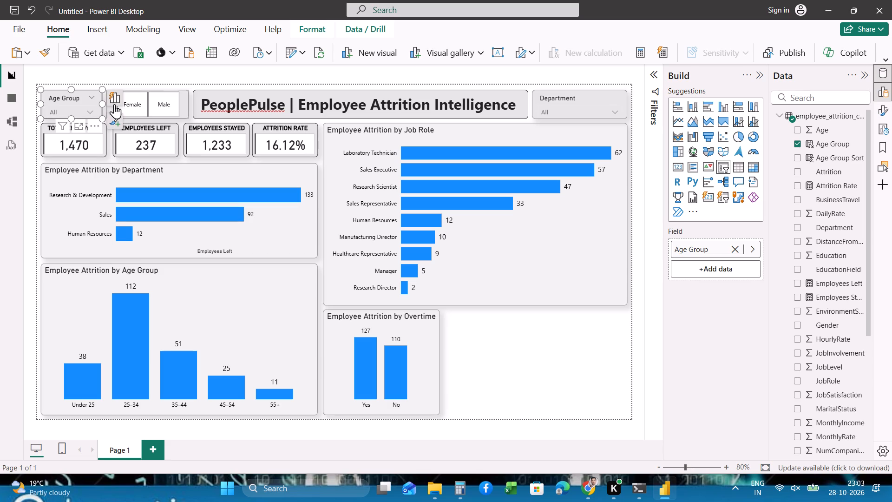
click(114, 107)
click(150, 96)
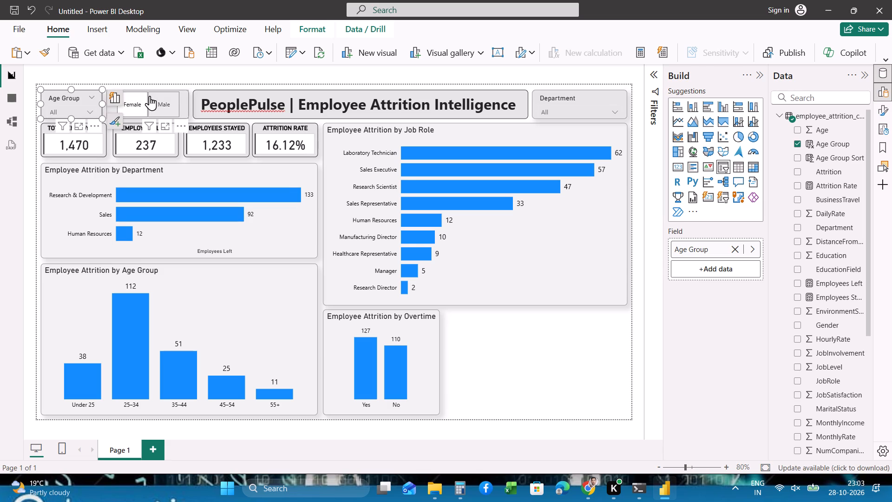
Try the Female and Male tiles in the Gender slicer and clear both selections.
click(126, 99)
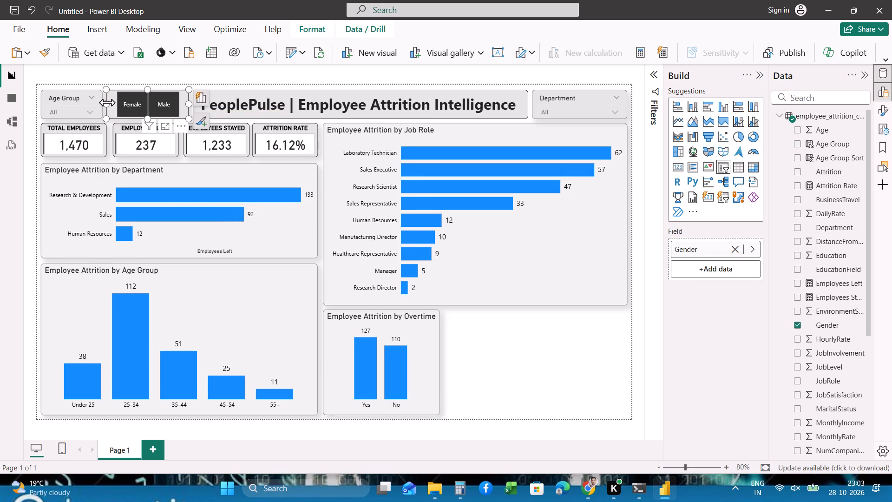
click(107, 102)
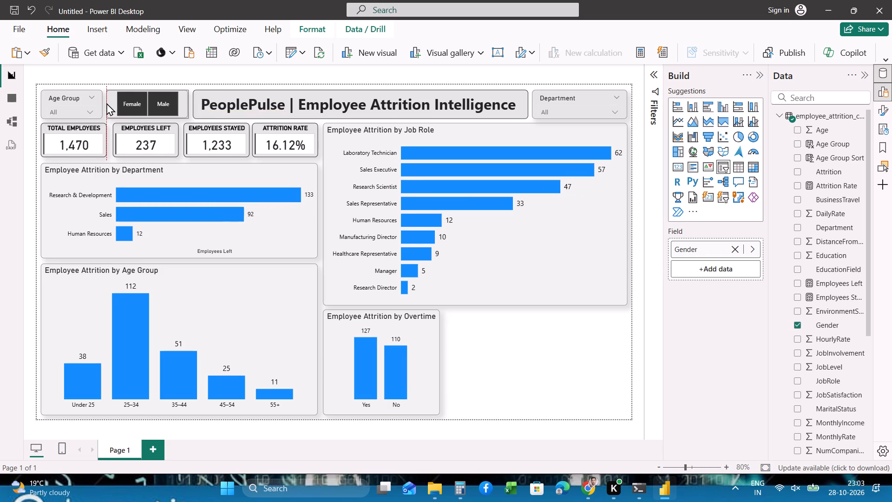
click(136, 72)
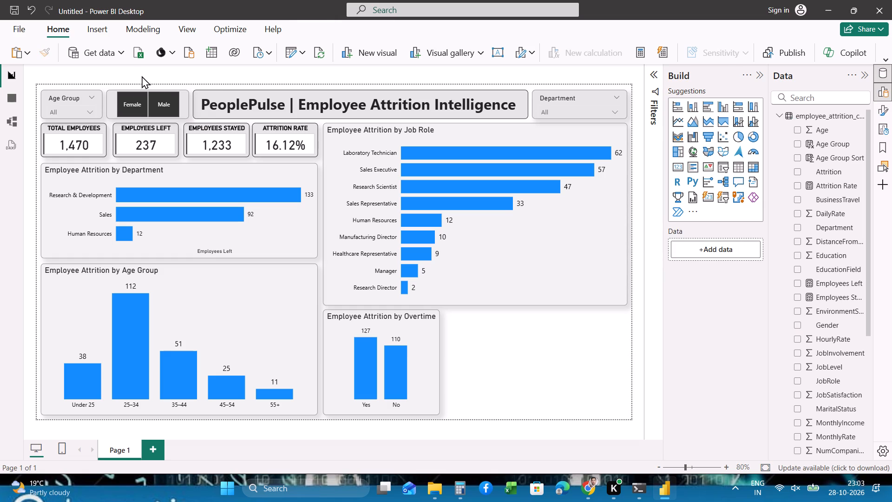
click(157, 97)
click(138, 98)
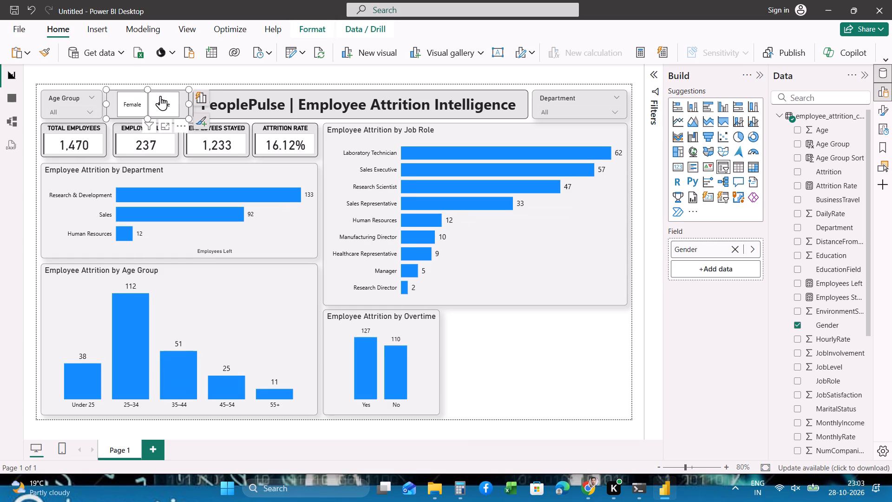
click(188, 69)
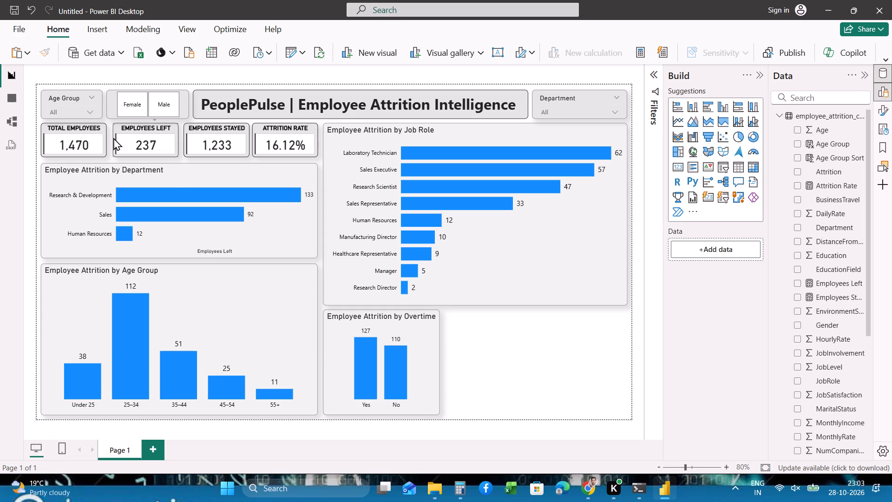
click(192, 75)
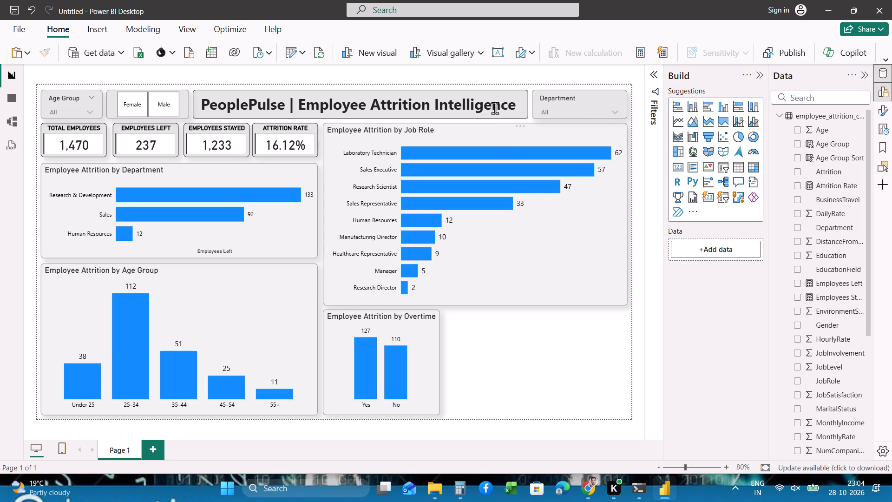
Check the Department slicer's list of options and the Age Group slicer's header.
click(612, 112)
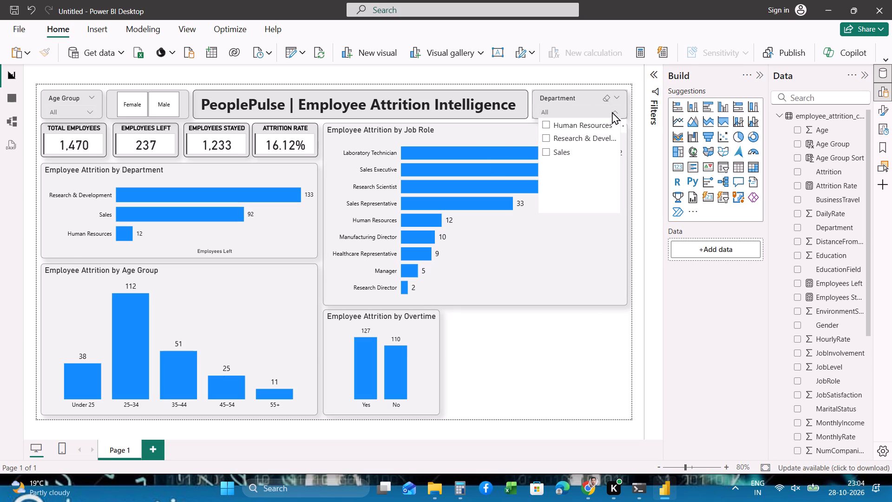
click(612, 112)
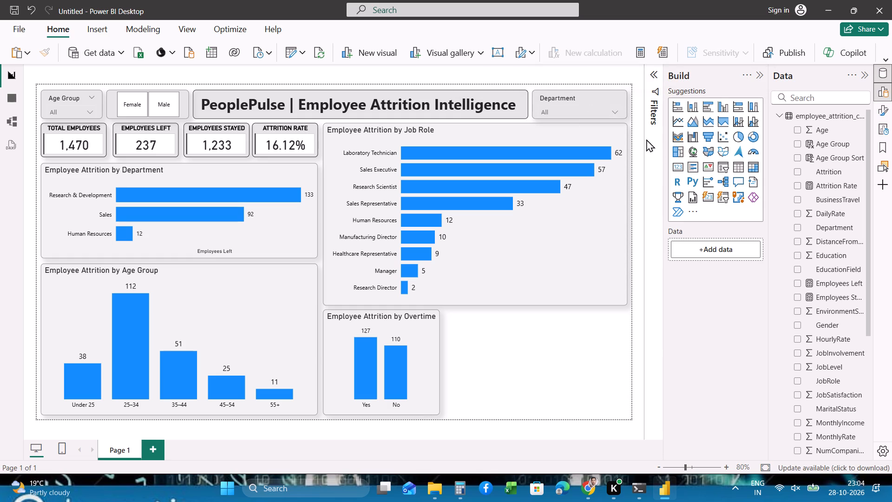
click(653, 162)
click(59, 97)
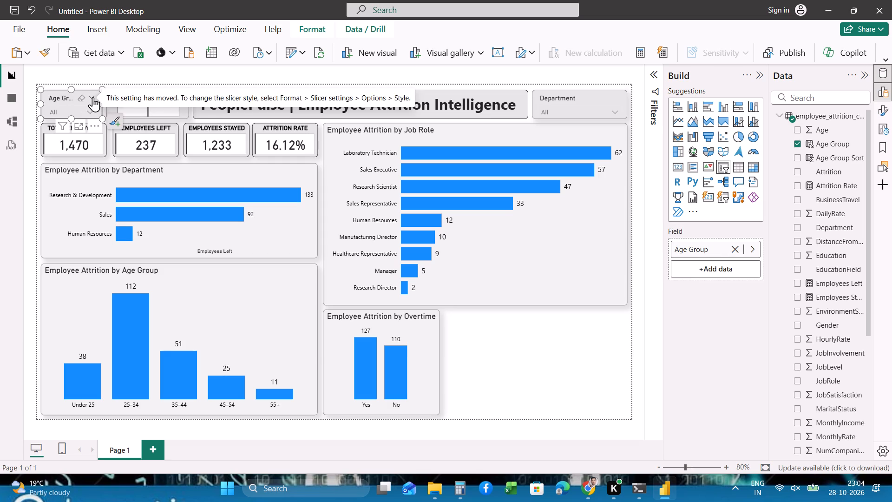
click(90, 73)
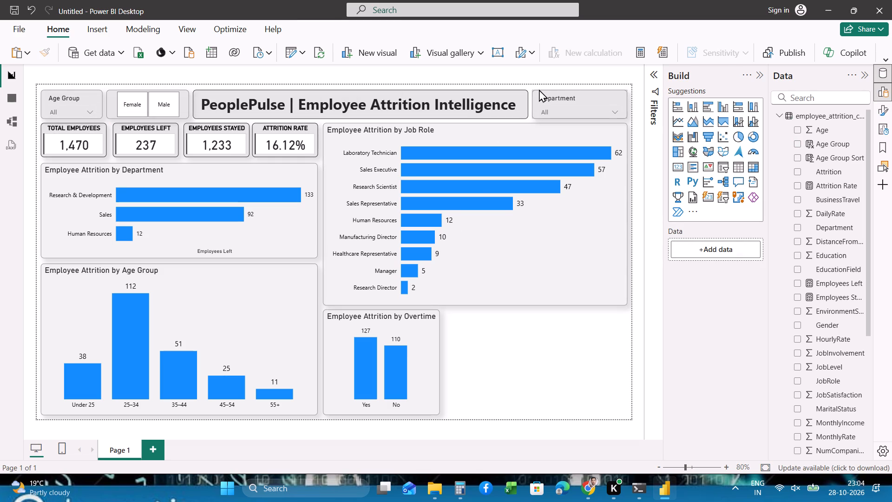
click(649, 204)
Turn off the X-axis title on the Employee Attrition by Department chart and hide the formatting pane.
click(268, 243)
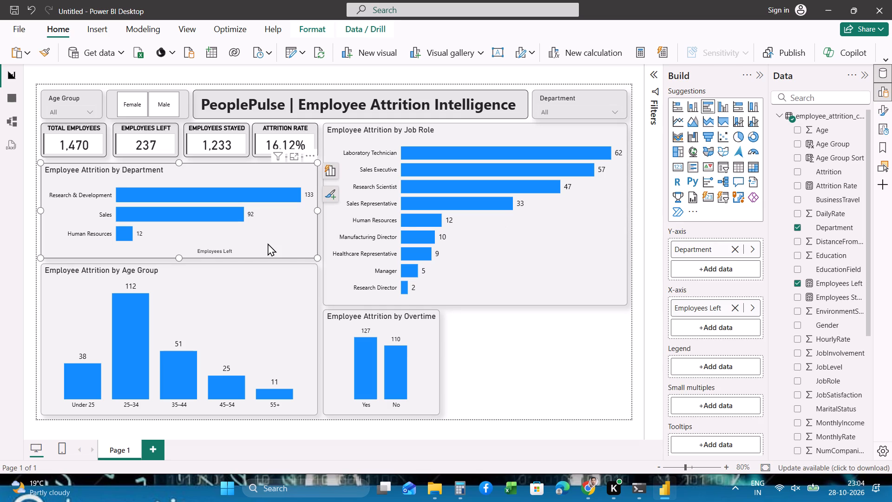
scroll(709, 280, down, 1)
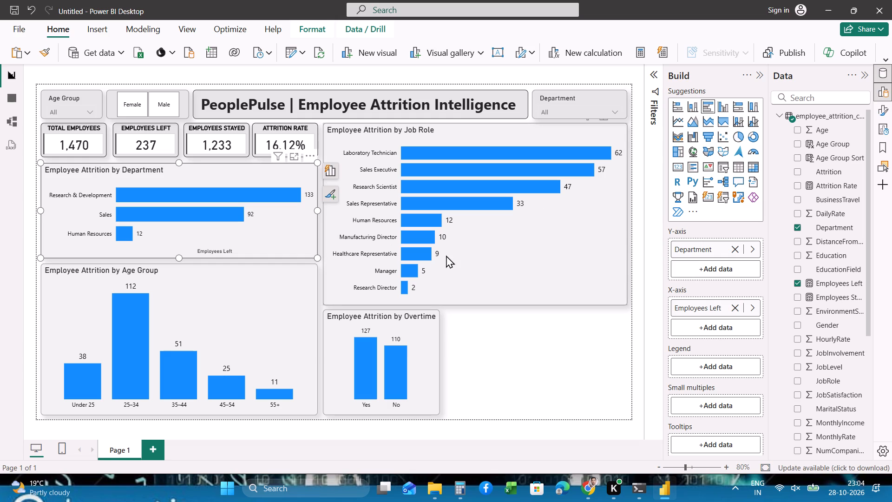
double_click(288, 224)
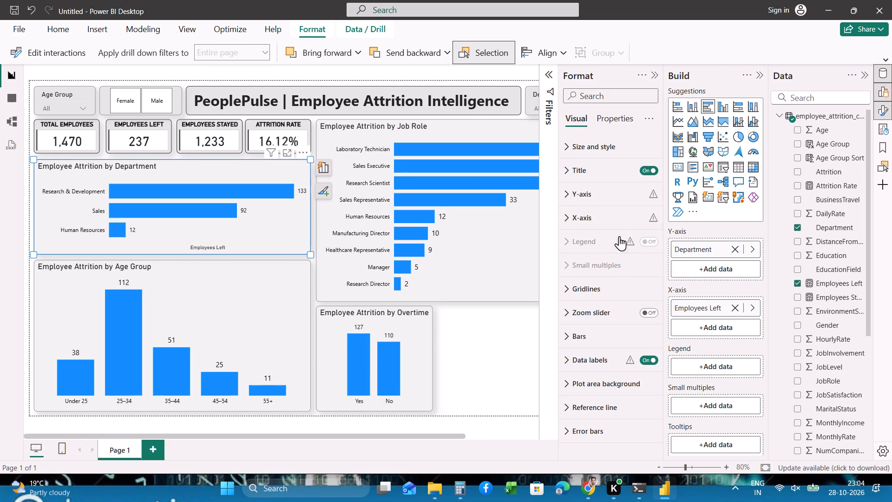
scroll(611, 275, down, 1)
click(571, 221)
scroll(624, 320, down, 1)
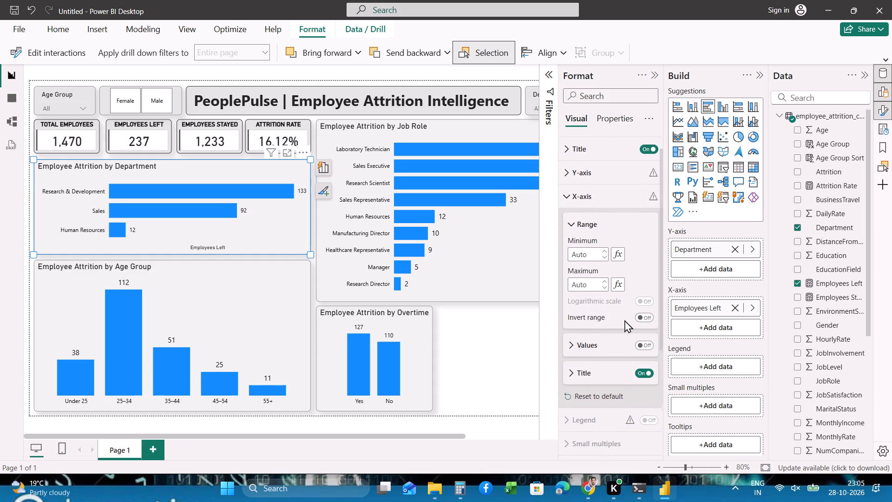
scroll(624, 320, down, 1)
click(645, 370)
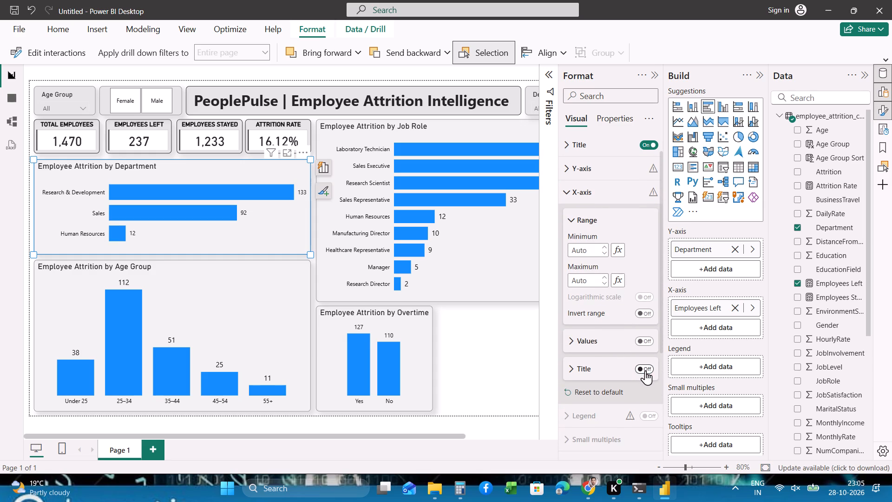
click(653, 82)
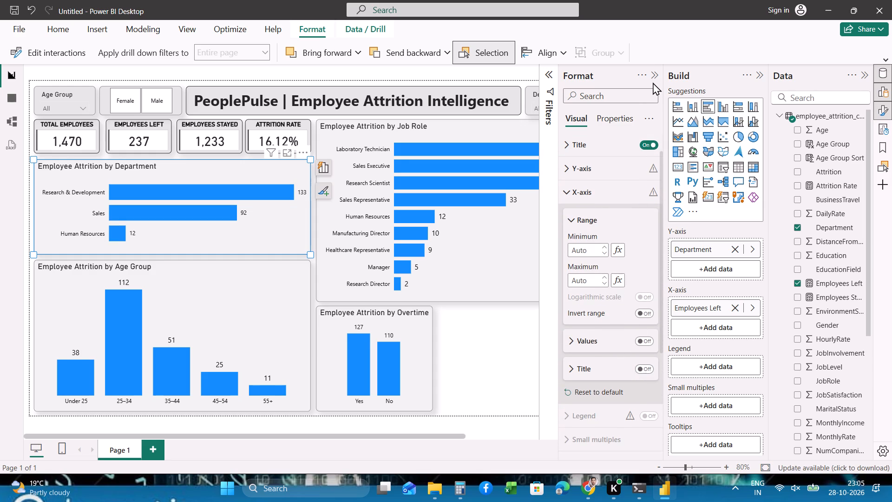
click(655, 77)
click(648, 187)
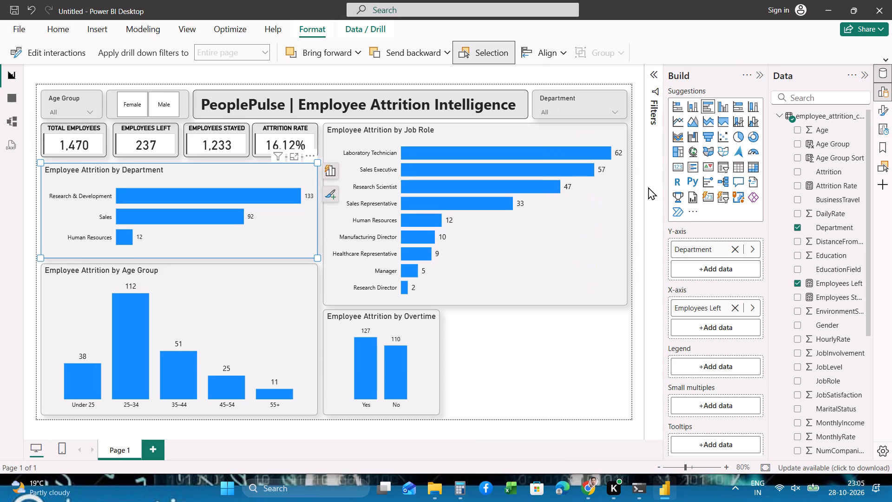
click(578, 372)
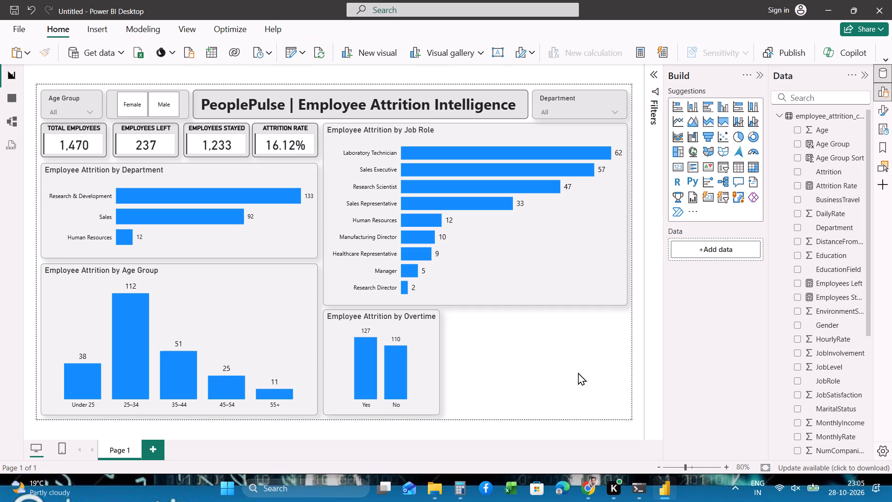
Shorten the Employee Attrition by Job Role chart by raising its bottom edge.
click(493, 283)
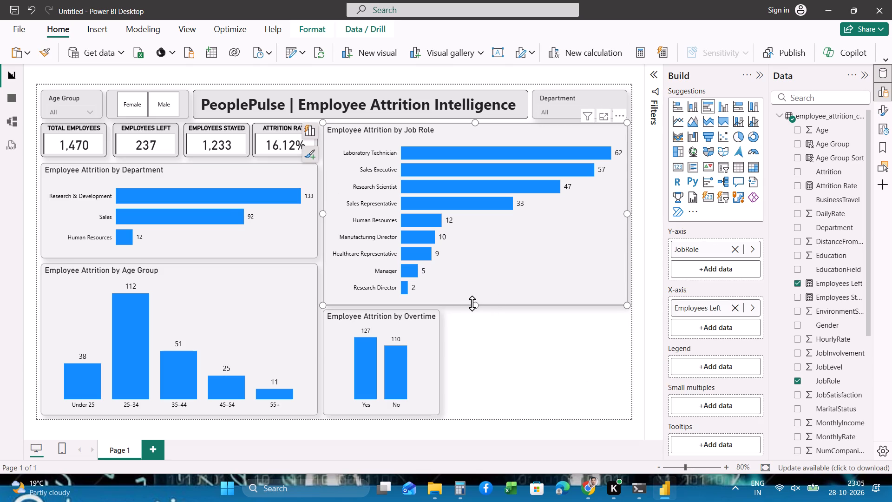
drag(476, 305, 472, 286)
Shift the boundary between the Department and Age Group charts down so the Department chart ends level with the Job Role chart.
click(282, 283)
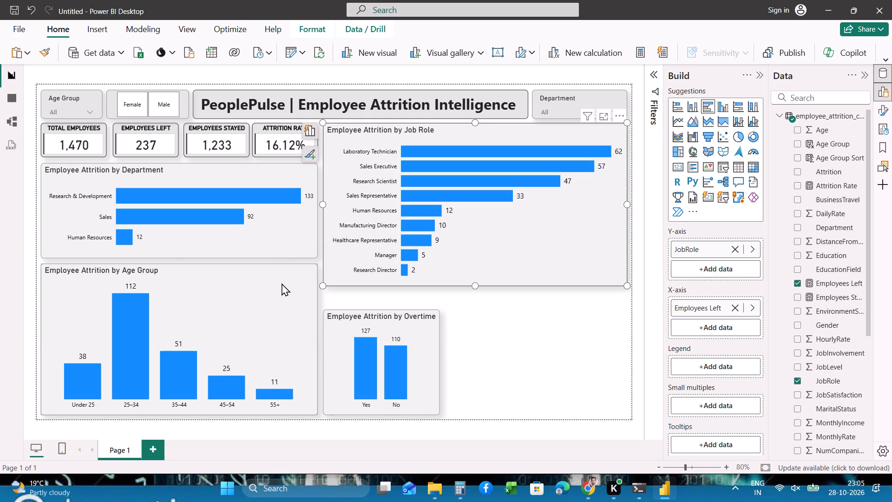
drag(179, 264, 179, 278)
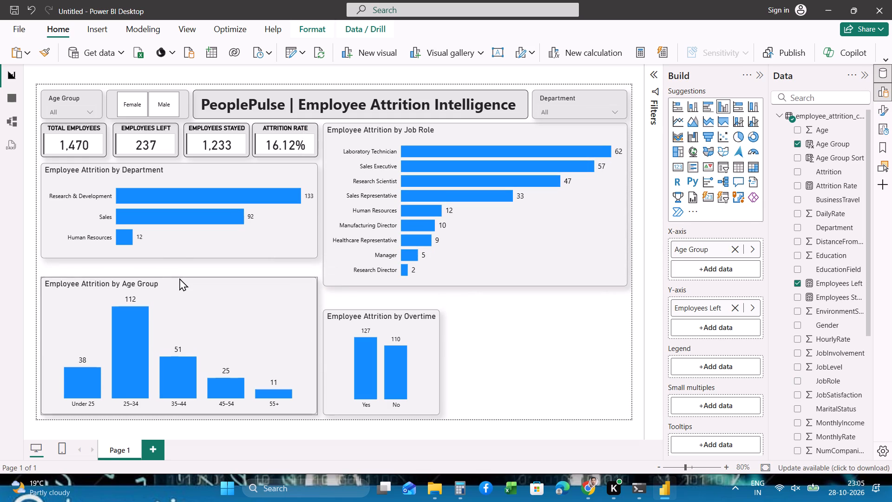
drag(179, 278, 180, 290)
click(164, 247)
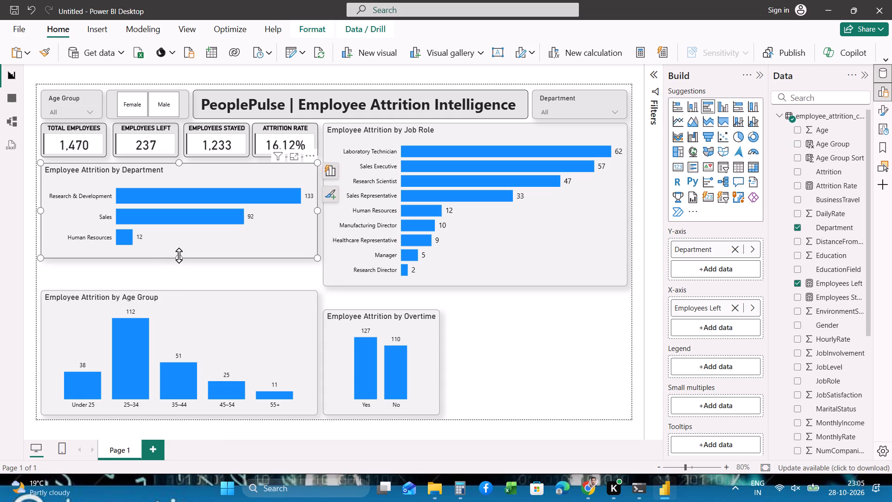
drag(179, 256, 179, 280)
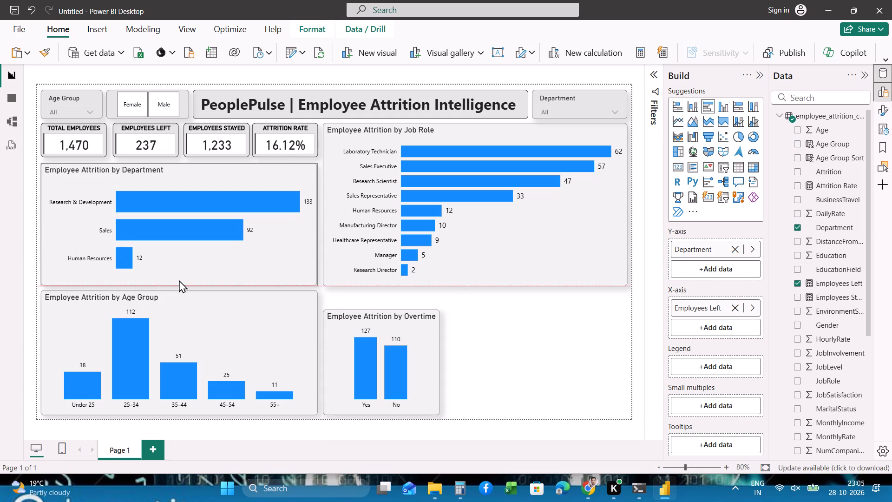
drag(179, 280, 179, 281)
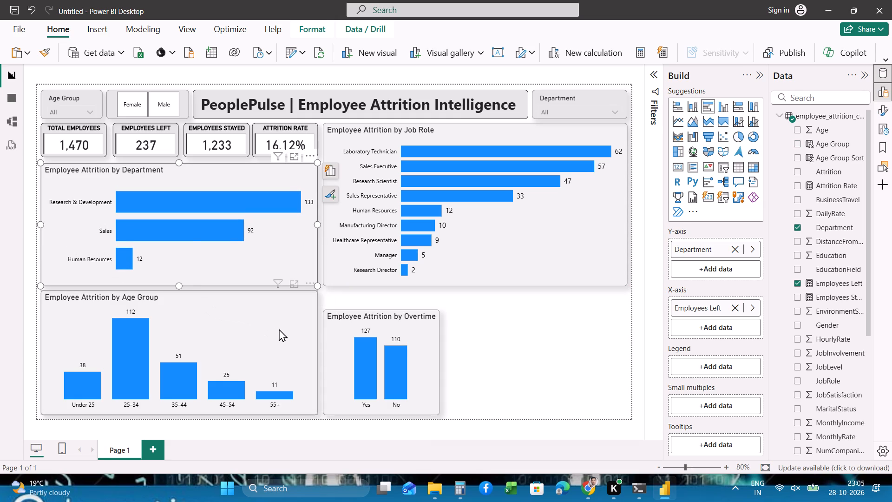
click(279, 329)
click(394, 298)
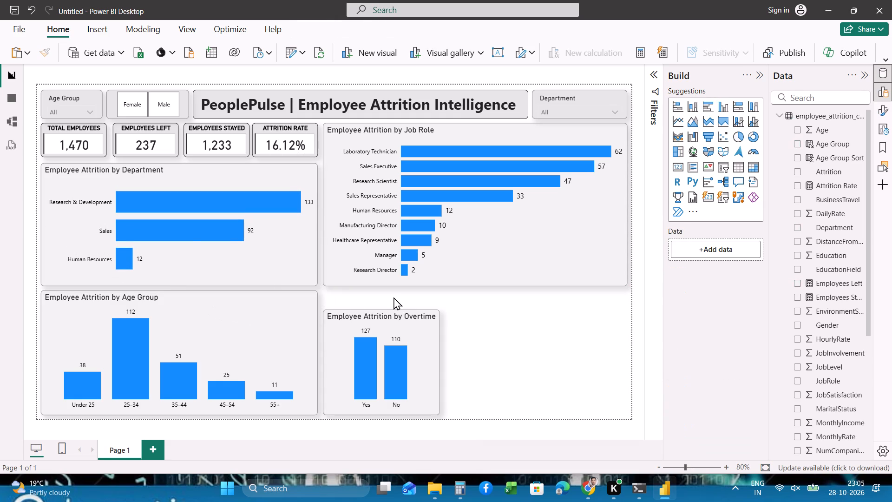
Move the Overtime chart aside and widen the Age Group chart slightly past the Department chart's right edge.
click(376, 327)
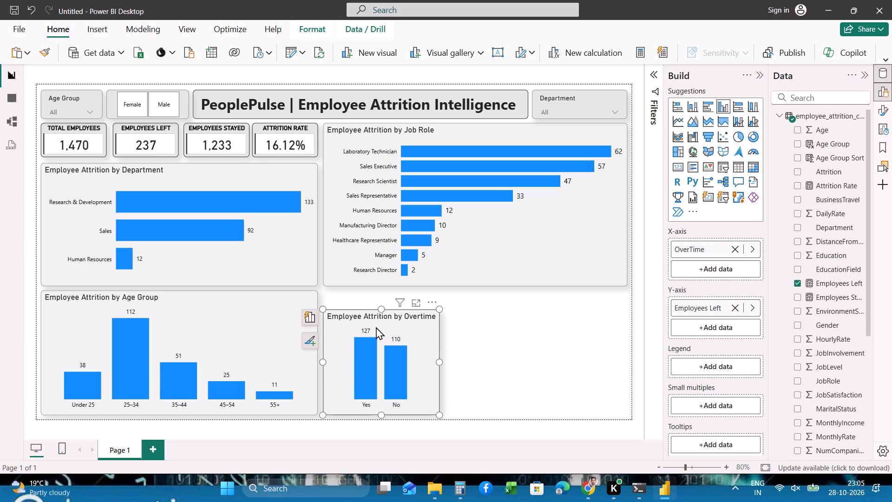
drag(420, 336, 508, 337)
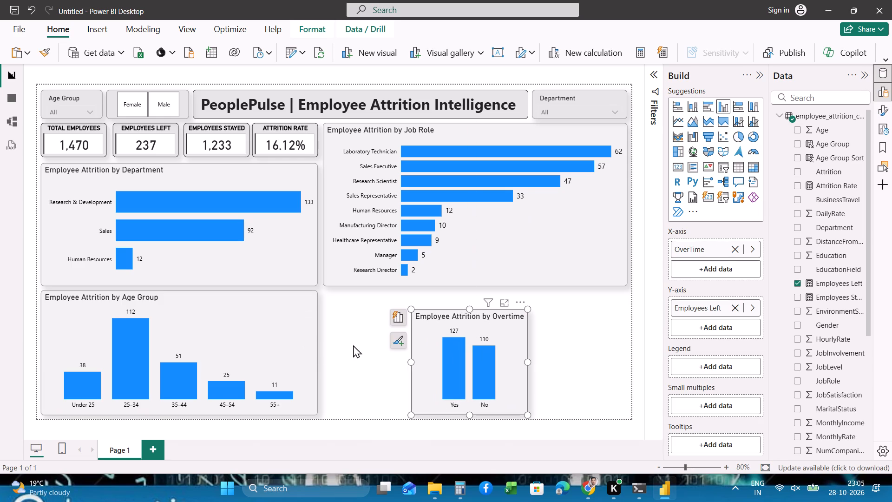
click(286, 355)
drag(315, 353, 334, 353)
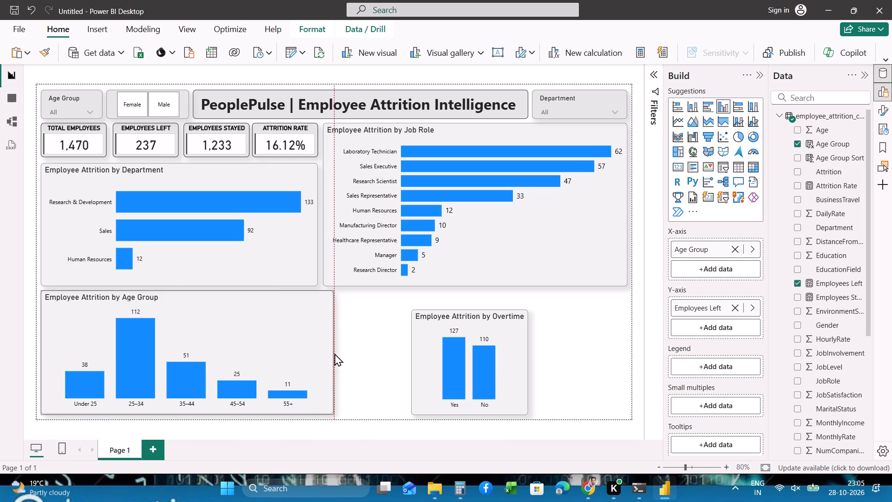
drag(334, 353, 339, 353)
Enlarge the Overtime chart leftward to meet the Age Group chart and upward to sit just below the Job Role chart.
click(429, 330)
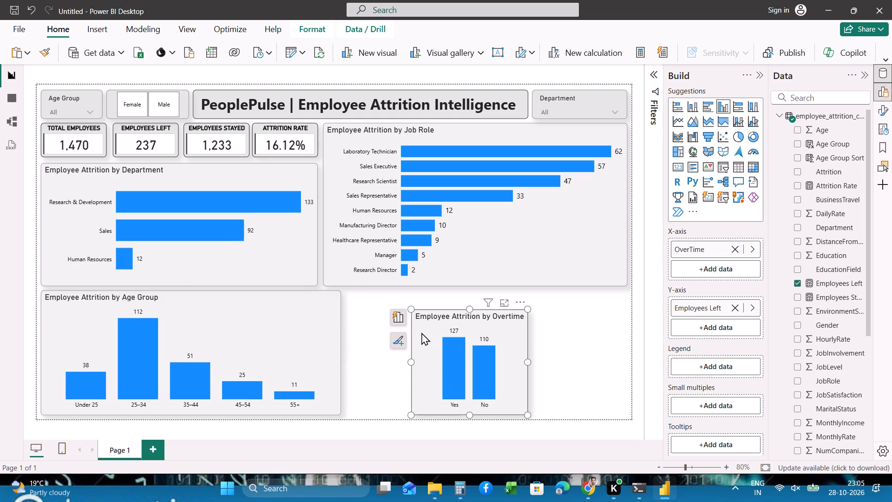
drag(411, 362, 350, 362)
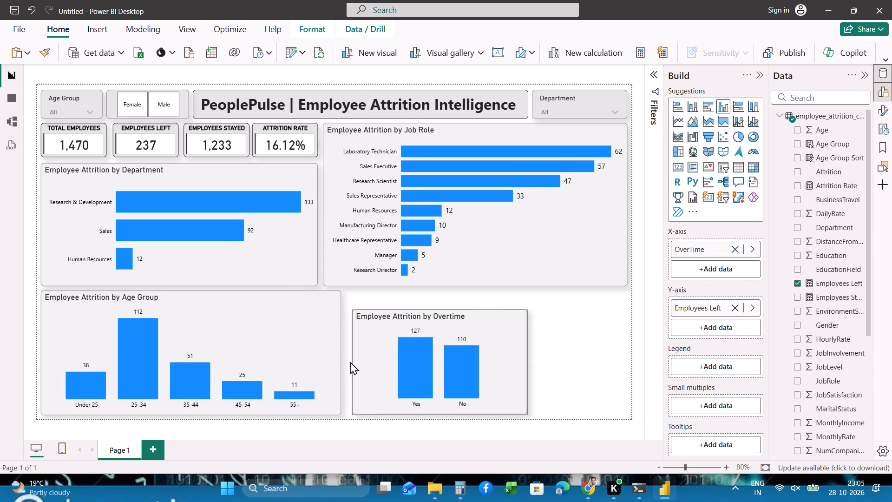
drag(350, 362, 346, 362)
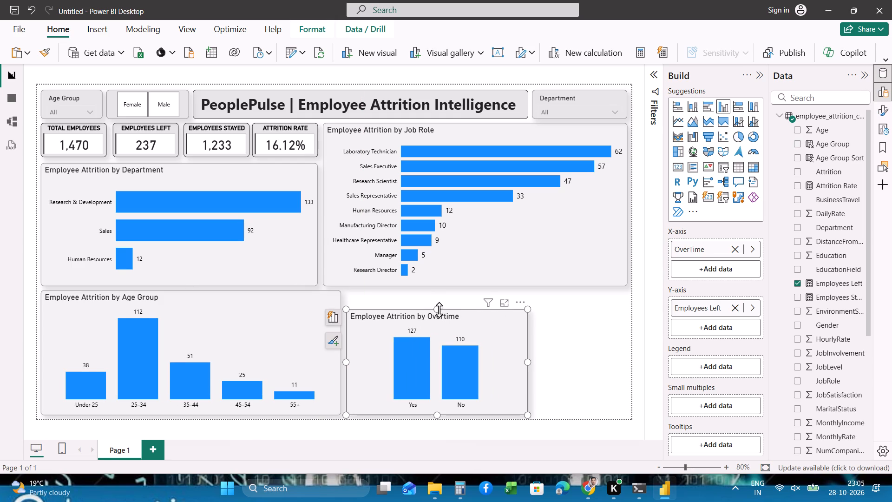
drag(436, 310, 435, 293)
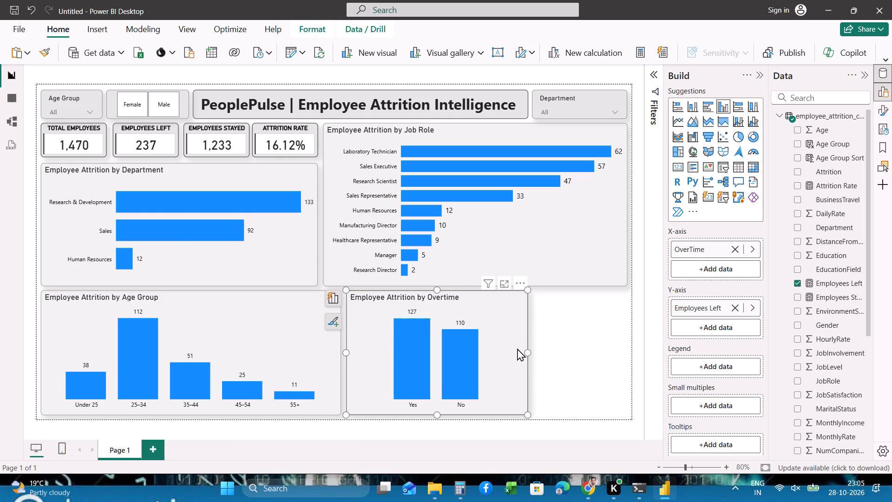
Narrow the Employee Attrition by Overtime chart from its right edge, leaving an empty space beside it on the canvas.
drag(527, 351, 504, 351)
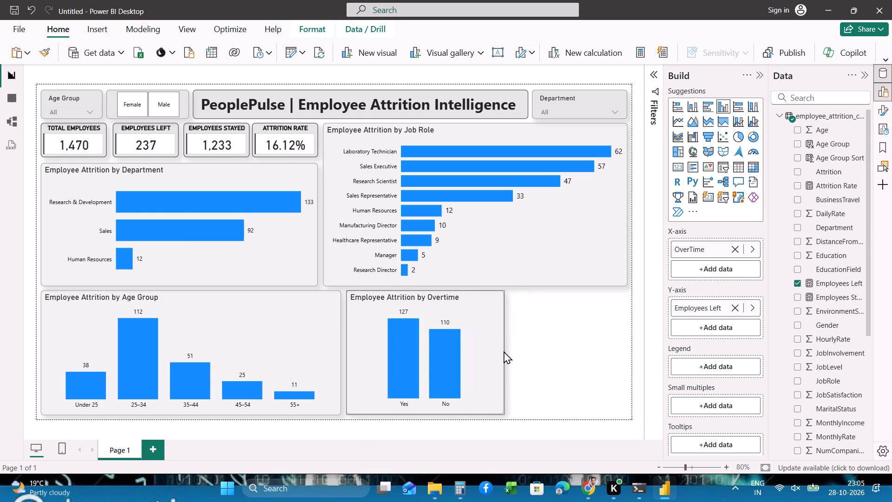
drag(504, 351, 496, 350)
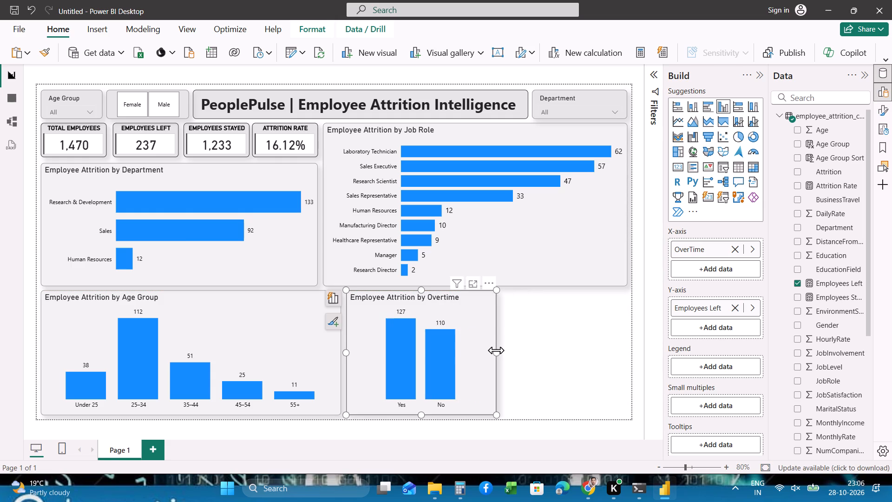
click(553, 354)
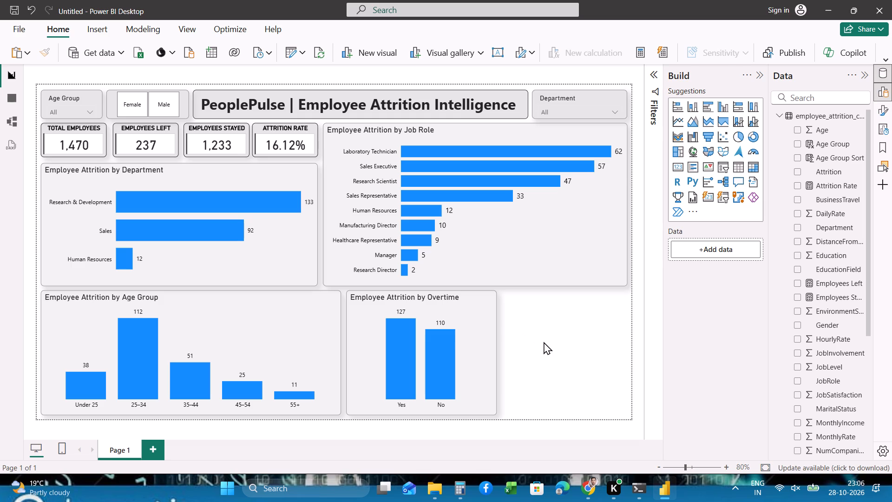
Test the Gender slicer by filtering the dashboard by Male, Female and both together, and clear the selection at the end.
click(160, 110)
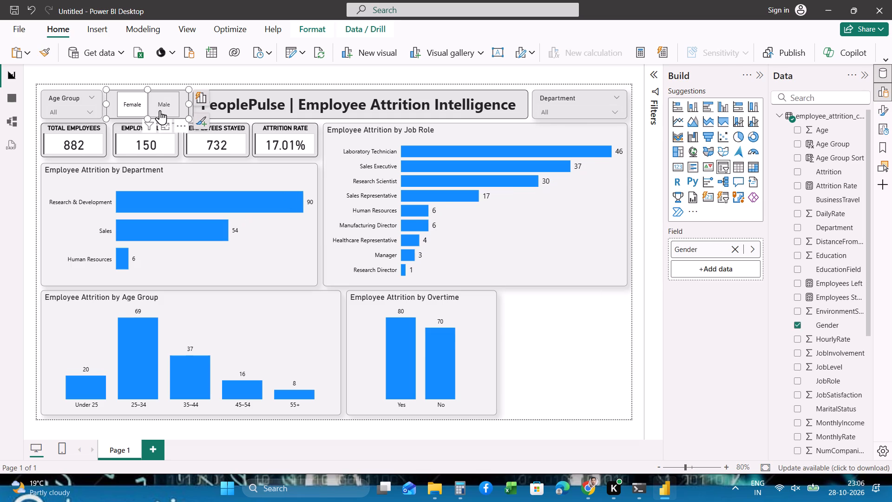
click(160, 110)
click(131, 98)
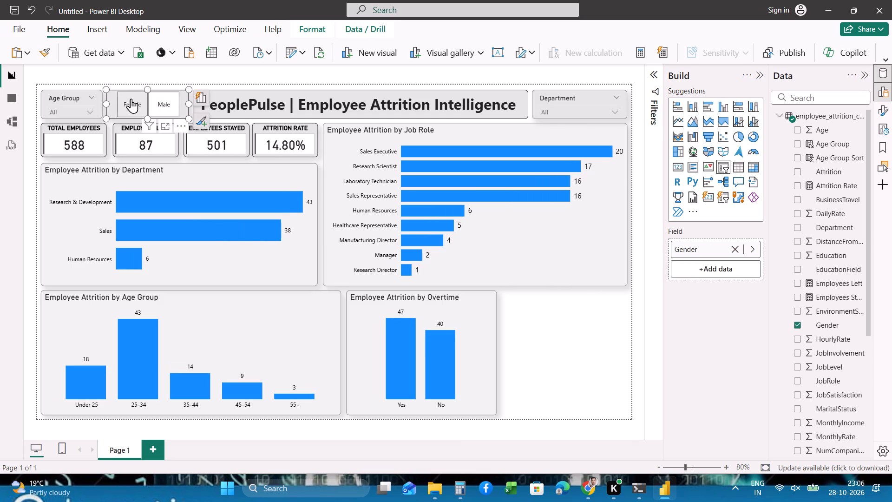
click(132, 101)
click(164, 103)
click(160, 110)
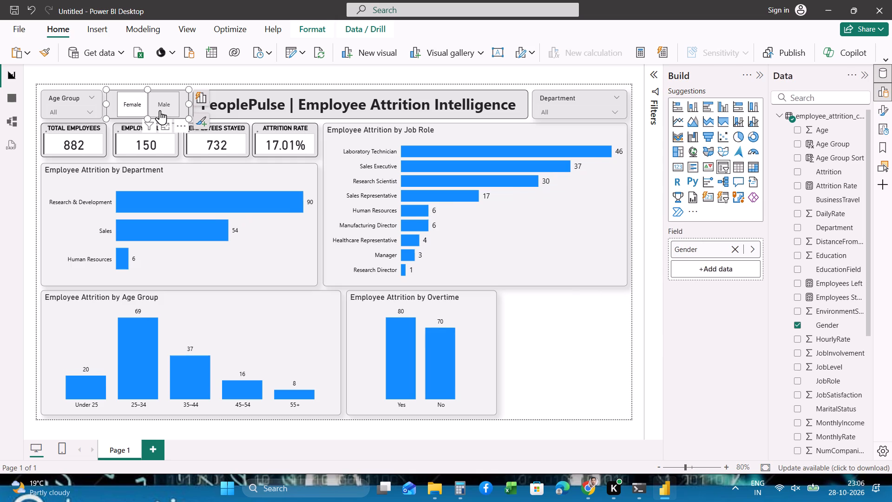
click(138, 103)
click(156, 103)
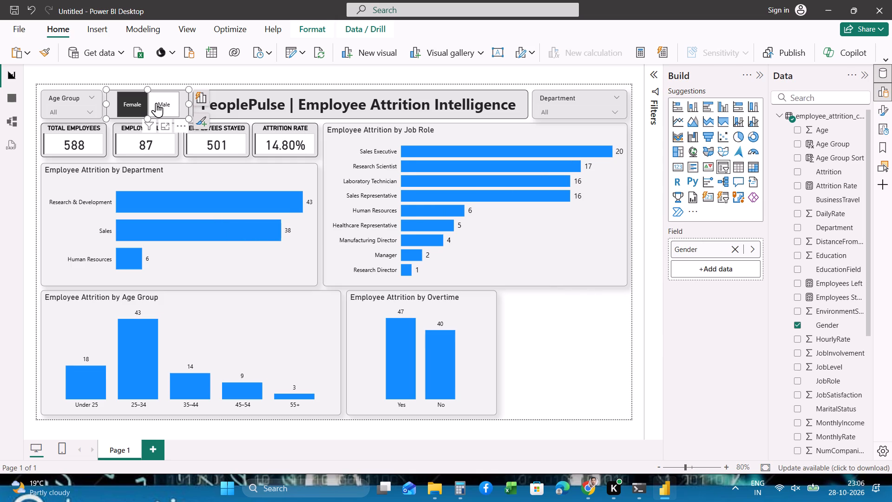
click(156, 103)
double_click(156, 103)
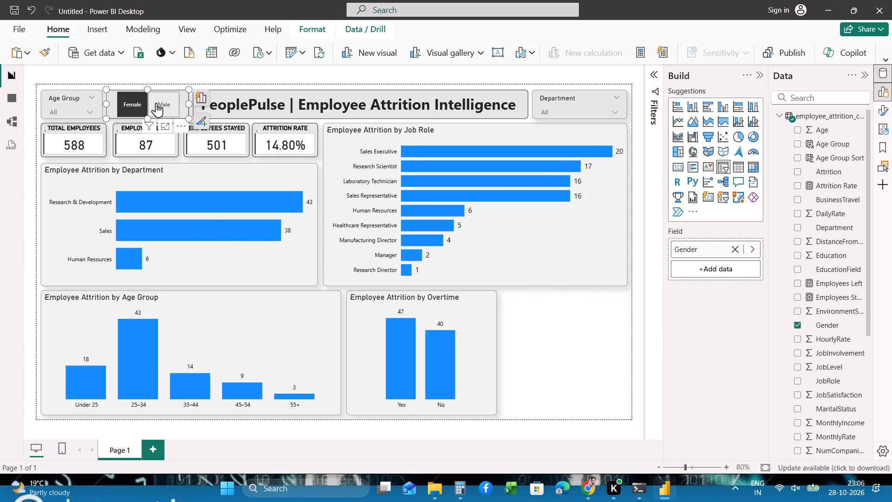
click(156, 103)
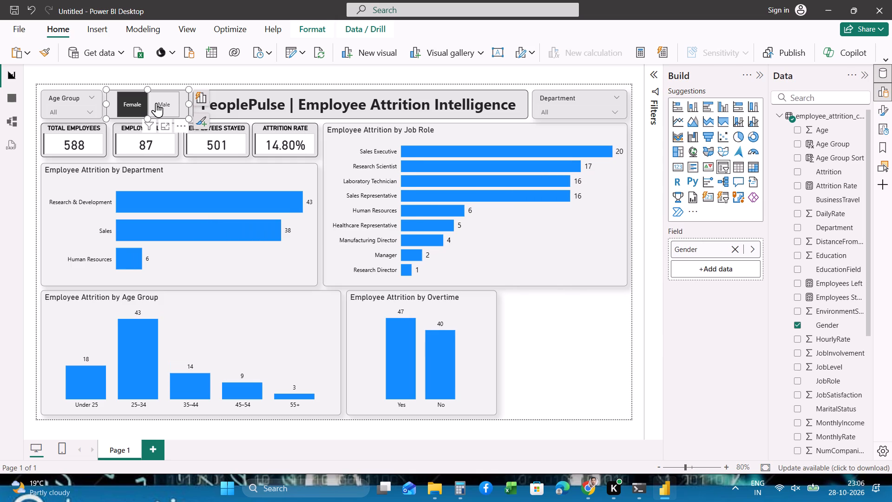
click(156, 103)
click(138, 102)
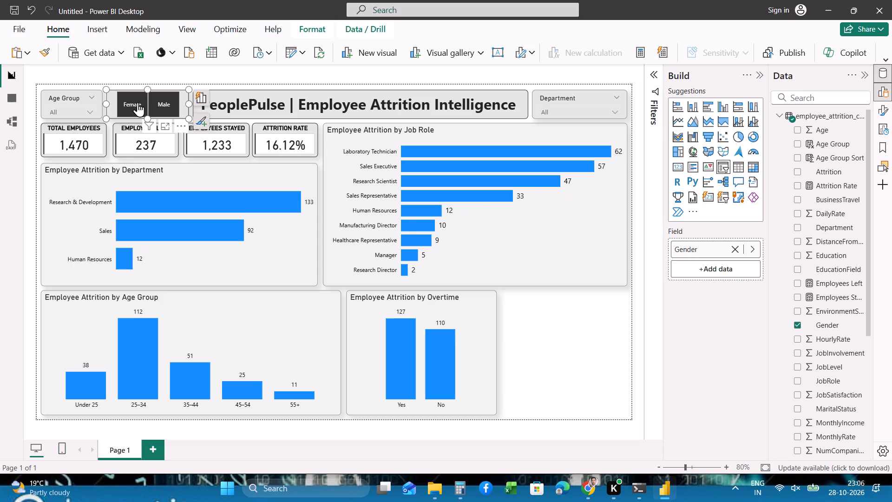
click(138, 102)
click(168, 103)
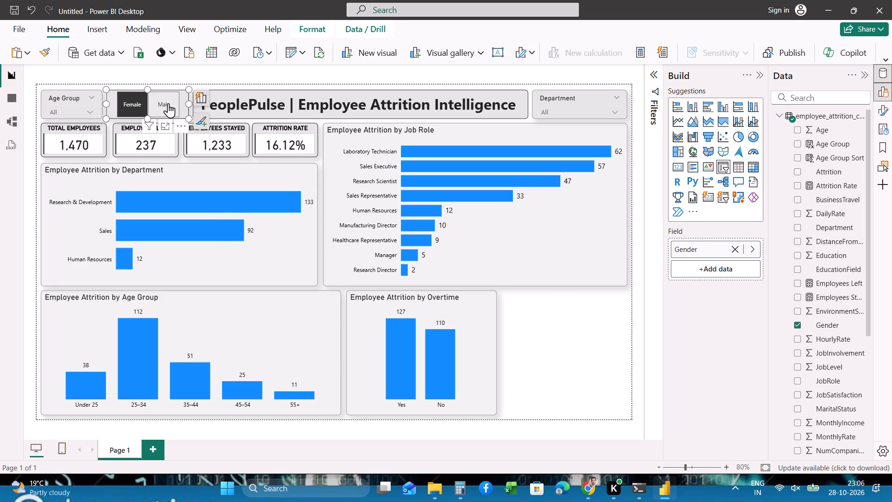
click(126, 108)
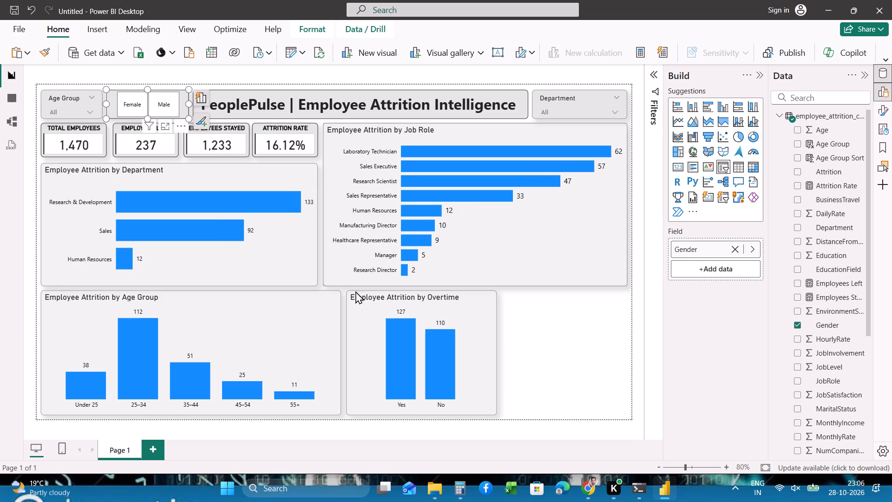
click(538, 363)
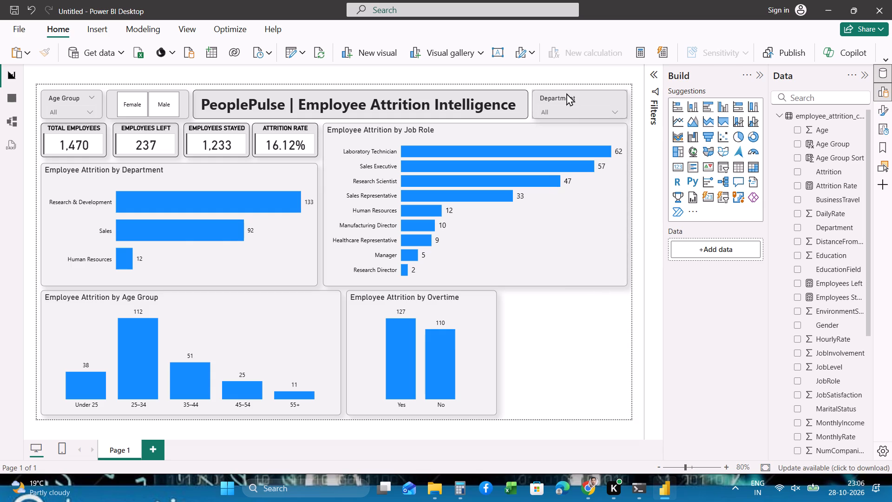
Select the Employee Attrition by Overtime chart.
click(486, 332)
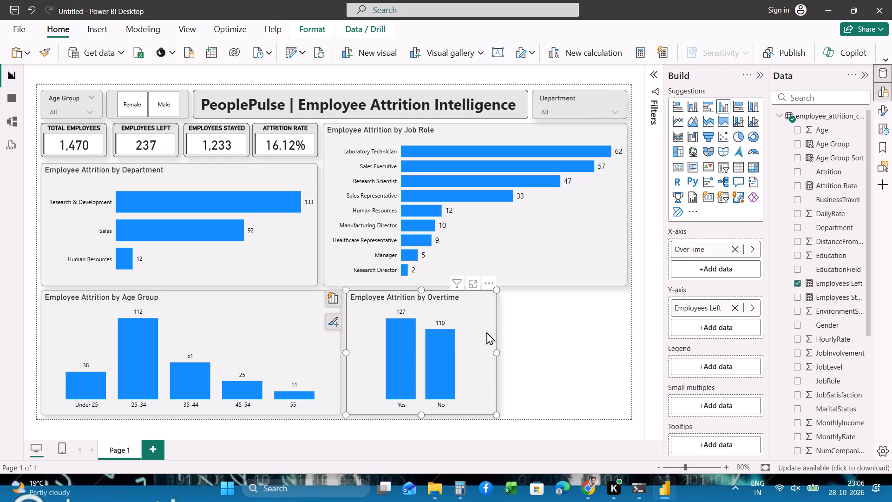
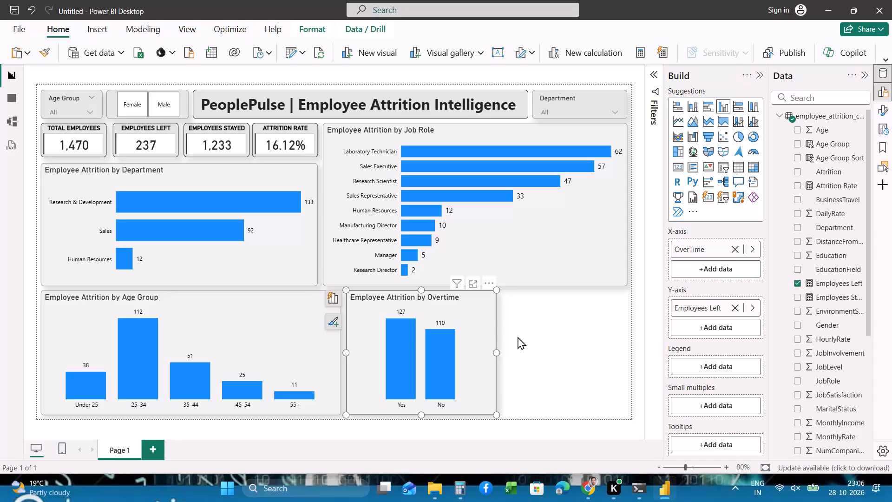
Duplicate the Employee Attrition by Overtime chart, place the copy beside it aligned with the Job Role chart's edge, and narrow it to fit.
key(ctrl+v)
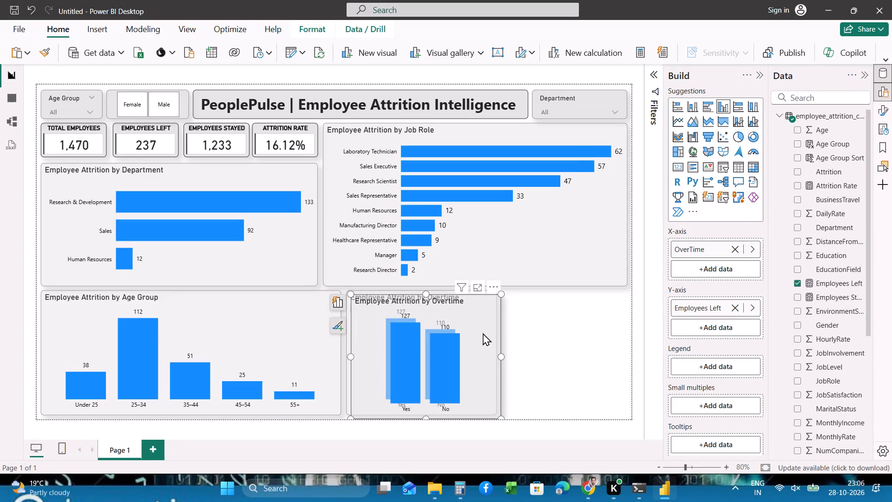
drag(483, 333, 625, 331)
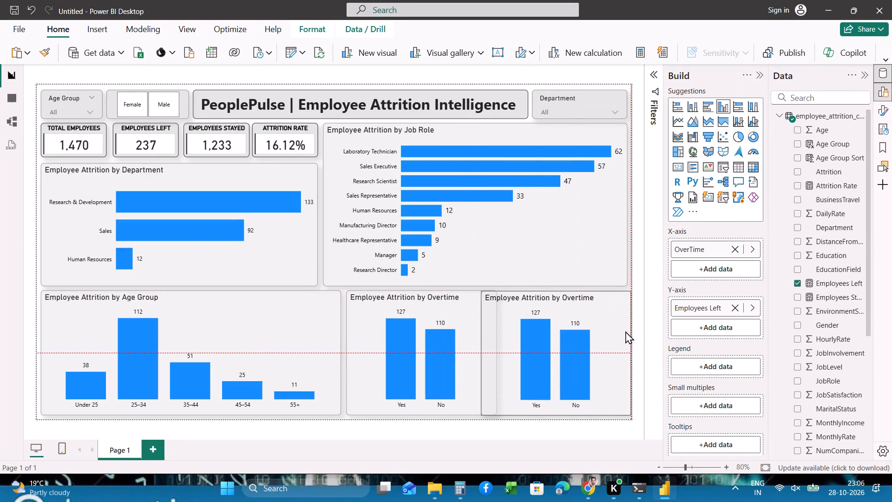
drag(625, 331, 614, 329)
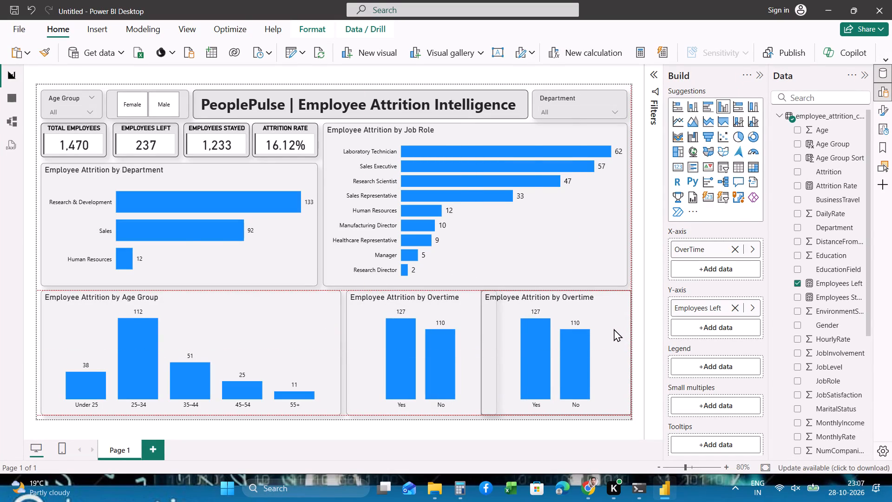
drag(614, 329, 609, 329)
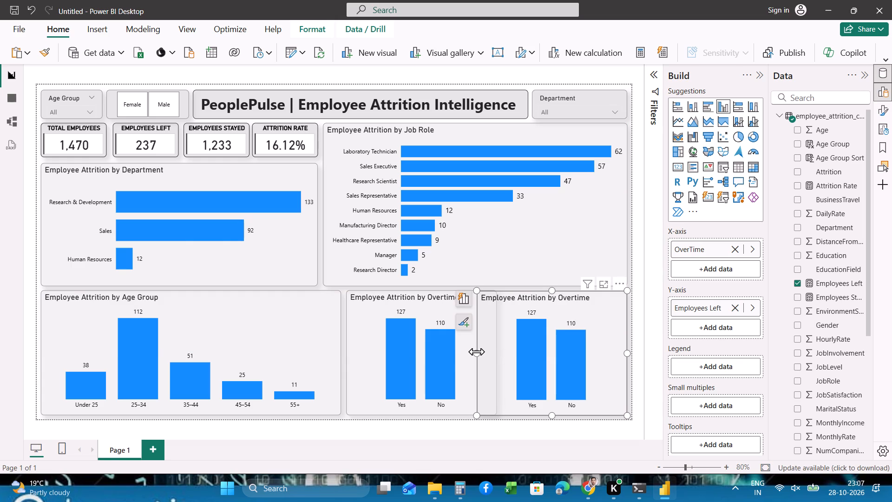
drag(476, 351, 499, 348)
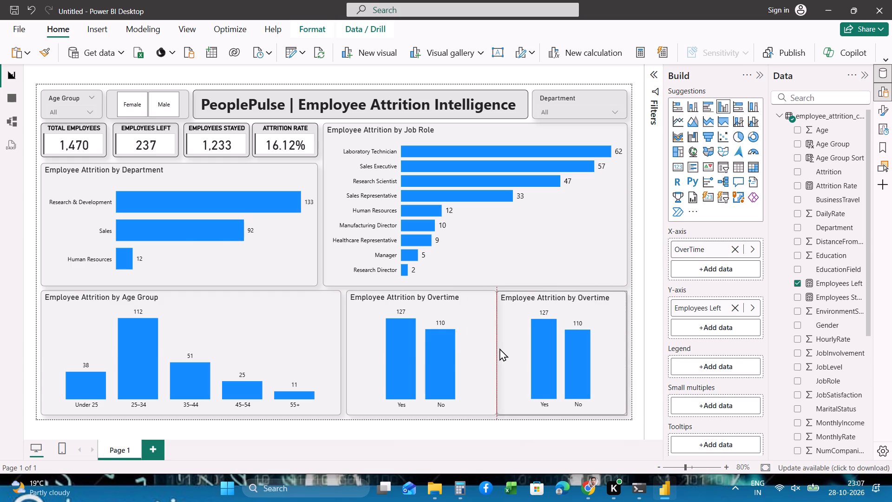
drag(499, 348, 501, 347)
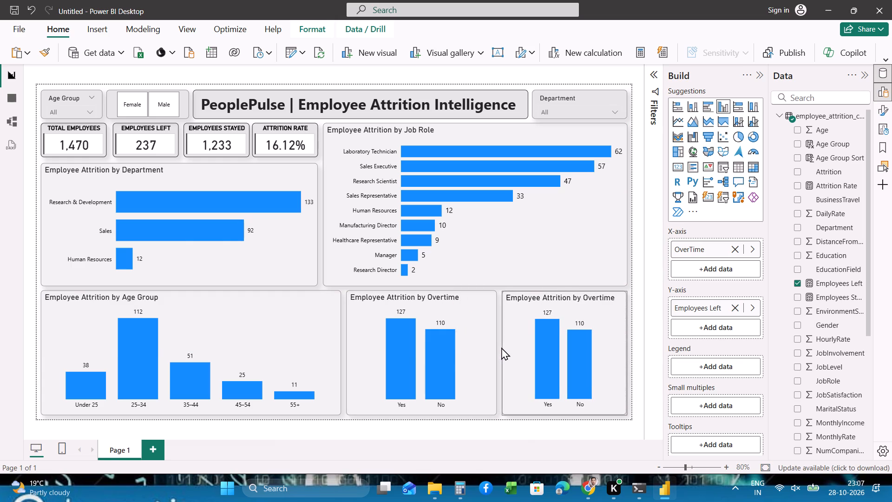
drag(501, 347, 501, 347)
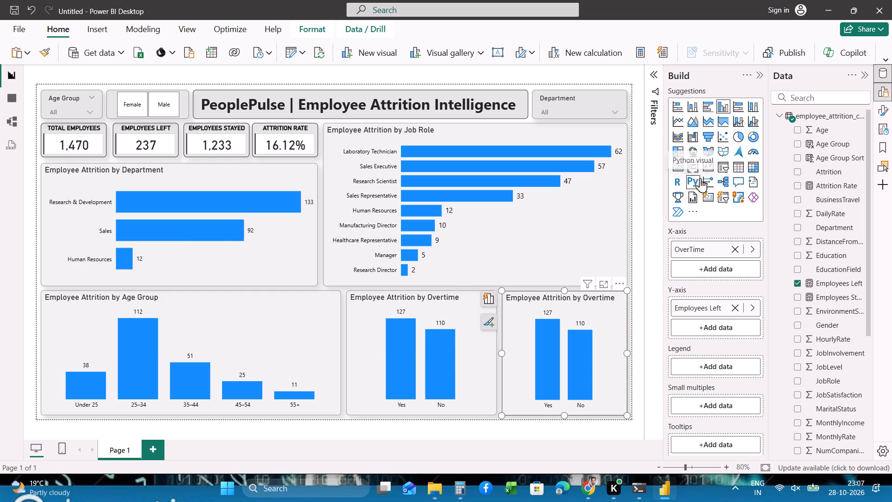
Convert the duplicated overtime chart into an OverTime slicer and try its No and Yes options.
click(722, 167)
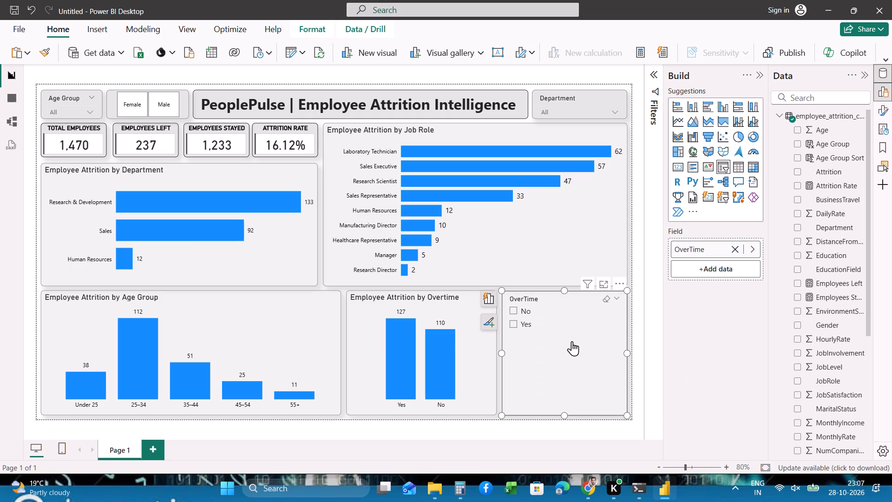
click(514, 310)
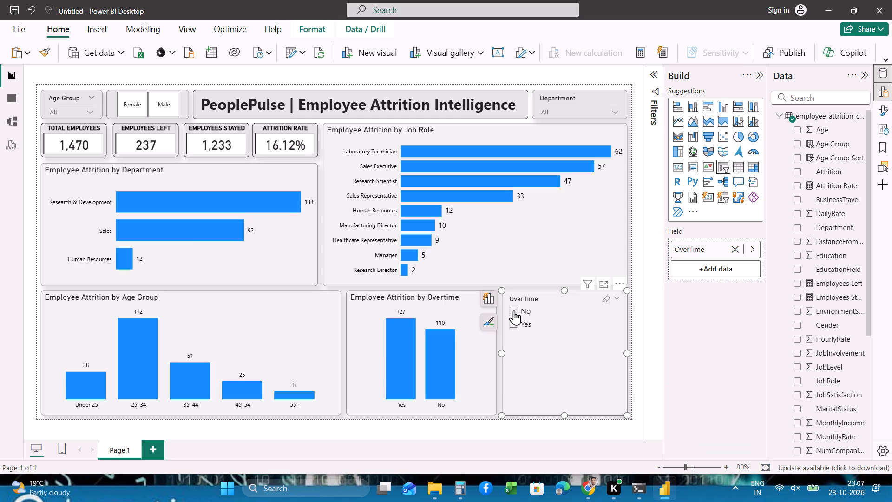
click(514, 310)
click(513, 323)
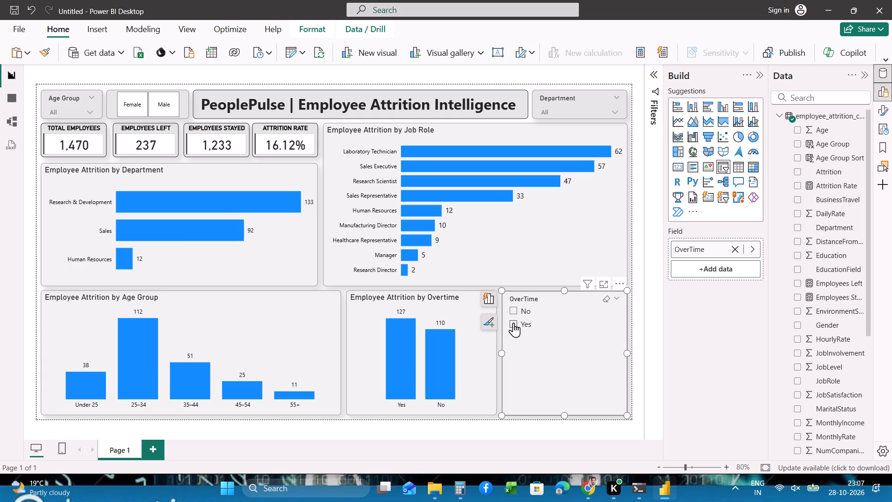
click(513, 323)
Test cross-filtering from the job role chart with Sales Representative and Sales Executive, clearing each selection.
click(471, 191)
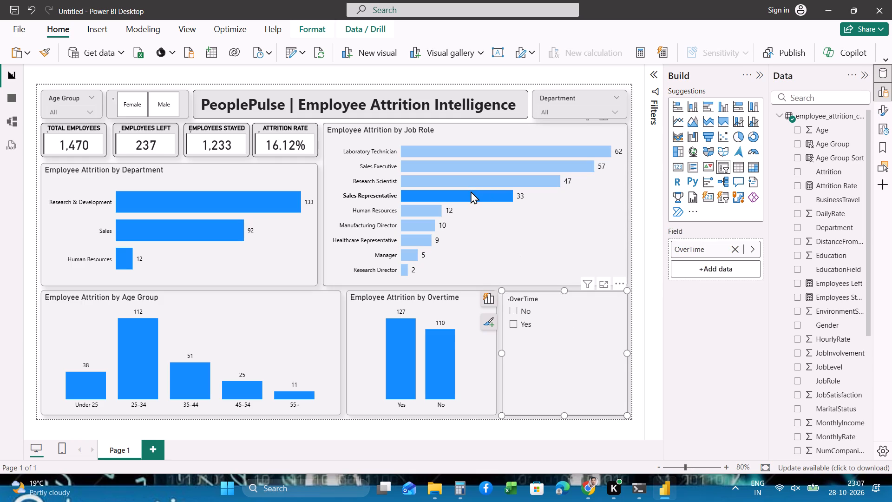
click(472, 192)
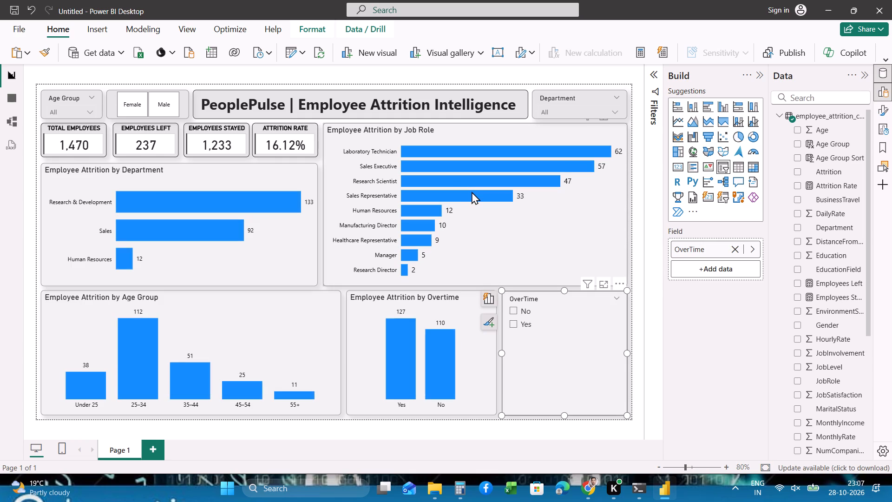
click(459, 164)
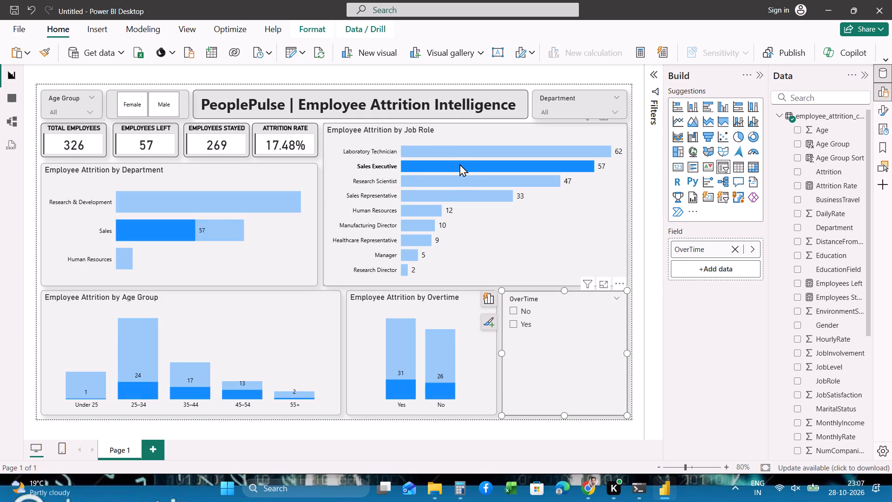
click(459, 164)
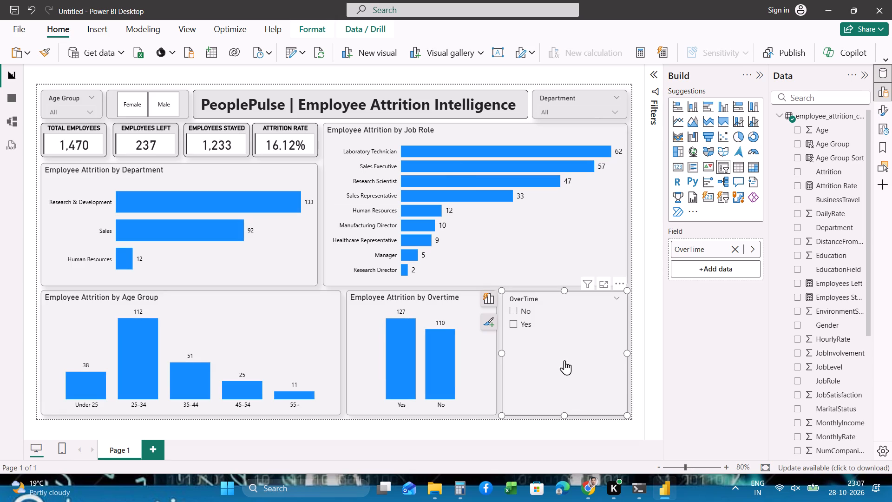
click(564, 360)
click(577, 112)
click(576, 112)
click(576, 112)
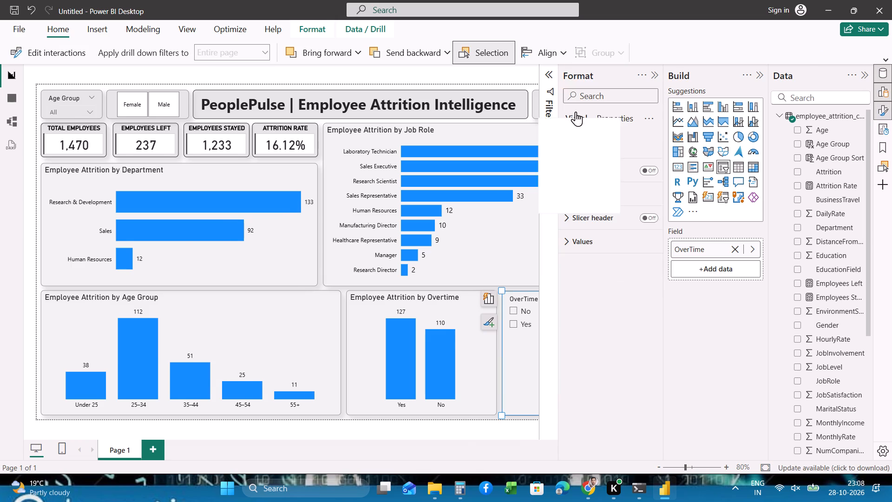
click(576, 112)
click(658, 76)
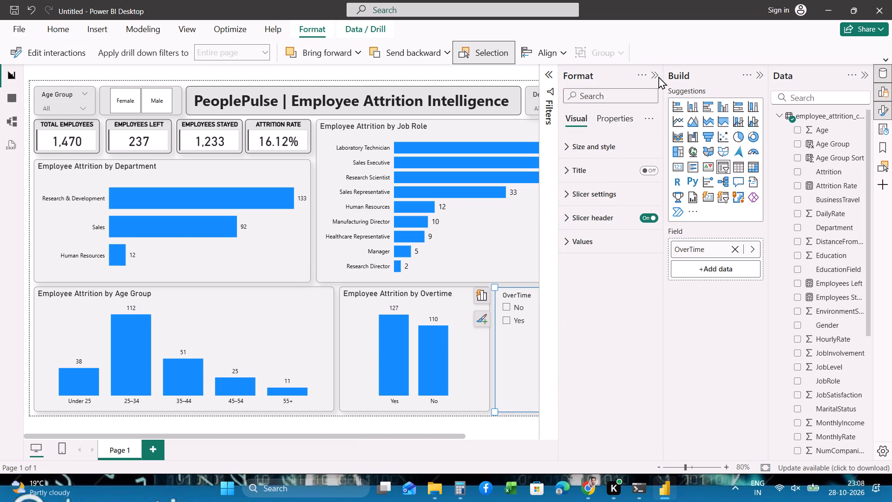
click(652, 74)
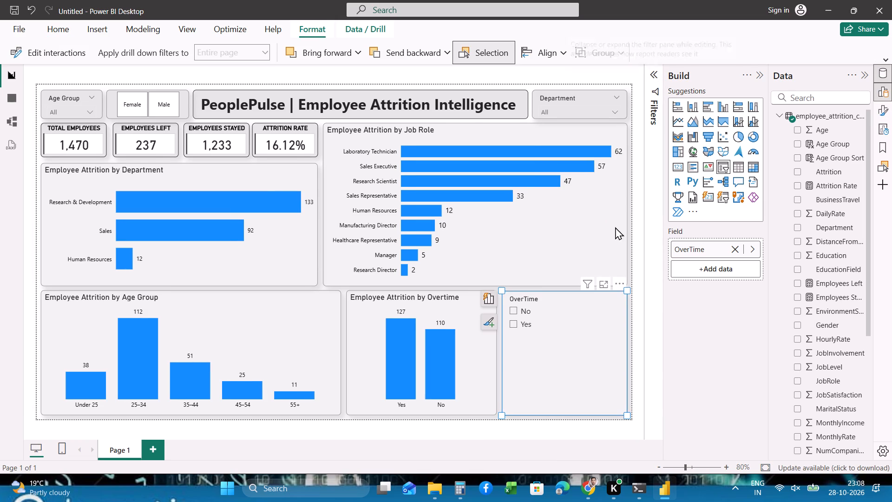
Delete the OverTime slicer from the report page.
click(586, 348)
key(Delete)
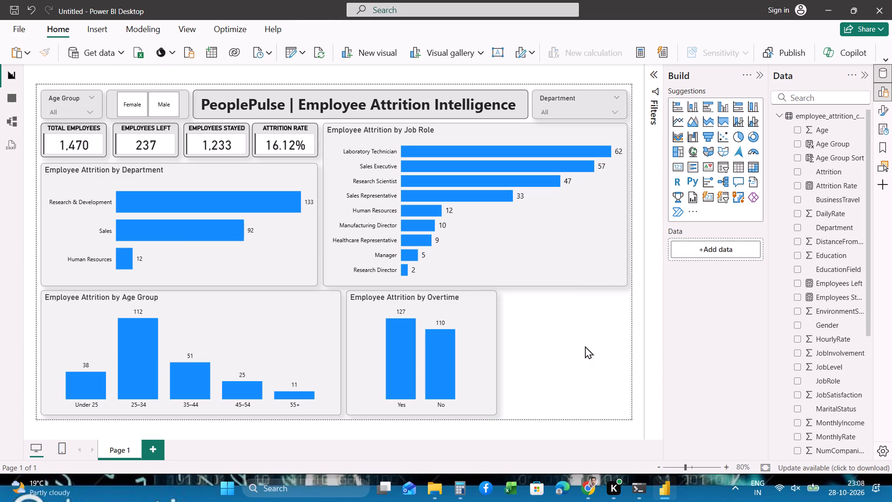
Move the Employee Attrition by Overtime chart to the far end of its row, aligned with the Job Role chart's outer edge.
drag(489, 338, 619, 338)
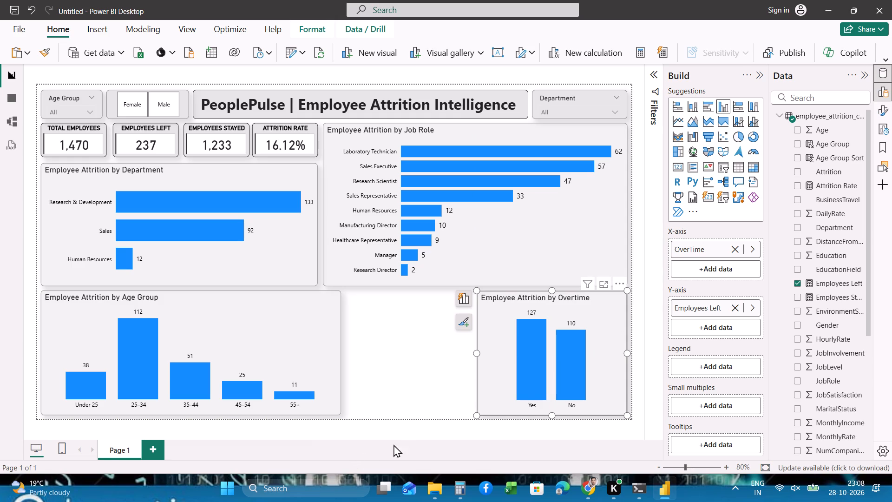
click(442, 437)
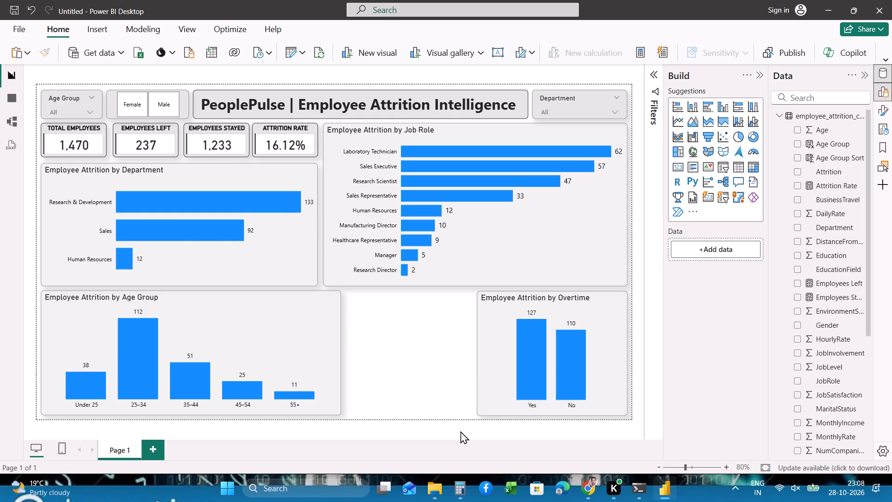
Examine the Age Group slicer's dropdown choices and the Department slicer's style control.
click(92, 110)
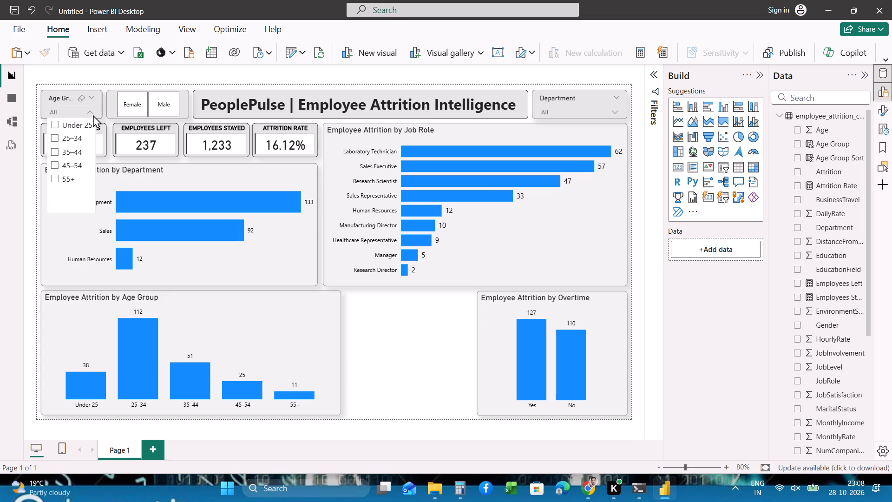
click(92, 112)
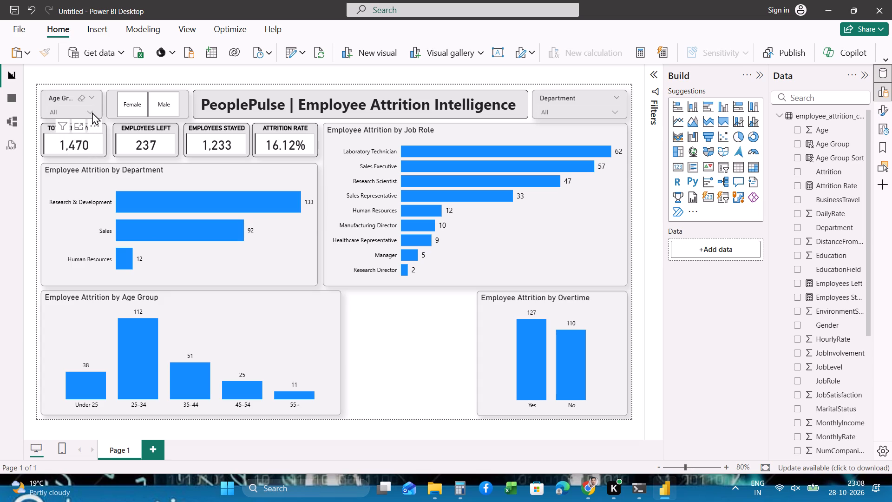
click(92, 112)
click(92, 112)
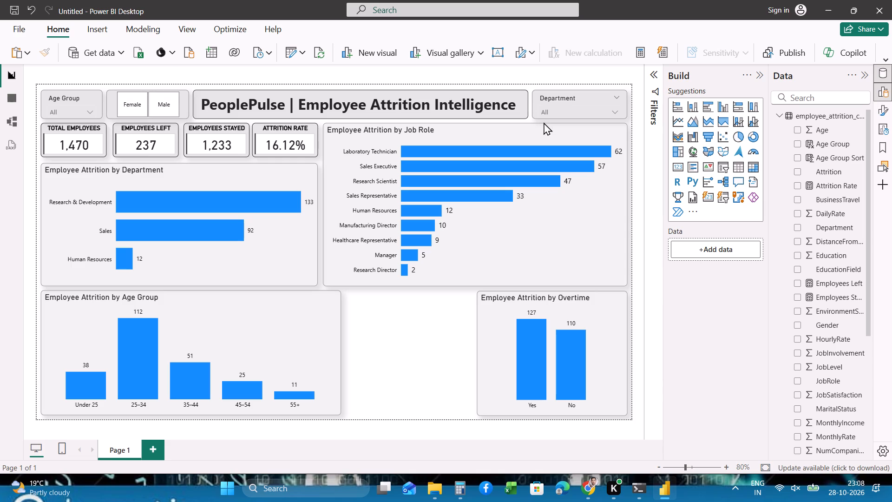
click(619, 97)
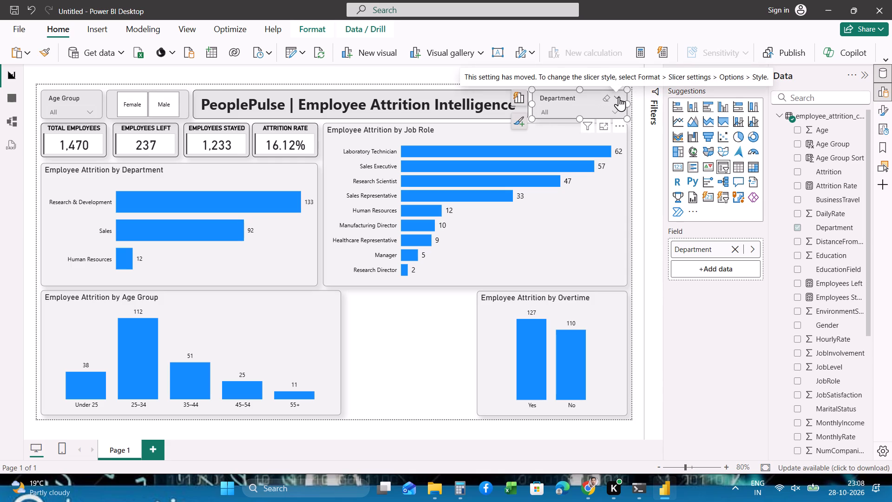
click(619, 97)
click(619, 97)
click(635, 113)
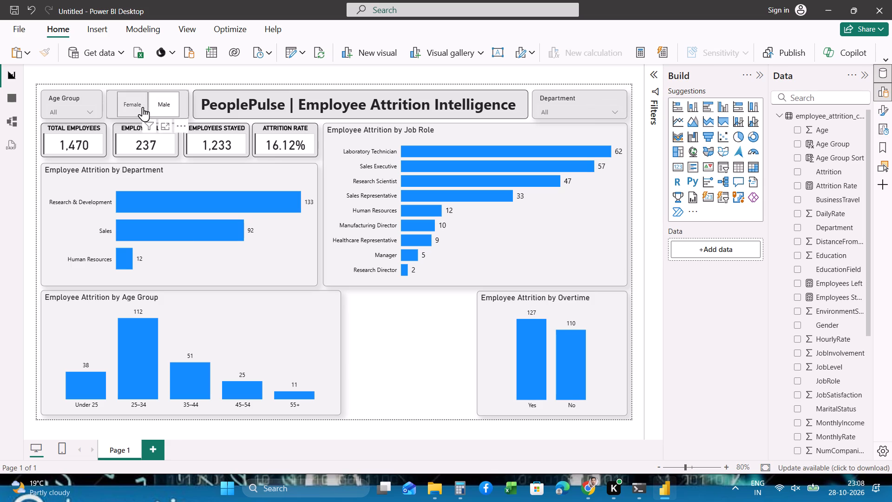
Set the font colour of the Age Group slicer's values to black and check its dropdown list.
click(65, 113)
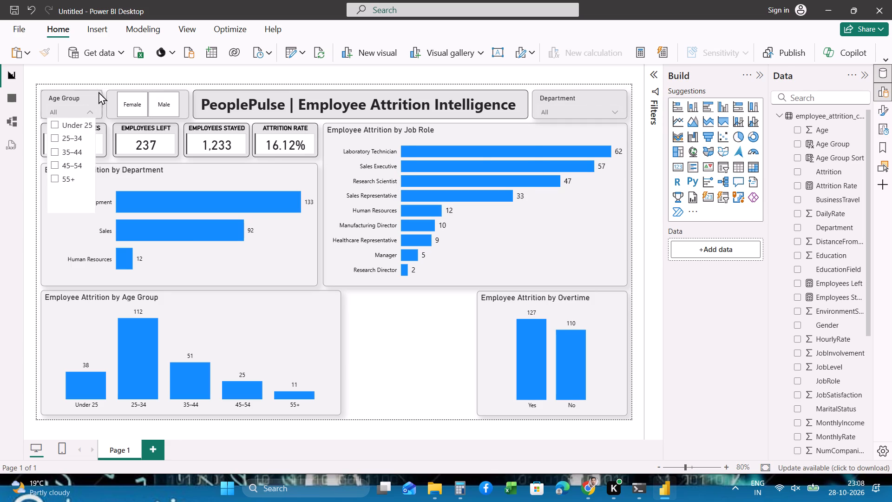
click(97, 109)
click(121, 121)
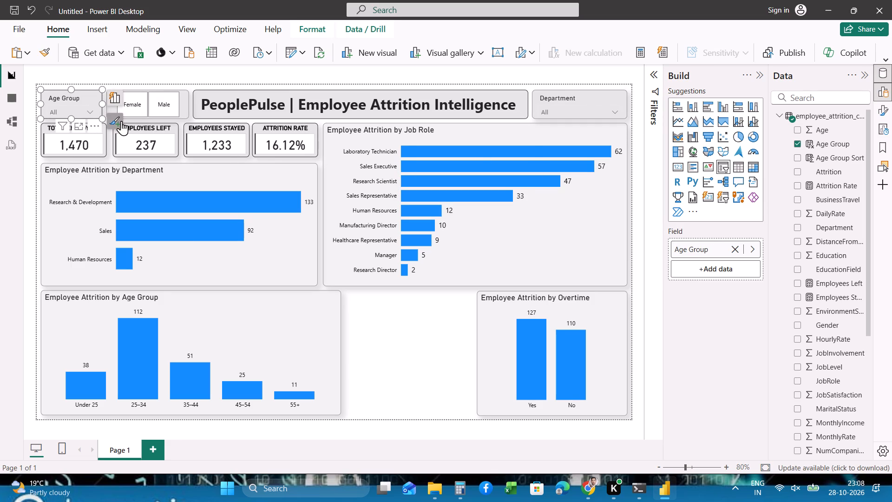
double_click(98, 105)
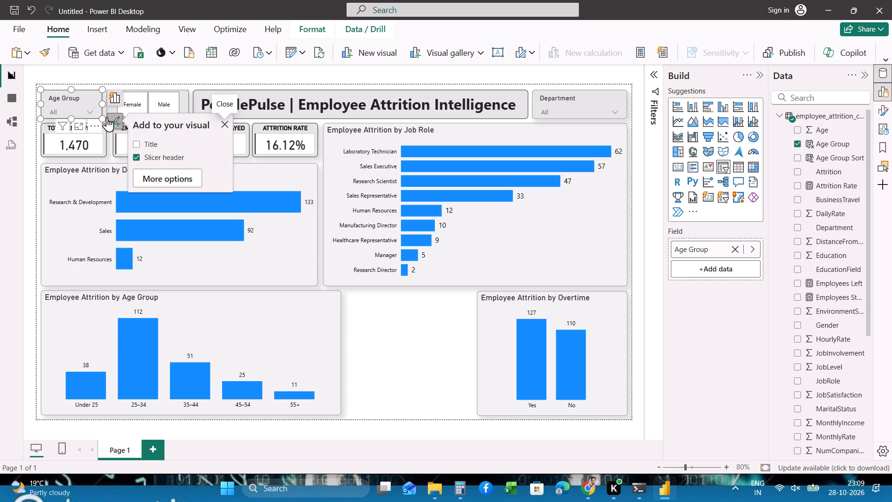
click(164, 178)
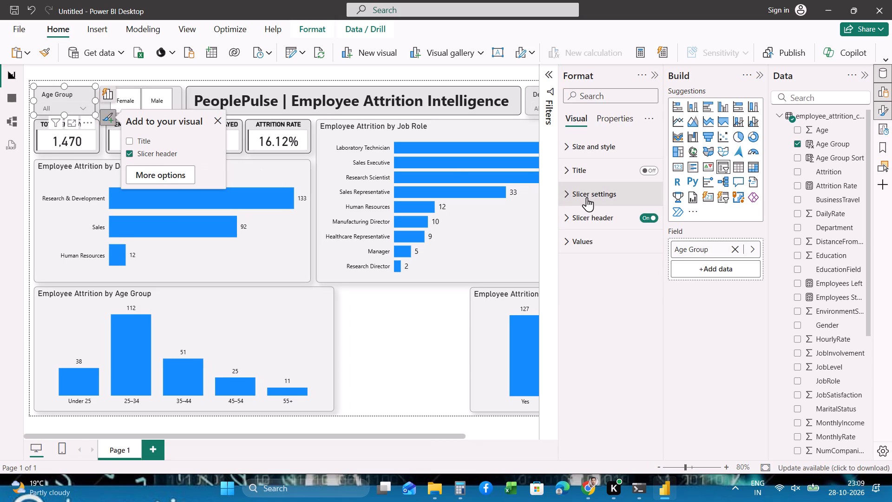
click(568, 237)
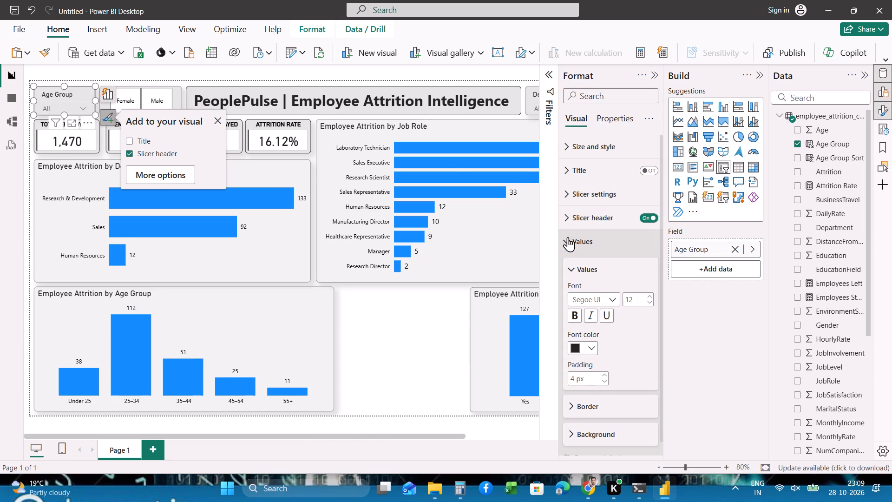
scroll(568, 237, down, 1)
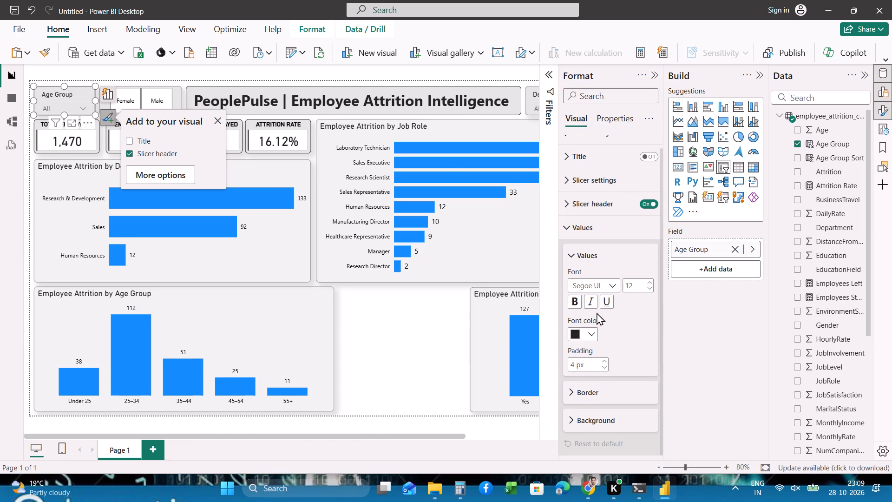
click(593, 333)
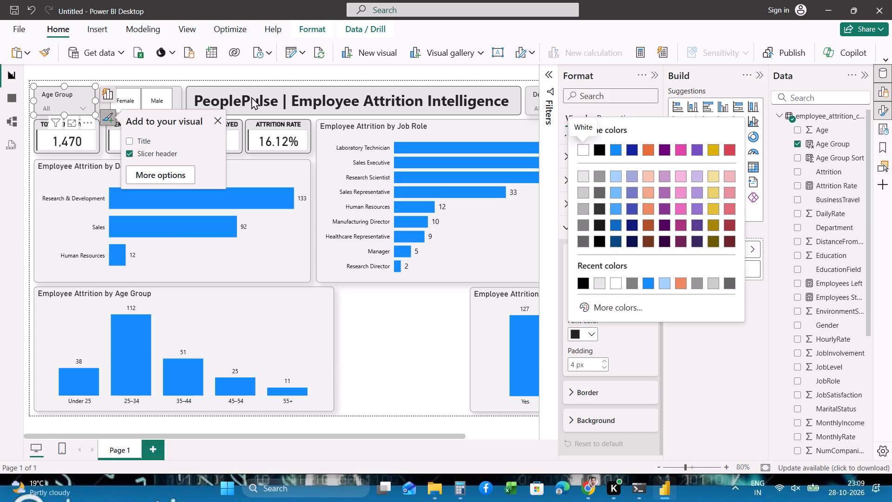
click(84, 110)
click(84, 110)
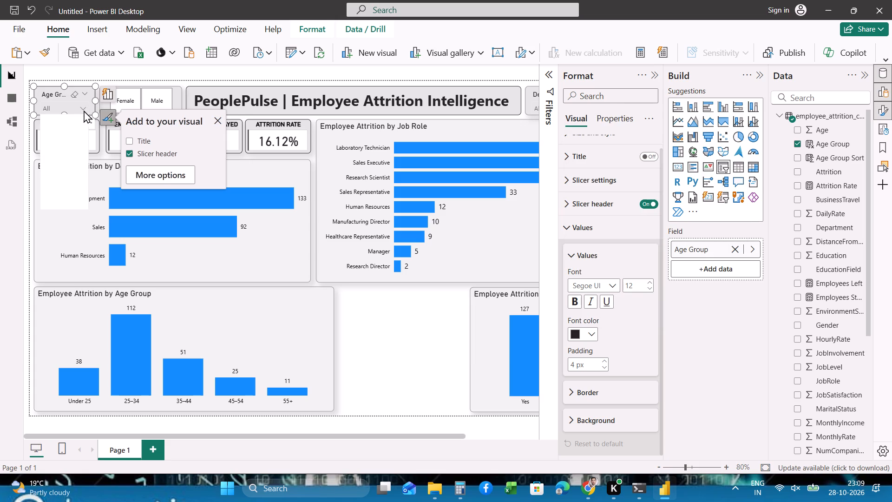
click(592, 333)
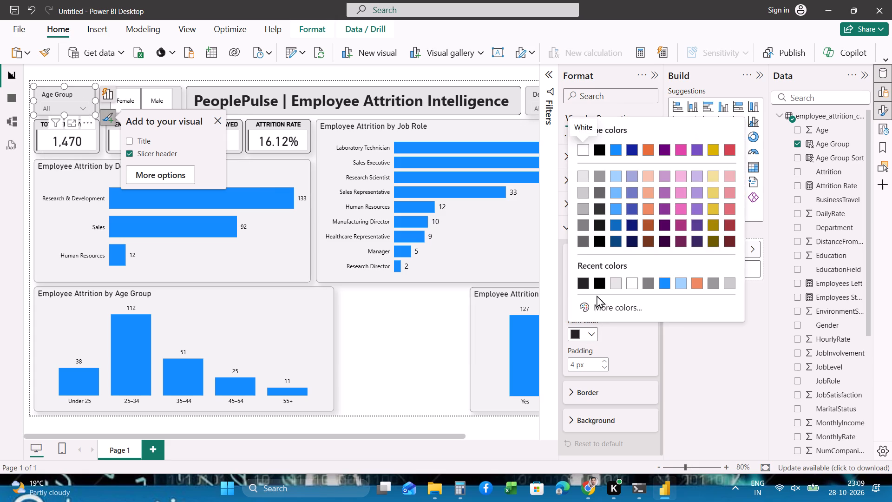
click(601, 284)
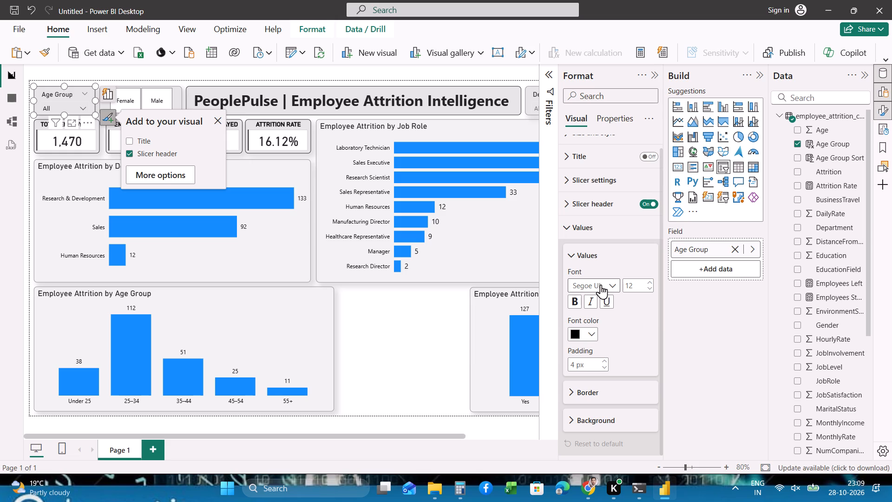
click(85, 108)
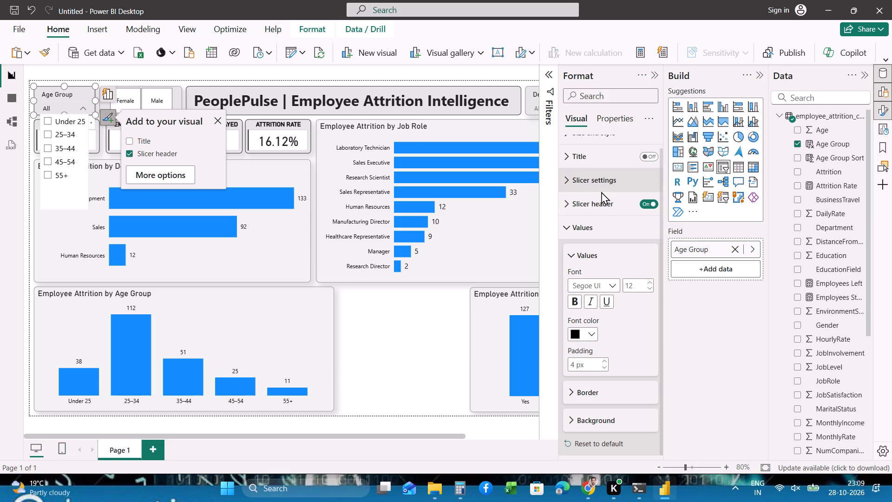
Set the padding of the Age Group slicer's values to 5 px and check the spacing in its dropdown.
scroll(588, 324, down, 1)
click(603, 368)
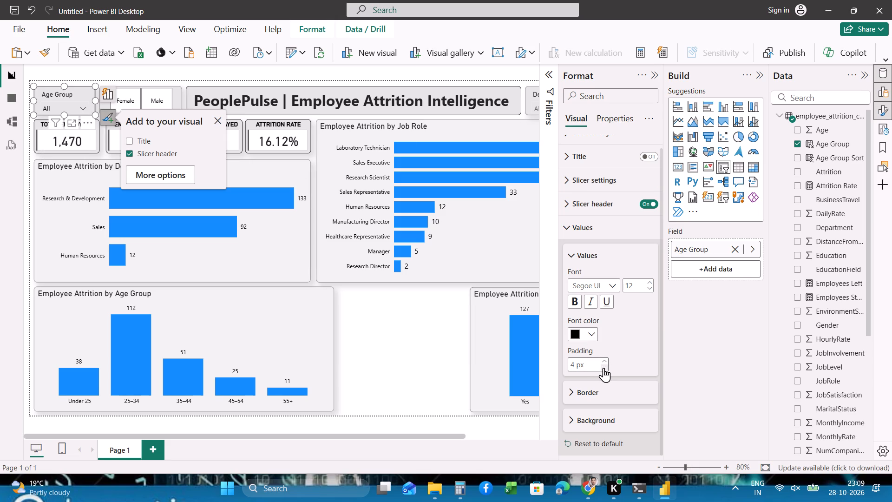
click(603, 368)
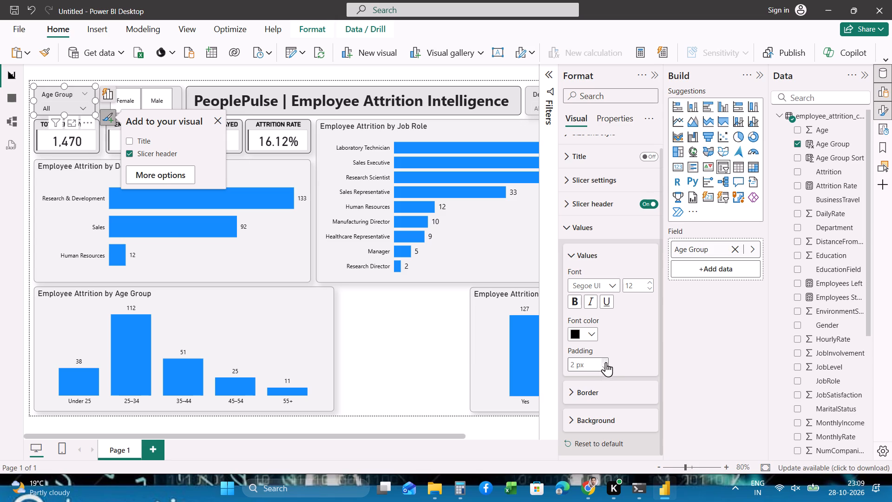
double_click(606, 360)
double_click(606, 360)
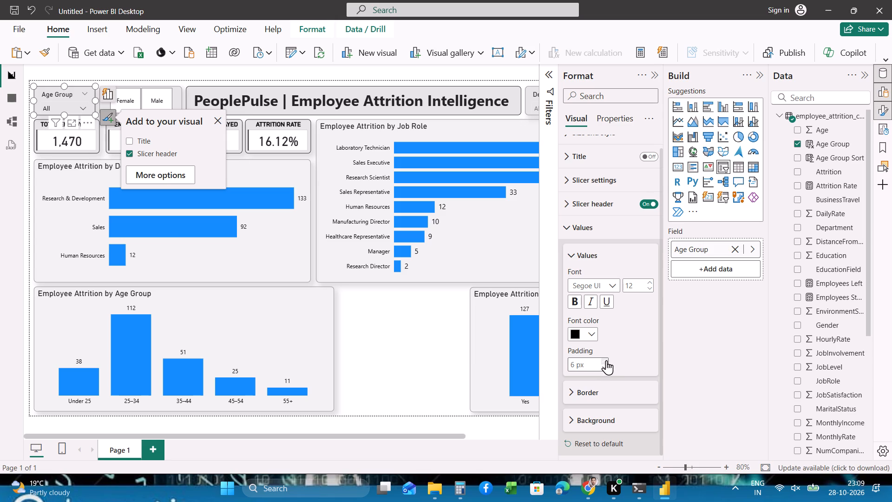
click(606, 366)
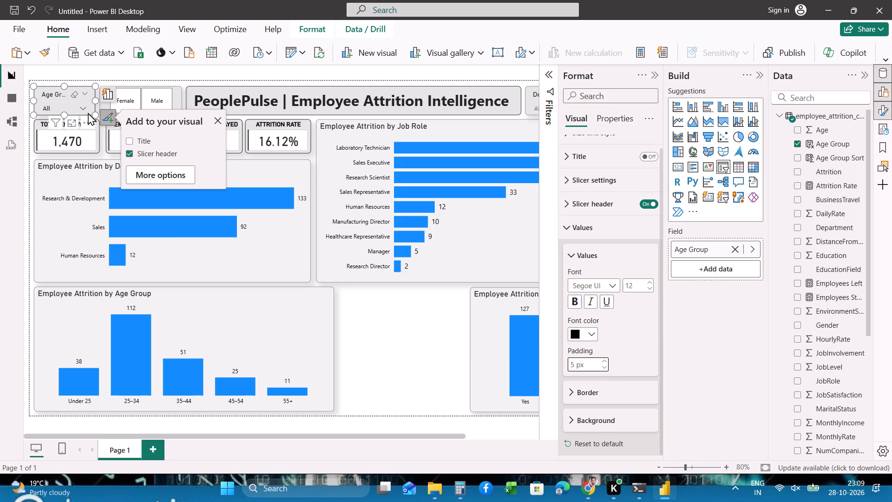
click(83, 109)
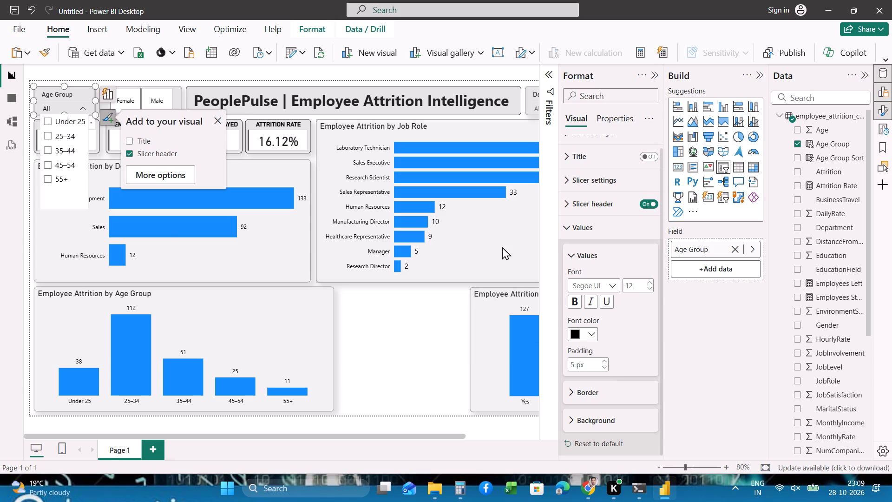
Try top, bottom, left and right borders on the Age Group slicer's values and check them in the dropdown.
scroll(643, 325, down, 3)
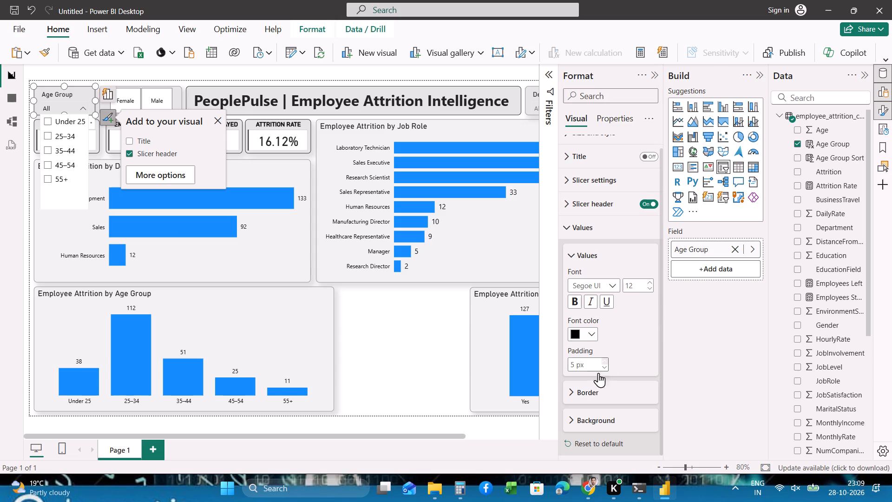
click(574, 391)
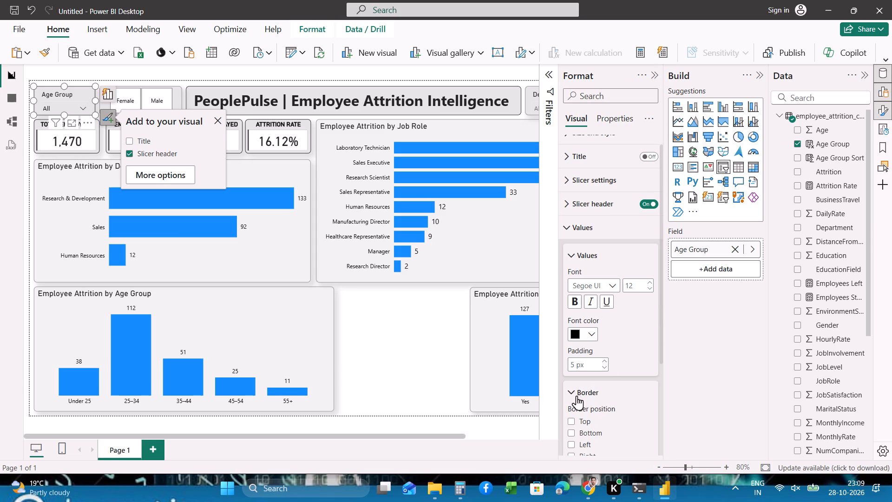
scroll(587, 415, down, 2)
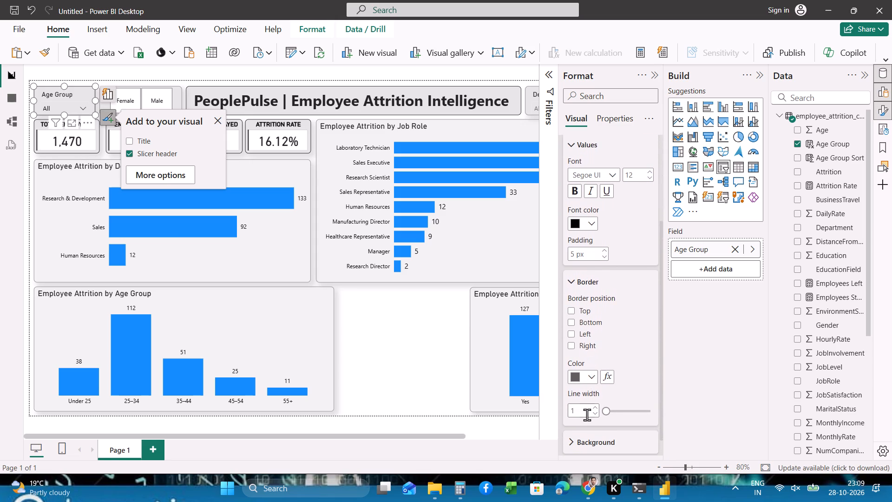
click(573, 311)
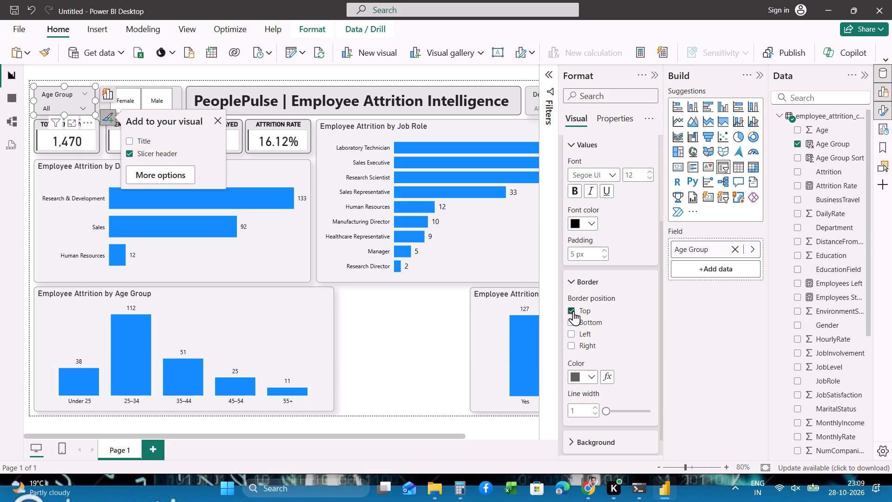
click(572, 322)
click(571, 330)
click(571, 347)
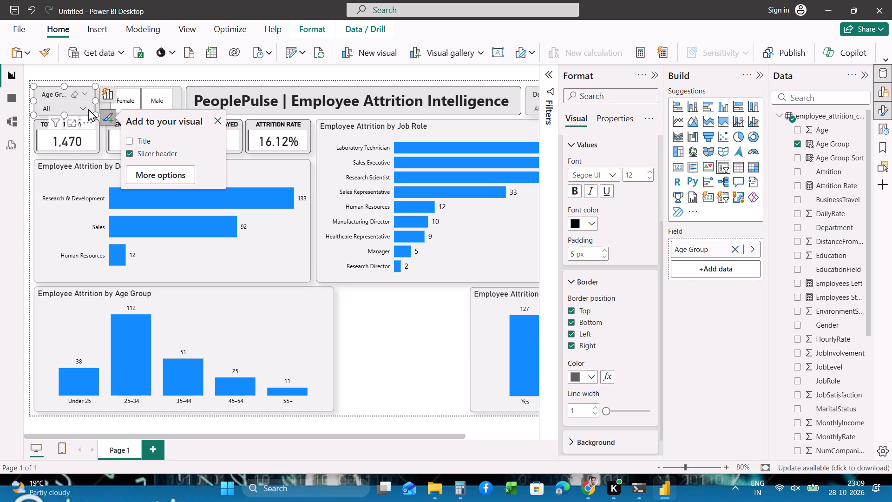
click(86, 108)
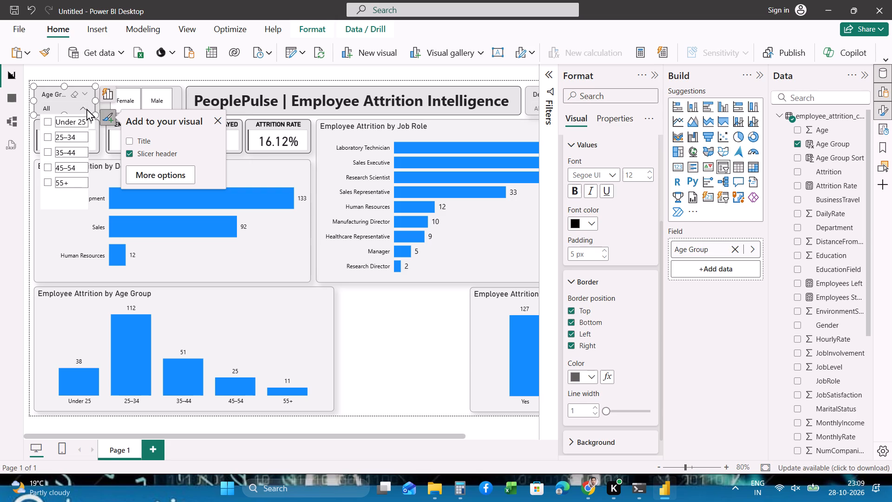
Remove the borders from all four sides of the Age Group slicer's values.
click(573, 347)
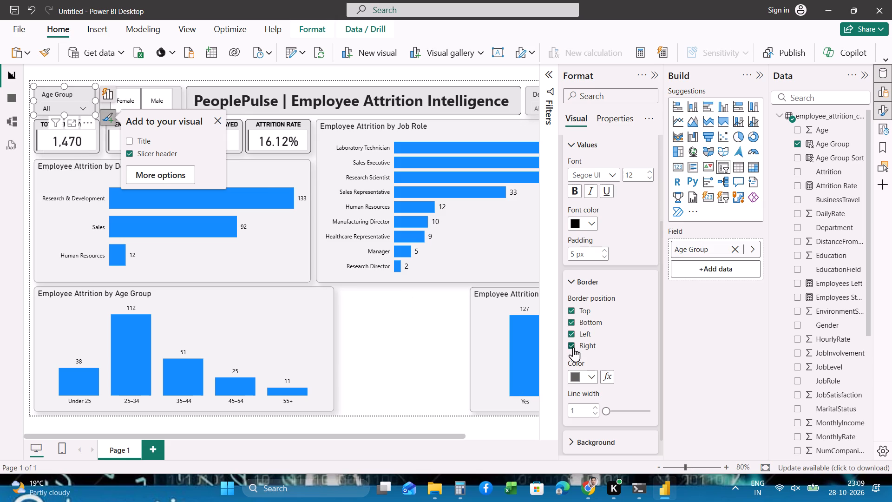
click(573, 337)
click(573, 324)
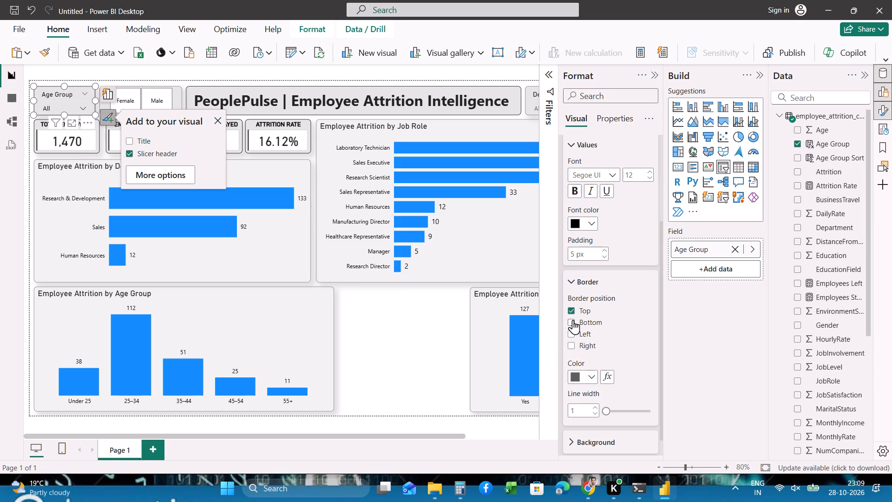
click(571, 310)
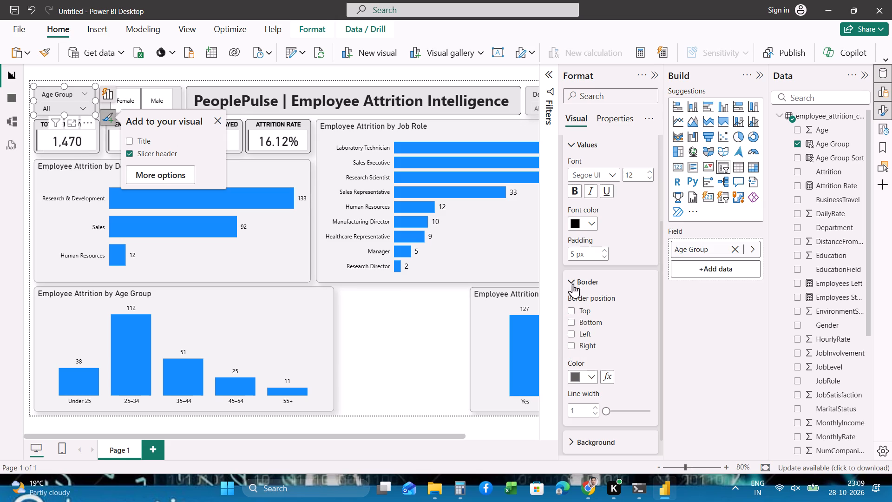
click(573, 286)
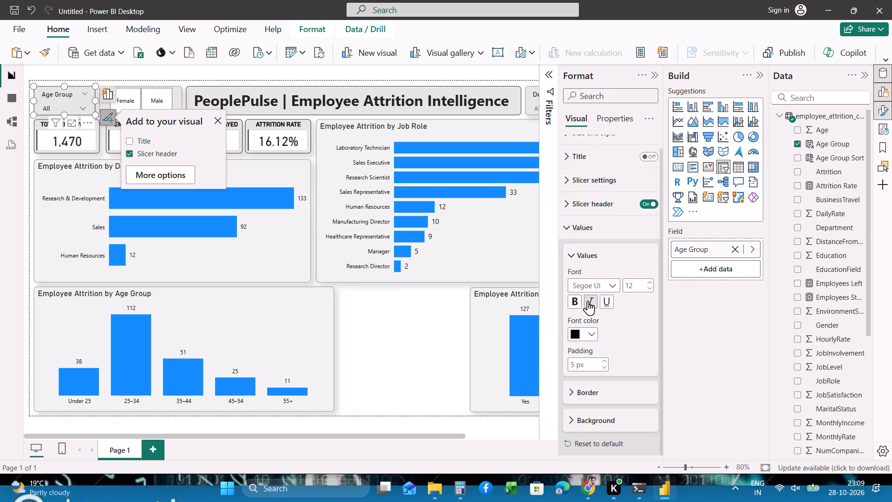
Set the background of the Age Group slicer's values to light blue #a0d1ff (Theme color 1, 60% lighter) and check its dropdown.
scroll(589, 302, down, 3)
click(571, 421)
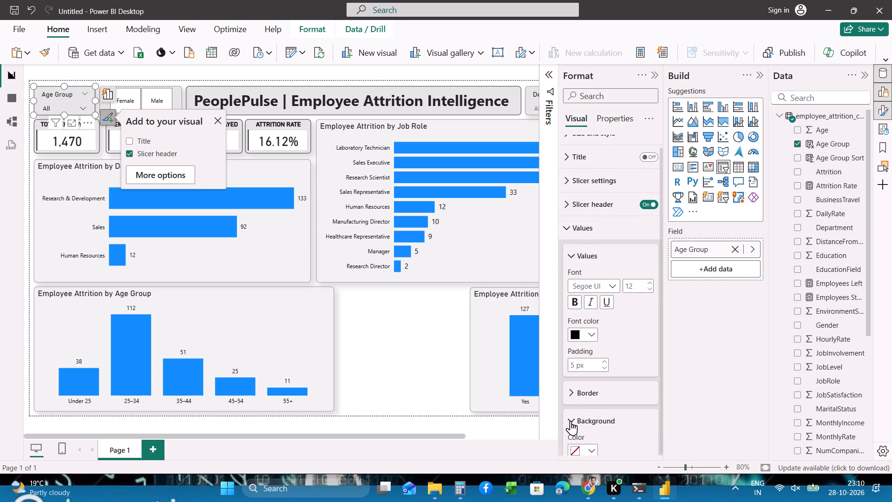
scroll(572, 421, down, 2)
click(592, 421)
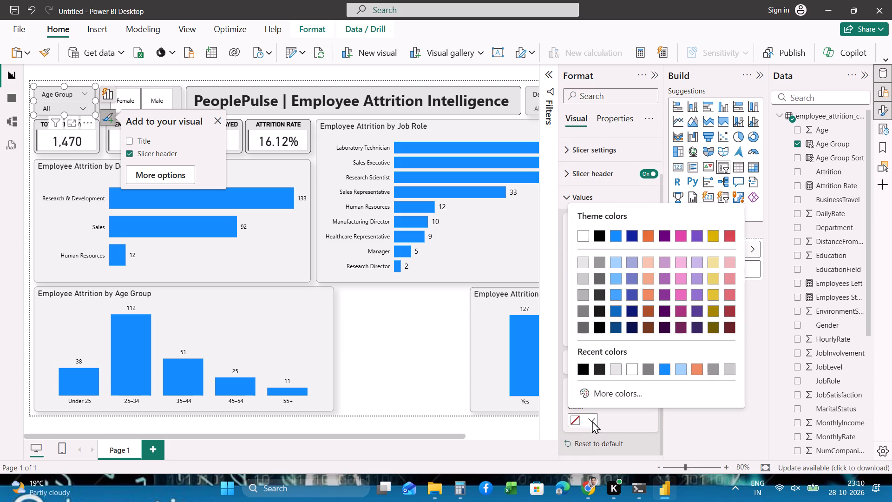
click(617, 264)
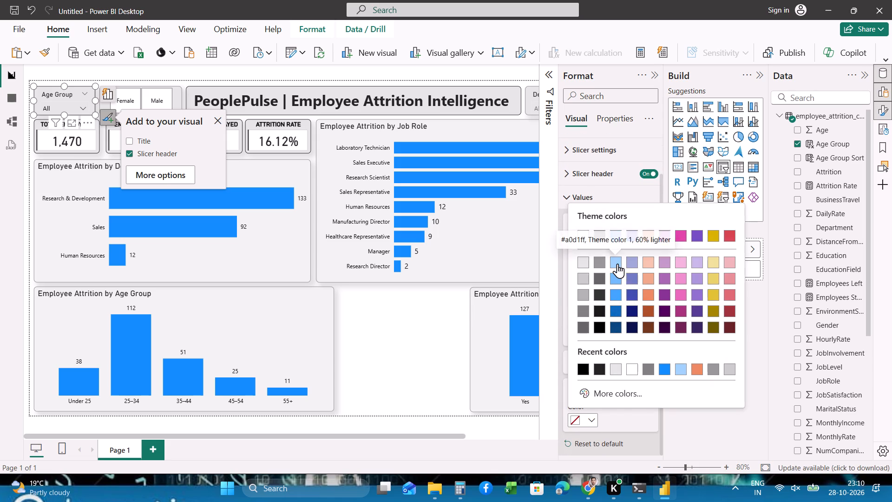
click(84, 107)
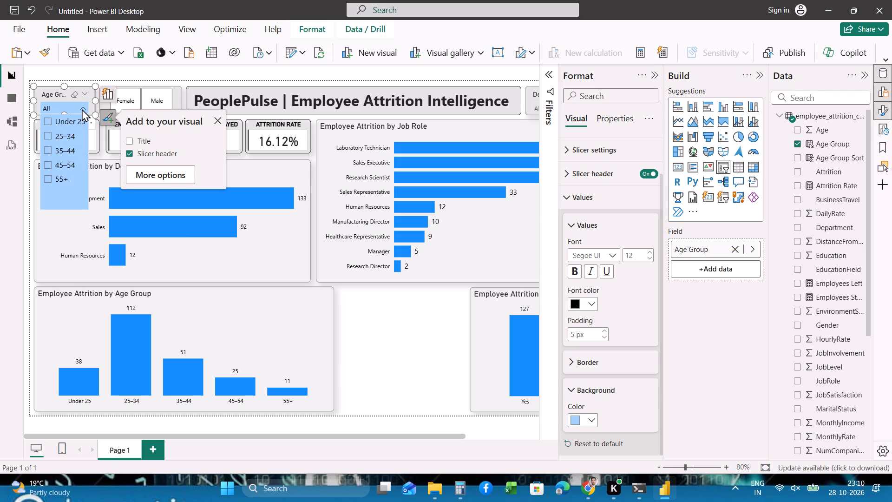
scroll(611, 364, down, 1)
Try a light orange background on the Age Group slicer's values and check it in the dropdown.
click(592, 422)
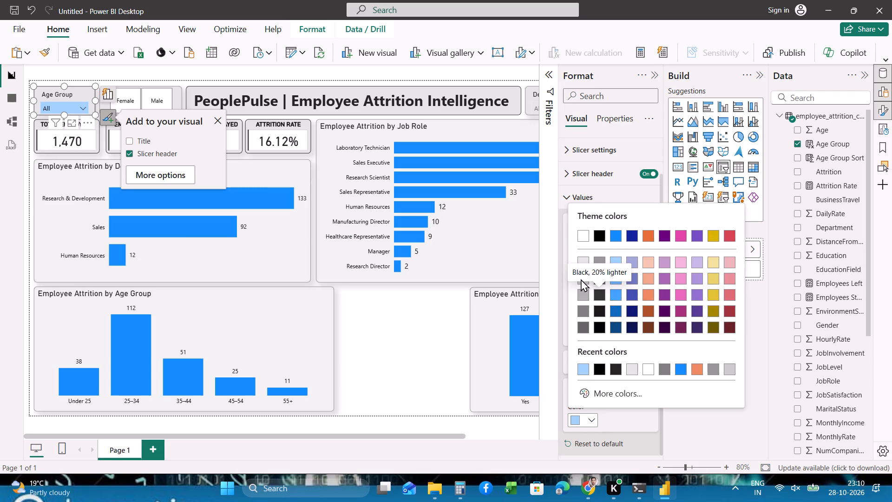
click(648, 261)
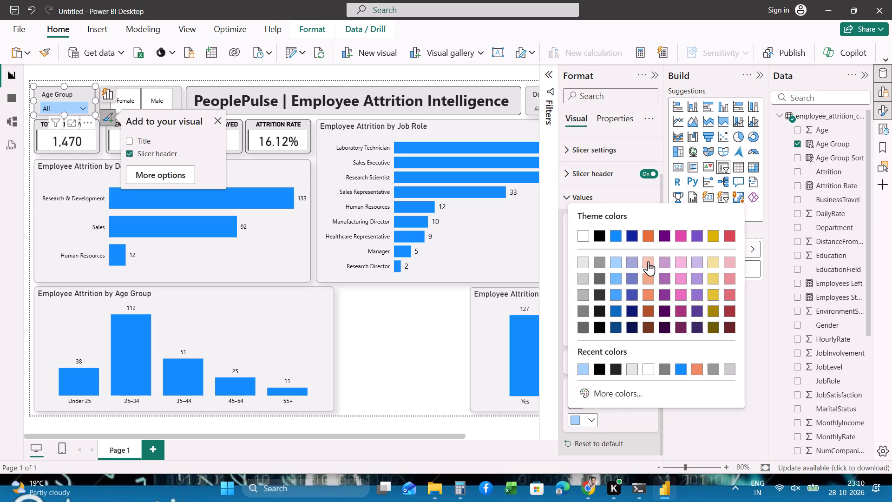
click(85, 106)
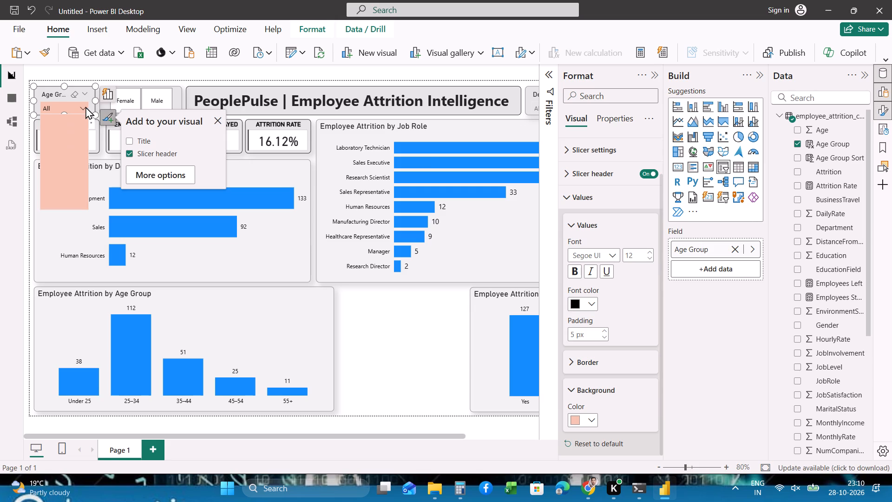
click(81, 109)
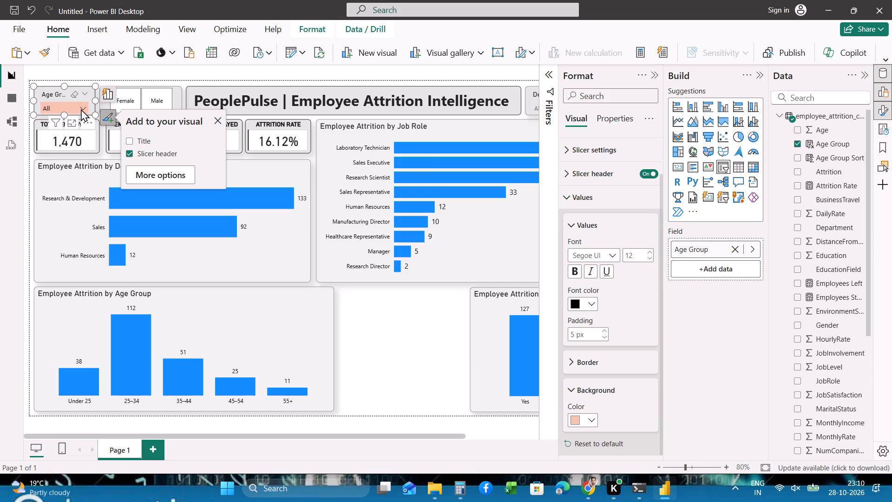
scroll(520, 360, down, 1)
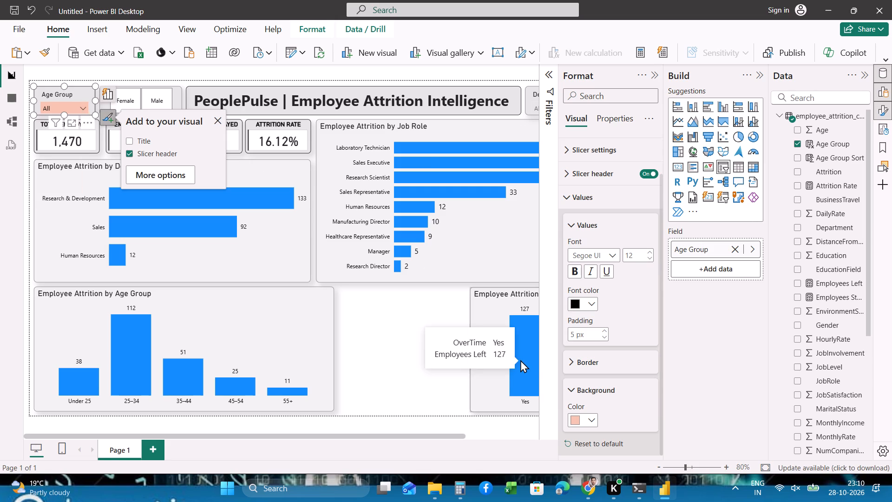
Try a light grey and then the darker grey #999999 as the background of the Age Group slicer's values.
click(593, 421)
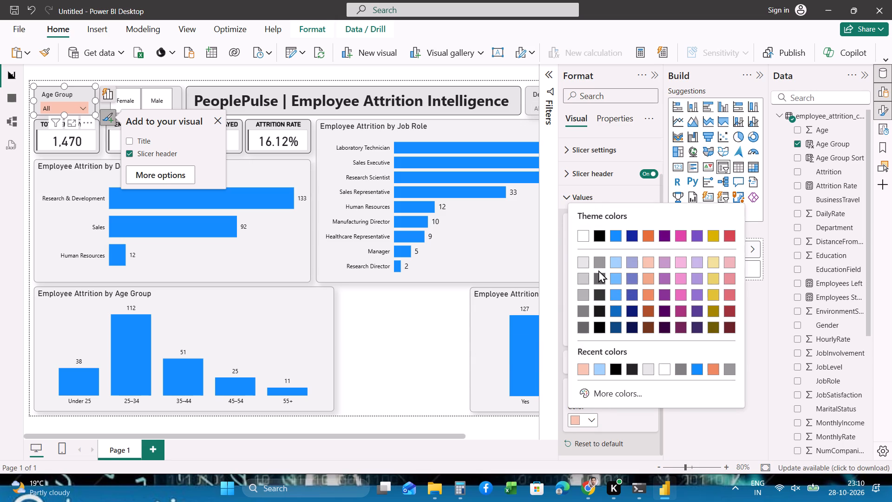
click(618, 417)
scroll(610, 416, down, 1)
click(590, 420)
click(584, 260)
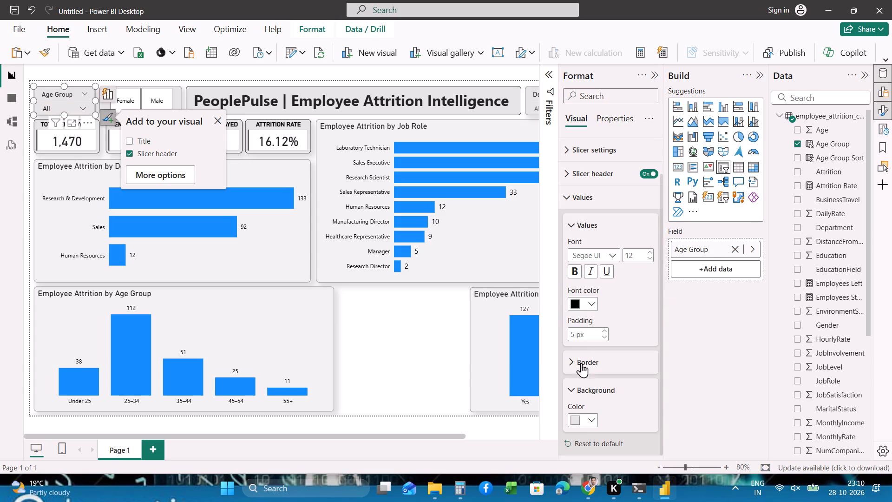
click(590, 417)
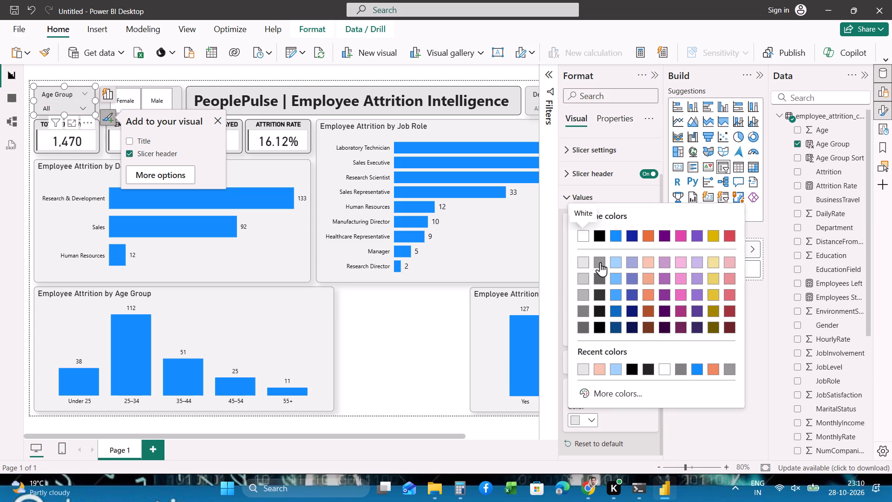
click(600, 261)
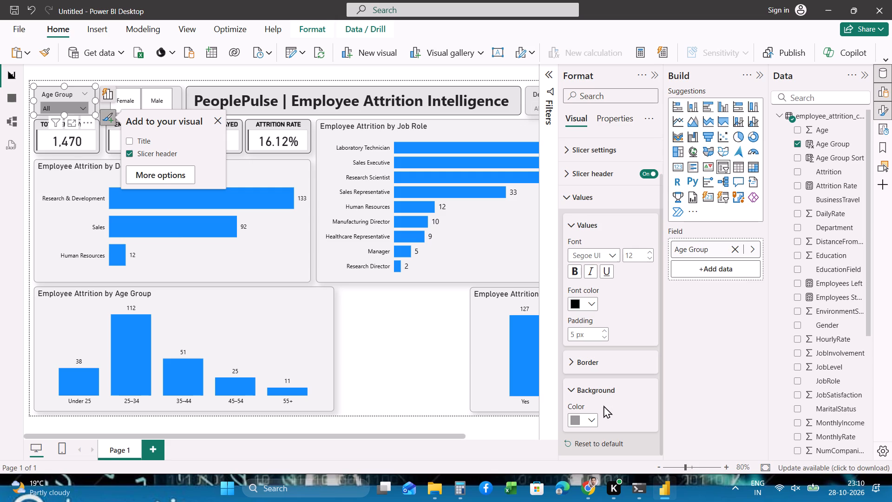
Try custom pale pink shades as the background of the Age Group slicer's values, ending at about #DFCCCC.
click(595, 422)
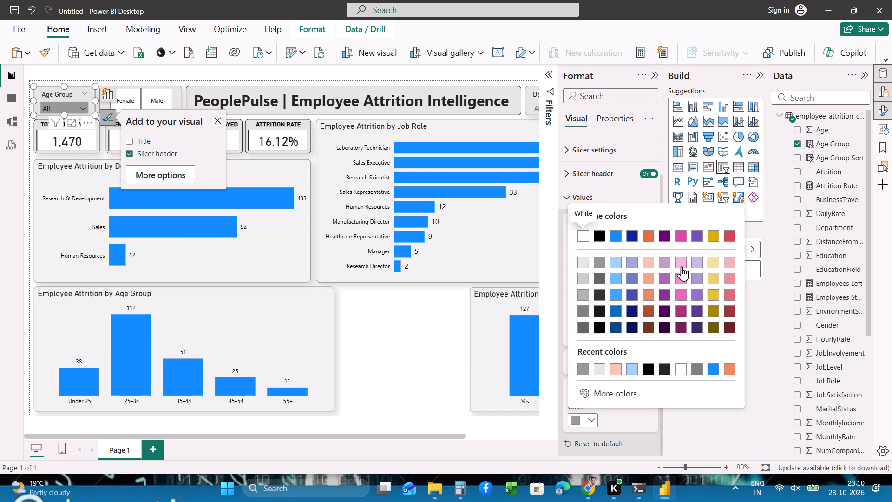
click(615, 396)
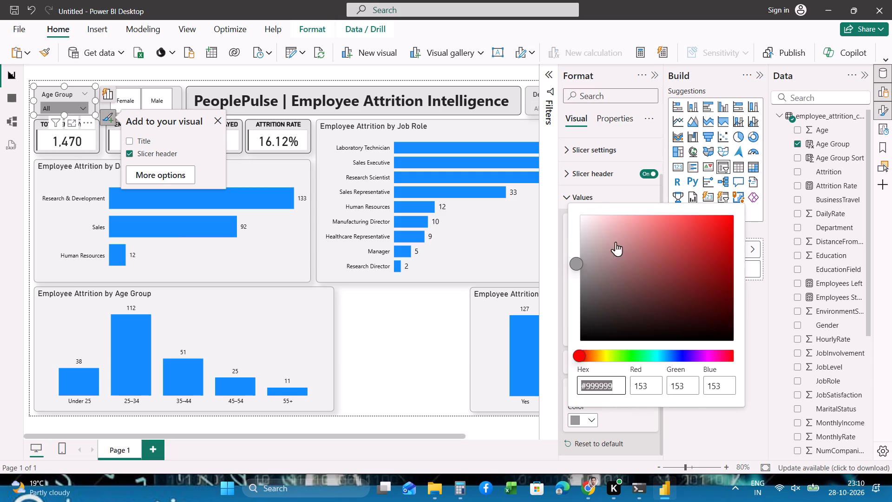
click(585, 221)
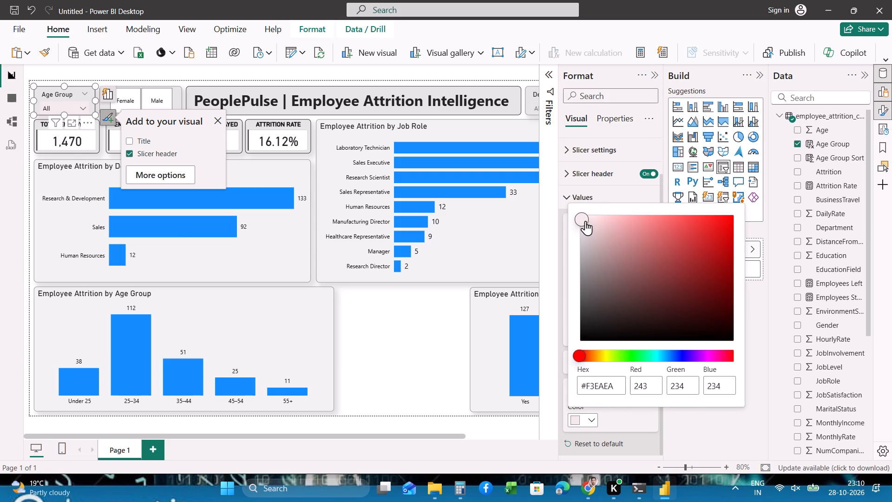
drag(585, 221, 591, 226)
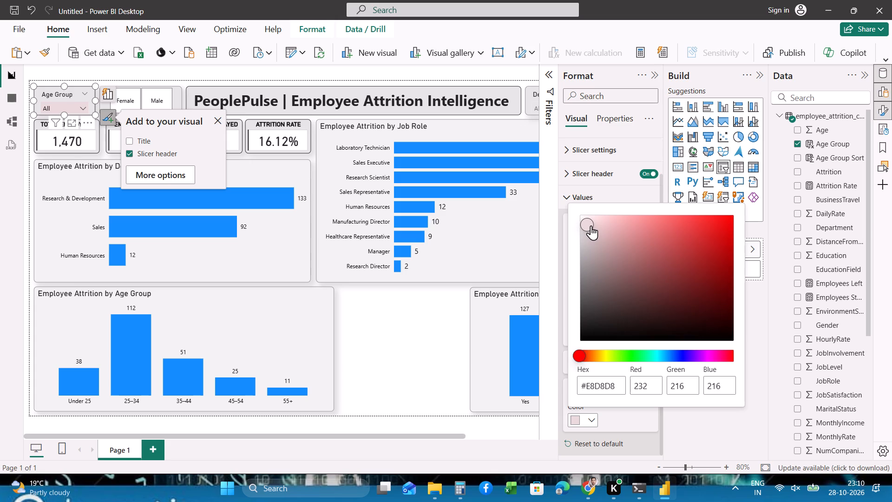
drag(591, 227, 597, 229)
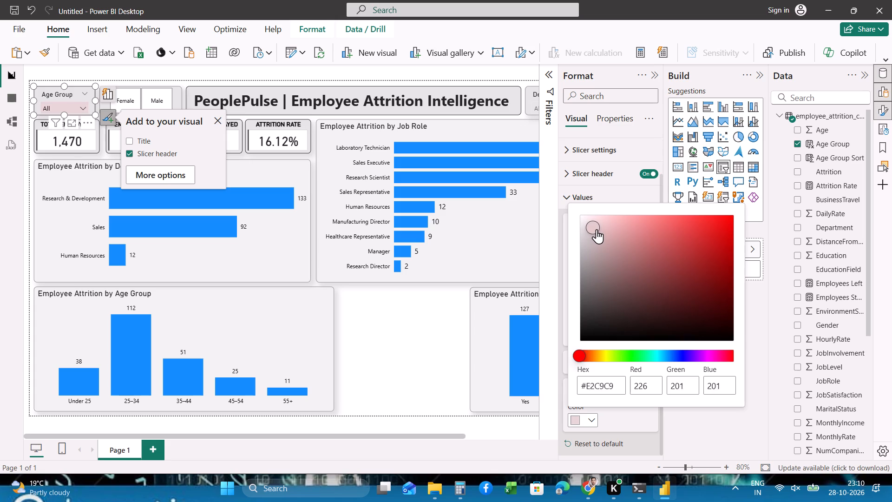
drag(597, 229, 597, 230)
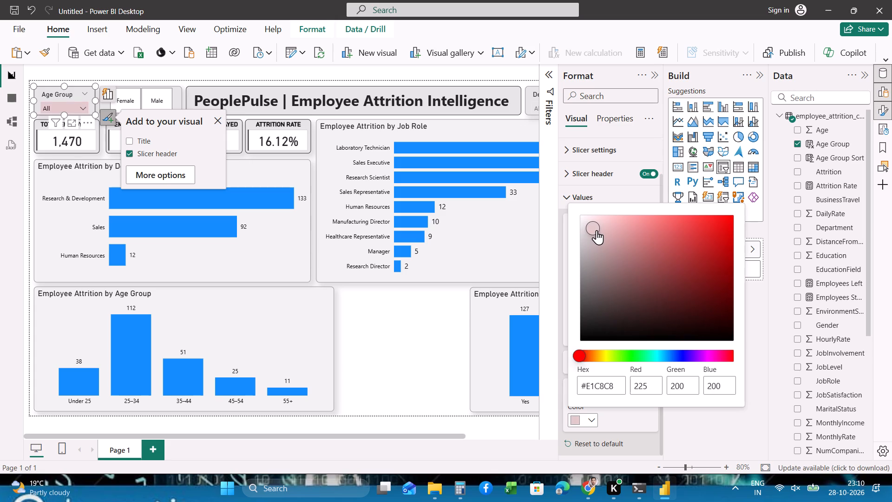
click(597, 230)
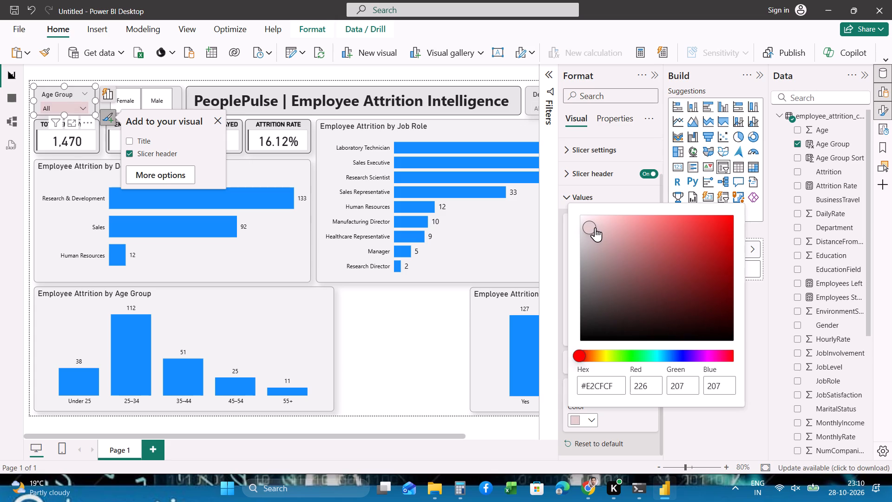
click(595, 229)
Examine how the pale pink background looks behind the Age Group slicer's values with its dropdown open and closed.
drag(84, 105, 83, 118)
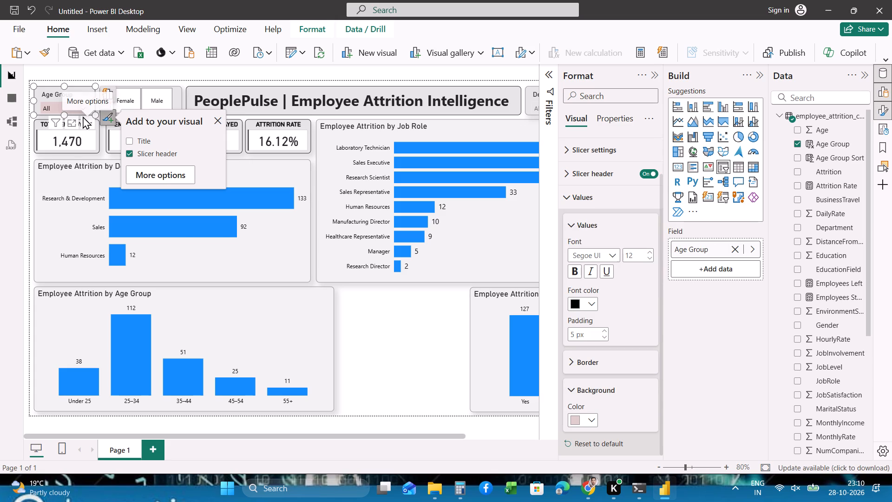
click(83, 110)
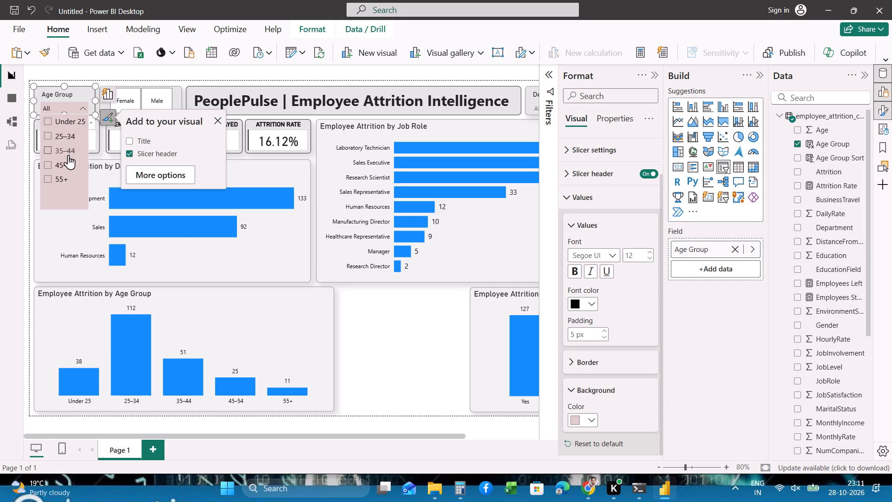
click(63, 106)
click(64, 106)
click(65, 106)
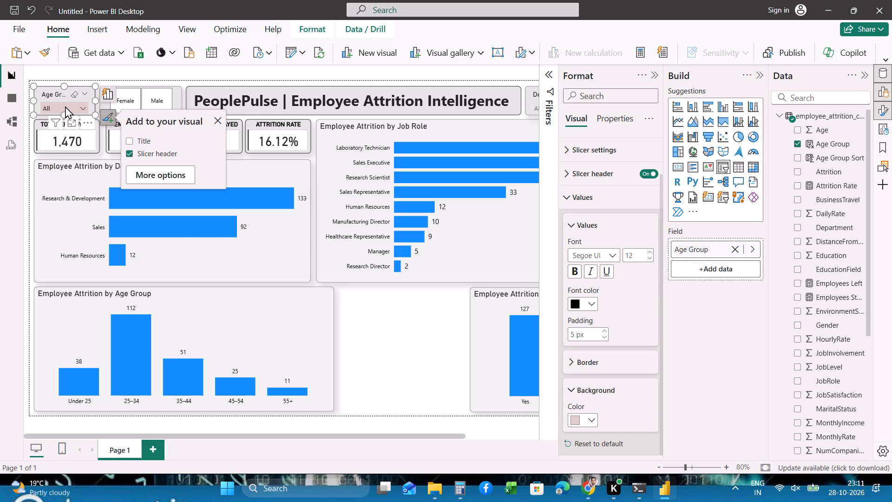
click(65, 106)
click(65, 106)
click(65, 106)
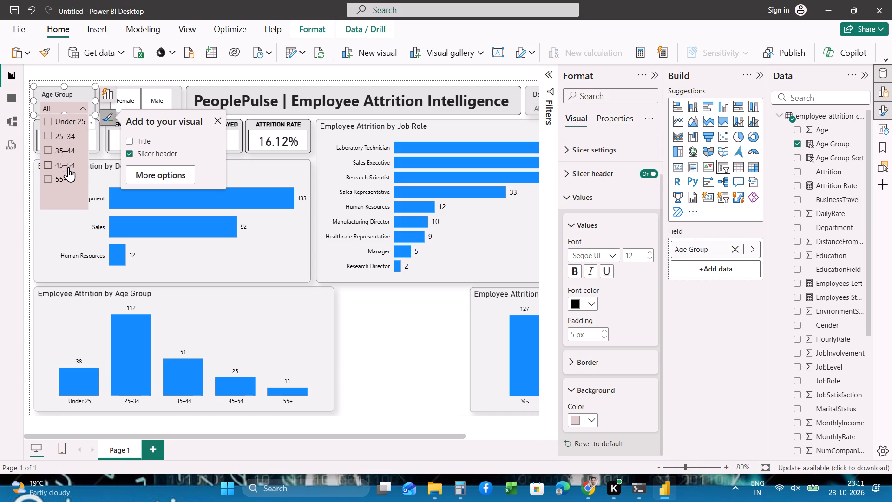
click(81, 107)
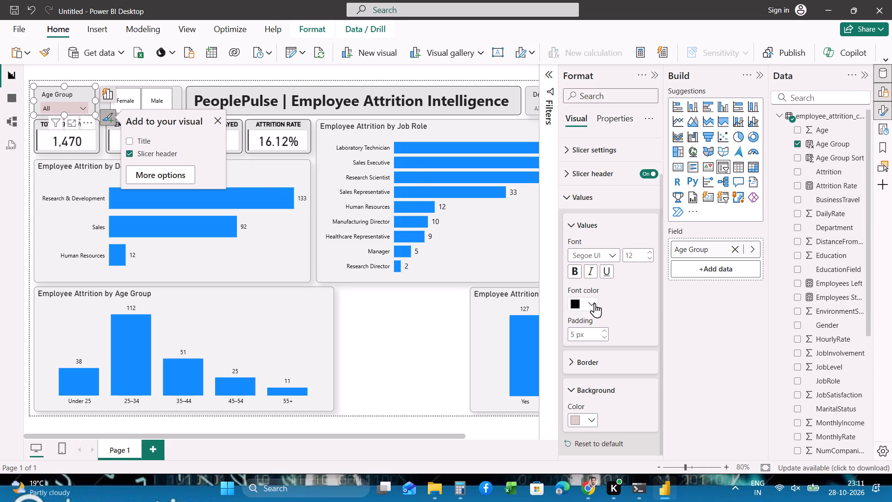
Set the background of the Age Group slicer's values to the custom colour #E6D9D9 and copy its hex code.
scroll(595, 303, down, 1)
scroll(609, 418, down, 2)
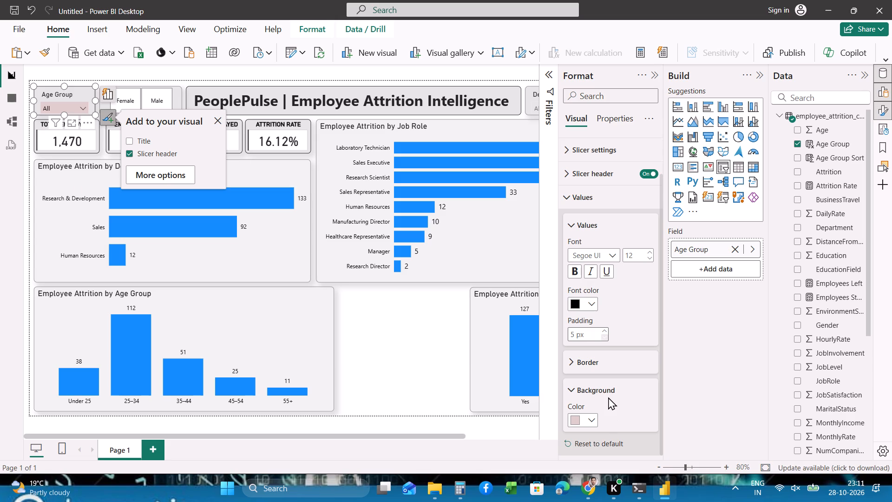
scroll(608, 397, down, 1)
click(591, 421)
click(606, 393)
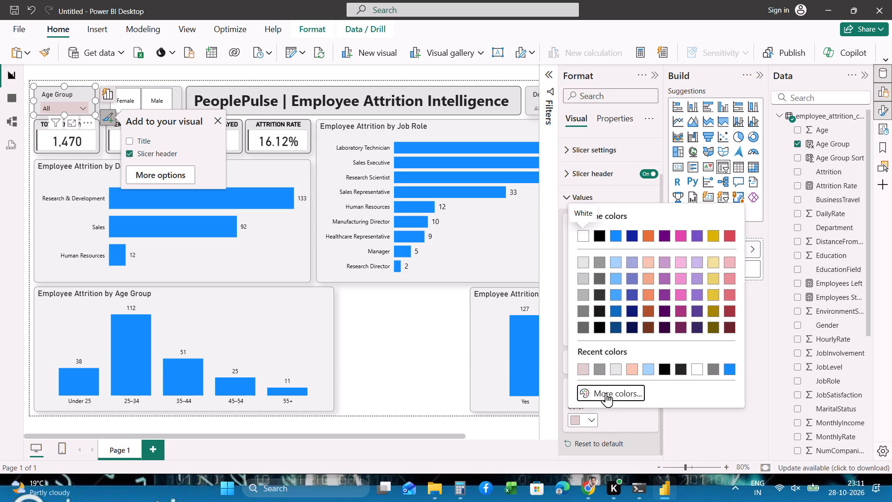
click(587, 227)
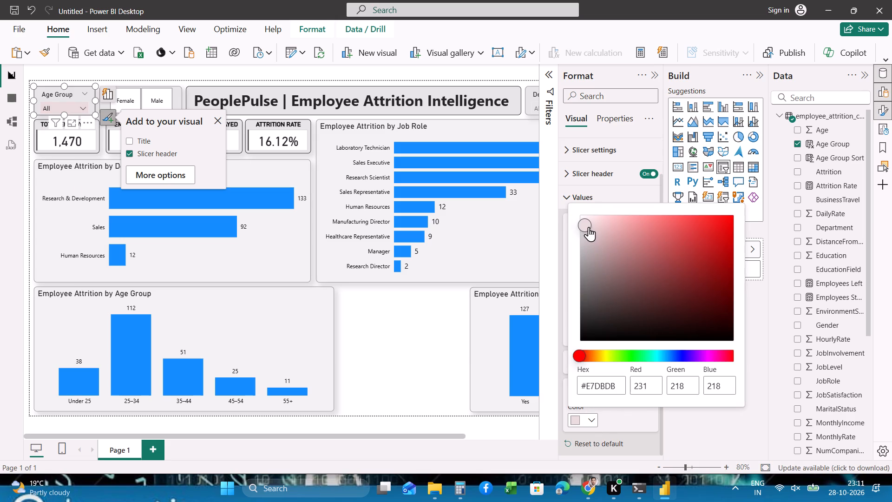
click(602, 390)
key(ctrl+a)
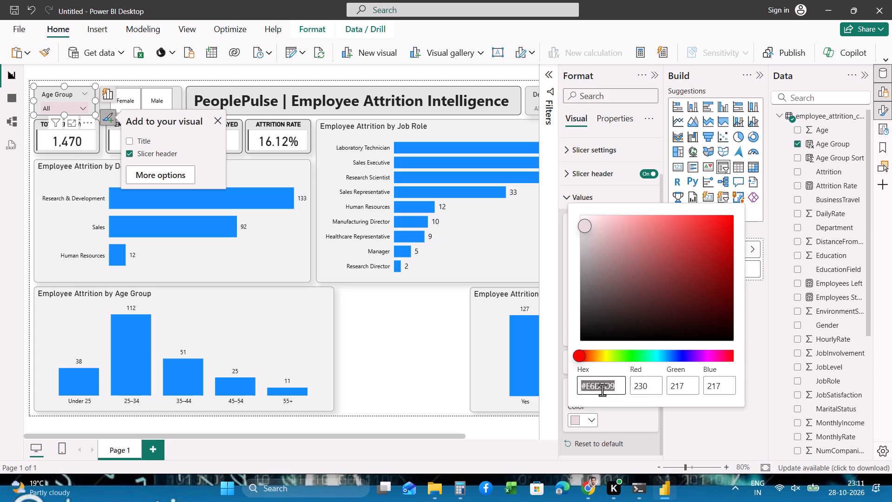
key(ctrl+c)
click(692, 418)
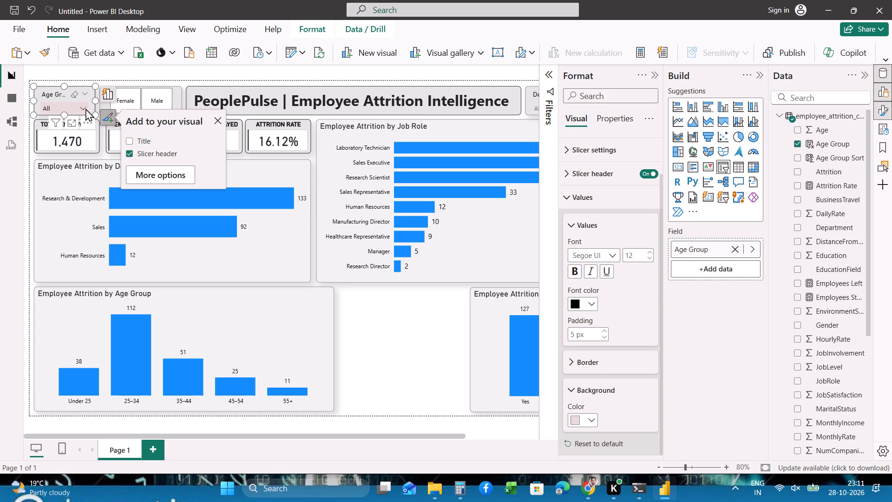
Check the lighter pink background in the Age Group slicer's dropdown and on the page with nothing selected.
click(85, 106)
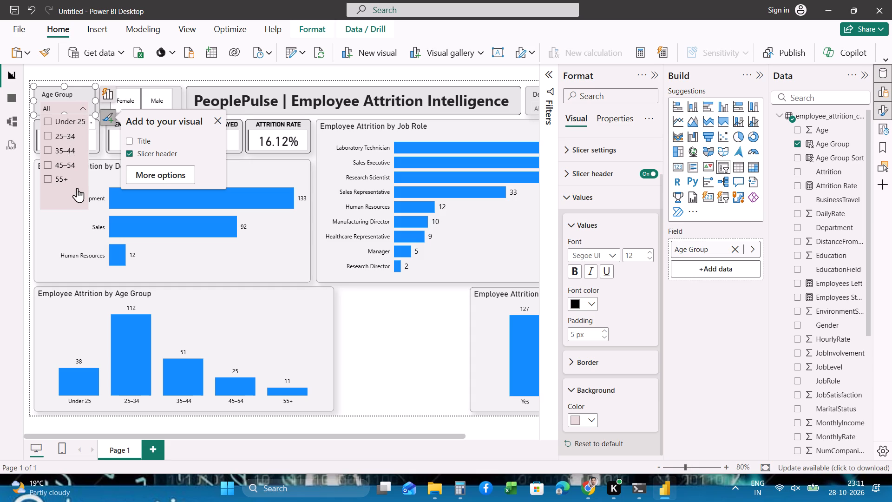
click(63, 221)
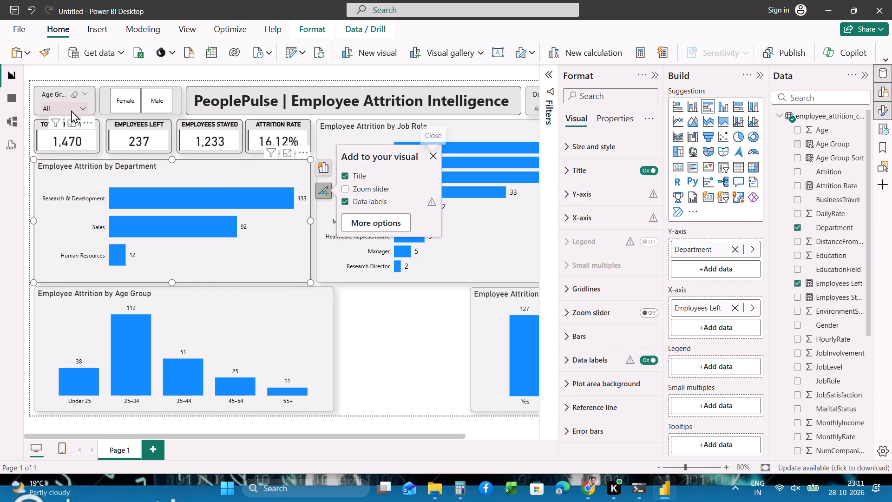
click(119, 74)
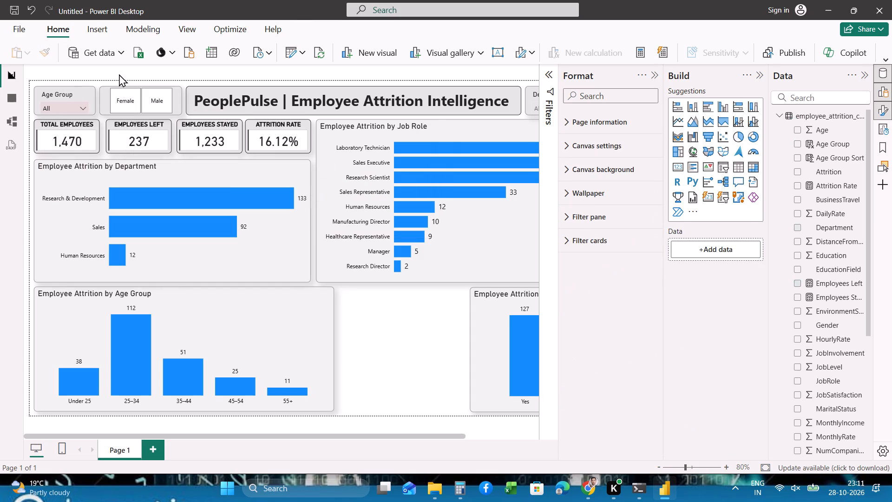
click(66, 106)
click(66, 106)
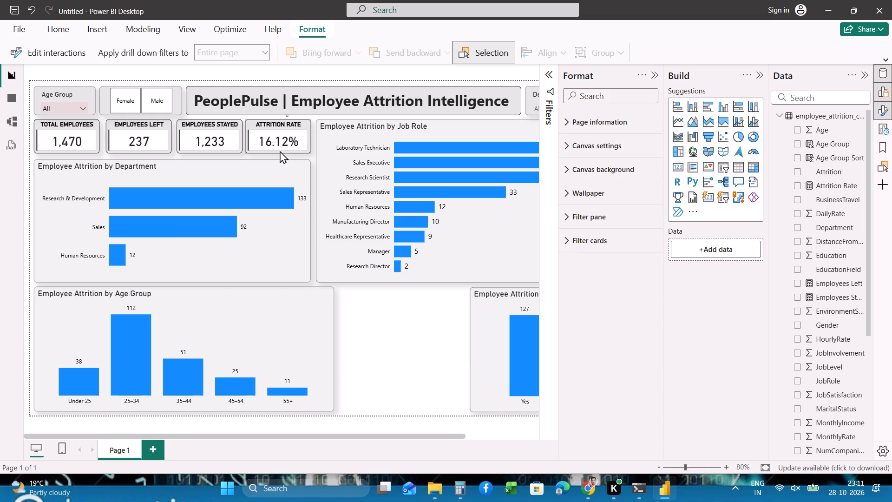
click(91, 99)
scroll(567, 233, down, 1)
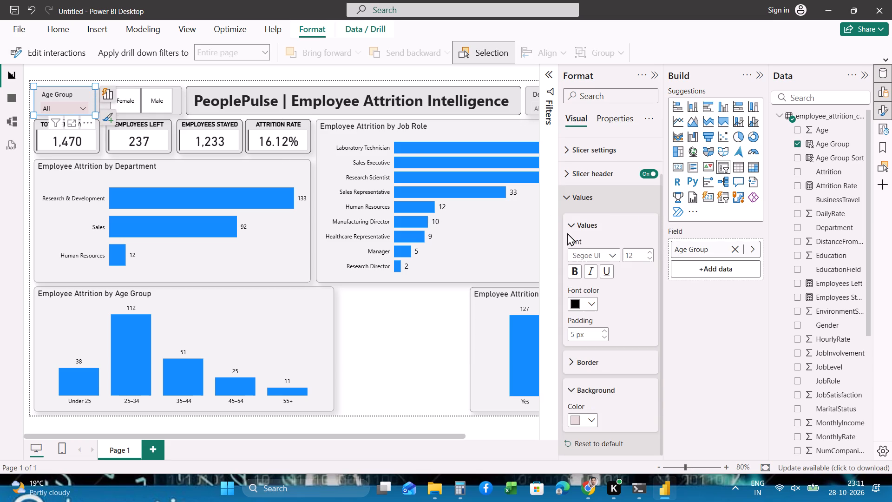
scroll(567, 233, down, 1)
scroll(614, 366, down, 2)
Set the background of the Gender slicer's values to the copied custom colour #E6D9D9.
click(175, 102)
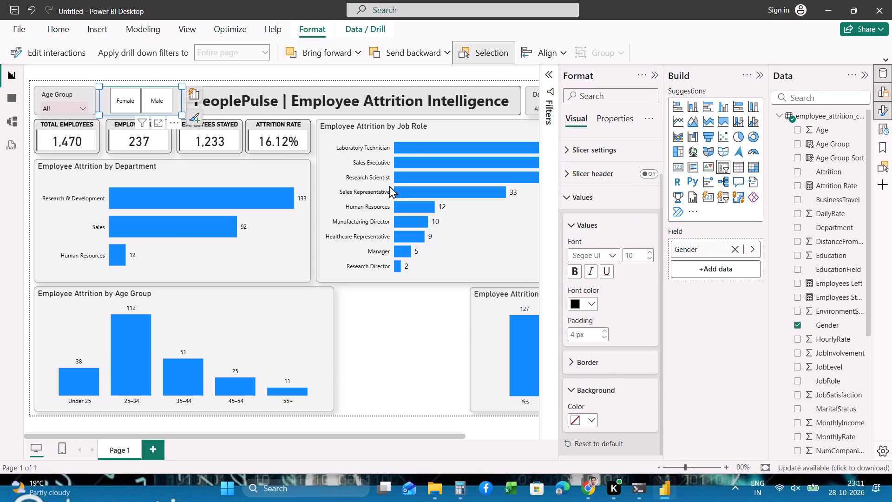
scroll(599, 327, down, 2)
click(596, 418)
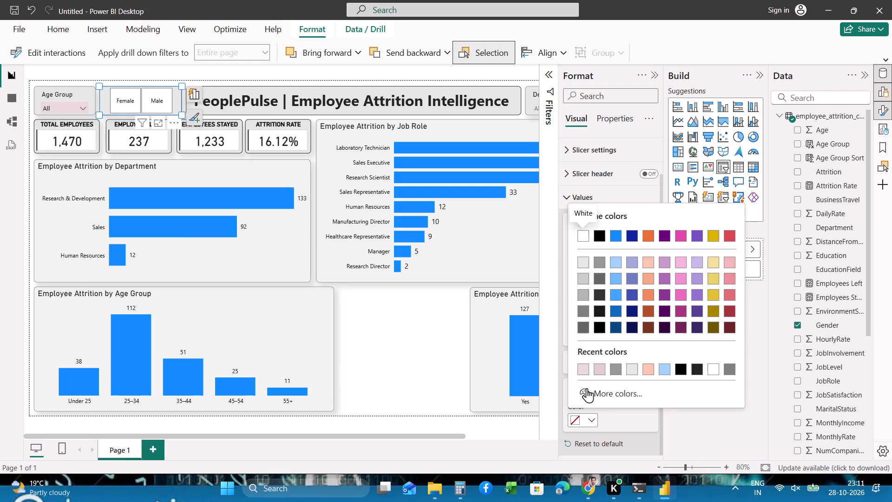
click(590, 393)
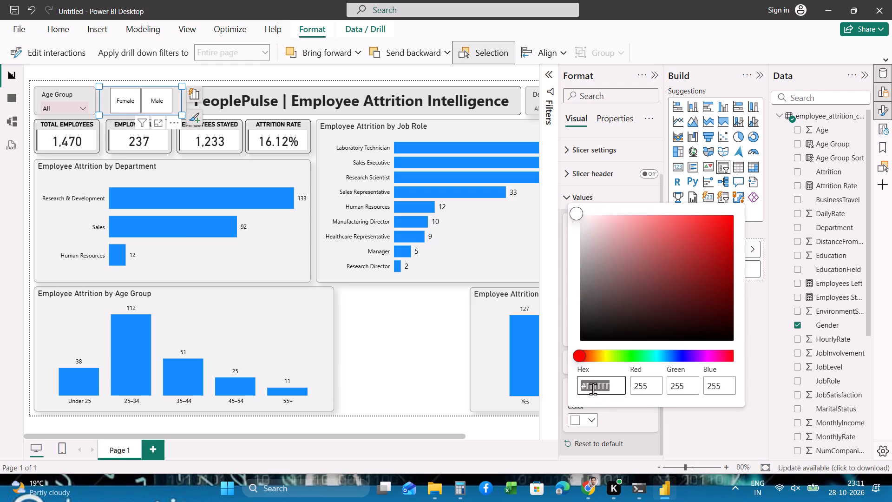
key(ctrl+v)
key(Return)
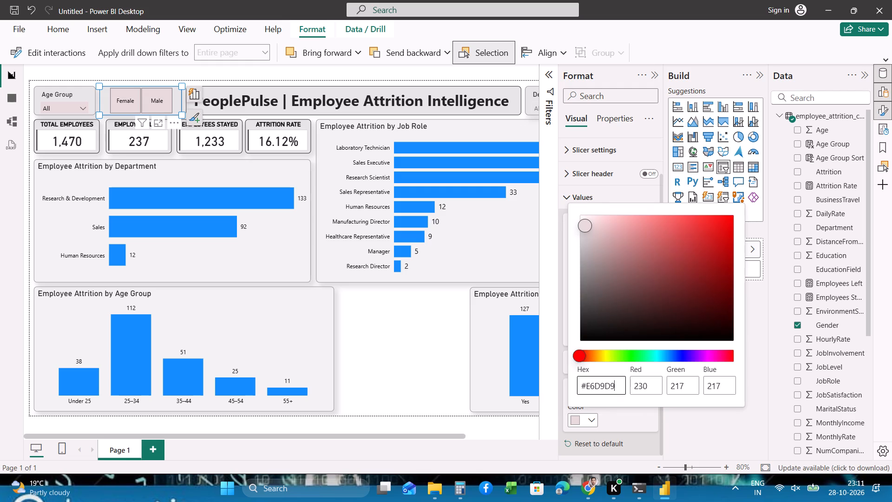
click(622, 421)
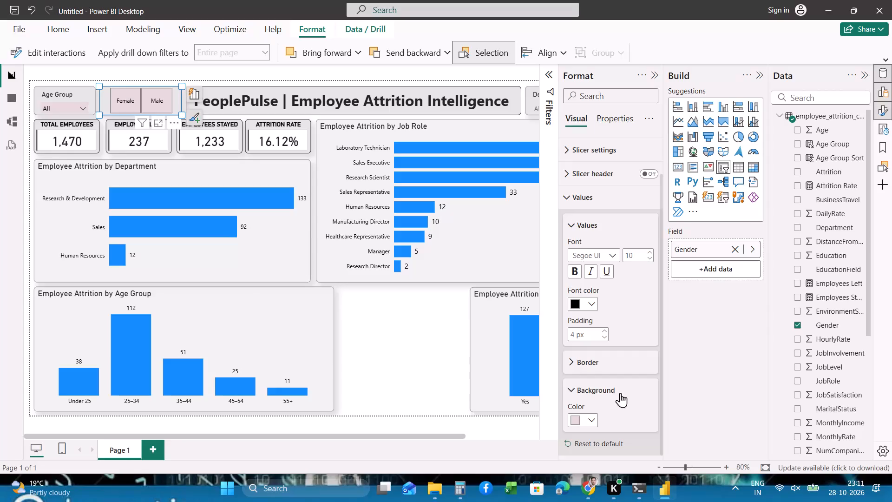
Set the background of the Department slicer's values to the same custom colour, #E6D9D9.
click(528, 98)
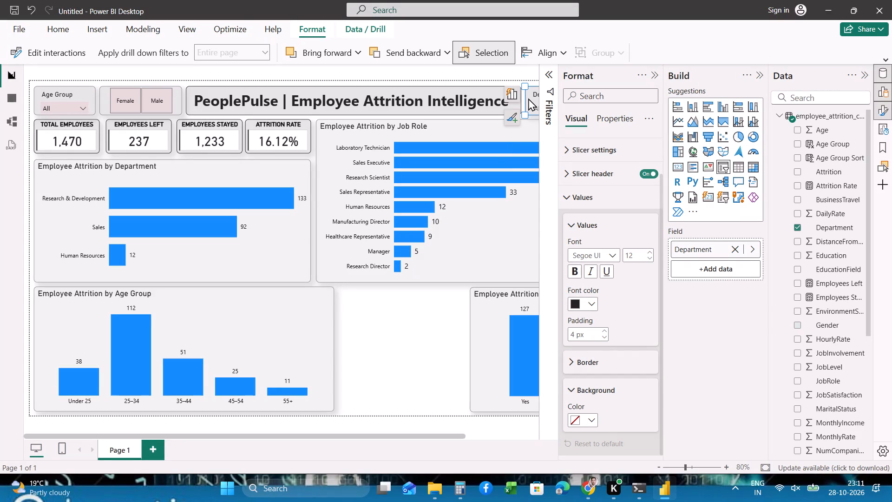
click(593, 421)
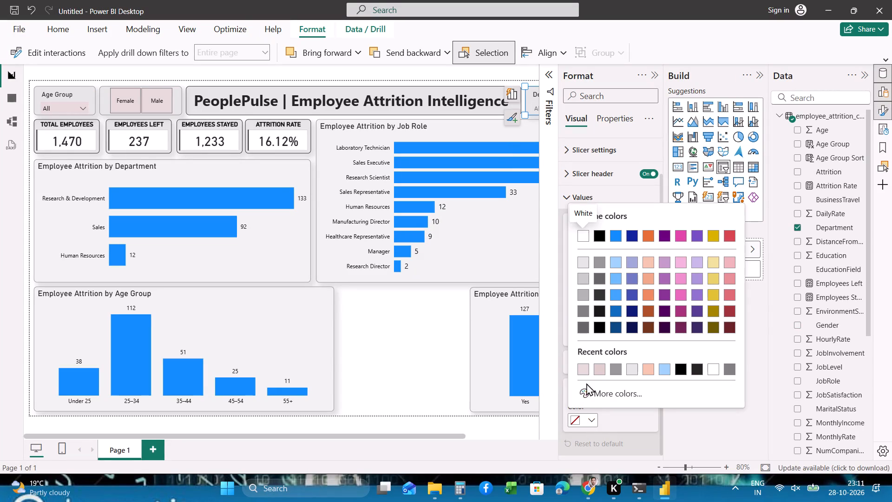
click(587, 394)
click(588, 387)
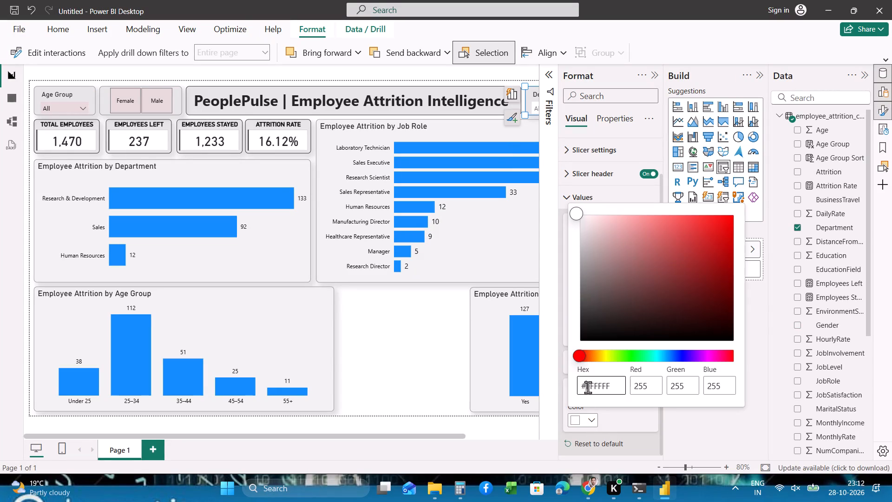
key(ctrl+a)
key(ctrl+v)
key(Return)
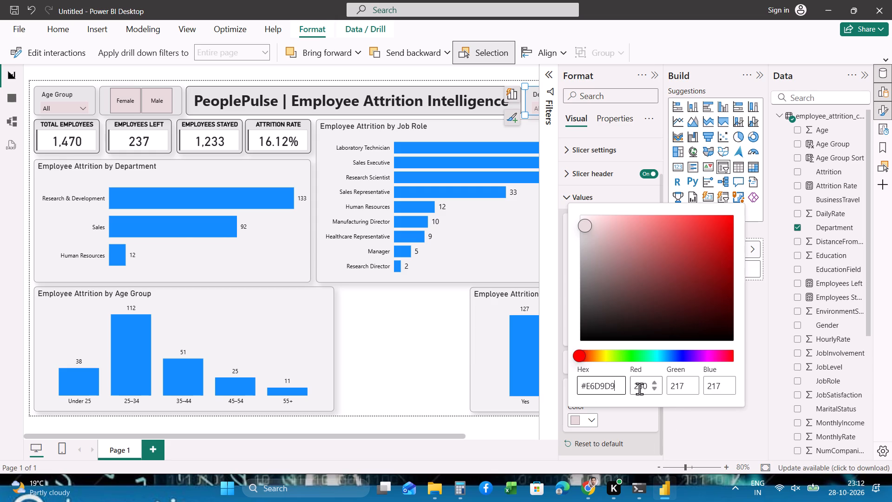
click(700, 423)
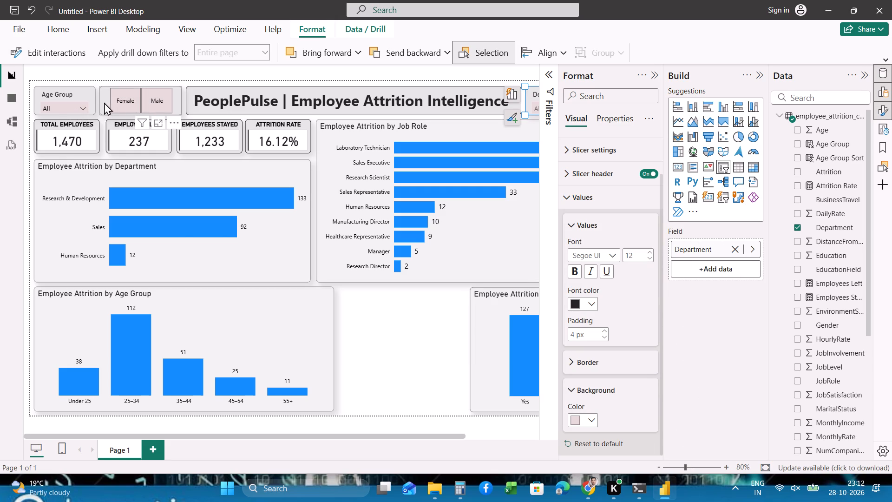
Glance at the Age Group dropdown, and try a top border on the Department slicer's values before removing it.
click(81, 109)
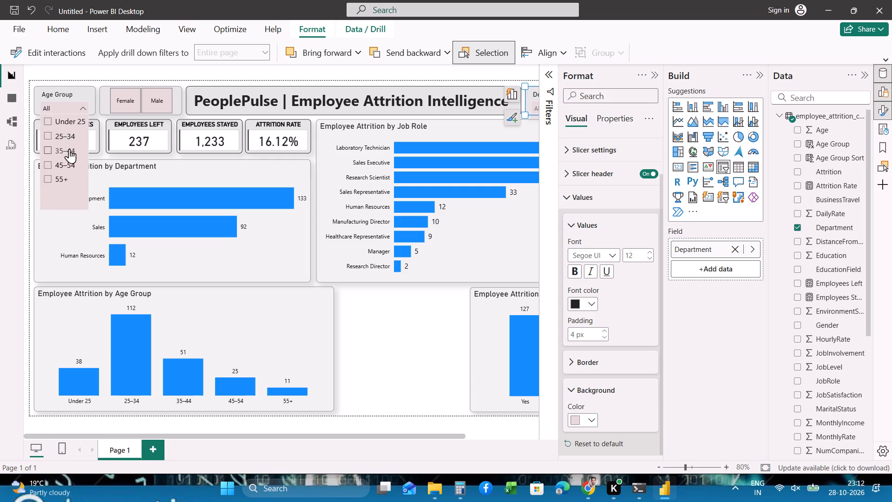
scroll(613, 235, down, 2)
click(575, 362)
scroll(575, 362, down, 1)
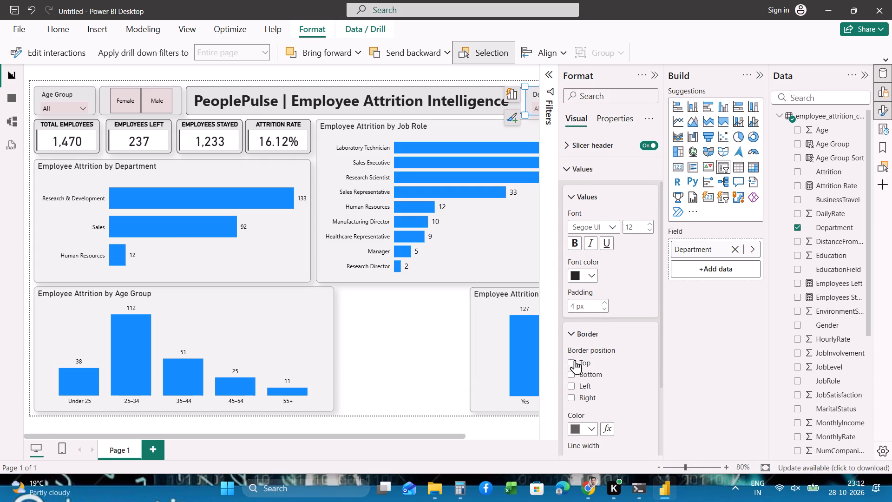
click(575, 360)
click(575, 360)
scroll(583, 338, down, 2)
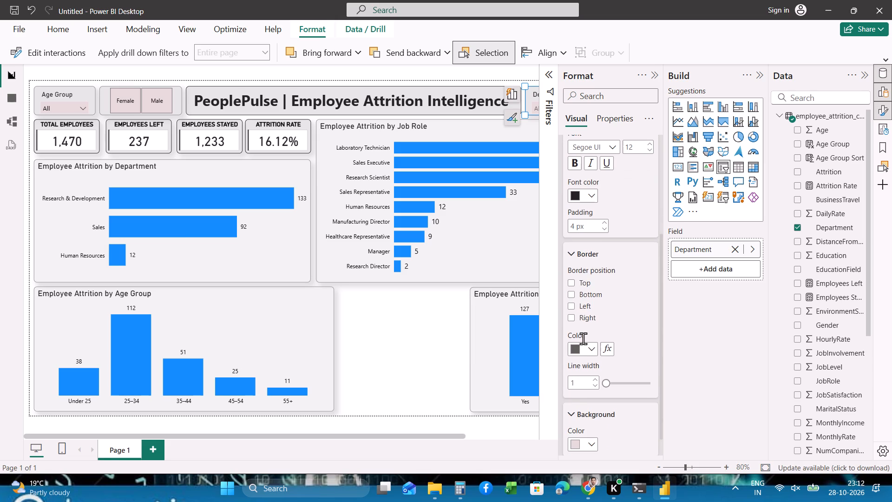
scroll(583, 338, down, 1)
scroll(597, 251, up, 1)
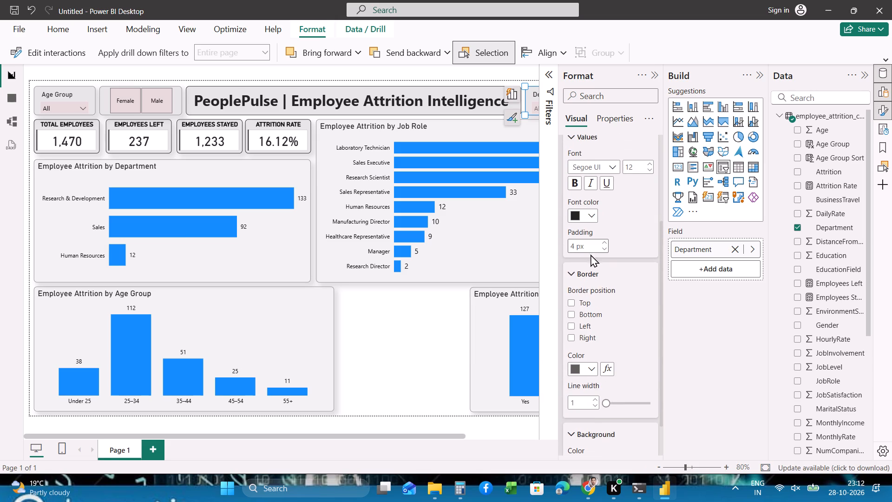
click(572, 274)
Set the font colour of the Department slicer's values to black.
scroll(572, 274, up, 1)
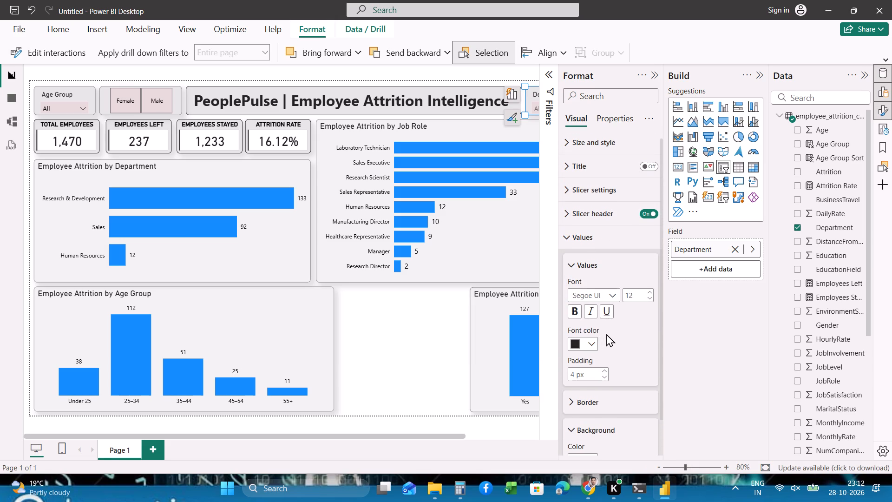
click(591, 341)
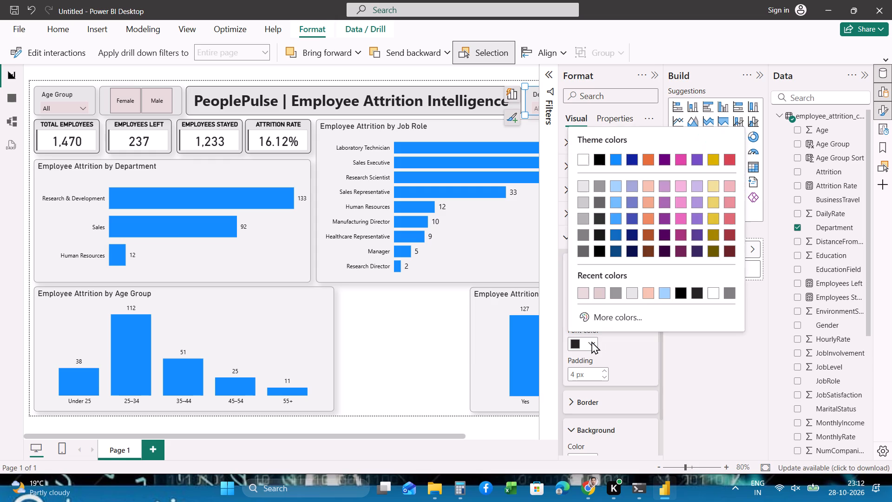
click(682, 292)
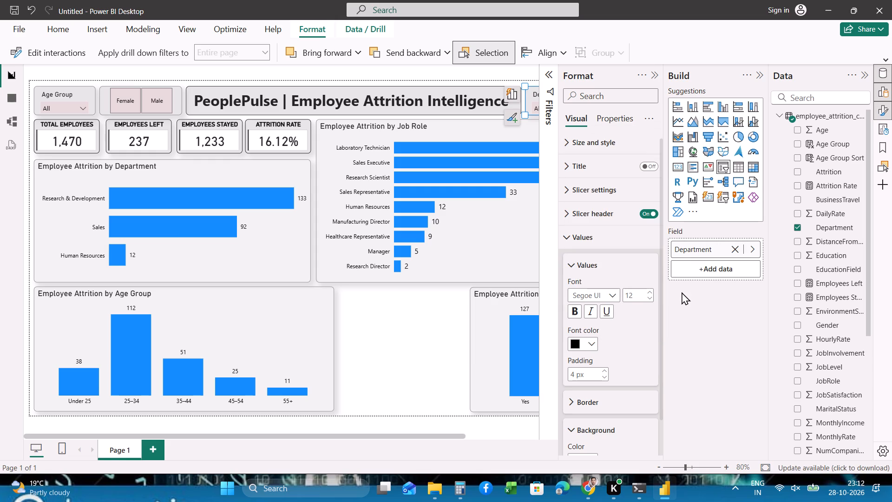
click(85, 109)
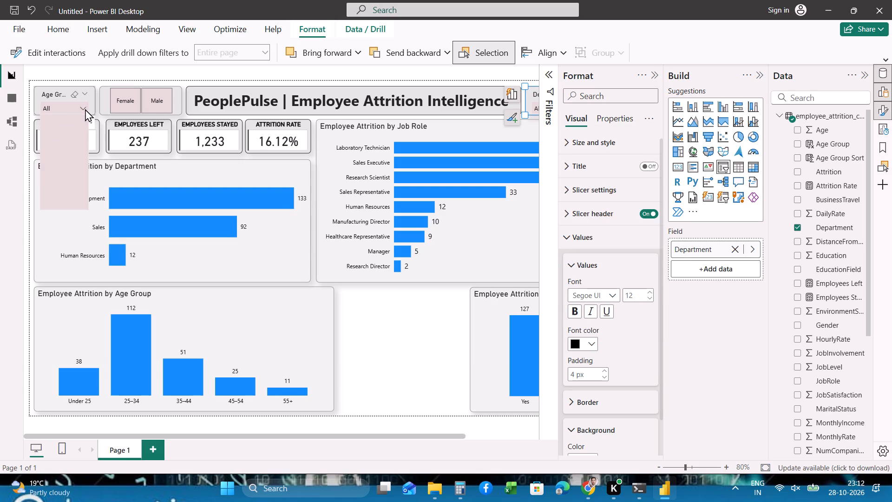
click(83, 110)
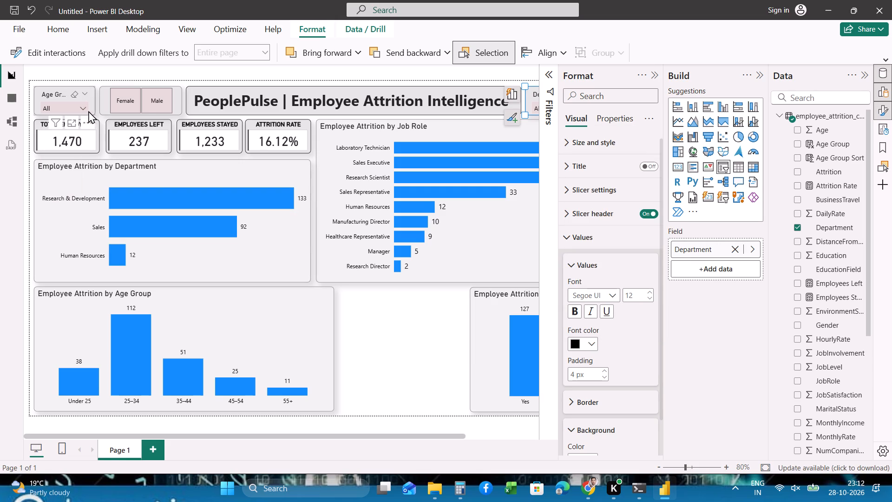
Set the font colour of the Department slicer's header text to black.
scroll(594, 271, up, 1)
click(567, 241)
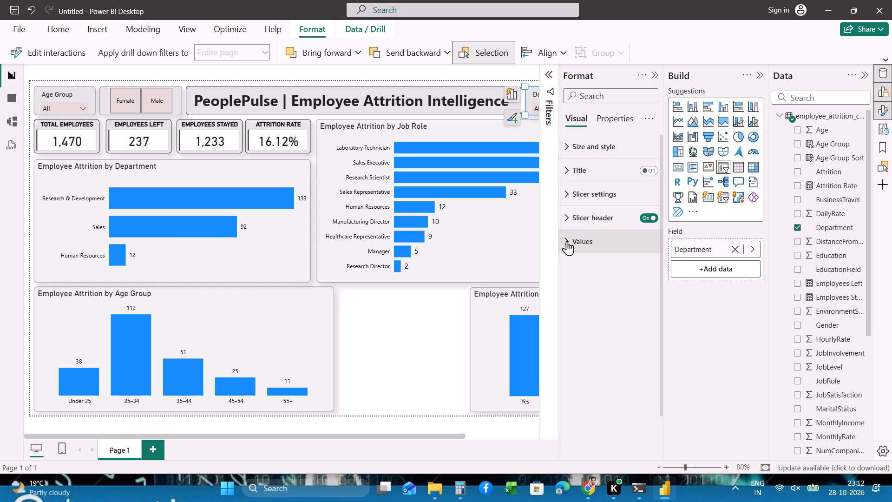
click(570, 218)
scroll(600, 276, down, 1)
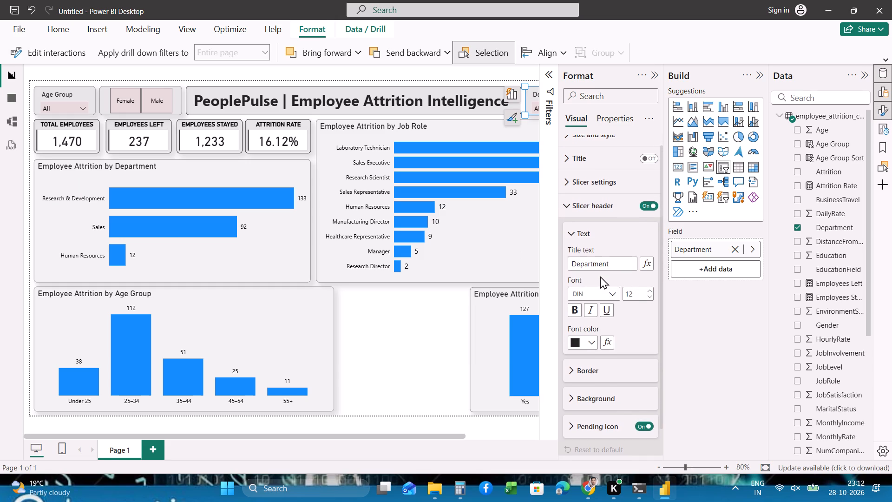
scroll(600, 276, down, 1)
click(593, 339)
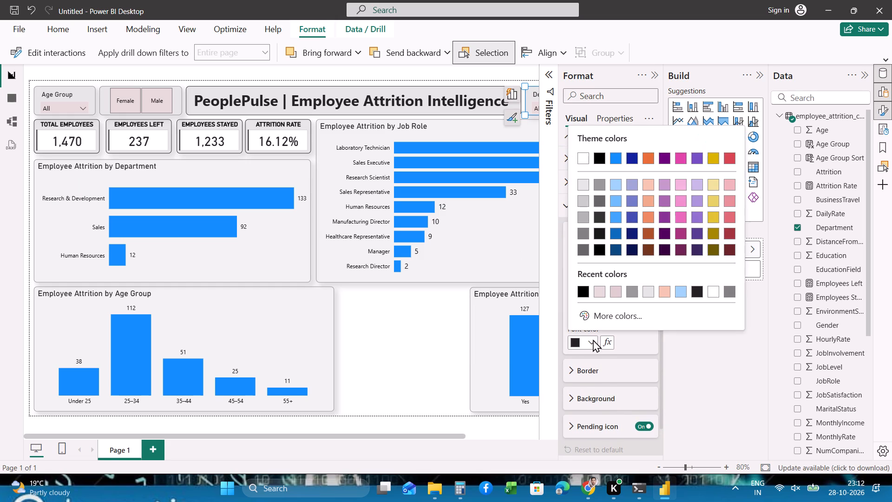
click(581, 290)
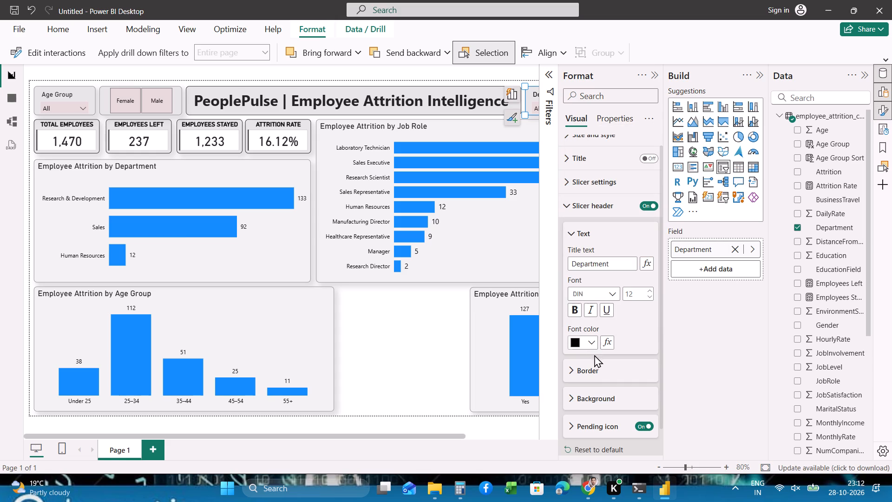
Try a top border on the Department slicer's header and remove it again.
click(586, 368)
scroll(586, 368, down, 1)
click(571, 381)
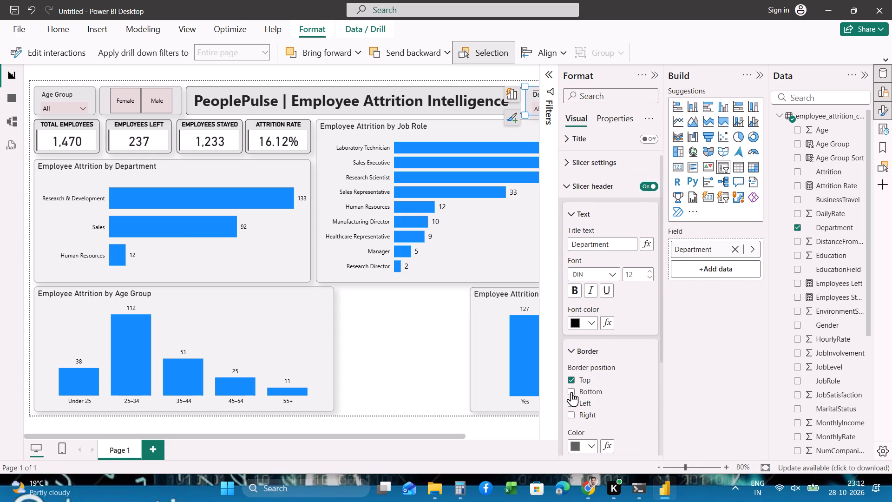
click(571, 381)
Set the font colour of the Age Group slicer's header text to black (#000000).
click(91, 99)
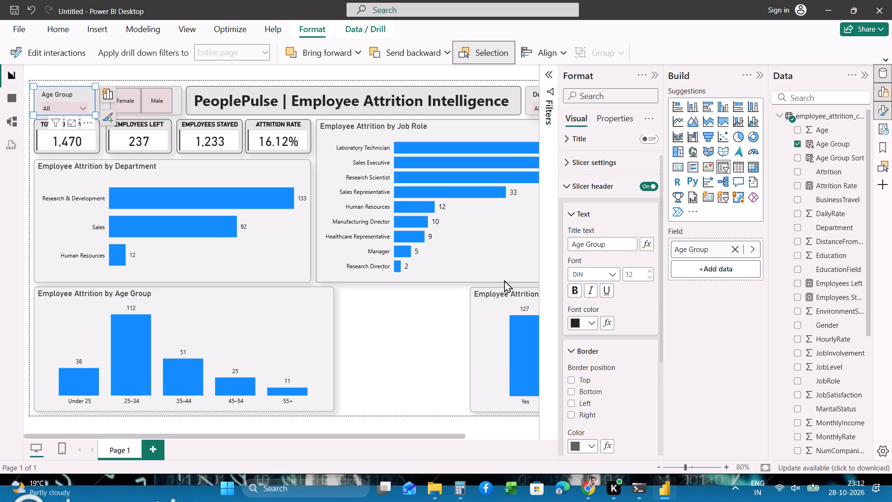
scroll(589, 384, down, 4)
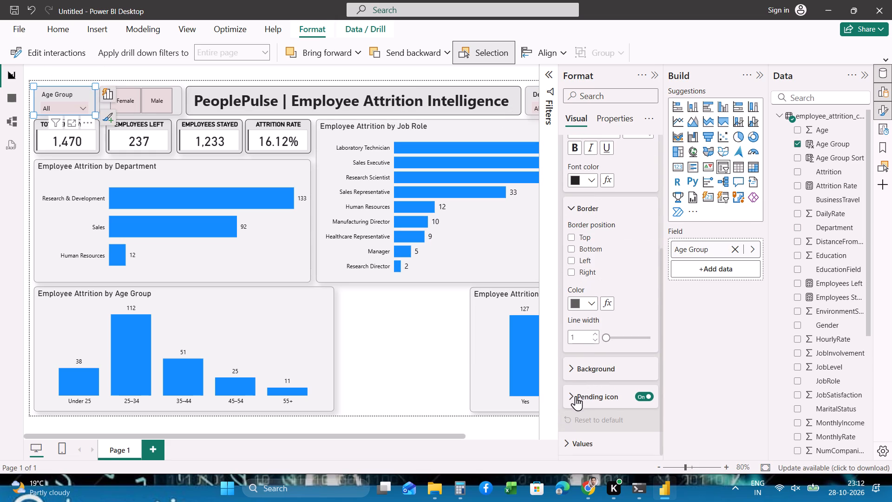
scroll(581, 304, up, 1)
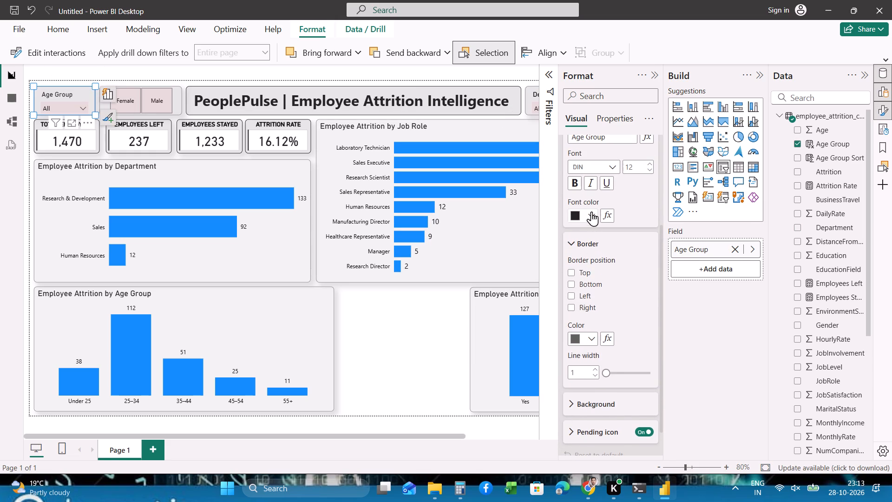
click(592, 218)
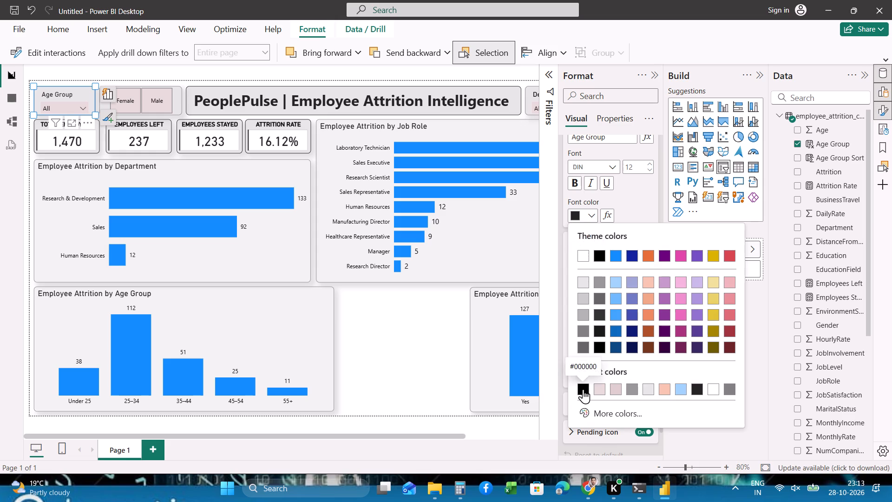
click(583, 389)
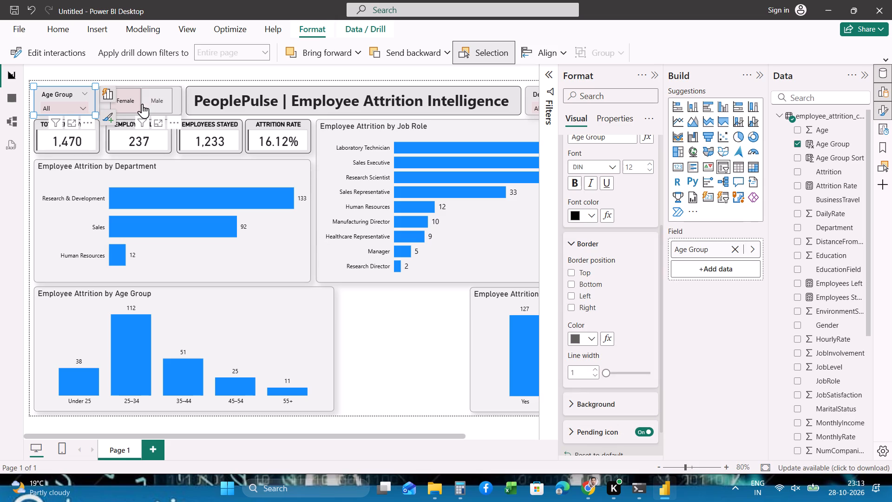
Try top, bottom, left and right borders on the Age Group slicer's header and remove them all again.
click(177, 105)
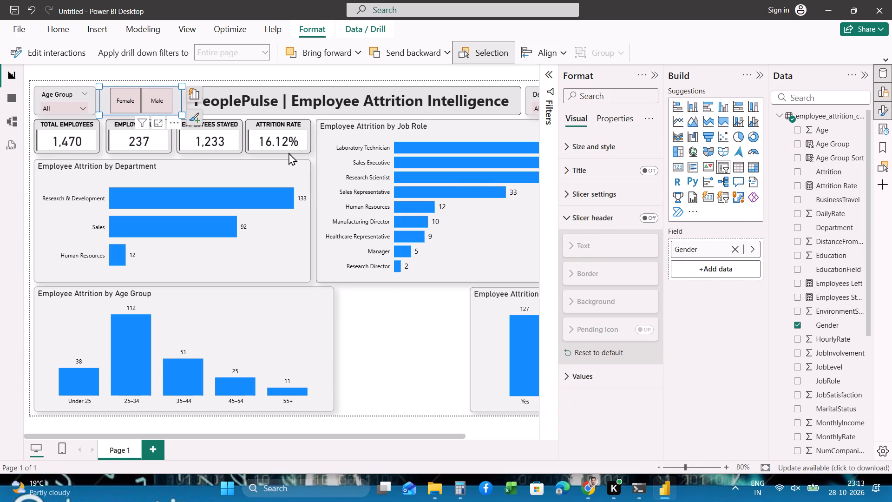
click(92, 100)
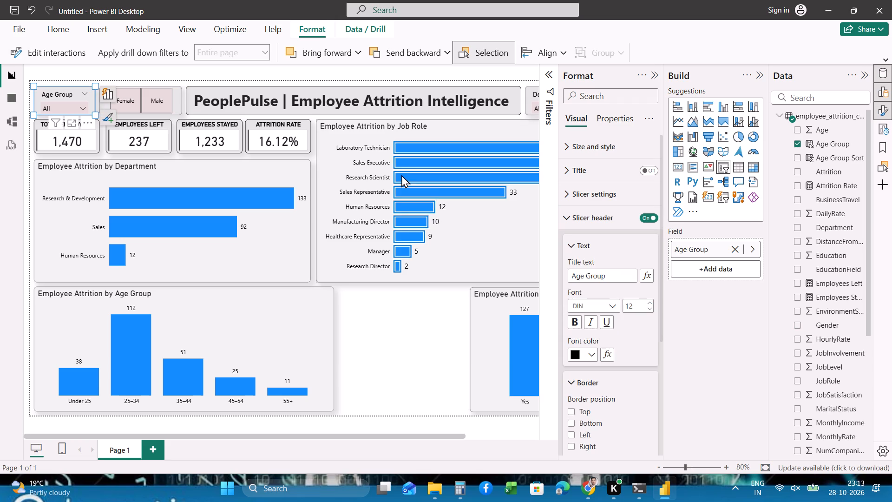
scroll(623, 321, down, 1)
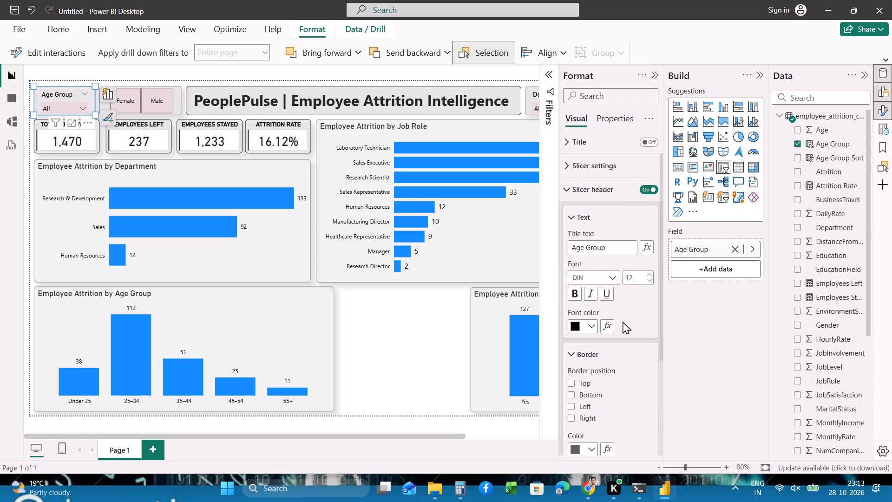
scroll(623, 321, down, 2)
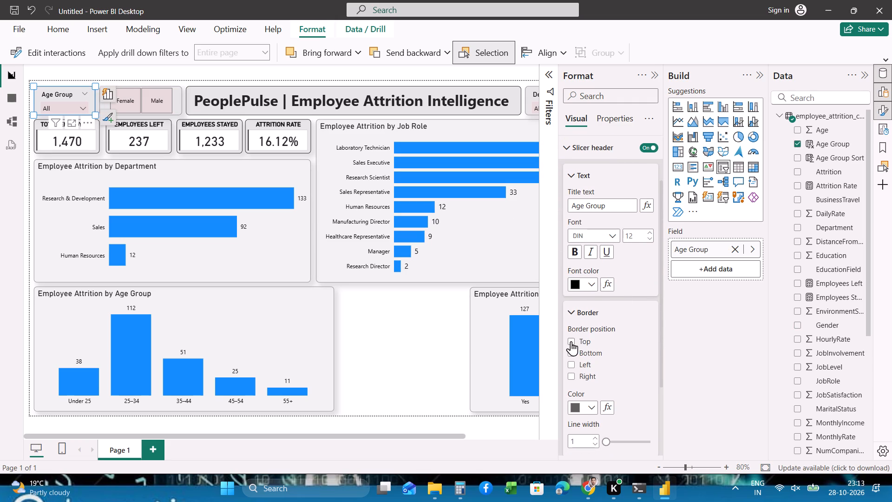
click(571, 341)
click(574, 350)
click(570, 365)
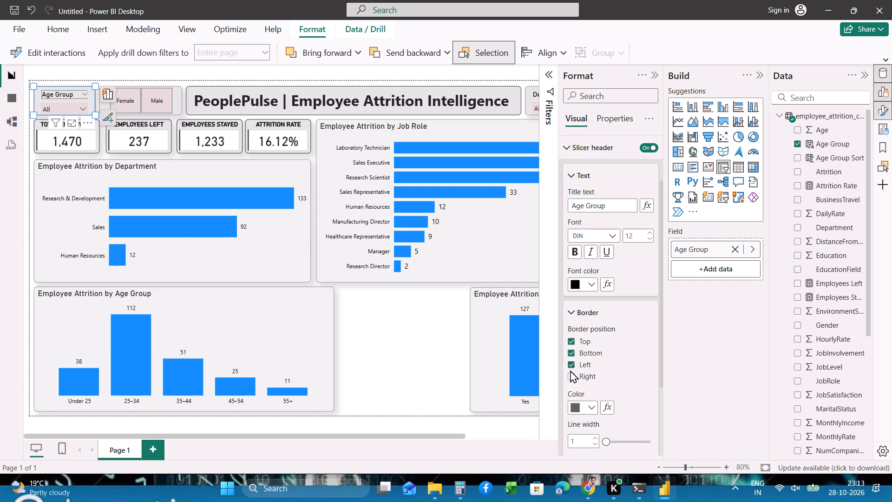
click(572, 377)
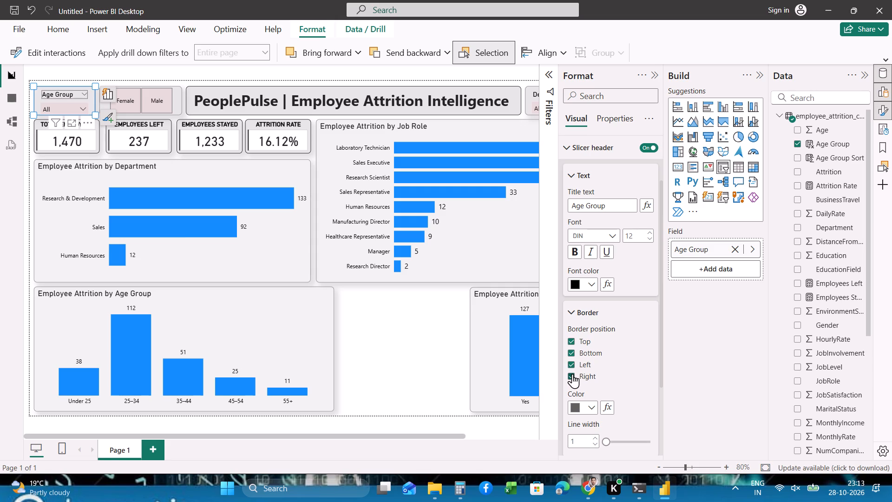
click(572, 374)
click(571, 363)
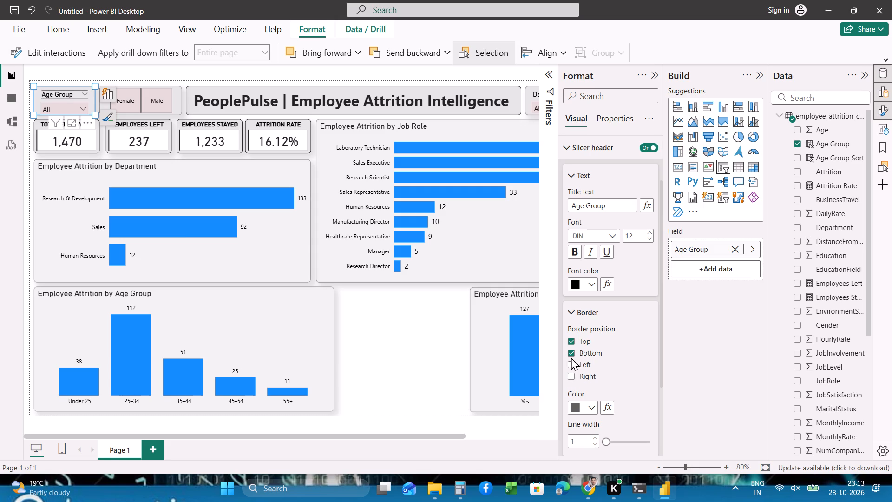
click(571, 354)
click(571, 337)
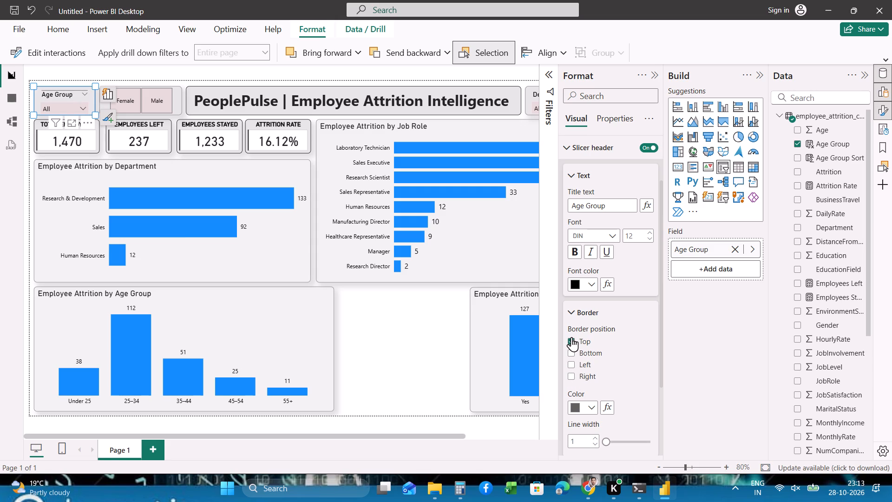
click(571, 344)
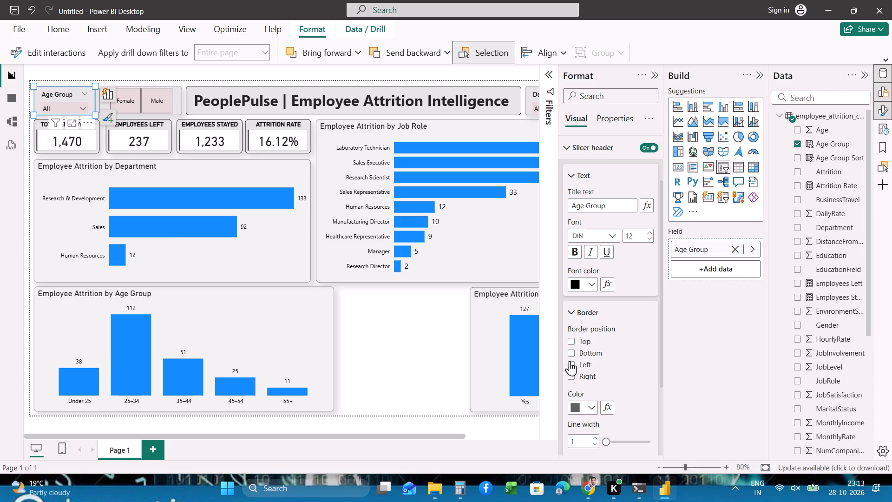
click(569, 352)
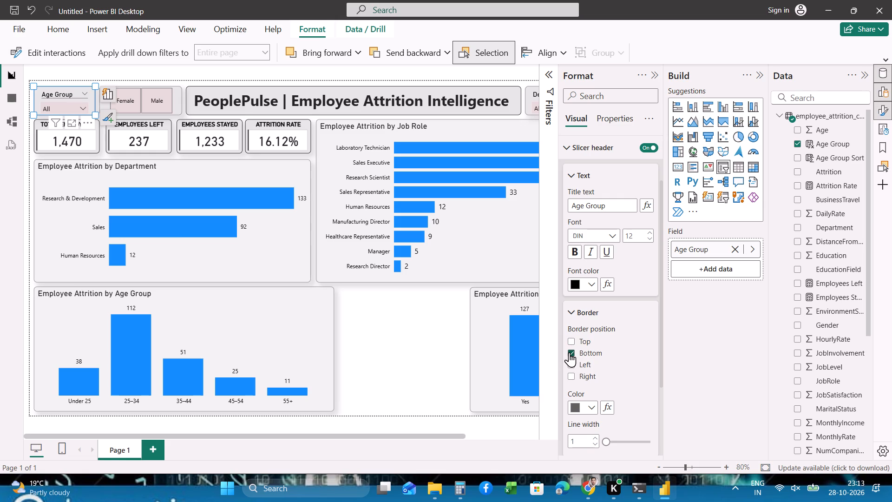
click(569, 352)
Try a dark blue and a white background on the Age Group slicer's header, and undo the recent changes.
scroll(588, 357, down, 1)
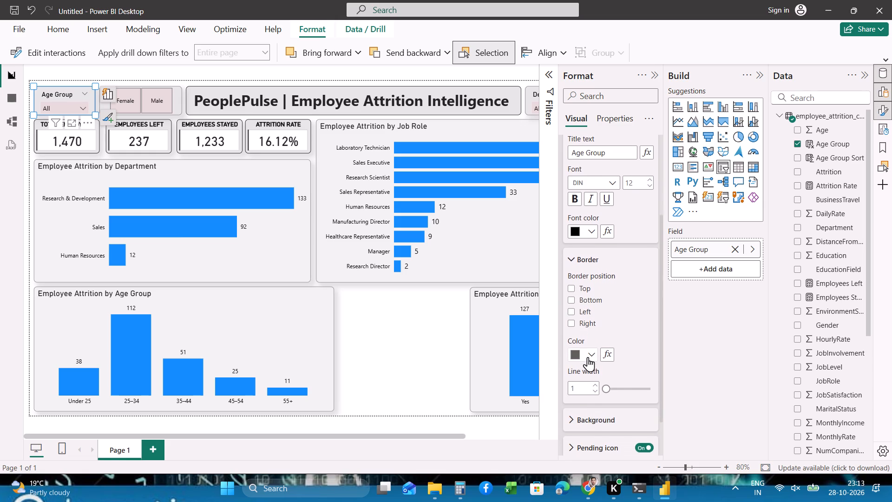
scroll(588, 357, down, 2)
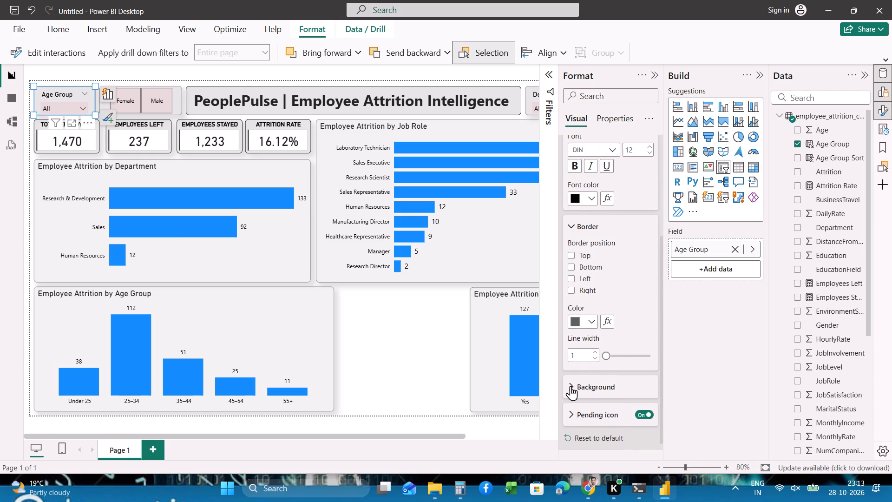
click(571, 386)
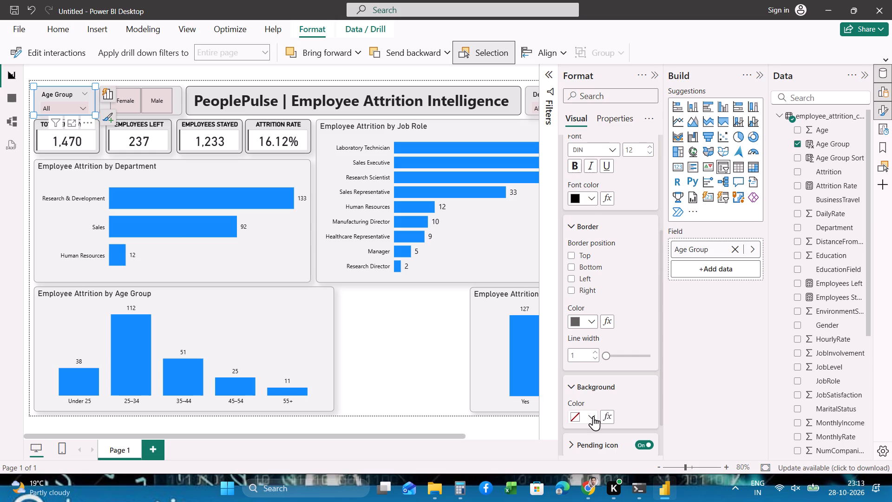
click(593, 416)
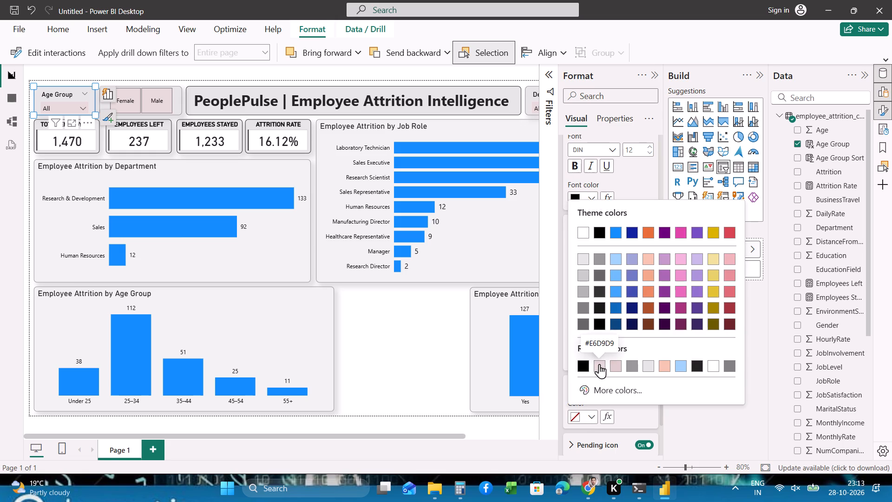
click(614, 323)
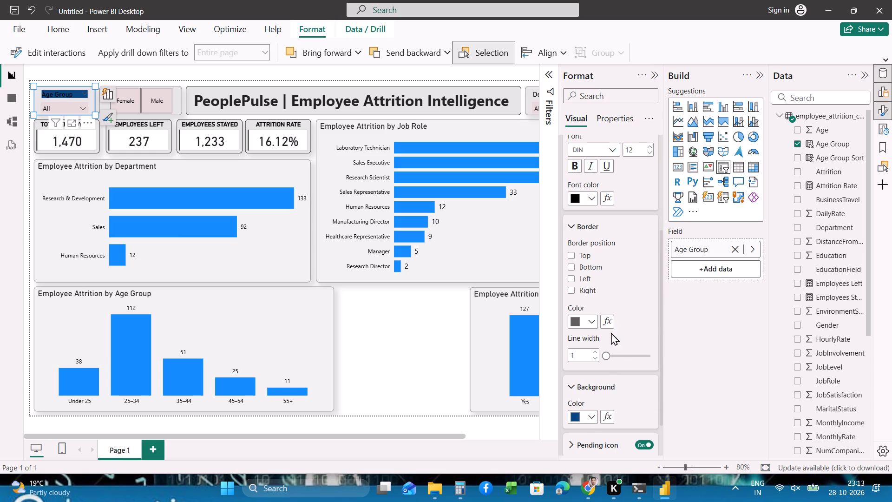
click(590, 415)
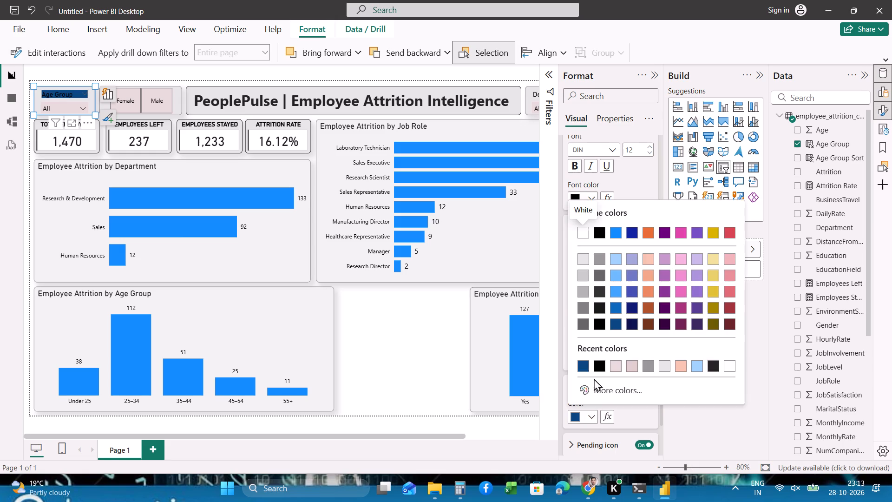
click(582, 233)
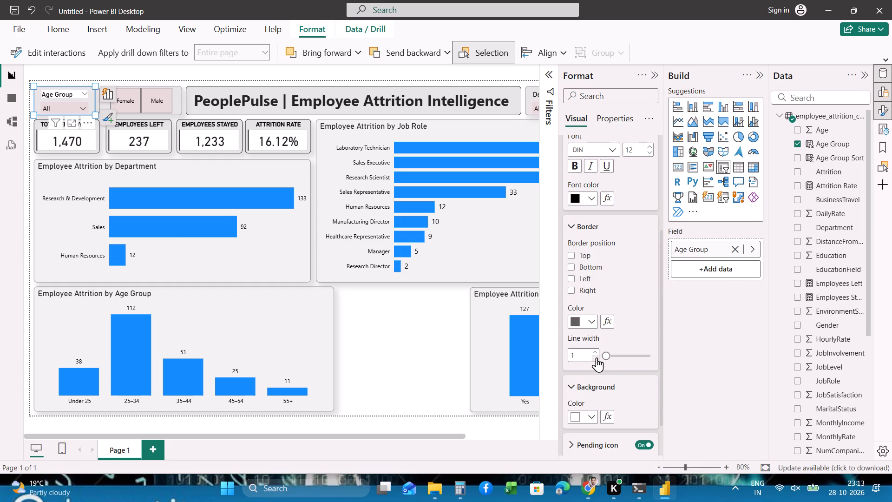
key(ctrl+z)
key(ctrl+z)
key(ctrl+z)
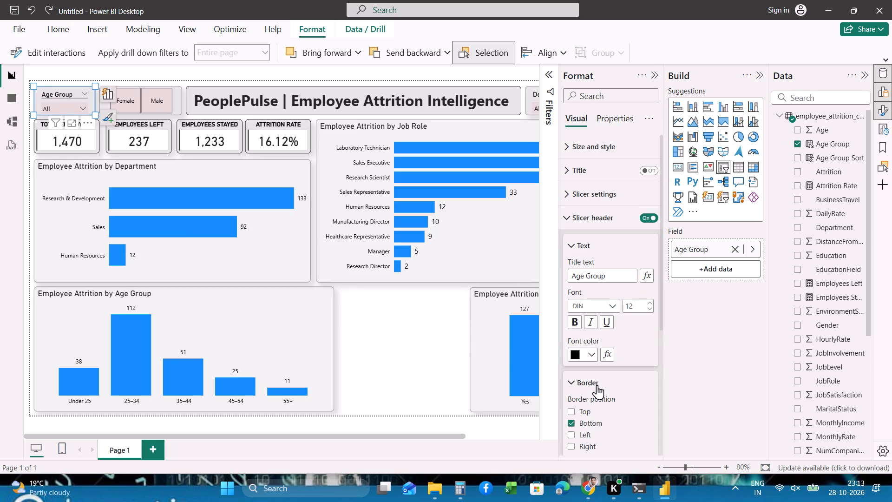
Remove the bottom border from the Age Group slicer's header.
scroll(597, 385, down, 1)
click(573, 385)
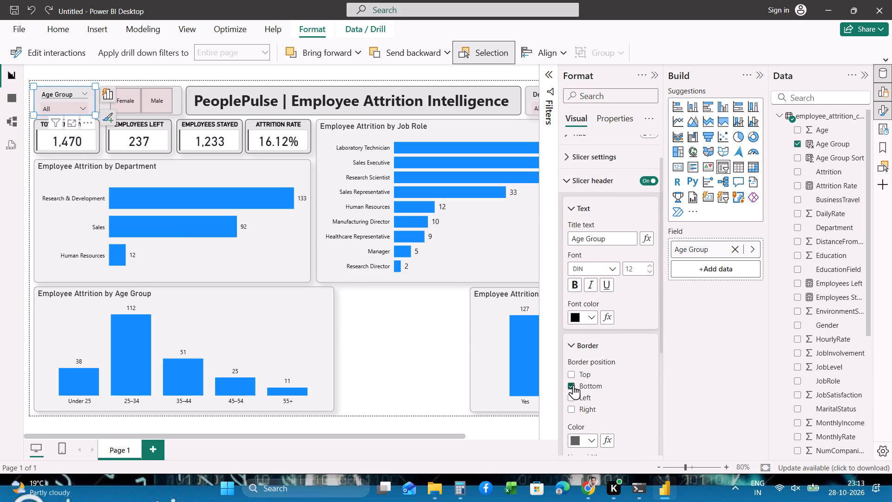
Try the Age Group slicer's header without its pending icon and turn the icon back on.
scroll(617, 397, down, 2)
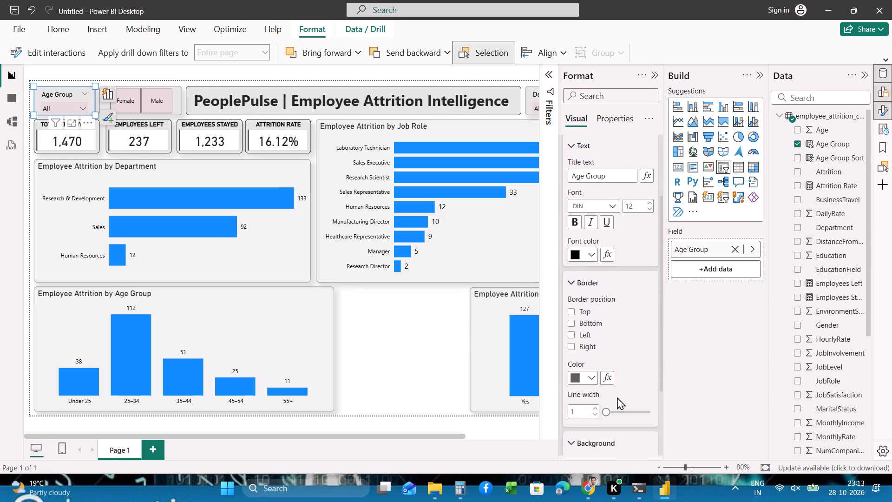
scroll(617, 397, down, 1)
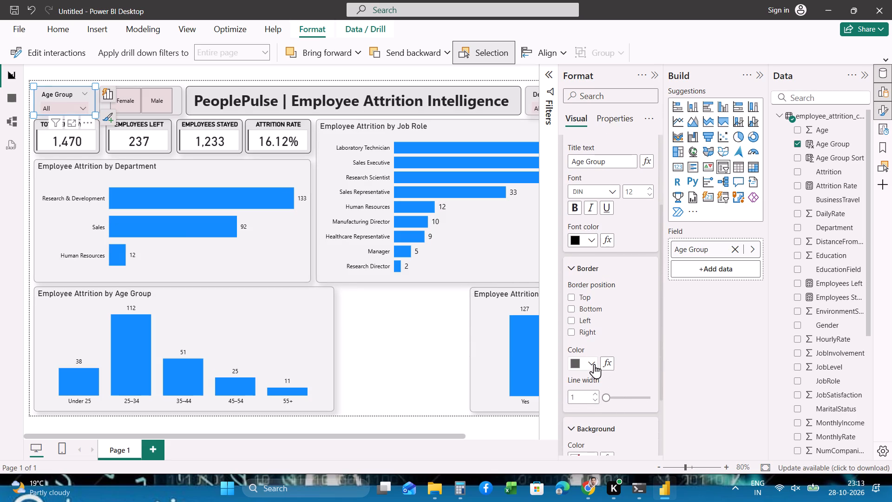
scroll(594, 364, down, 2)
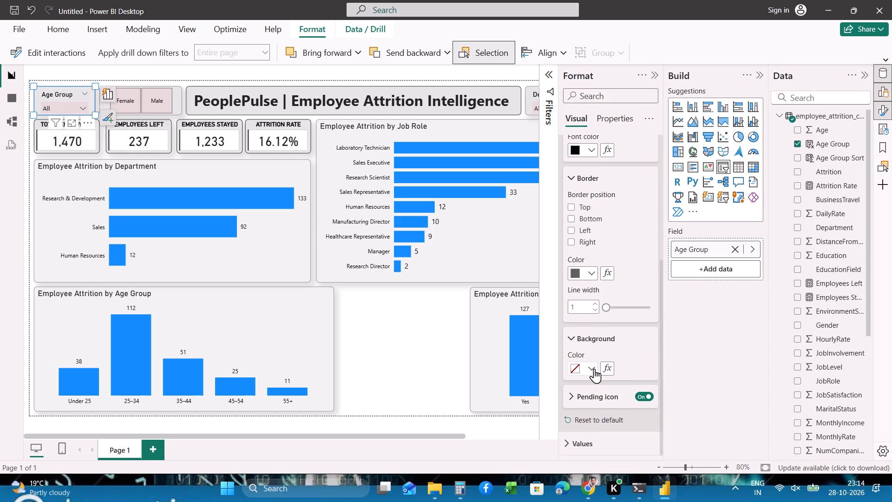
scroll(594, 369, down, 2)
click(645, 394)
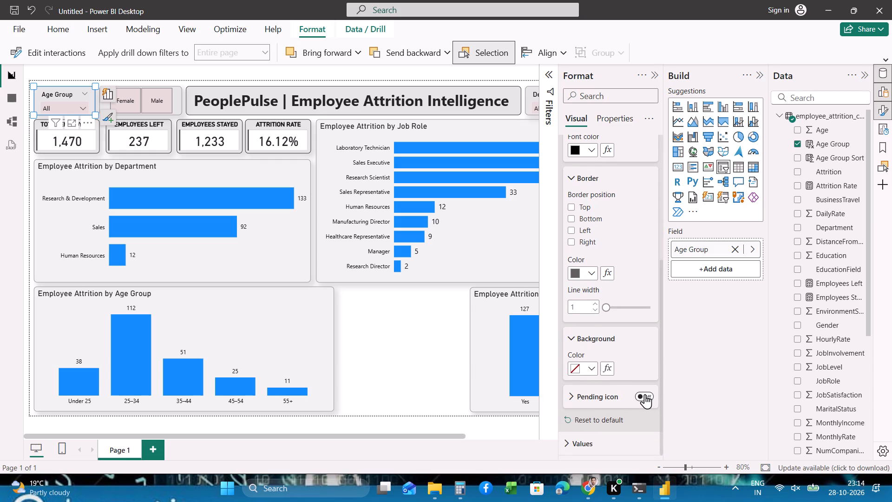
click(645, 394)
Examine the pending icon settings of the Age Group slicer's header, including color, position options, size and tooltip text.
scroll(645, 394, down, 1)
click(575, 394)
scroll(575, 394, down, 5)
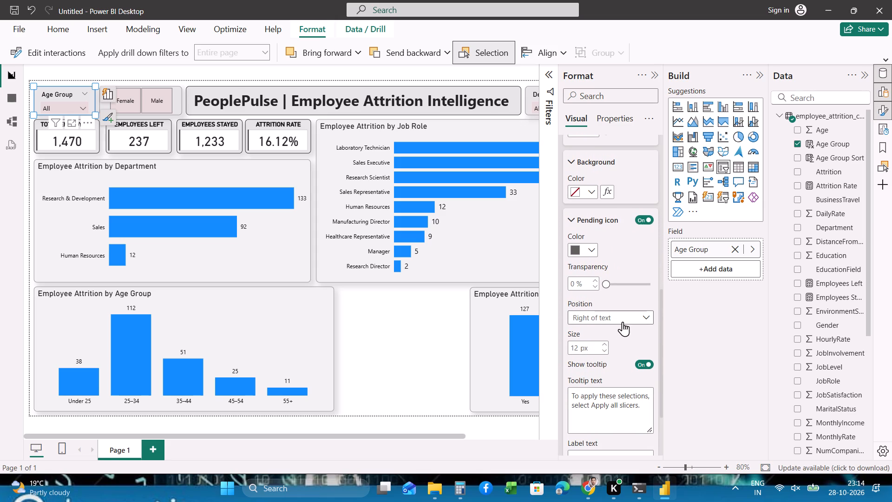
click(622, 318)
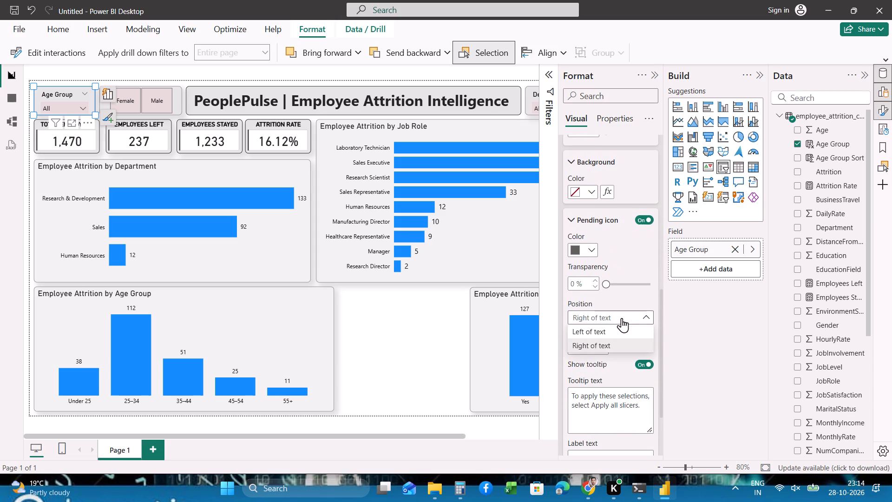
click(622, 317)
scroll(619, 291, down, 1)
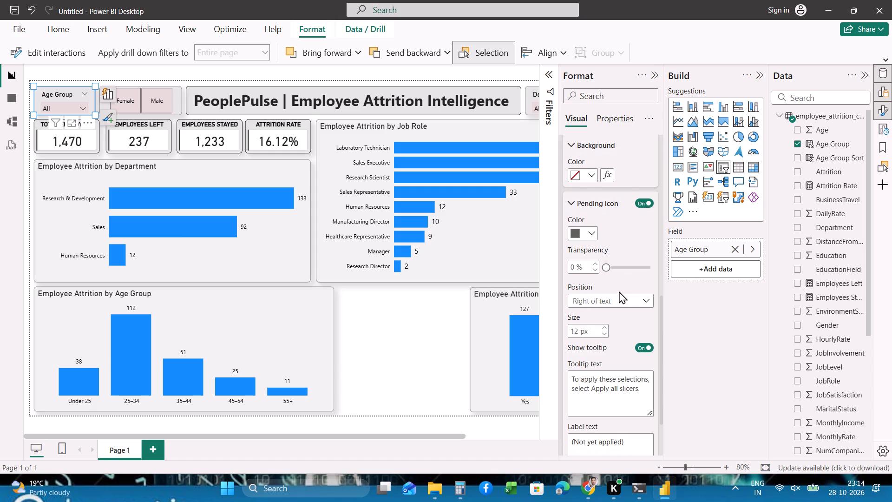
scroll(619, 291, down, 1)
click(592, 234)
click(592, 234)
scroll(619, 326, down, 2)
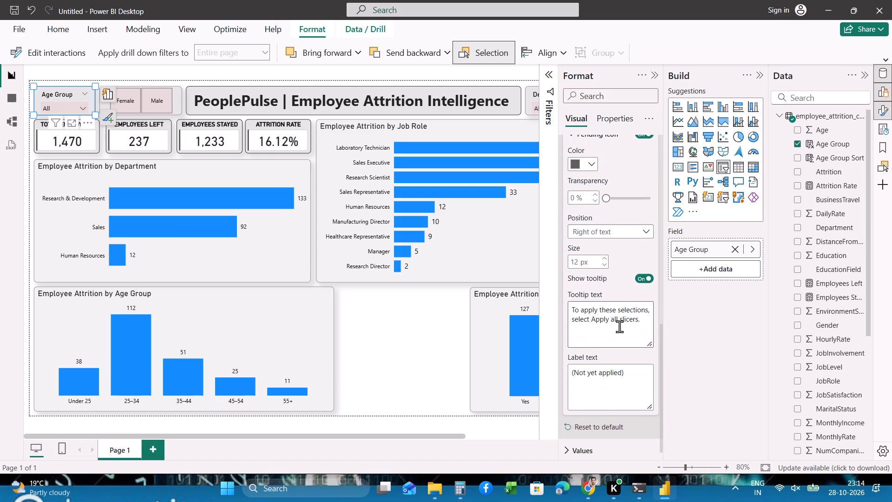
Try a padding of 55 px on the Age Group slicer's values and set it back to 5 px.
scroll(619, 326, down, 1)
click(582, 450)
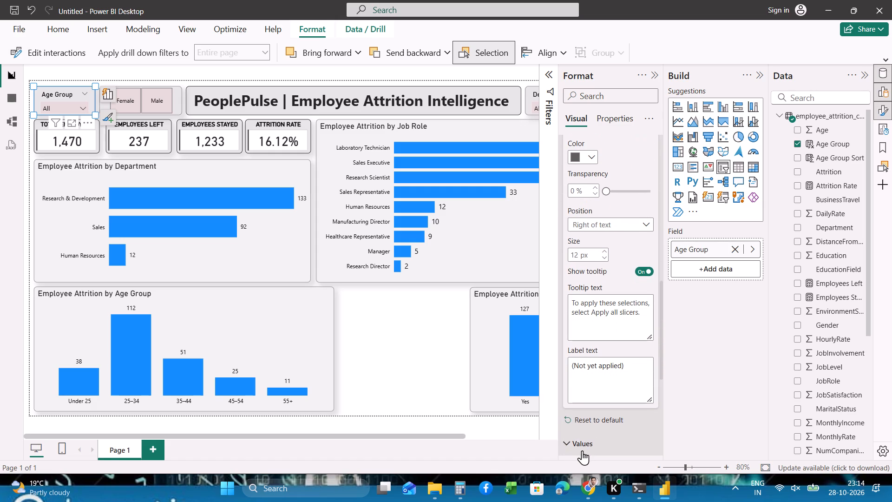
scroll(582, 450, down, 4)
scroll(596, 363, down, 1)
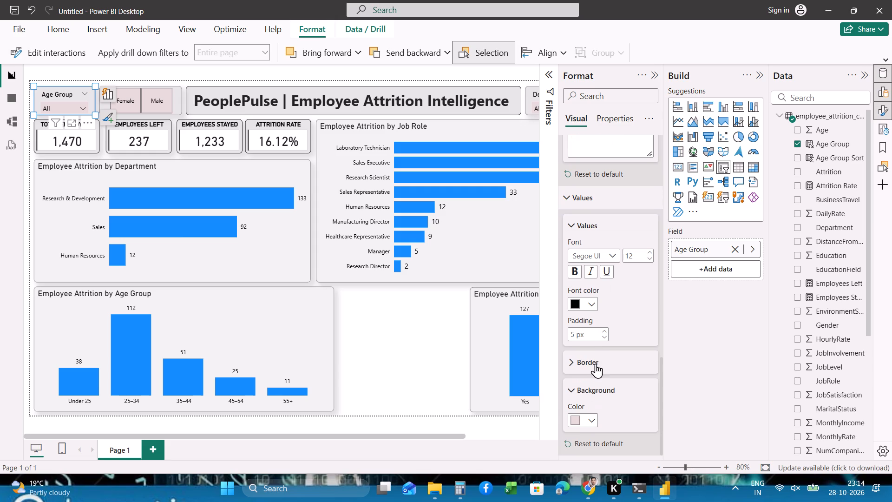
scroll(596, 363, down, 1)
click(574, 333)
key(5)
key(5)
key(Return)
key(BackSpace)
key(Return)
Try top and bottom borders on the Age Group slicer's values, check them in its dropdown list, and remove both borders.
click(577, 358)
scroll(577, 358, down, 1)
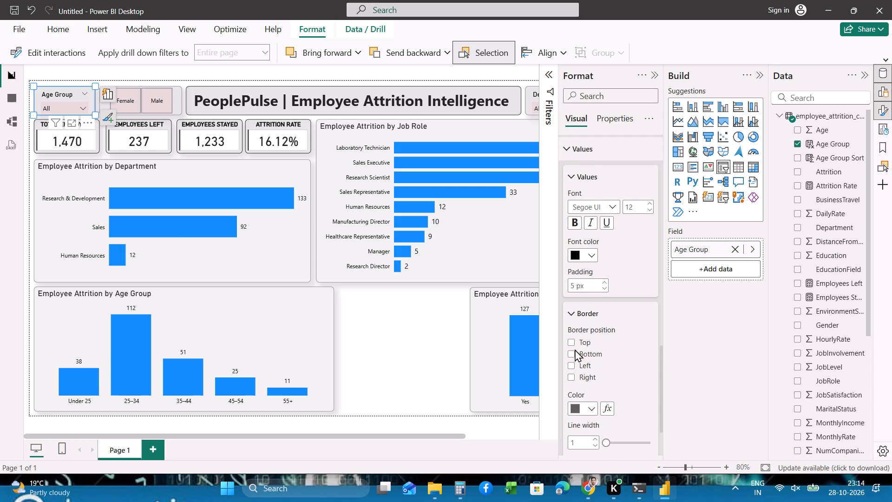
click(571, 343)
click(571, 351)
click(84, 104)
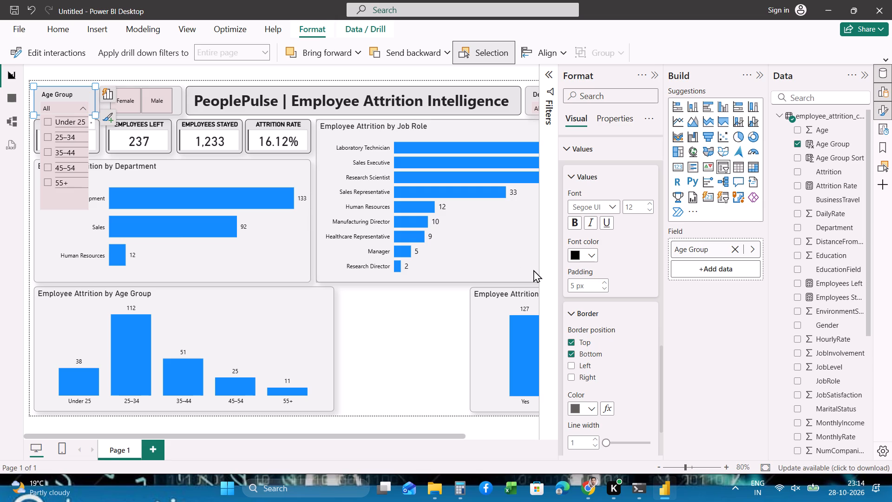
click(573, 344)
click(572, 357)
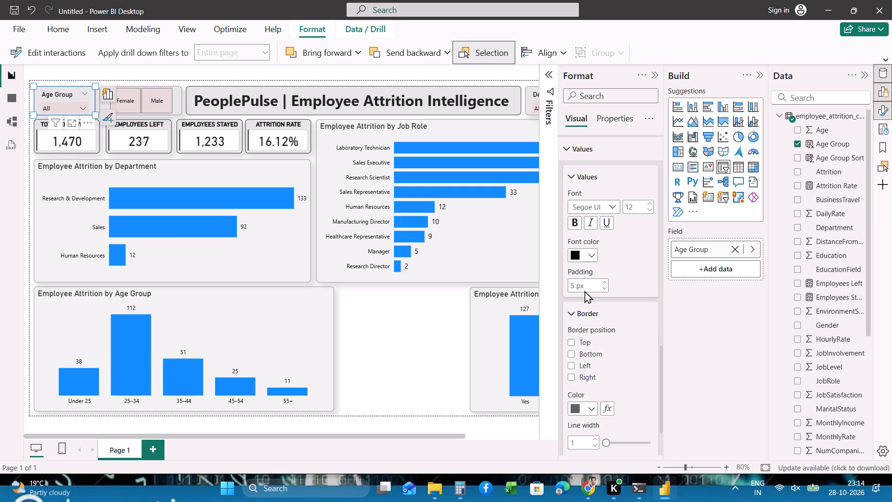
Examine the Age Group slicer's settings, including its style options and selection options.
scroll(584, 291, up, 9)
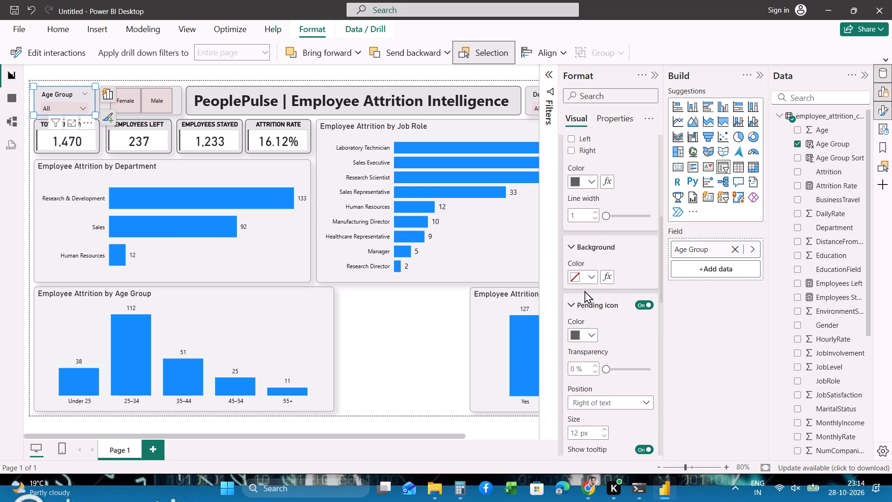
scroll(576, 266, up, 7)
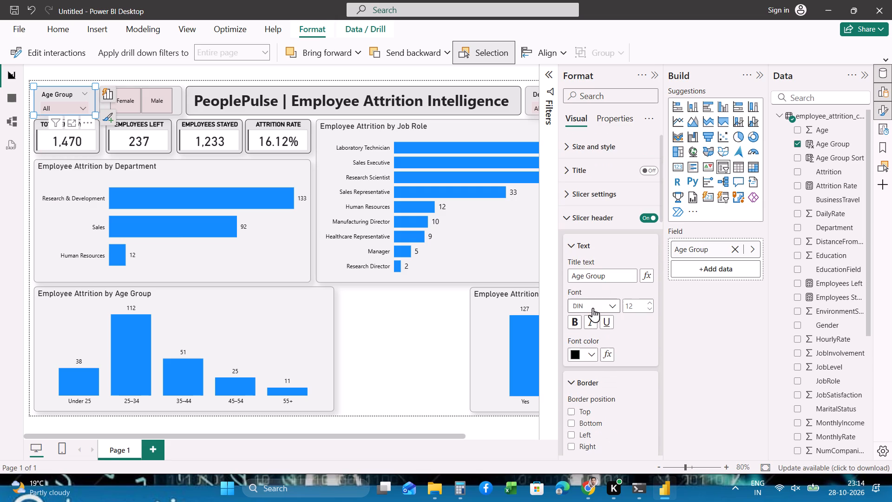
scroll(593, 308, up, 2)
click(569, 219)
click(568, 194)
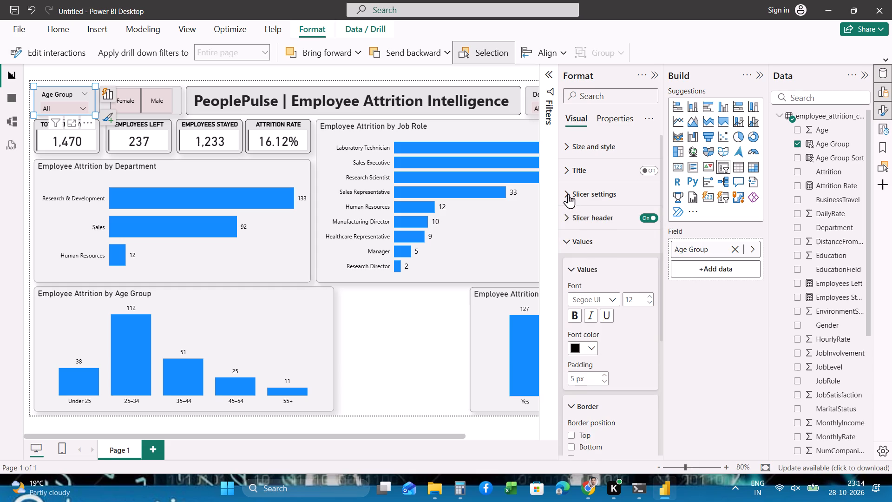
click(568, 196)
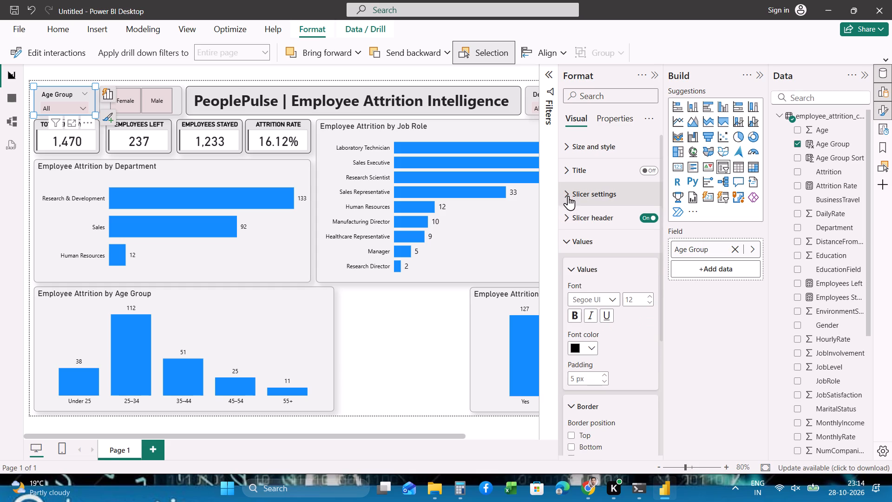
click(570, 242)
click(565, 192)
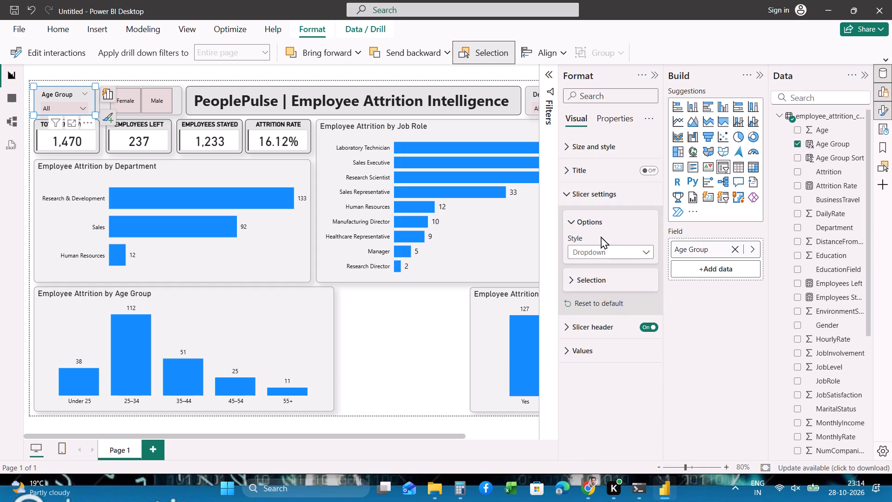
click(608, 251)
click(608, 251)
click(582, 274)
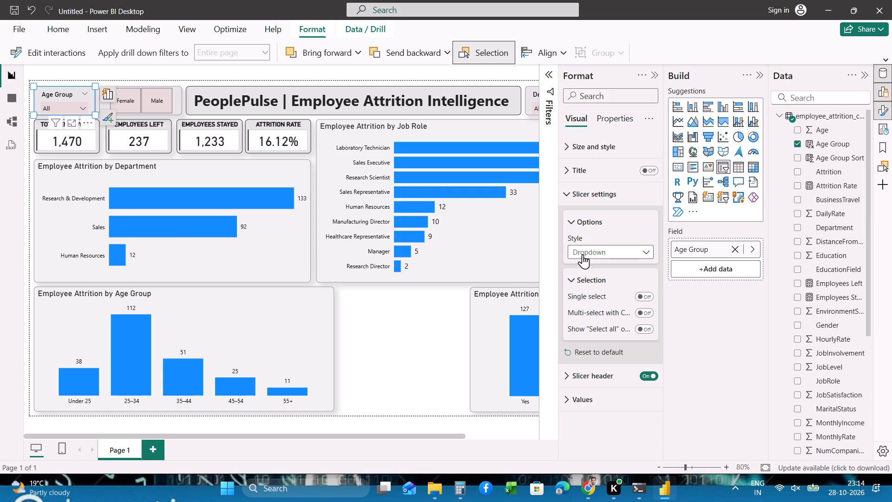
click(569, 196)
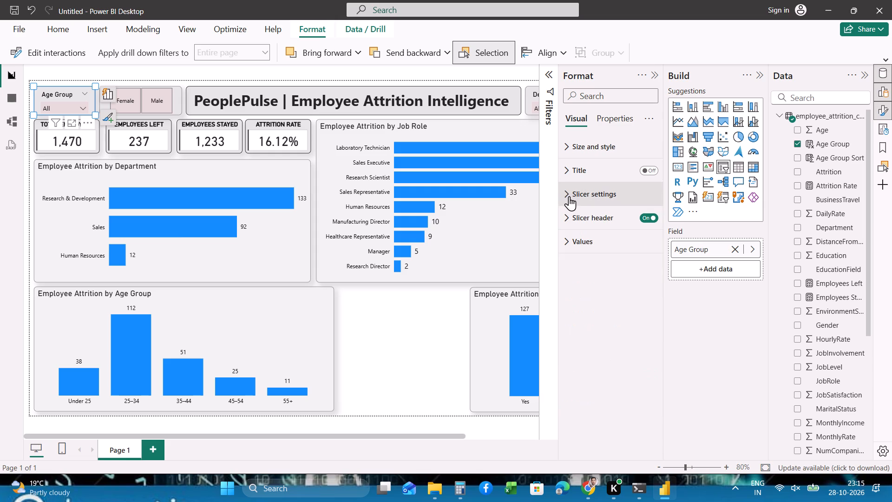
Examine the Age Group slicer's title, size and position, padding, background, visual border and shadow settings.
click(567, 174)
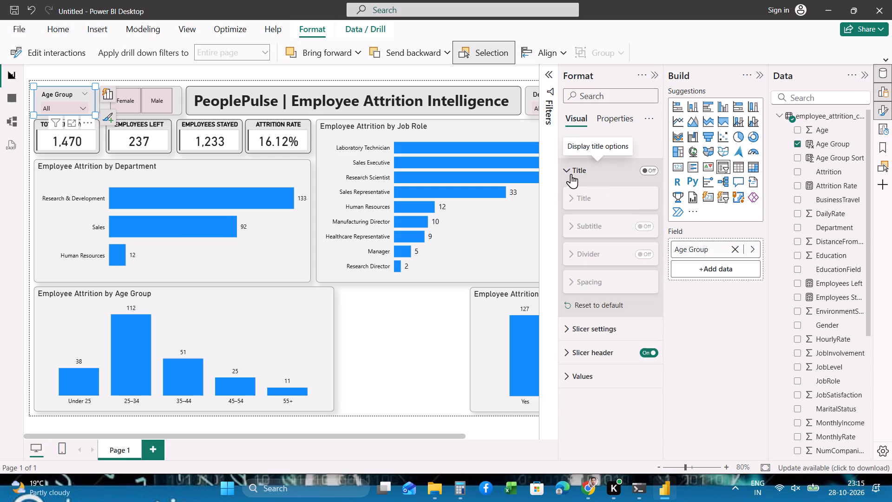
click(583, 169)
click(574, 146)
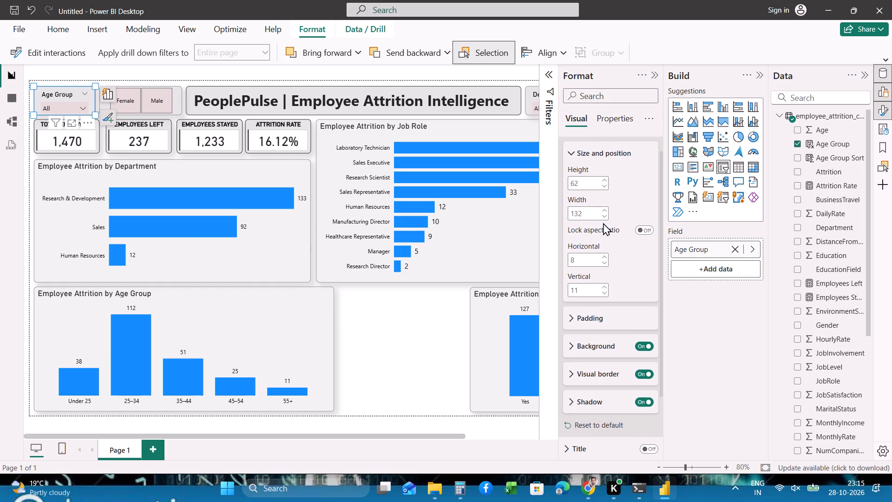
scroll(605, 196, up, 1)
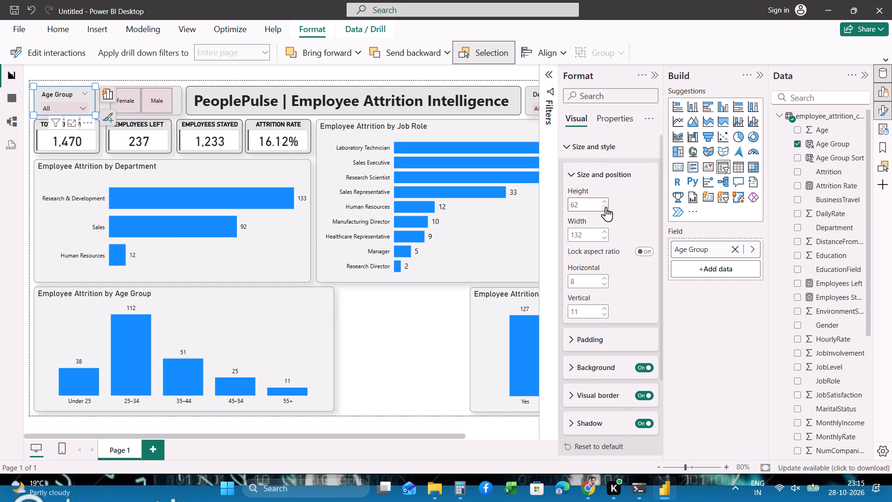
scroll(606, 207, up, 1)
scroll(606, 207, down, 1)
scroll(610, 268, down, 1)
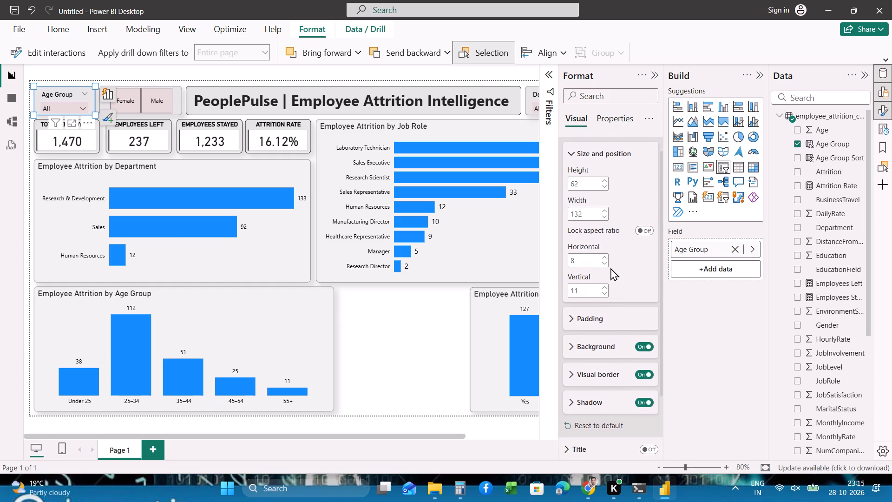
scroll(610, 268, down, 1)
click(582, 273)
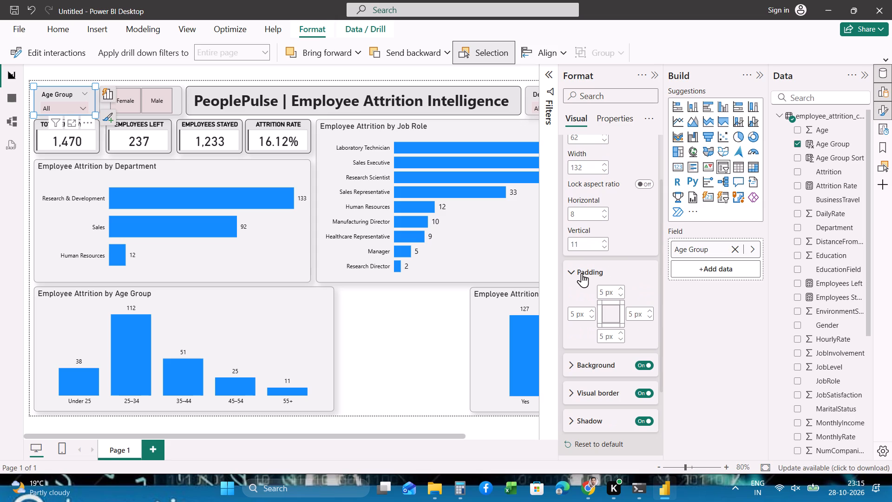
click(582, 273)
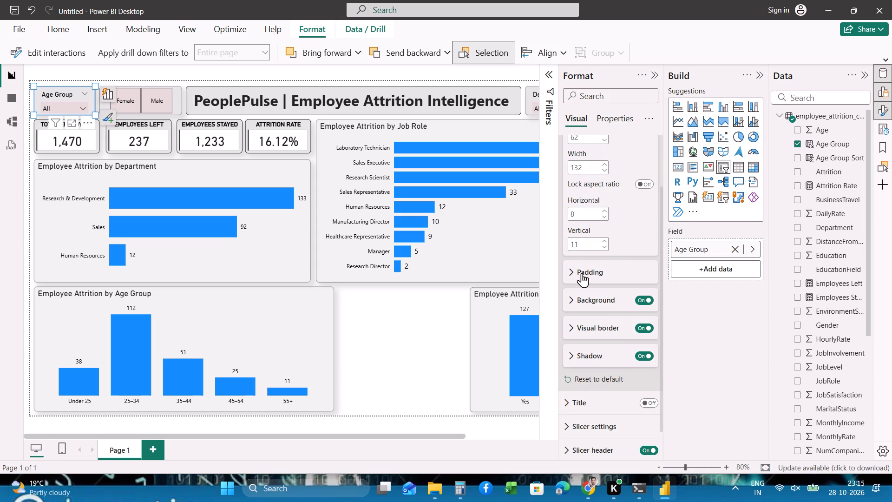
scroll(582, 273, down, 1)
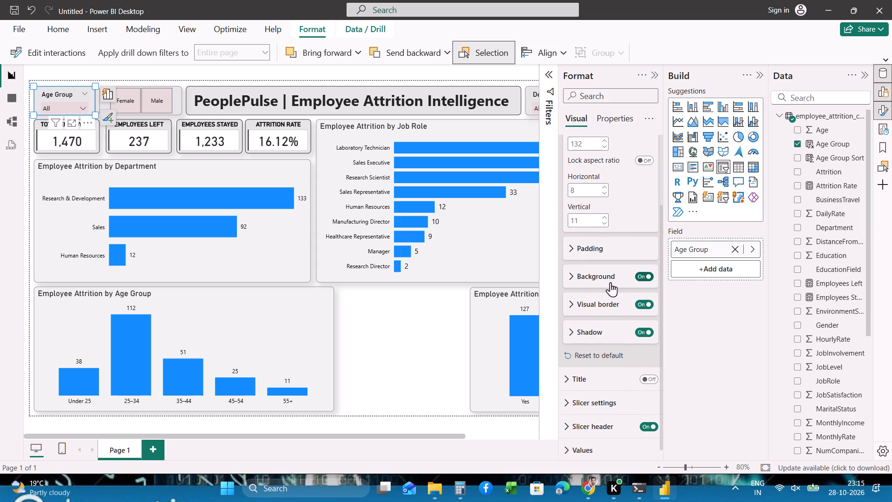
click(571, 278)
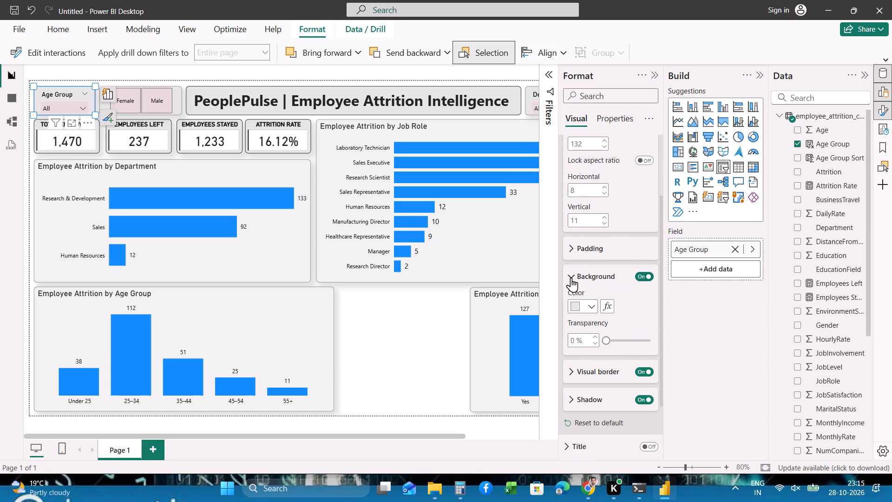
click(578, 276)
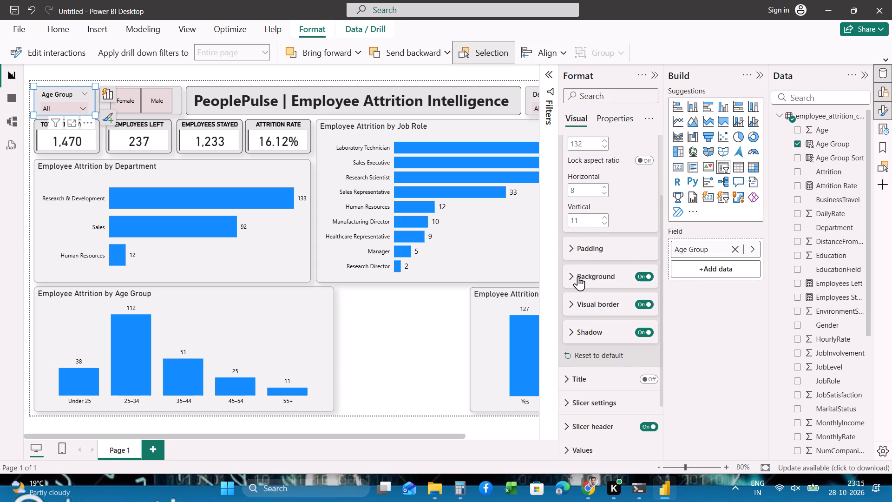
click(593, 307)
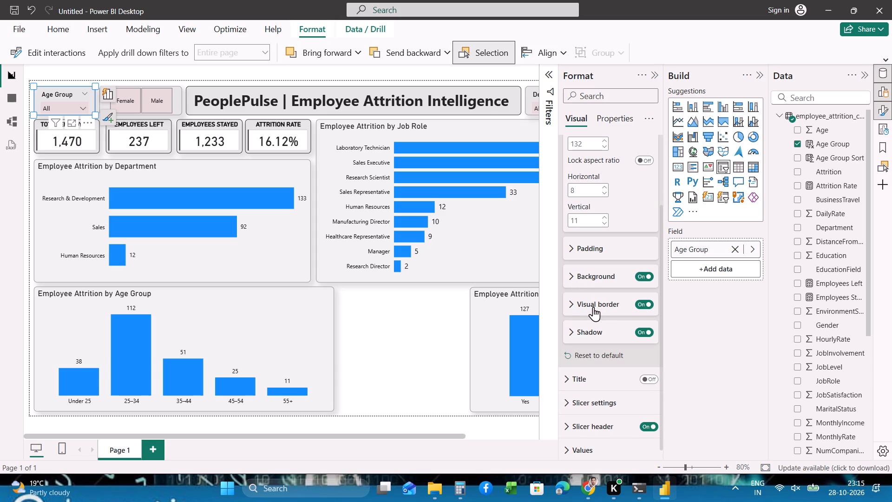
click(593, 307)
click(603, 335)
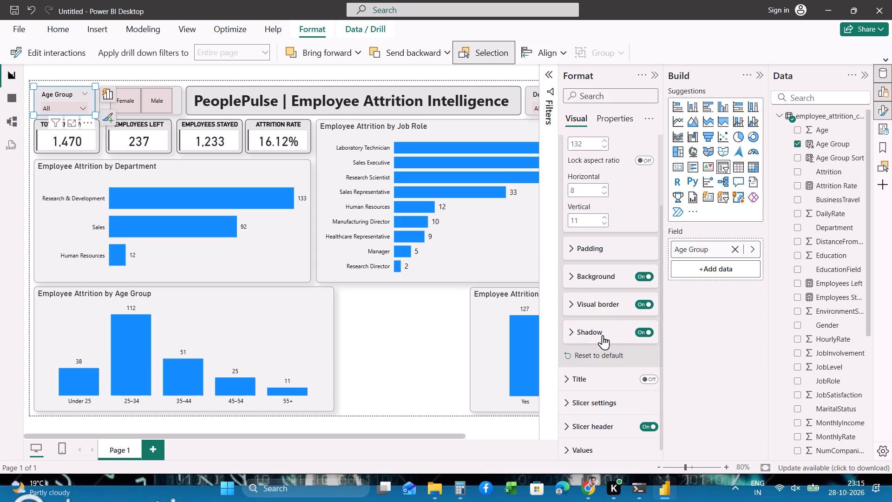
click(603, 334)
scroll(603, 334, down, 1)
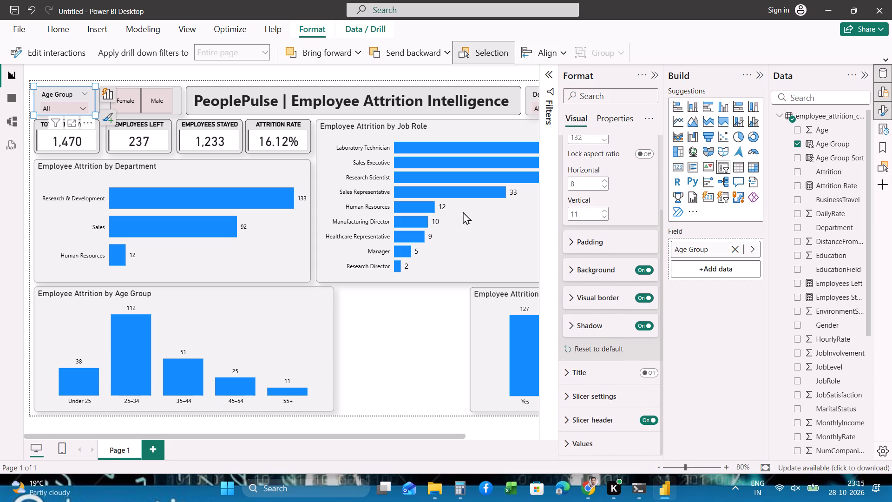
Deselect the Age Group slicer and hide the formatting options to give the report page more room.
click(496, 429)
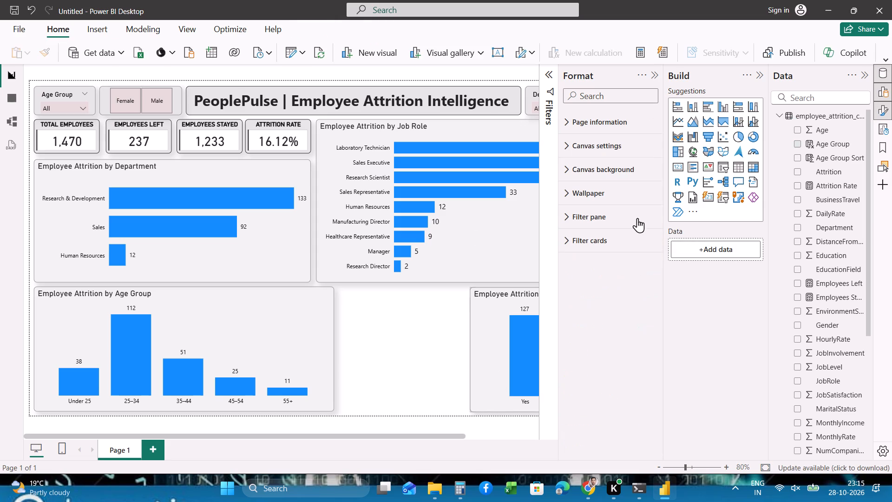
click(658, 80)
click(656, 73)
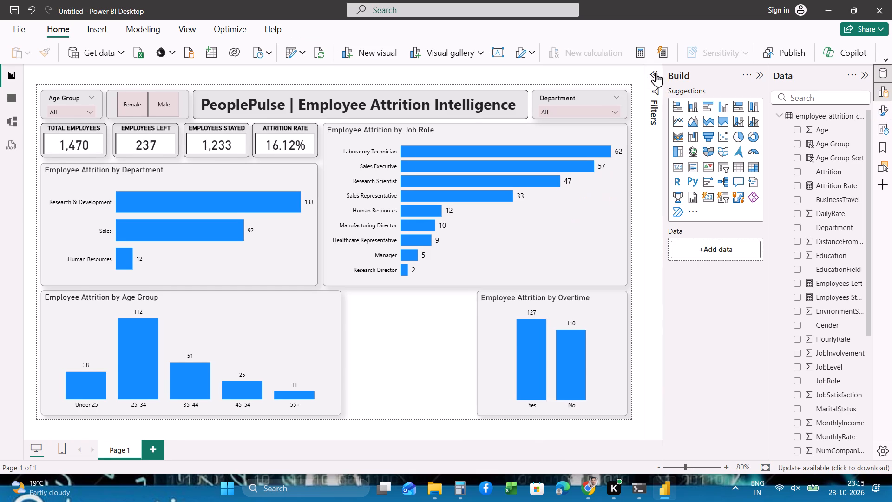
Compare the expanded dropdown lists of the Department and Age Group slicers.
click(617, 109)
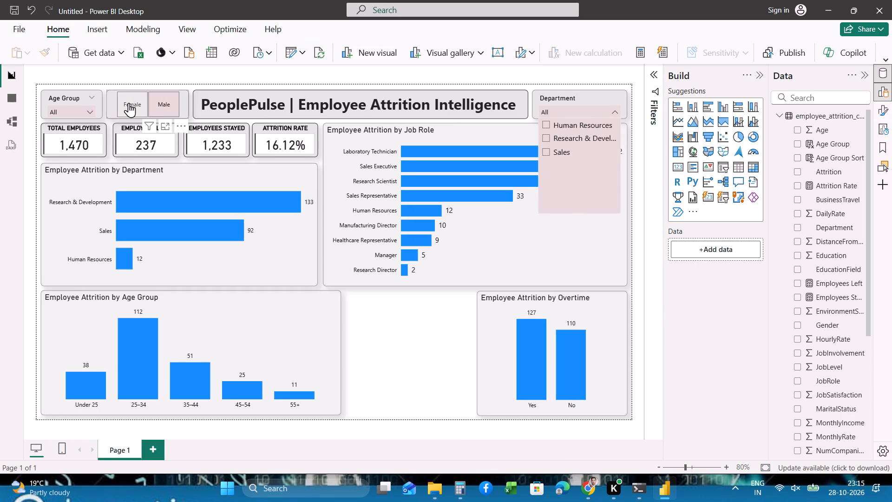
click(85, 110)
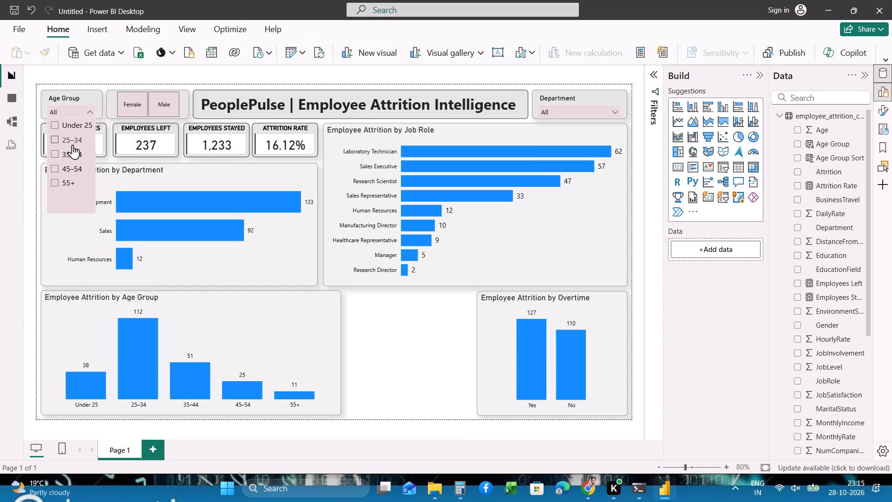
click(552, 119)
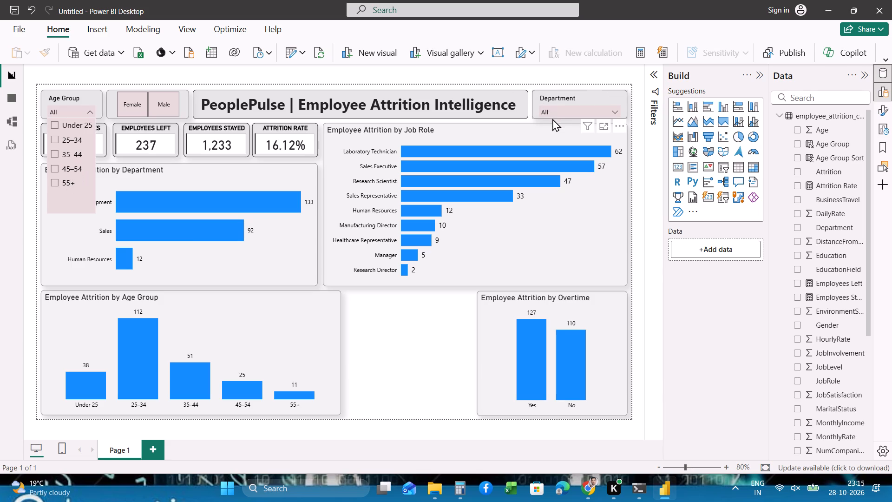
Test the Department slicer by filtering the report with Human Resources, Research & Development and Sales, clearing each selection again.
click(552, 109)
click(550, 125)
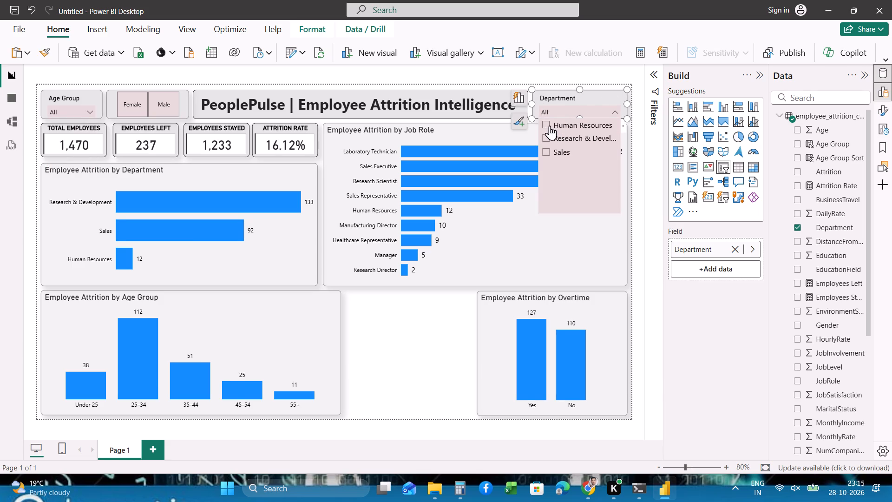
click(546, 137)
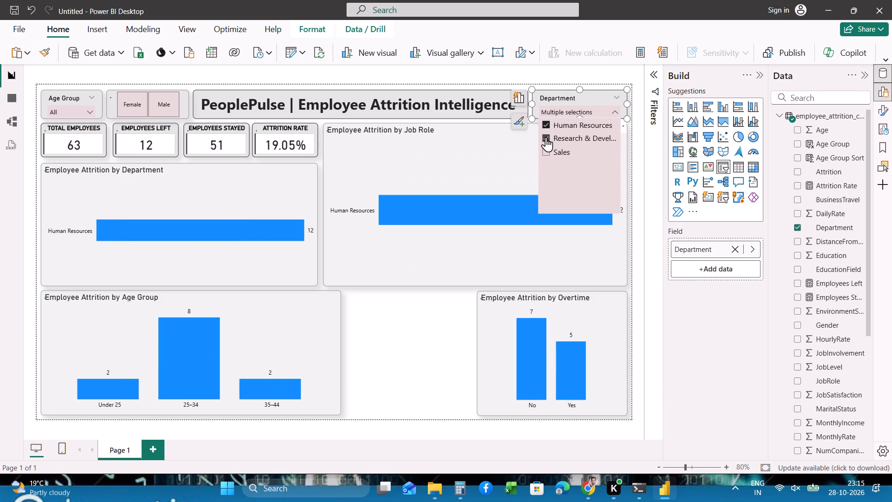
click(546, 138)
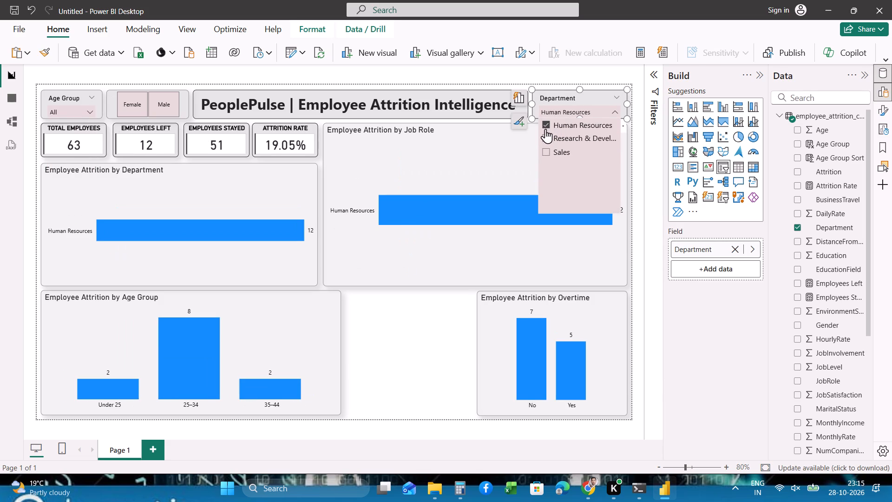
click(545, 124)
click(545, 150)
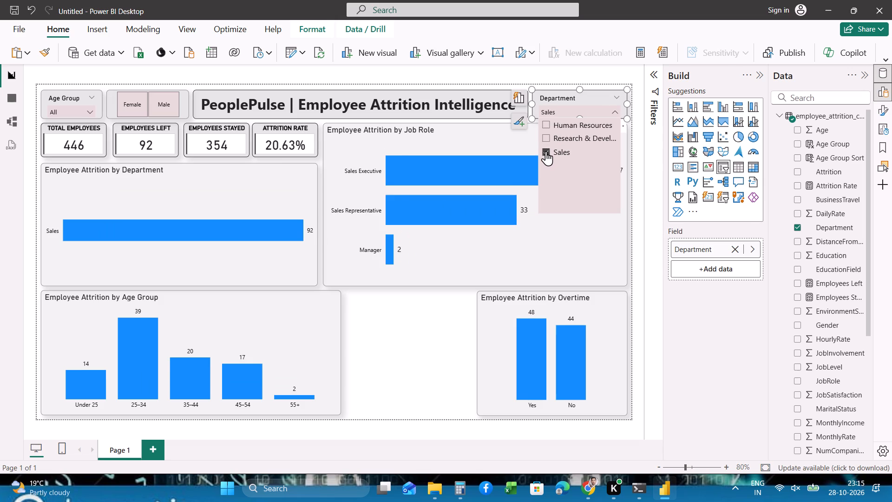
click(546, 152)
Test the Gender slicer by filtering the report to Male and to Female, clearing each selection.
click(174, 109)
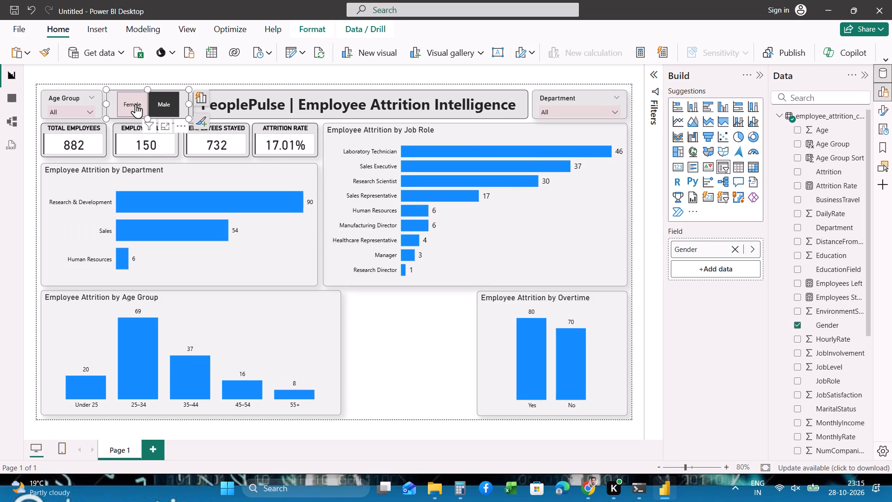
click(160, 104)
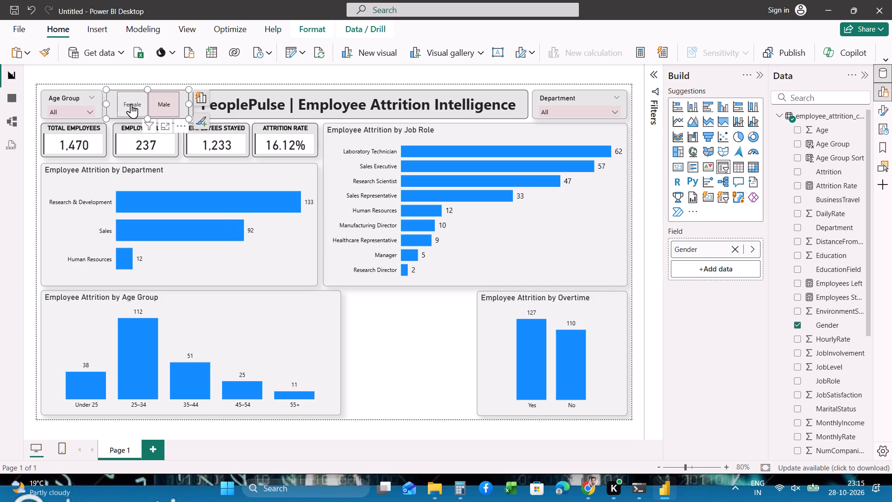
click(131, 104)
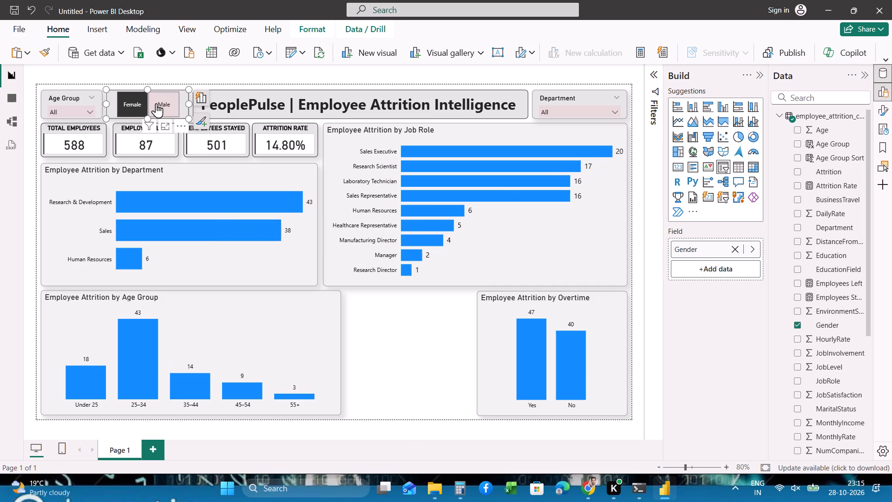
click(136, 103)
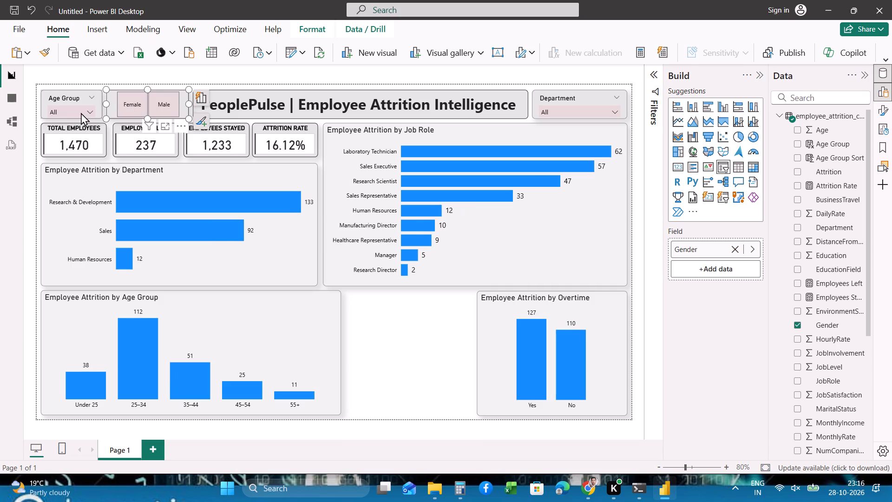
Test the Age Group slicer with the 25–34 and 55+ groups, clear each selection and close its dropdown list.
click(83, 111)
click(75, 140)
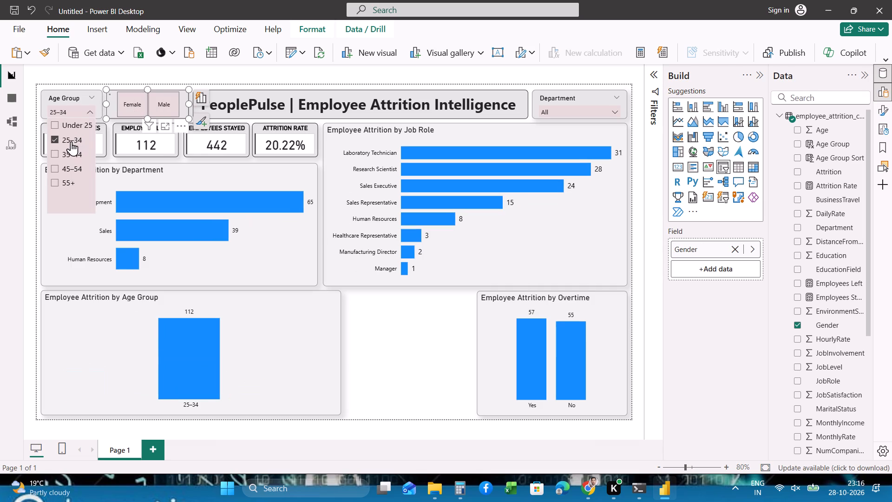
click(71, 141)
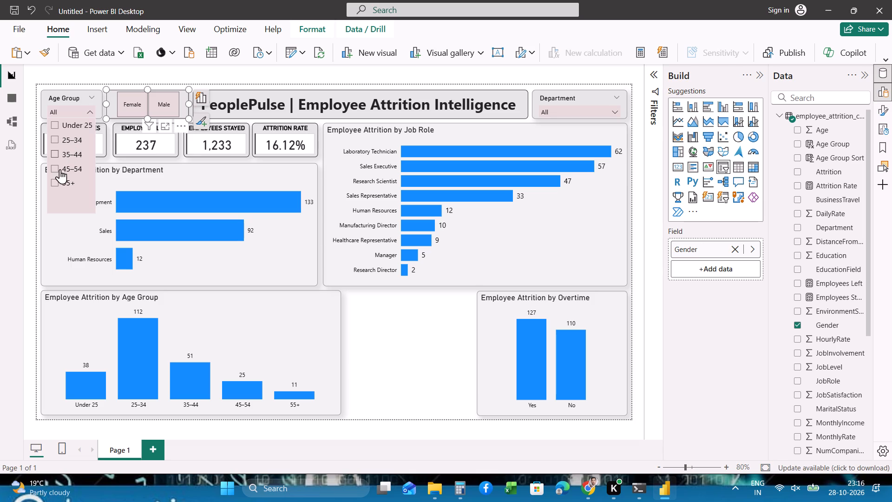
click(58, 185)
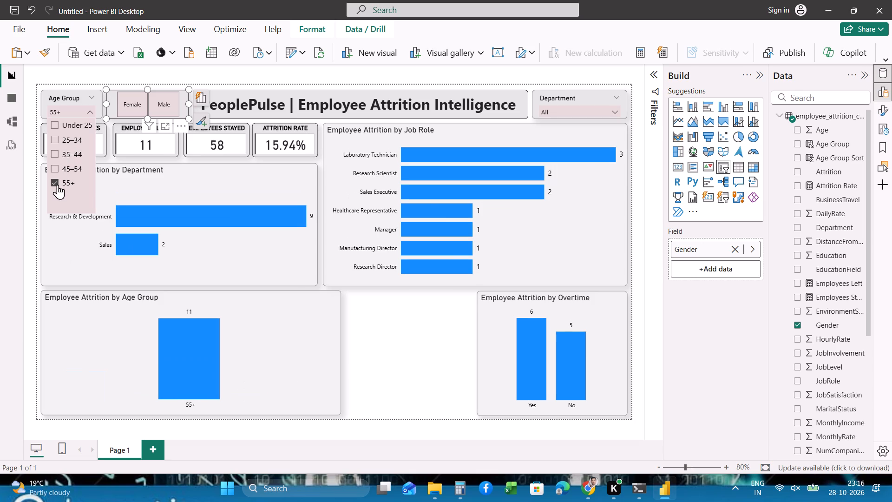
click(58, 185)
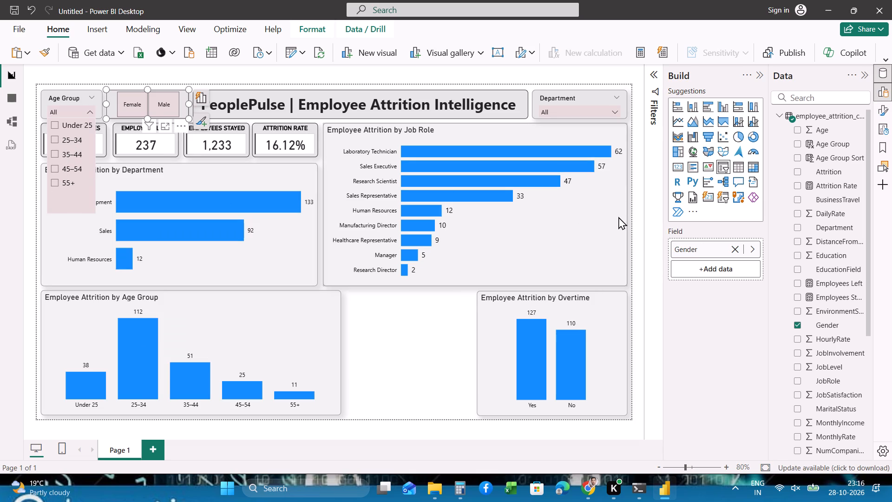
click(640, 218)
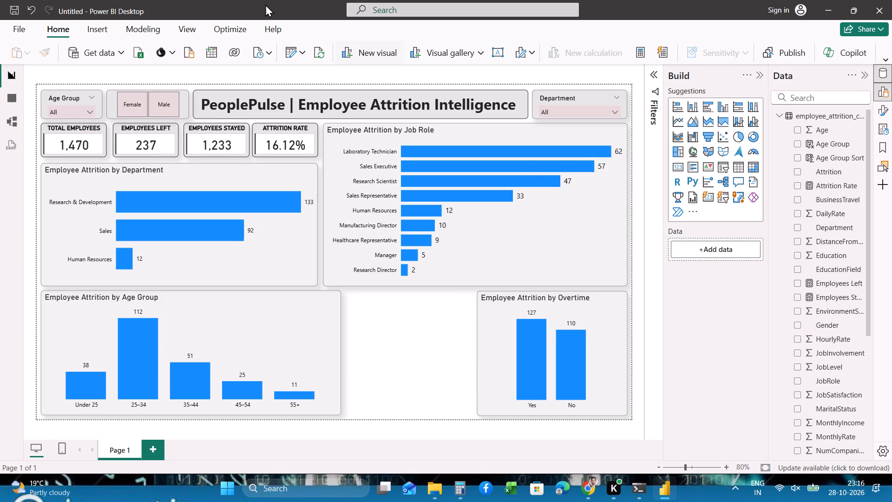
Filter the report to Male with the Gender slicer and examine that slicer's formatting options.
click(163, 99)
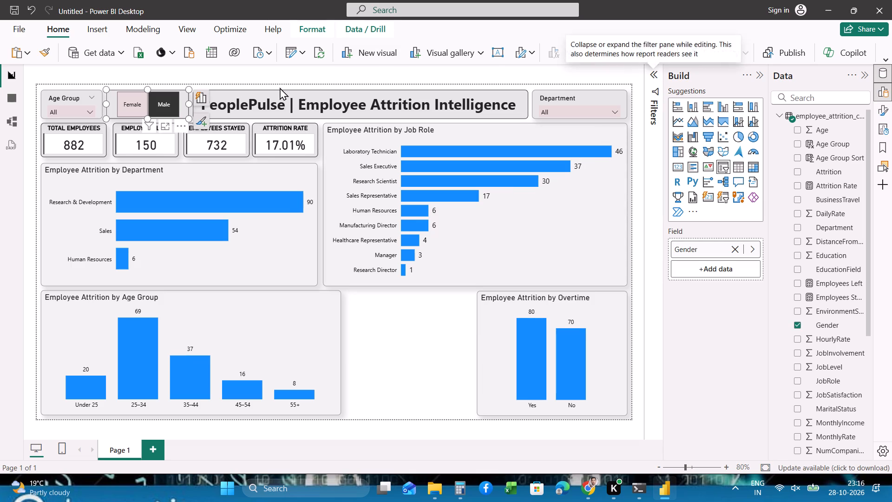
double_click(176, 105)
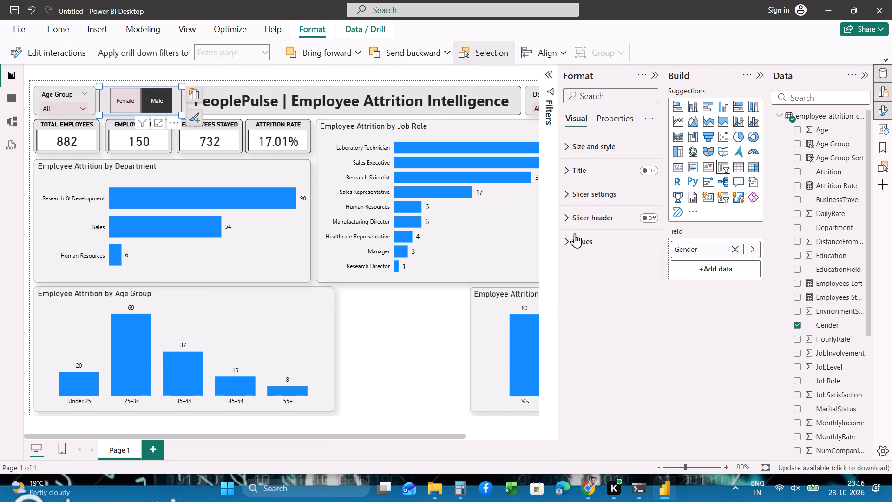
click(181, 98)
click(190, 114)
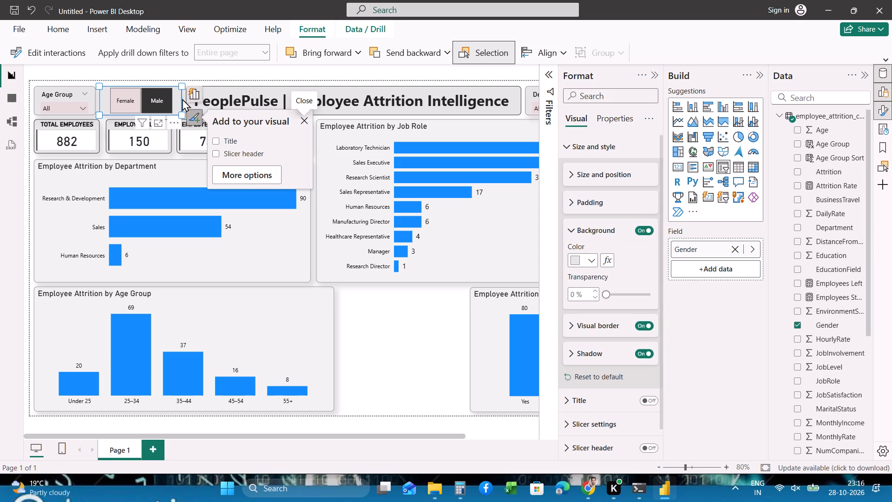
click(242, 176)
scroll(573, 294, down, 2)
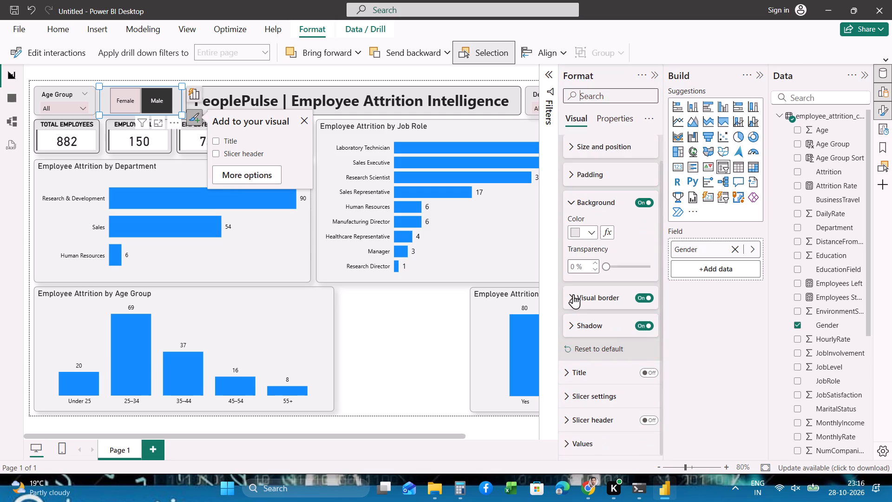
scroll(573, 294, down, 1)
scroll(591, 436, down, 1)
scroll(602, 369, up, 1)
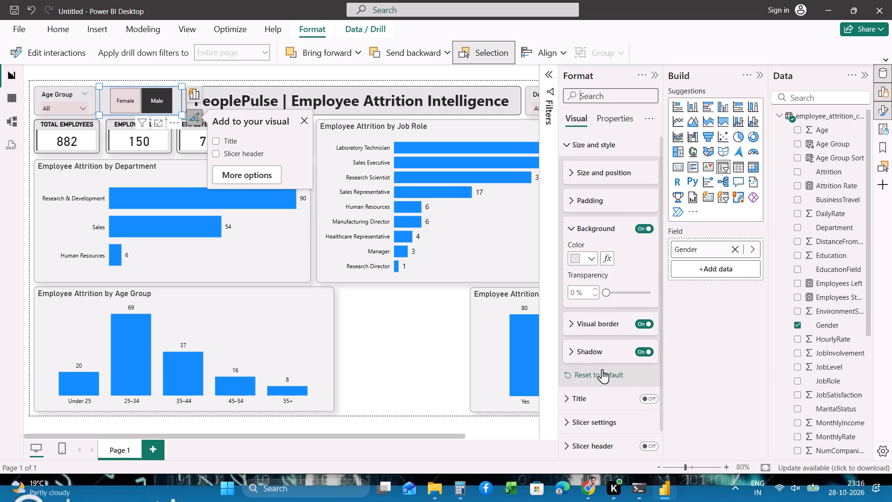
scroll(602, 369, up, 1)
Convert the Gender slicer to a button slicer and look through its formatting options.
click(726, 197)
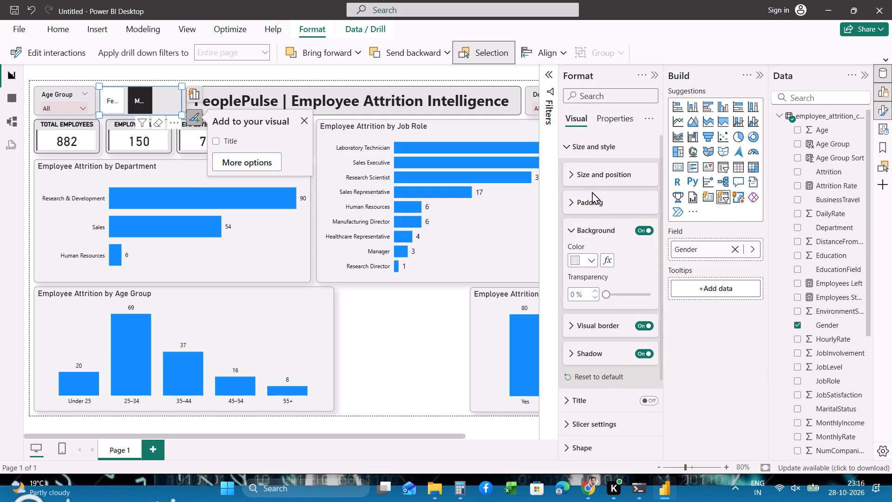
scroll(624, 267, down, 3)
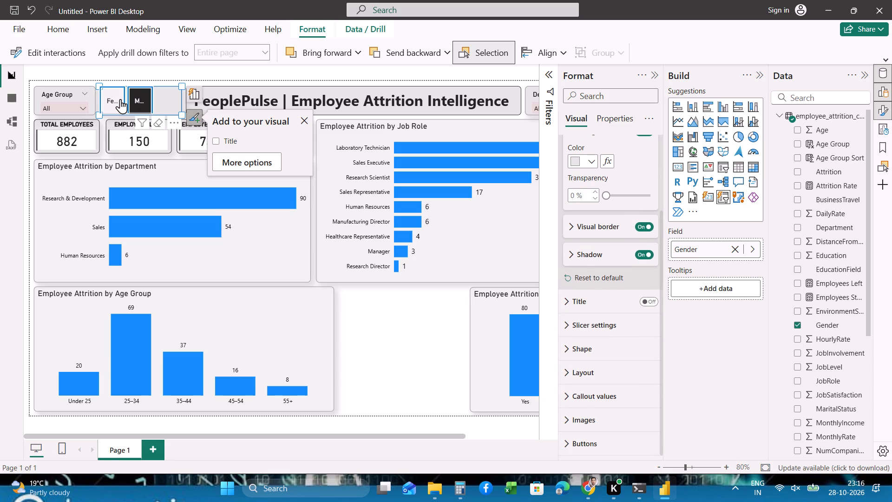
scroll(641, 252, up, 1)
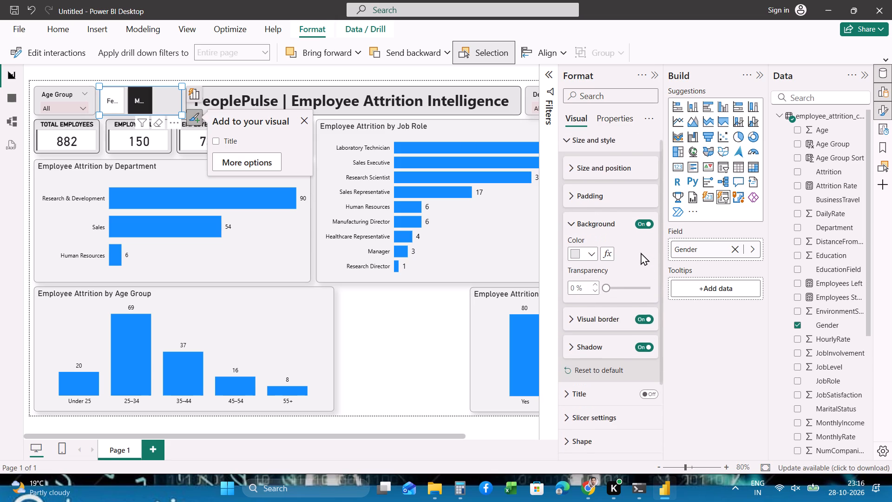
scroll(641, 252, up, 3)
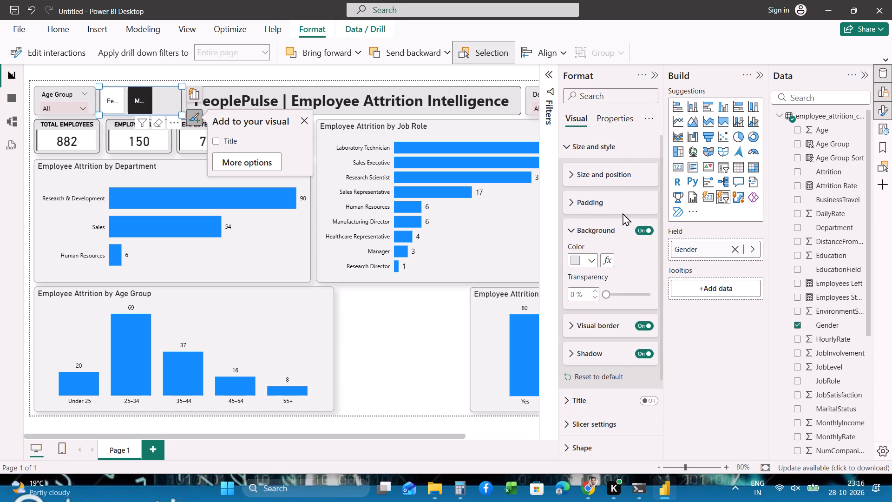
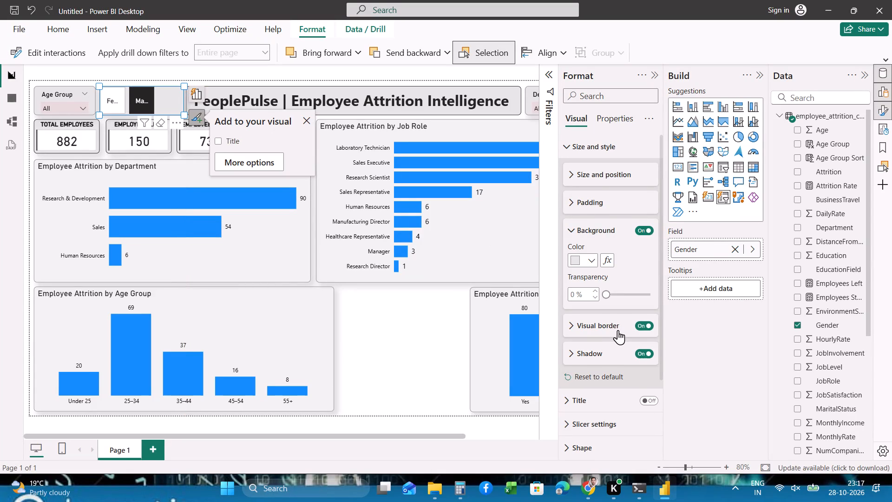
Look through the Gender slicer's button formatting options, including the button fill and border settings.
scroll(618, 330, down, 2)
scroll(611, 406, down, 1)
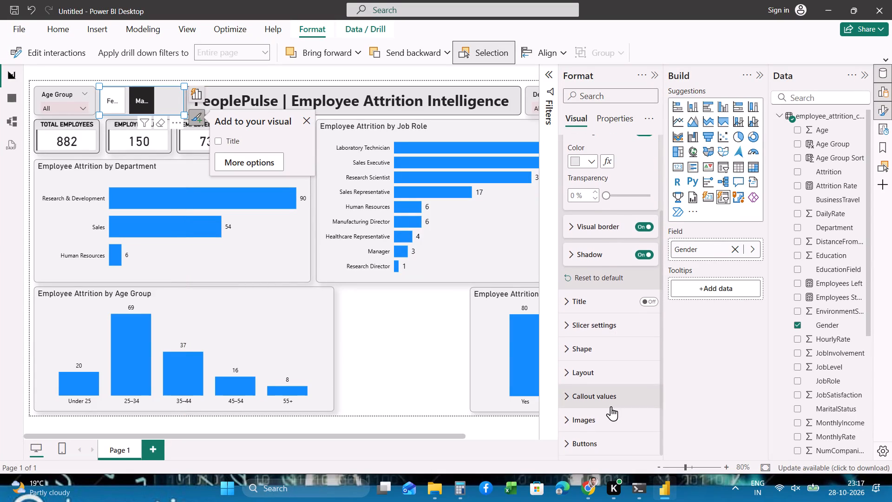
scroll(611, 406, down, 1)
click(584, 442)
scroll(584, 442, down, 3)
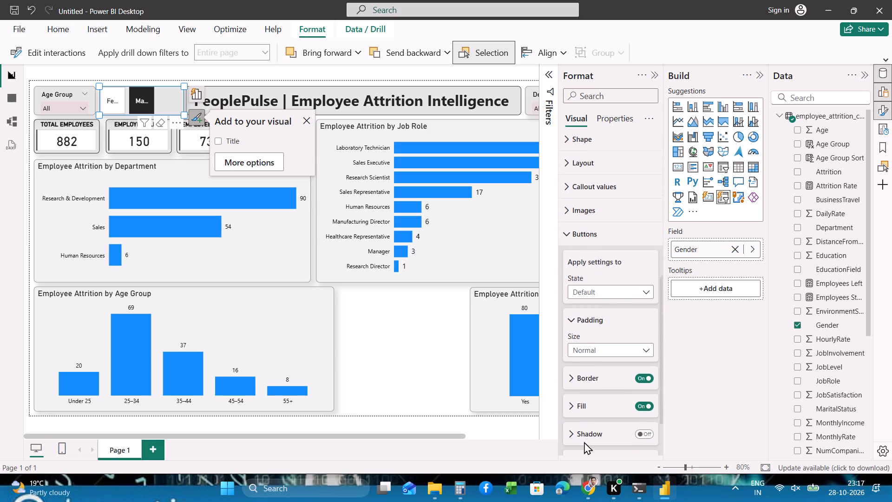
scroll(584, 442, down, 2)
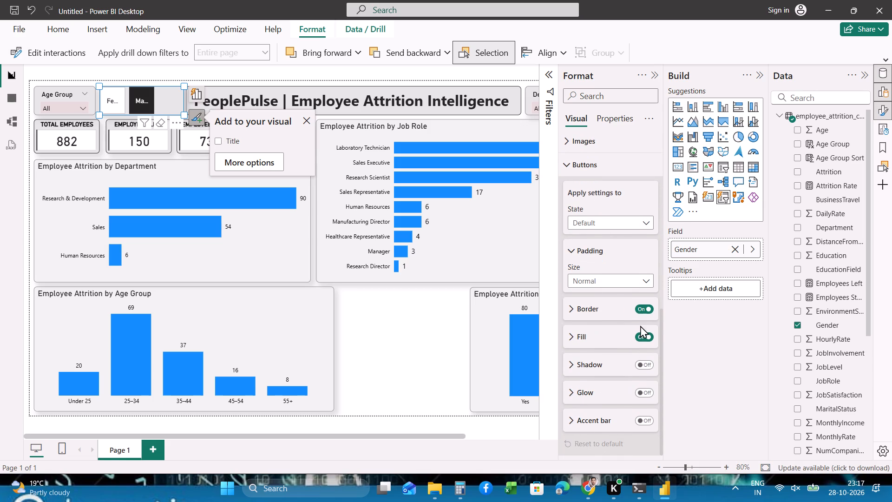
click(596, 338)
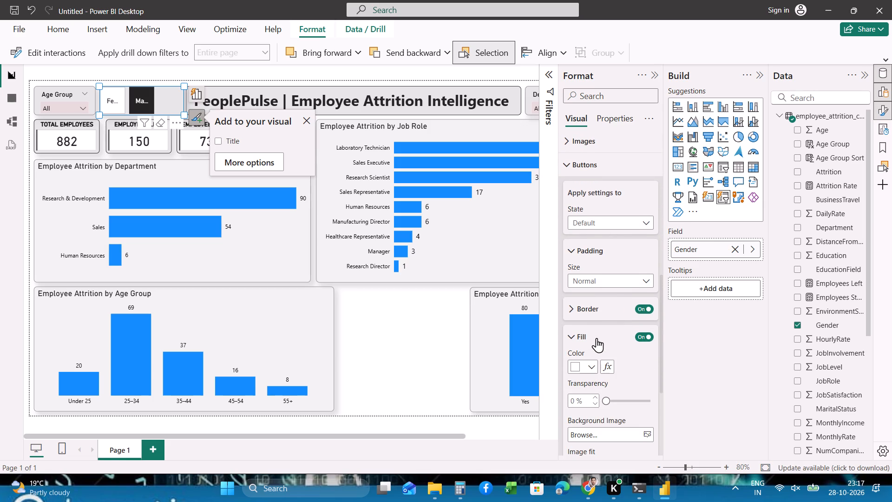
scroll(602, 360, down, 1)
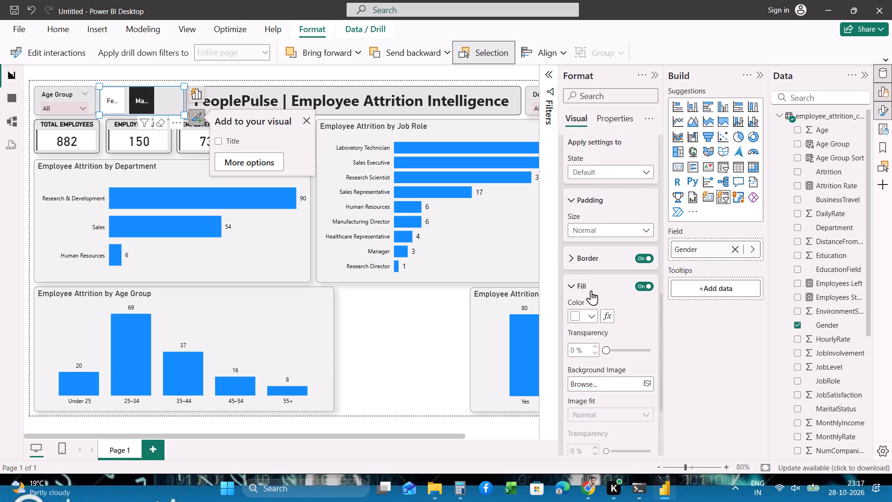
click(577, 284)
scroll(577, 284, down, 1)
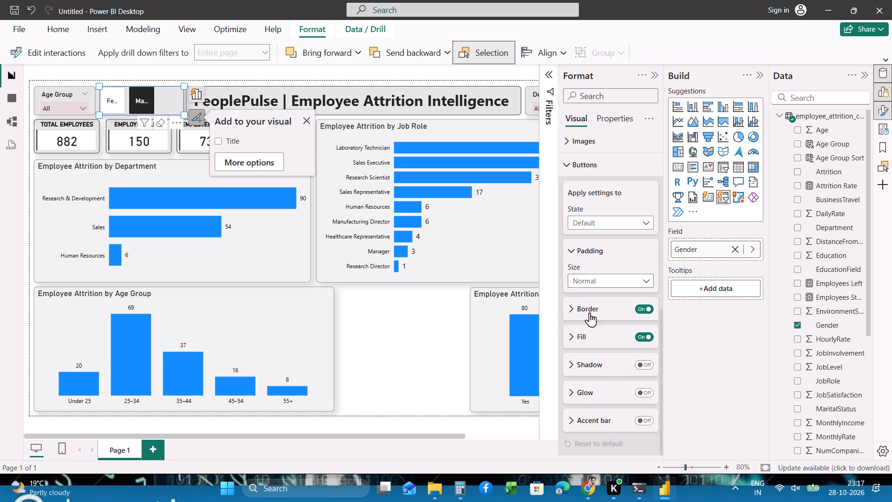
scroll(610, 383, down, 1)
click(613, 310)
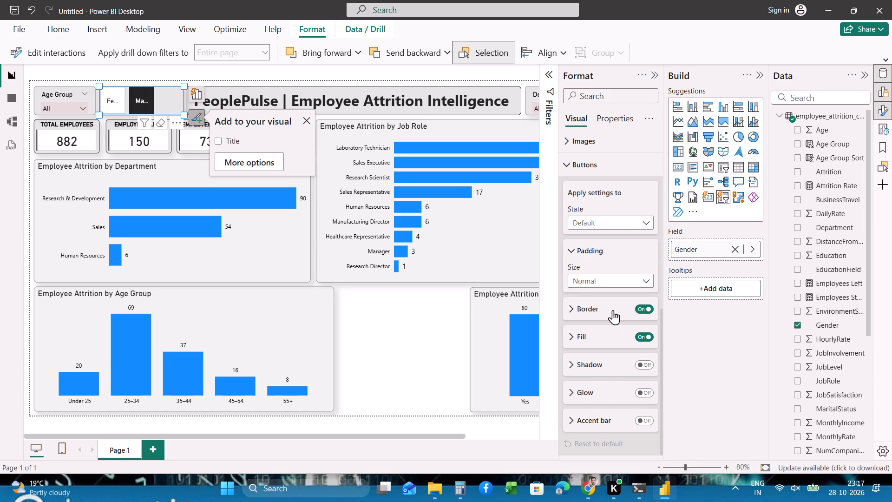
click(612, 310)
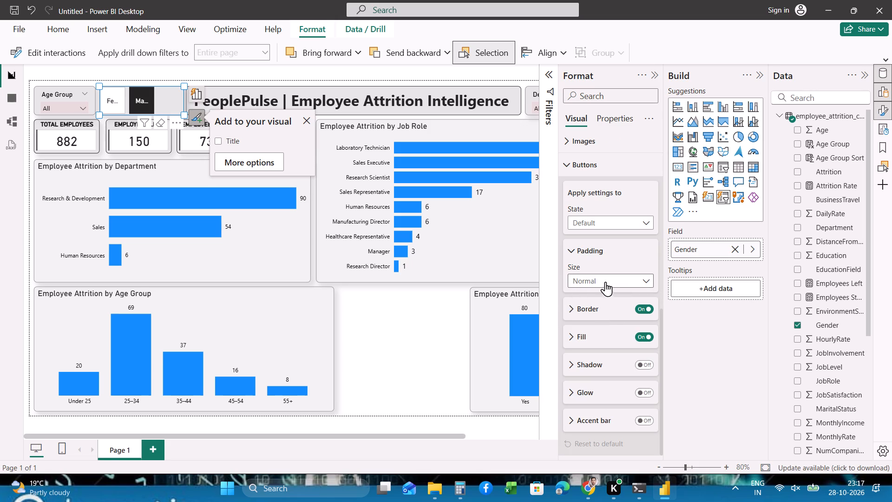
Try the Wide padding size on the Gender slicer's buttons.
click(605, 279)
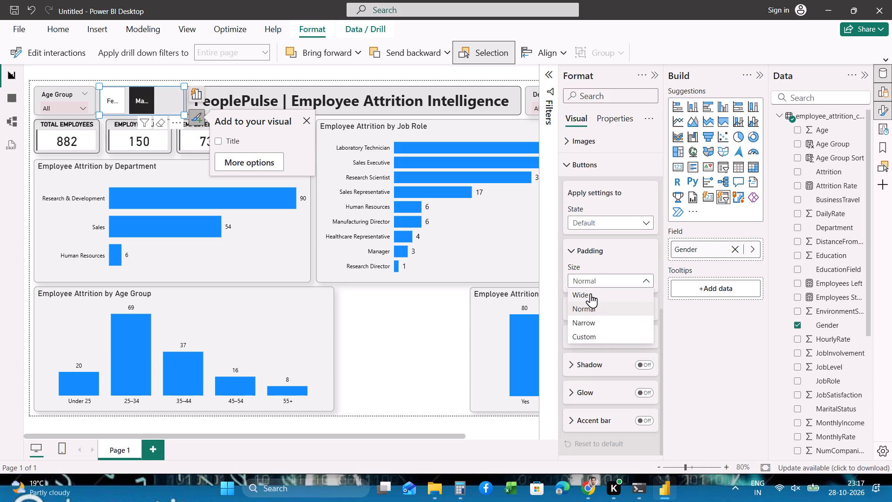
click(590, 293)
Switch the Gender slicer's button padding to Custom and set the left padding to 1 px.
click(595, 282)
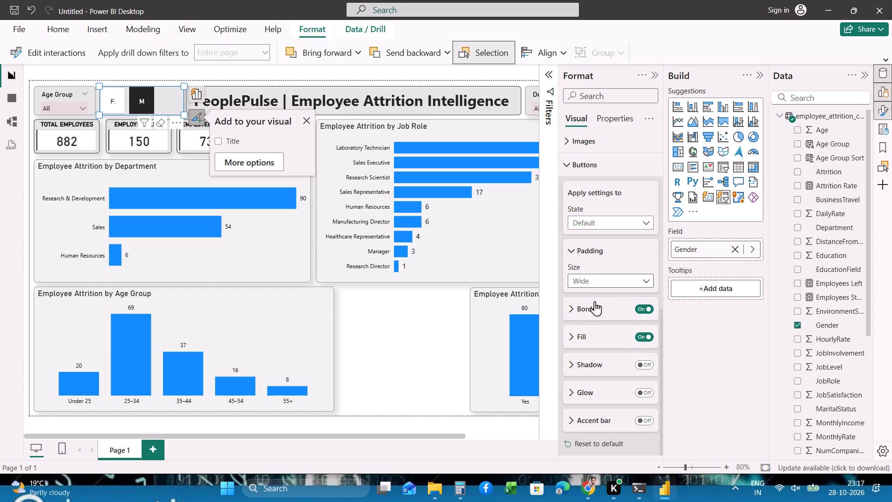
click(585, 280)
click(585, 280)
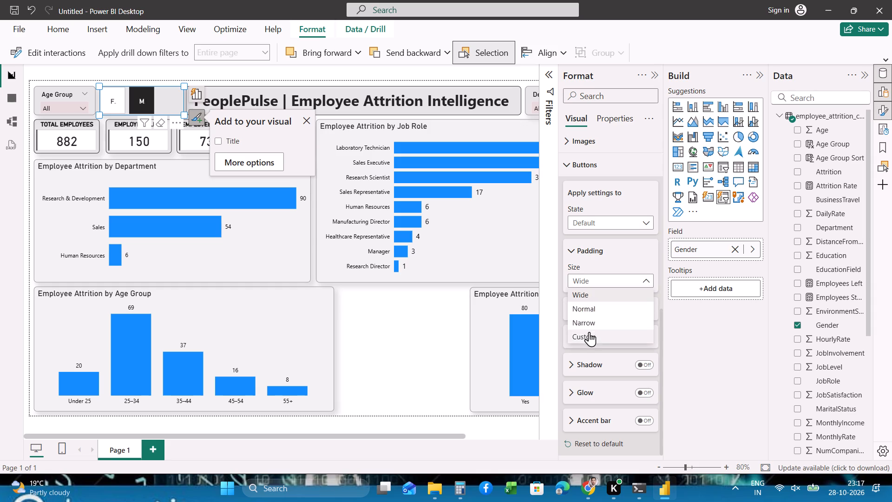
click(590, 336)
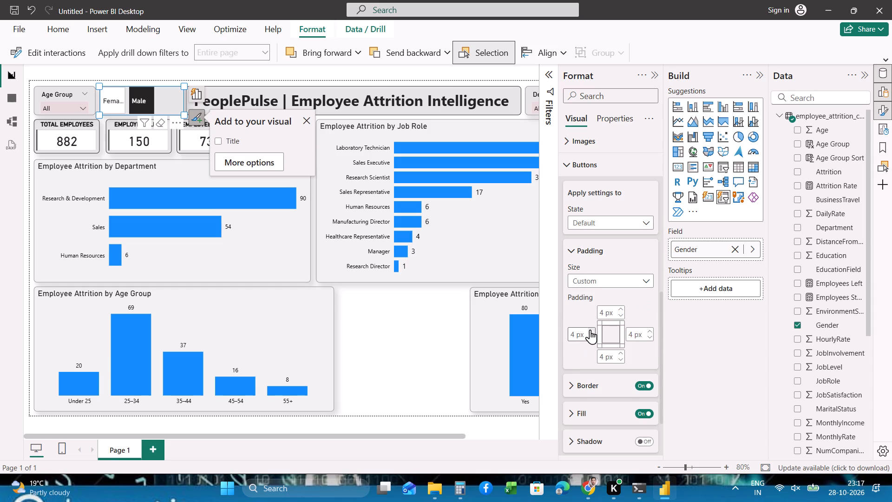
click(576, 336)
key(0)
key(Return)
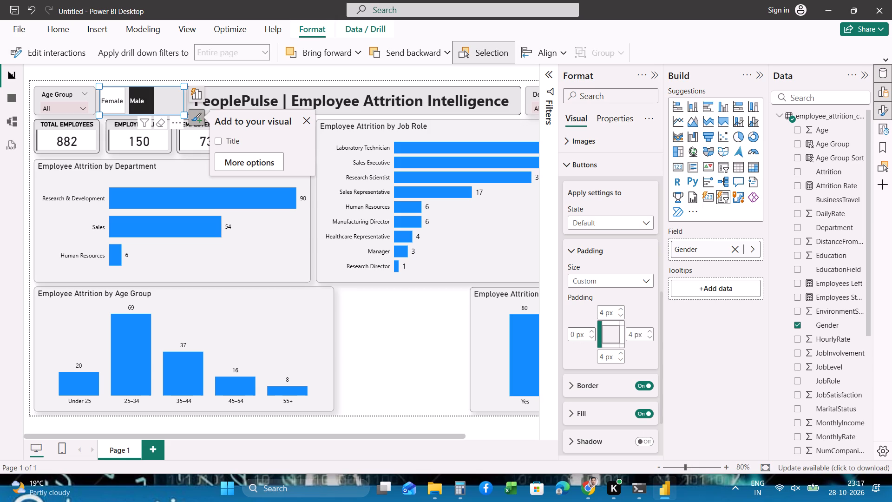
key(1)
key(BackSpace)
key(BackSpace)
key(1)
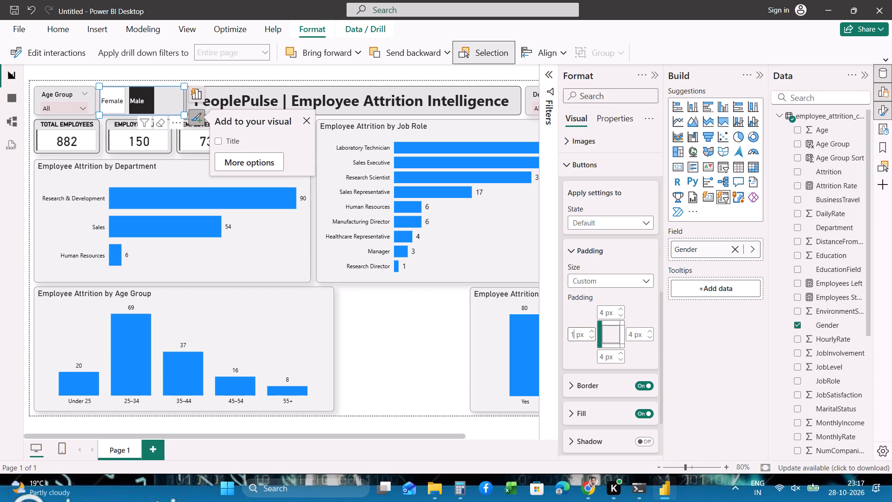
Set the Gender slicer's button padding to 5 px at the bottom, 1 px on the right and 5 px at the top.
click(602, 358)
key(1)
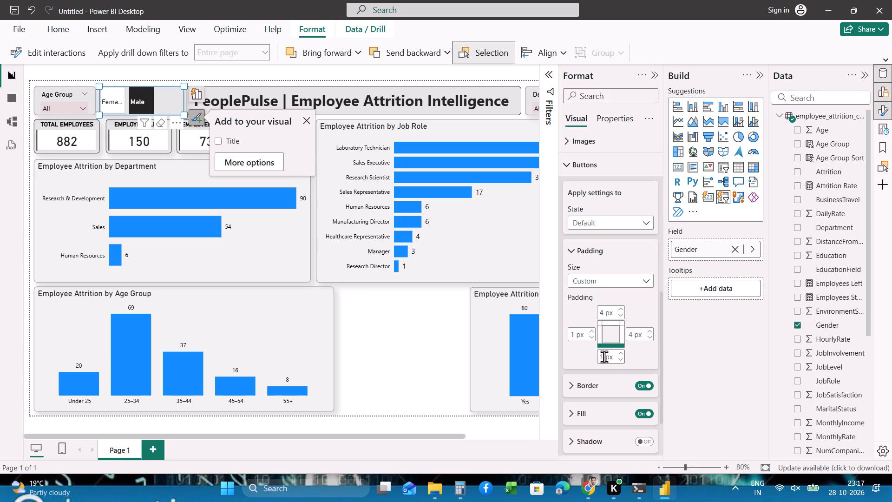
key(BackSpace)
key(5)
click(633, 334)
key(1)
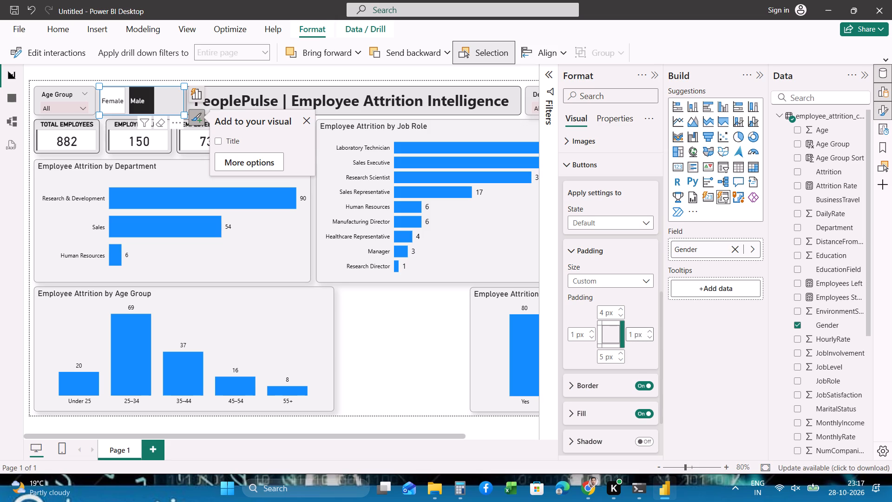
key(Return)
click(604, 313)
key(5)
key(Return)
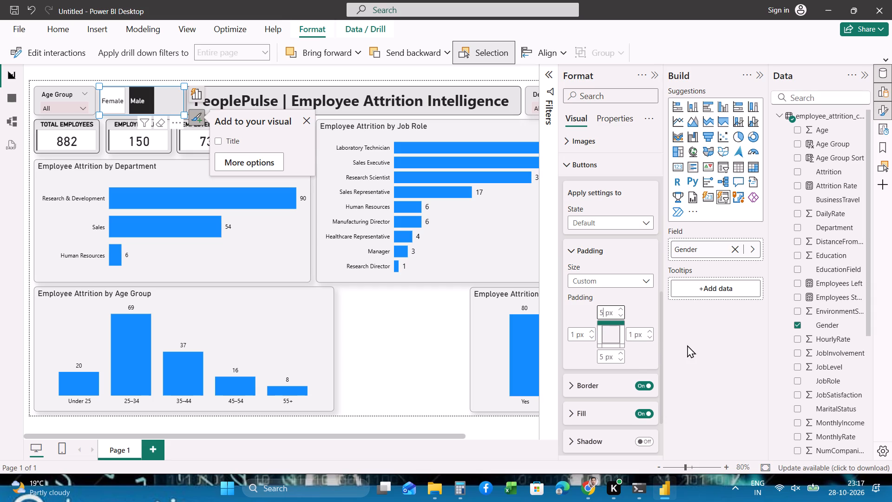
click(688, 345)
Select the Female and Male button labels in turn and review the Gender slicer's button and slicer settings.
click(117, 102)
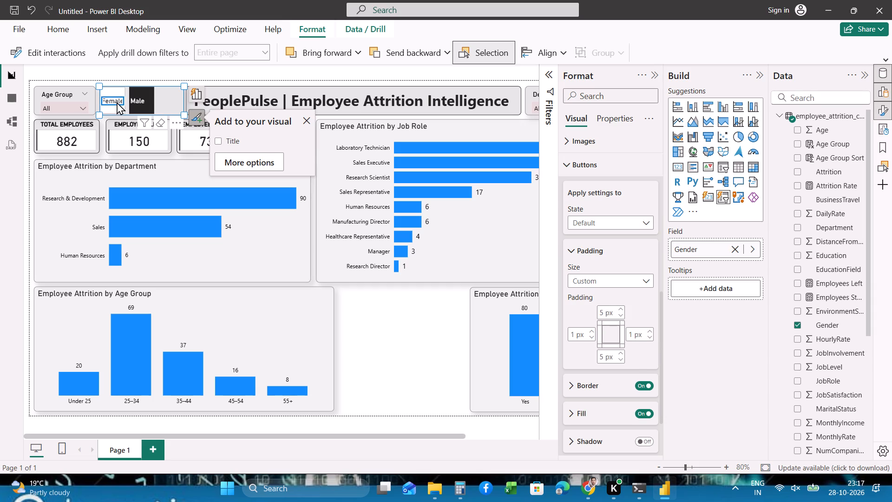
click(142, 101)
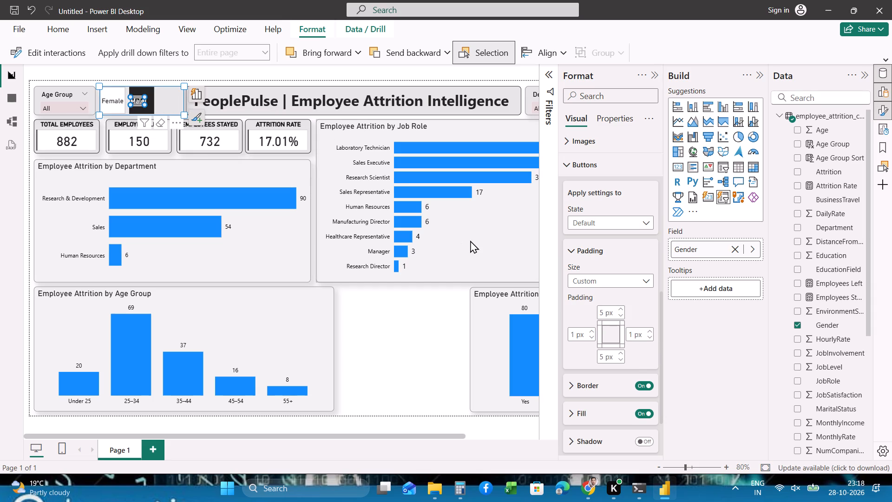
scroll(584, 250, down, 3)
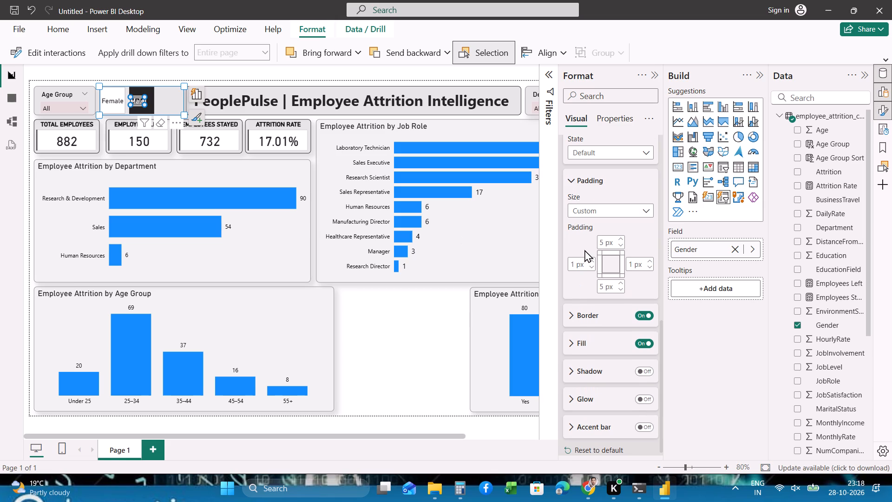
scroll(584, 250, up, 4)
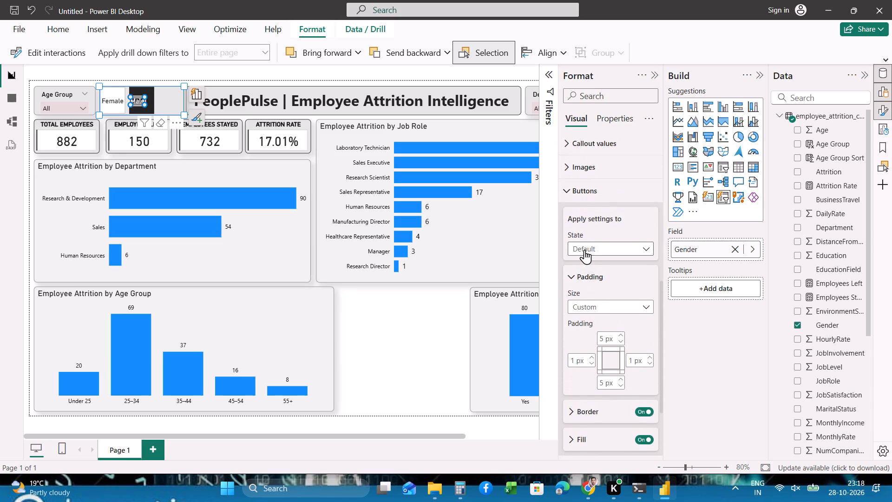
scroll(584, 250, up, 1)
scroll(591, 275, down, 2)
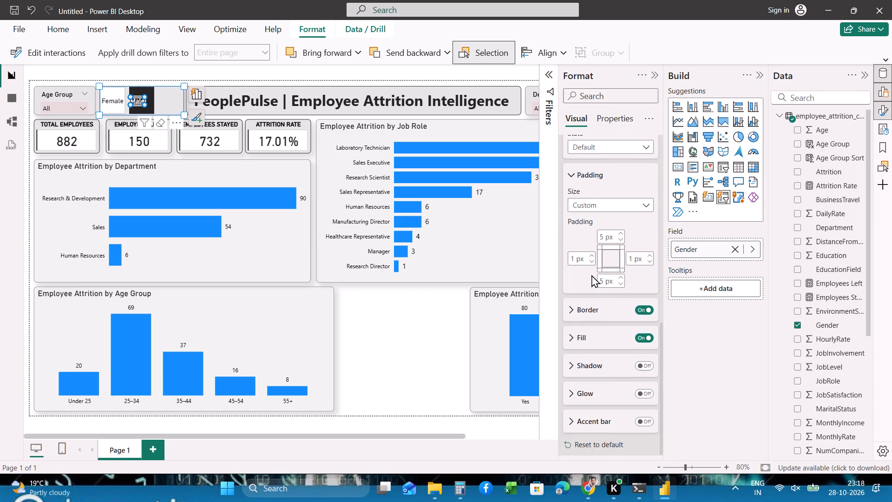
scroll(591, 275, down, 1)
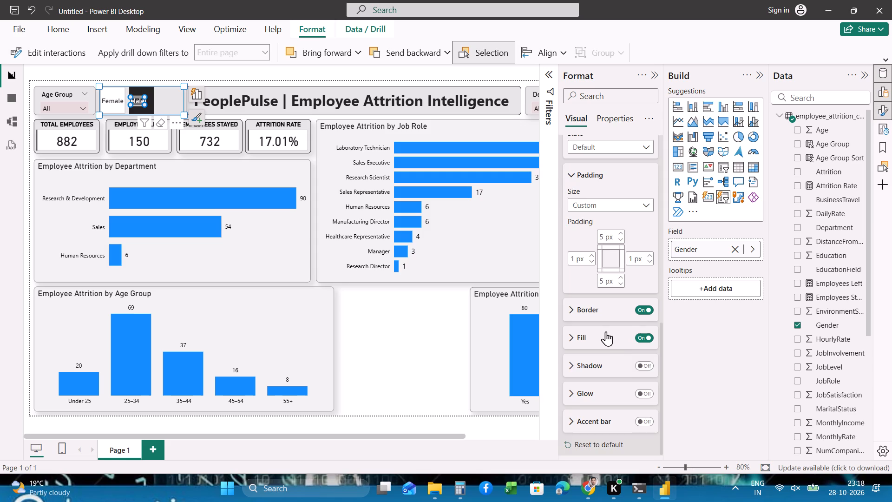
scroll(606, 331, up, 4)
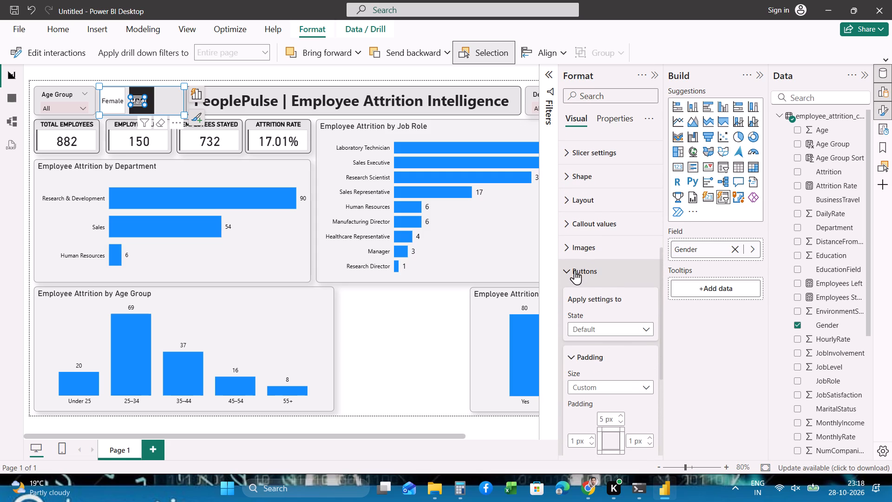
scroll(573, 175, up, 1)
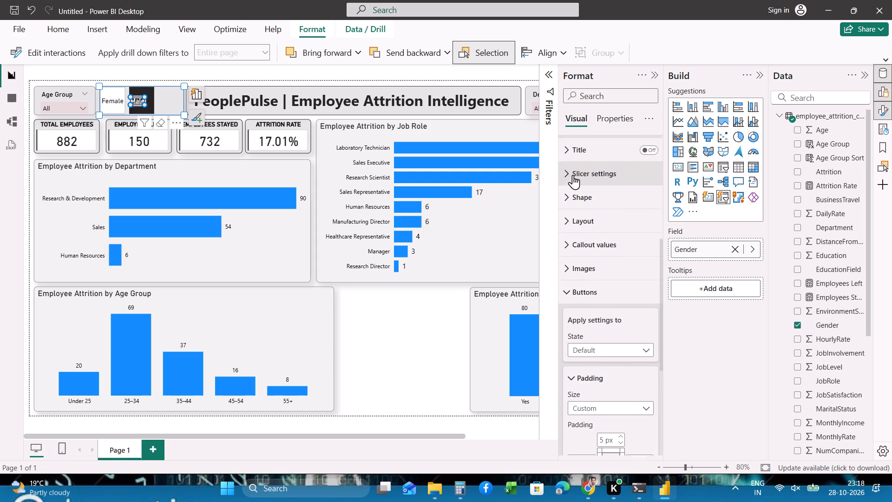
scroll(573, 175, up, 1)
click(573, 175)
scroll(580, 275, down, 1)
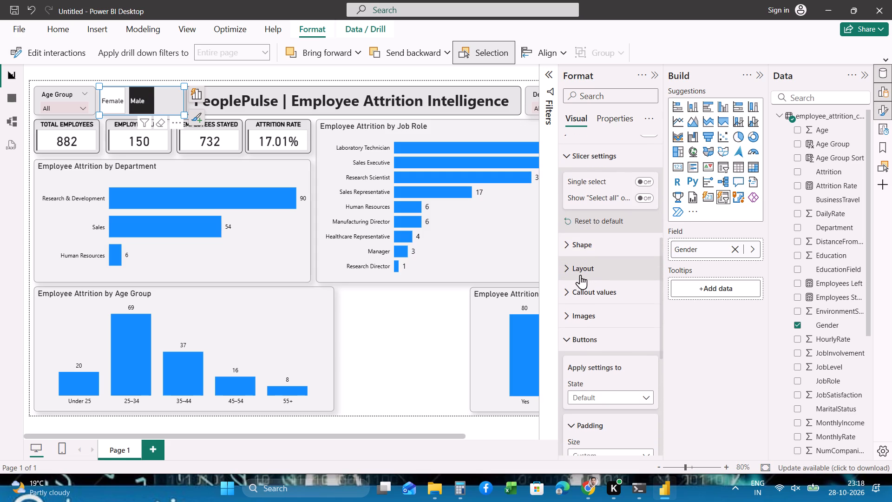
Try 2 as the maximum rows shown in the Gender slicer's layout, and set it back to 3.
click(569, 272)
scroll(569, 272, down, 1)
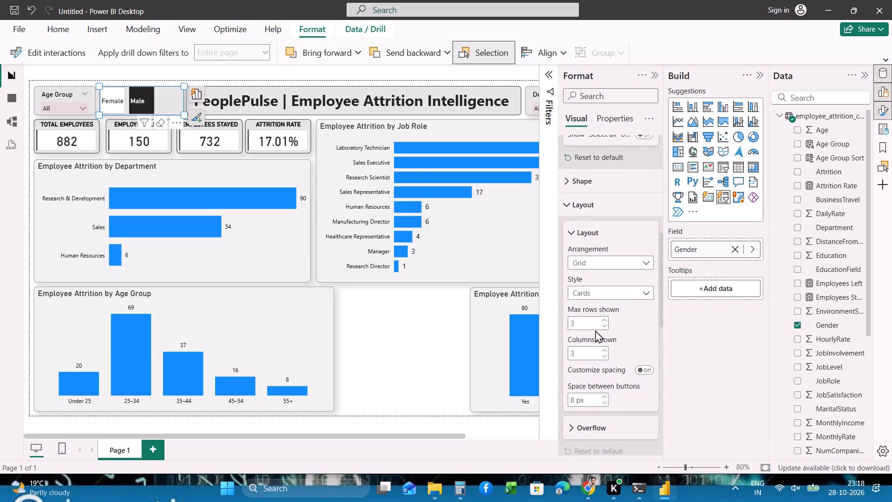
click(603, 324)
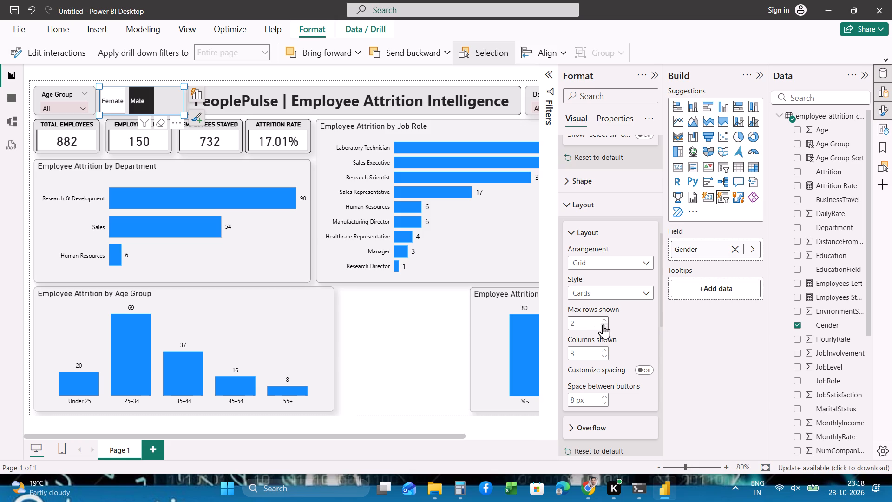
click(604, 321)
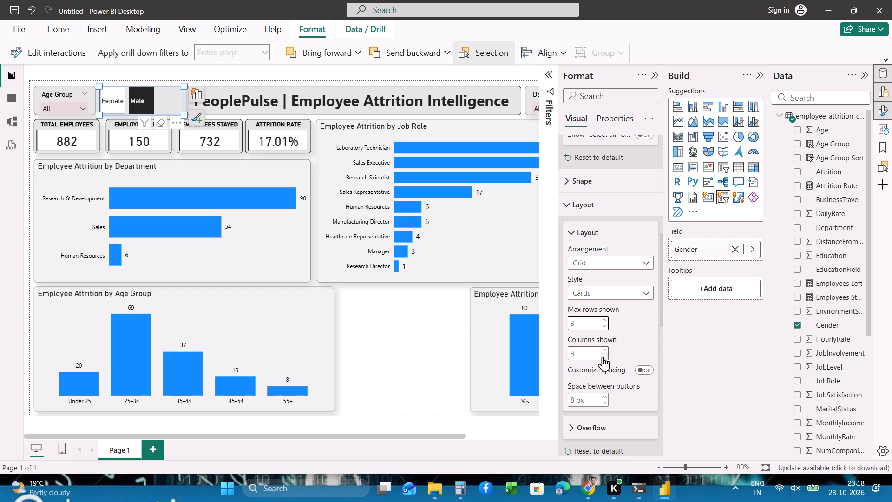
Set the columns shown in the Gender slicer's grid layout to 2.
click(603, 357)
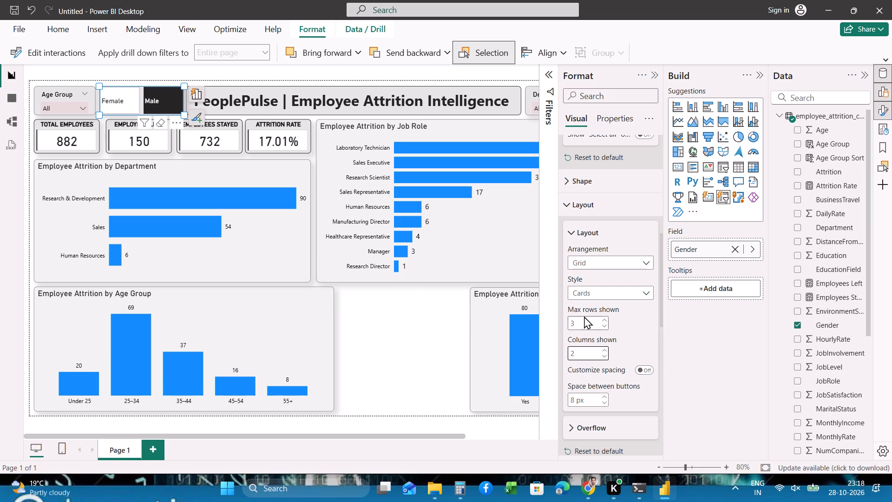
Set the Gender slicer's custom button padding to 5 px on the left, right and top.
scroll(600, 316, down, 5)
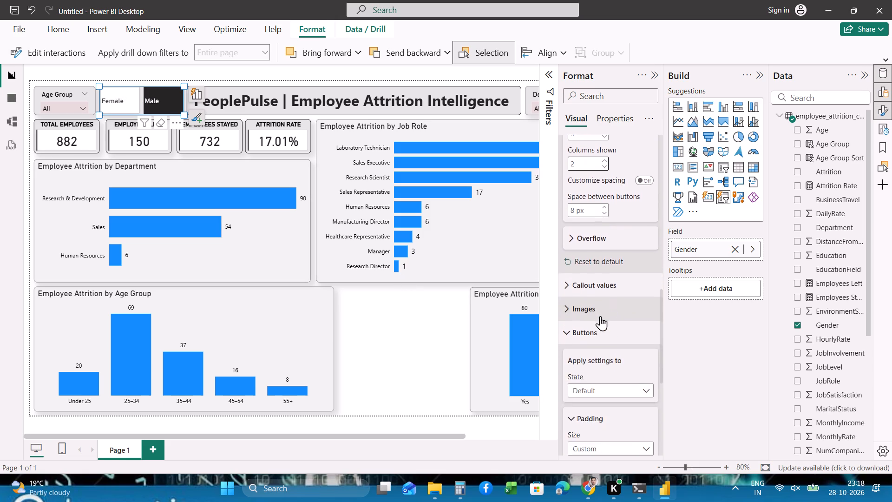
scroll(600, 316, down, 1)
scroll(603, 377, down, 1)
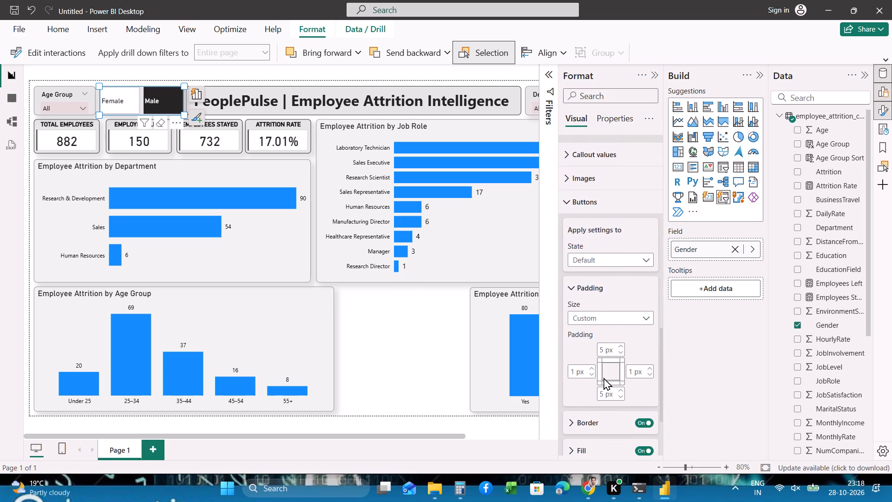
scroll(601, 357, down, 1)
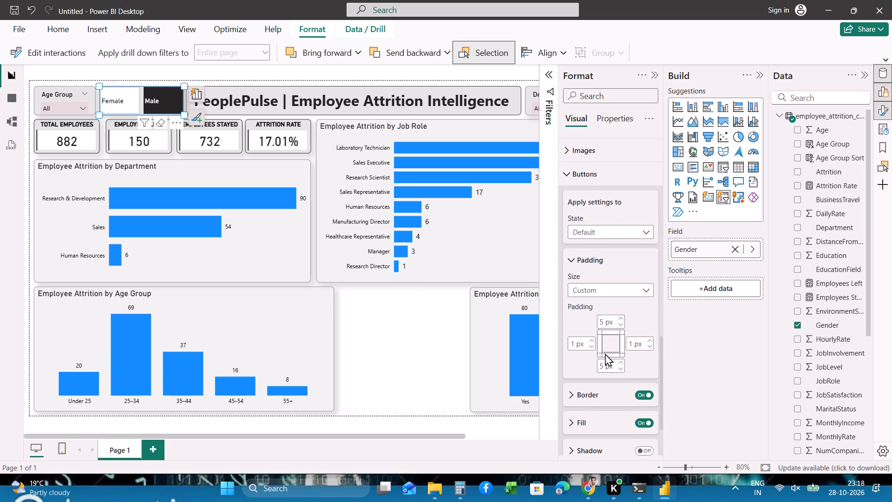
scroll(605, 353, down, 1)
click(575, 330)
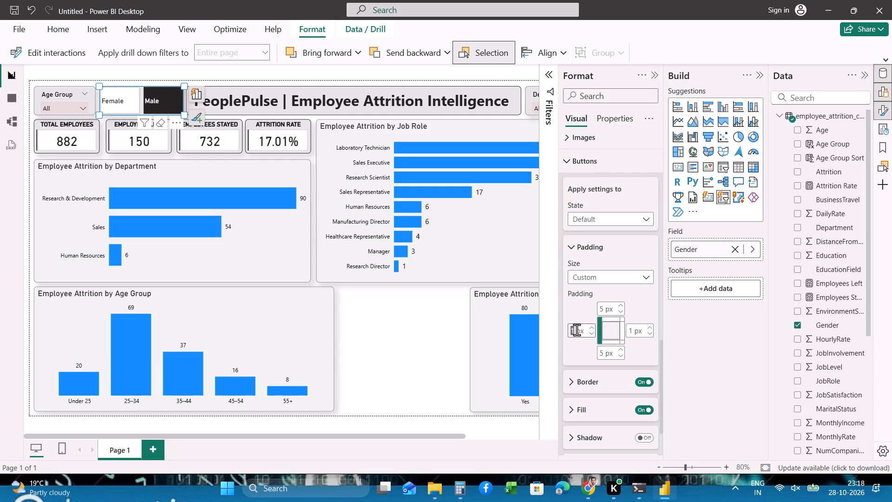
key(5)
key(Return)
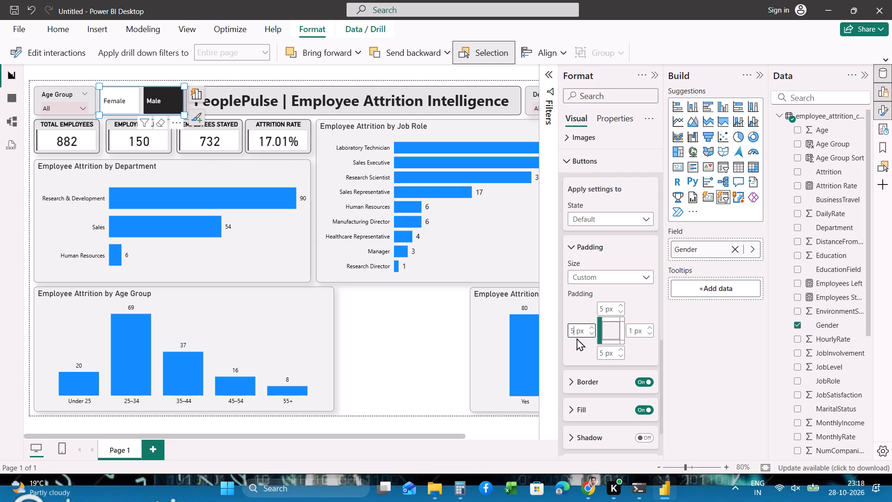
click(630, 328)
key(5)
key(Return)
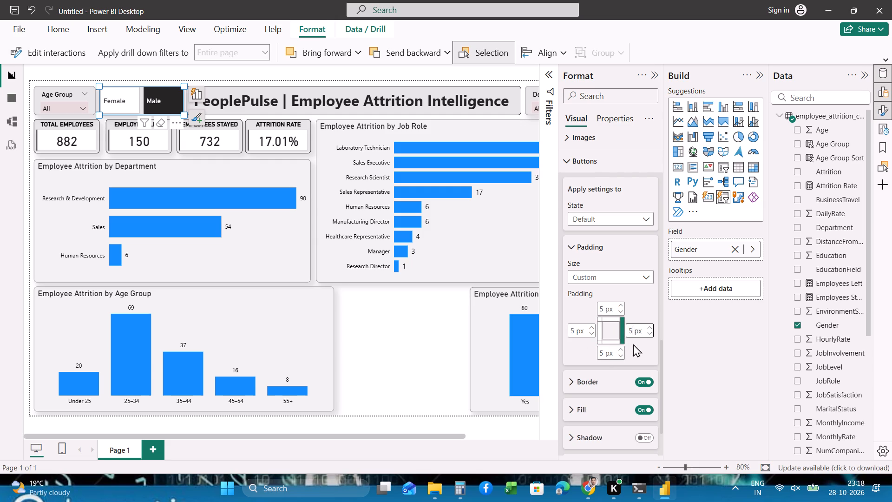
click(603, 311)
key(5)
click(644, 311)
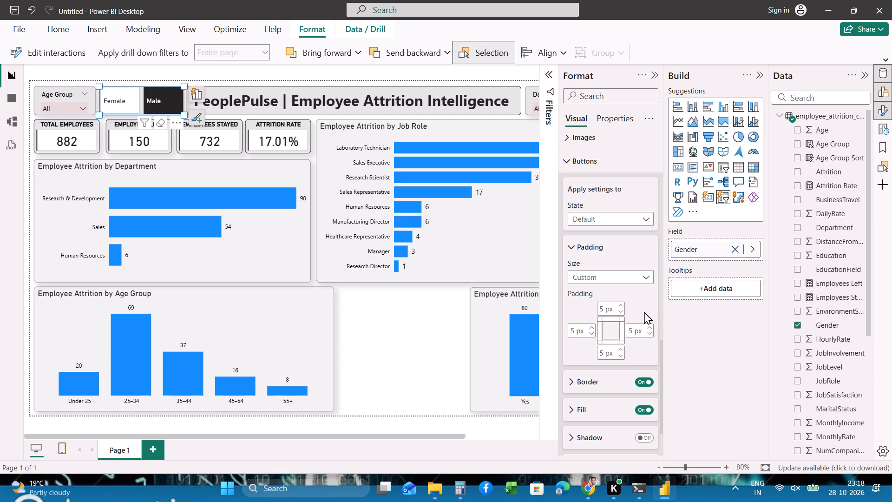
Change the Gender slicer's button padding size to Normal.
click(617, 276)
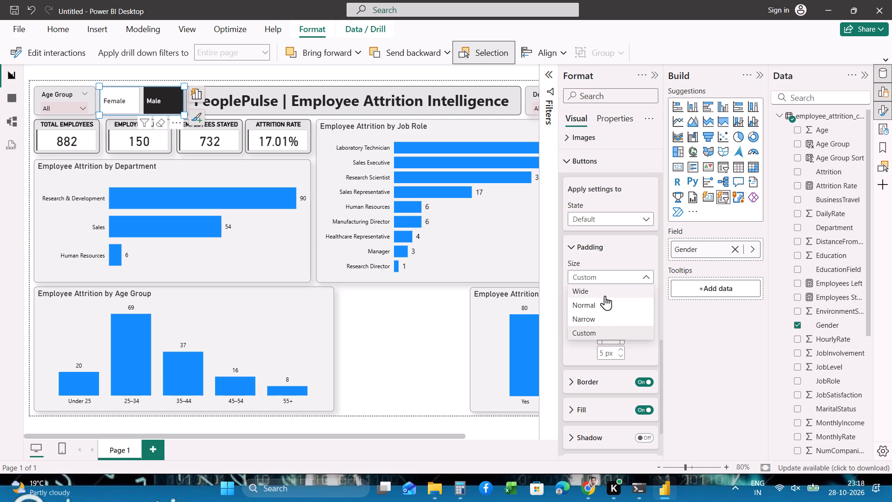
click(601, 303)
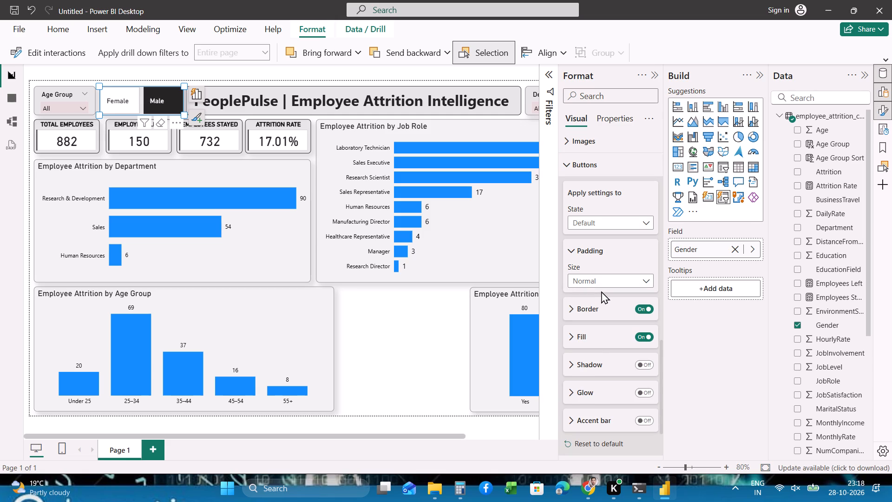
scroll(602, 291, down, 1)
Select Female alongside Male in the Gender slicer and toggle Male to check how the buttons look.
click(174, 73)
click(120, 101)
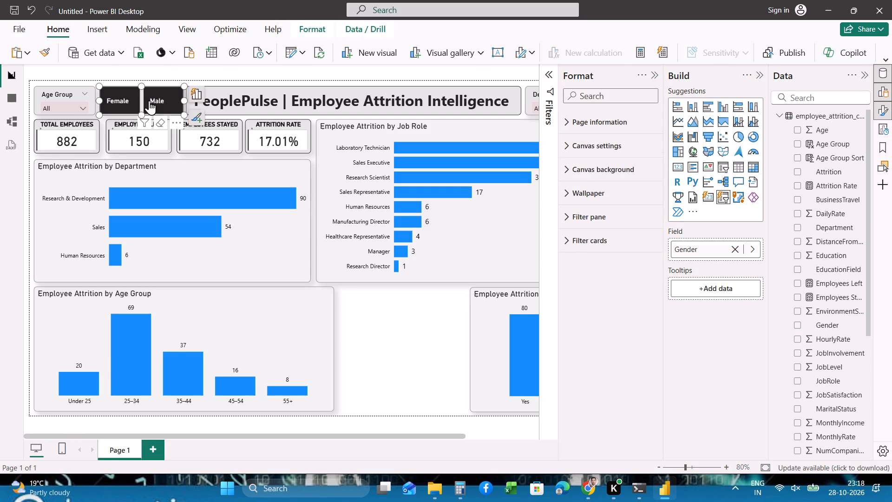
click(164, 102)
click(162, 102)
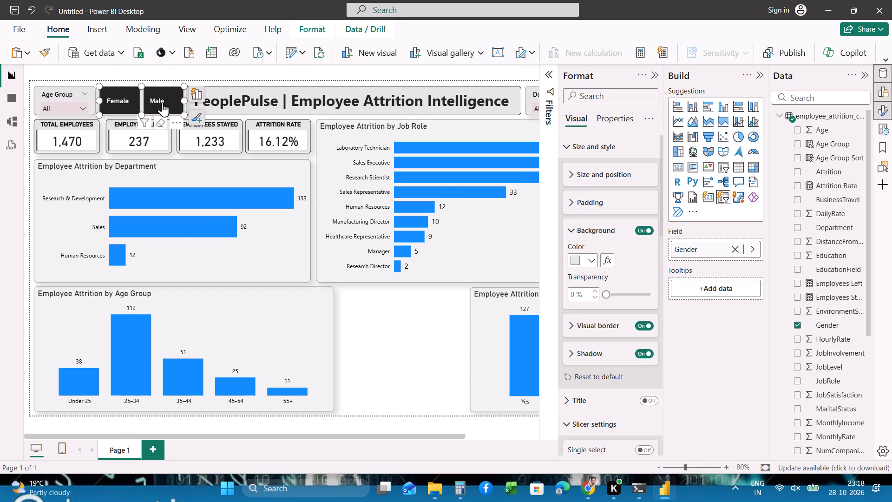
click(162, 102)
click(162, 102)
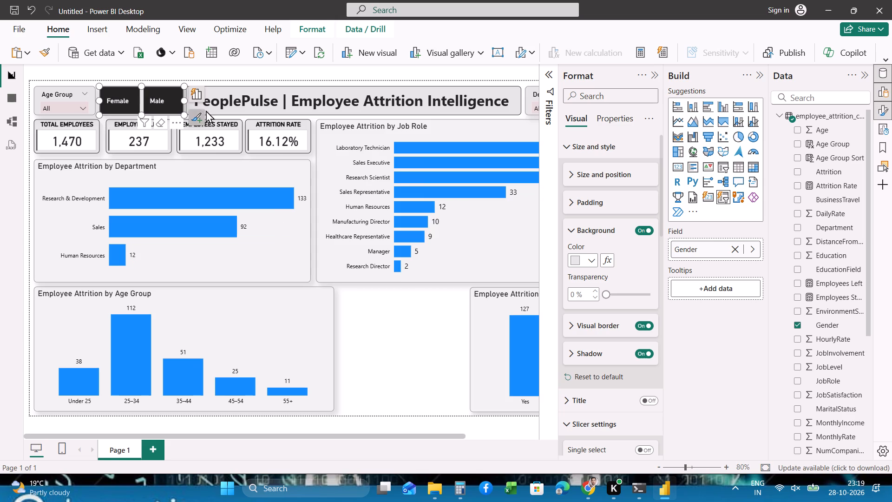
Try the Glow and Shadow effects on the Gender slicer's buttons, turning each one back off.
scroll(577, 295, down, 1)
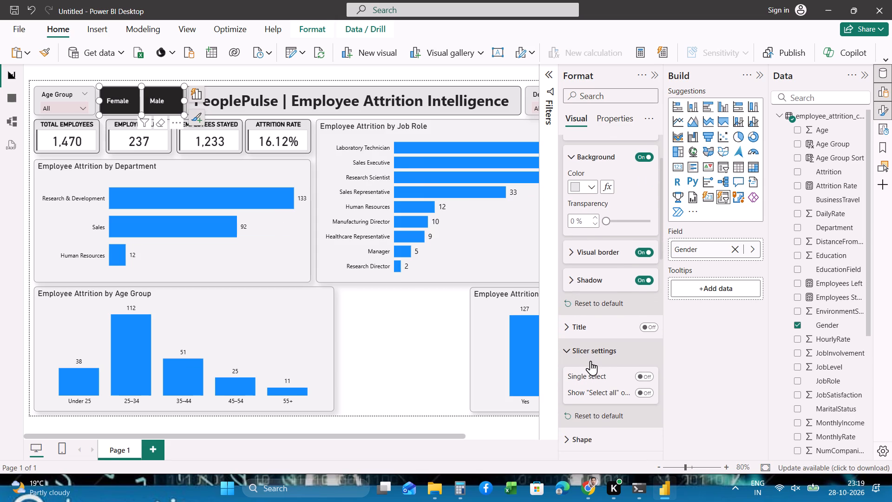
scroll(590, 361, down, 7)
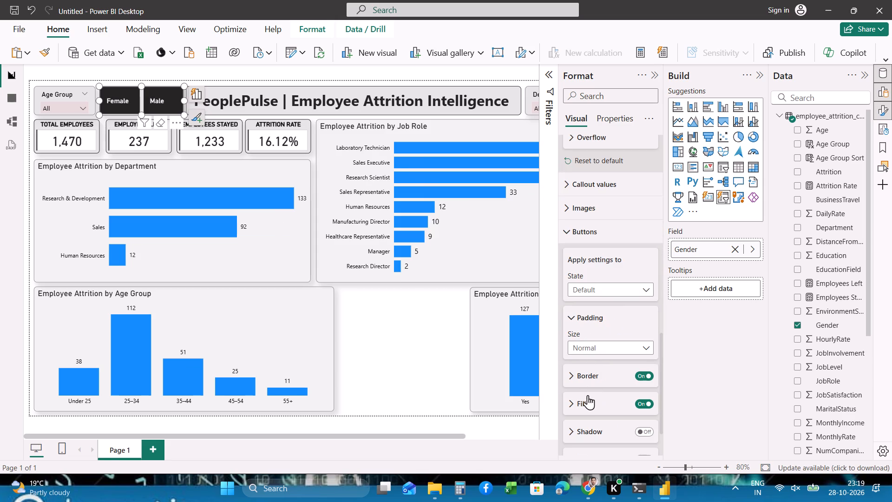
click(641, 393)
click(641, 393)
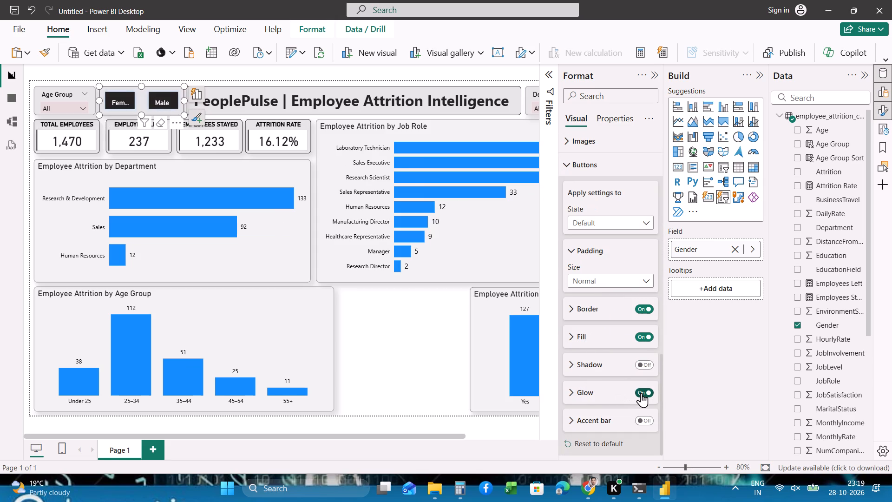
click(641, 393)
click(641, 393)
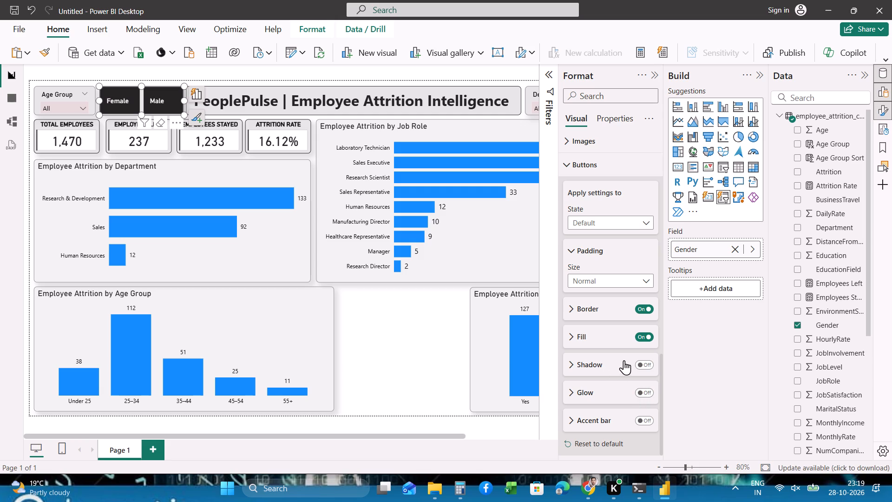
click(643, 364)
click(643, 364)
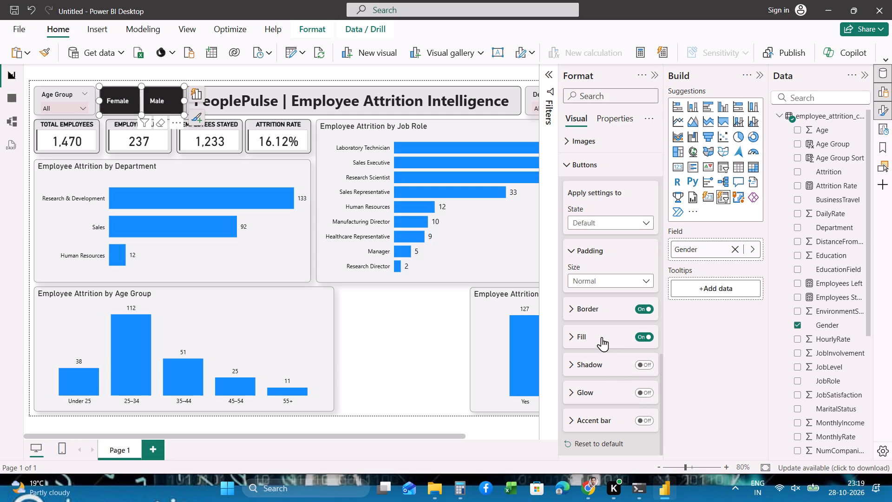
Expand the Gender slicer's button fill settings and deselect both the Female and Male buttons.
click(601, 335)
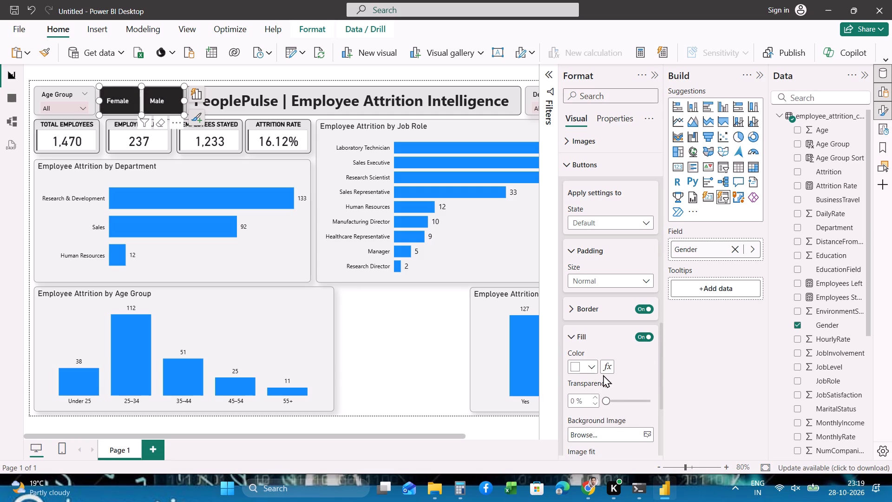
scroll(603, 375, down, 1)
click(593, 277)
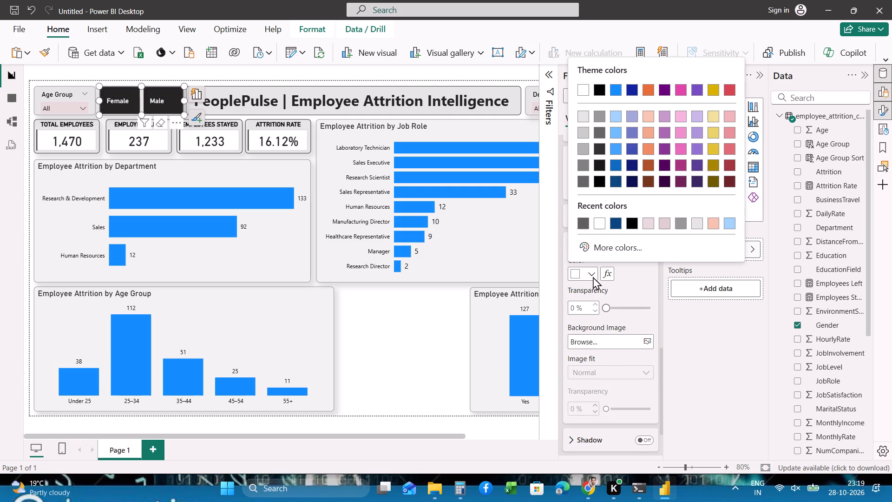
click(591, 276)
click(163, 99)
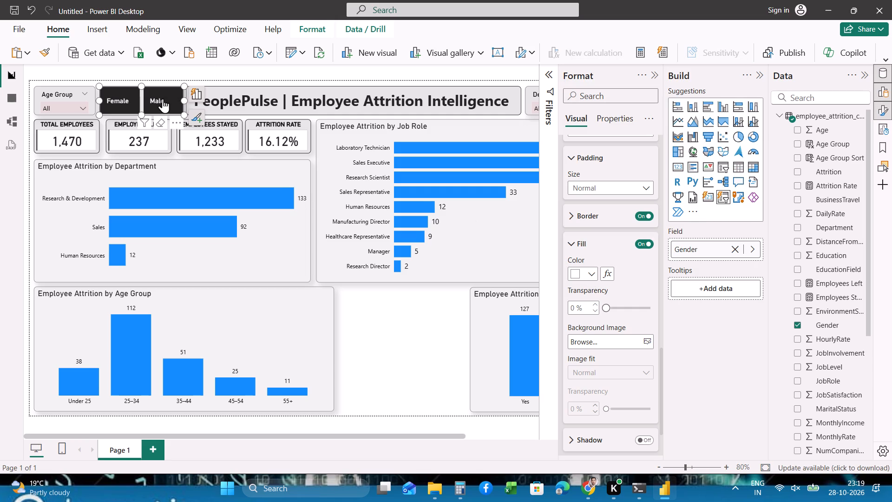
click(126, 97)
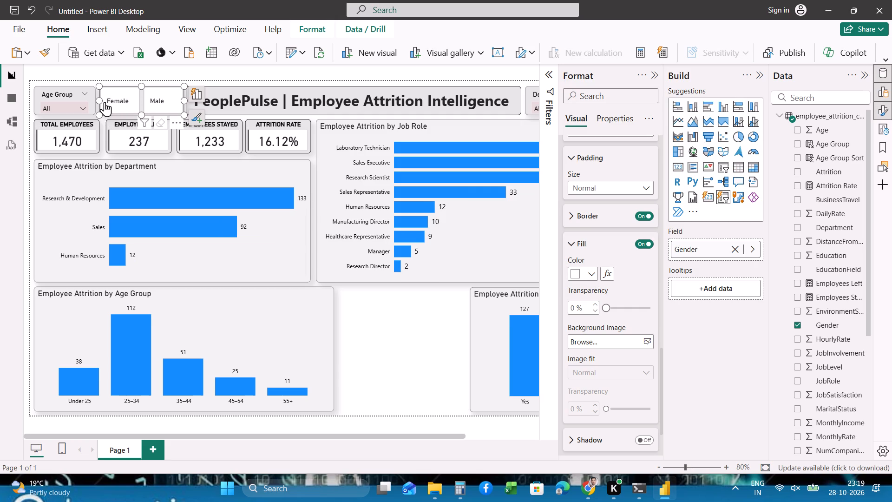
click(169, 102)
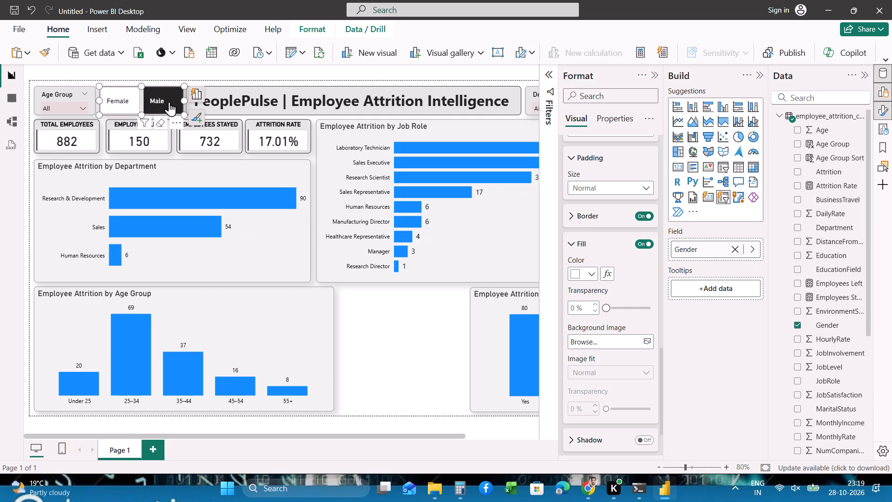
click(169, 102)
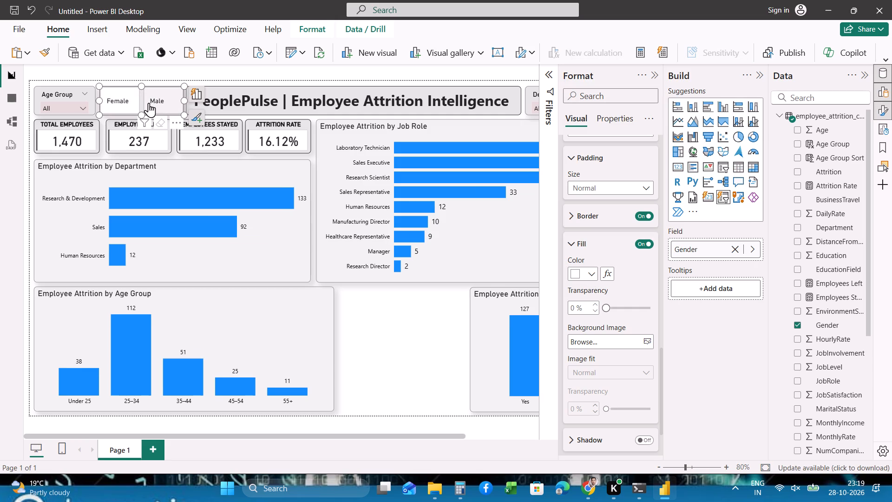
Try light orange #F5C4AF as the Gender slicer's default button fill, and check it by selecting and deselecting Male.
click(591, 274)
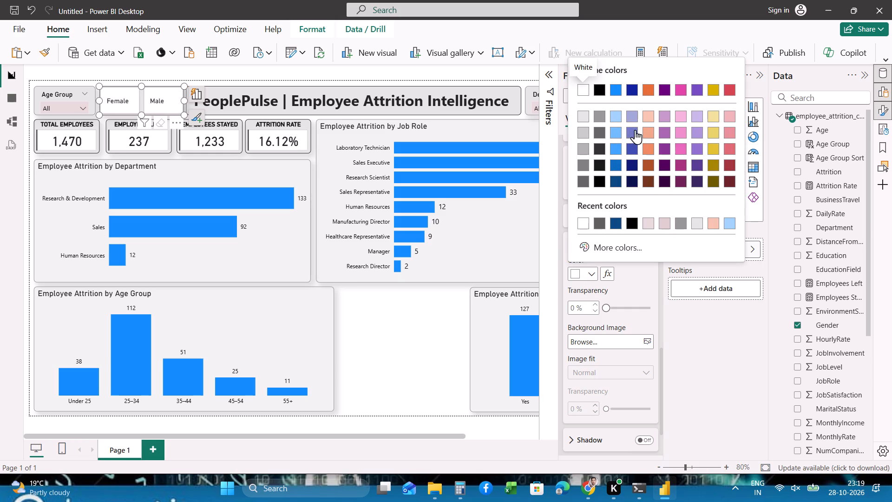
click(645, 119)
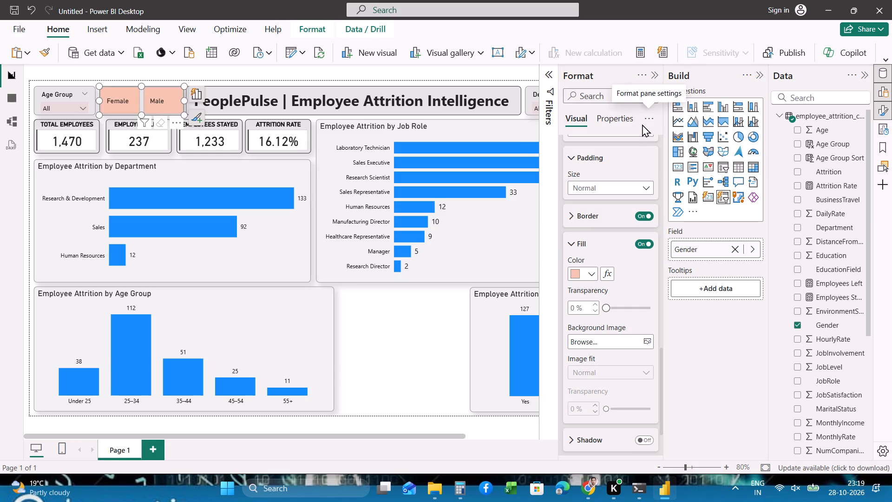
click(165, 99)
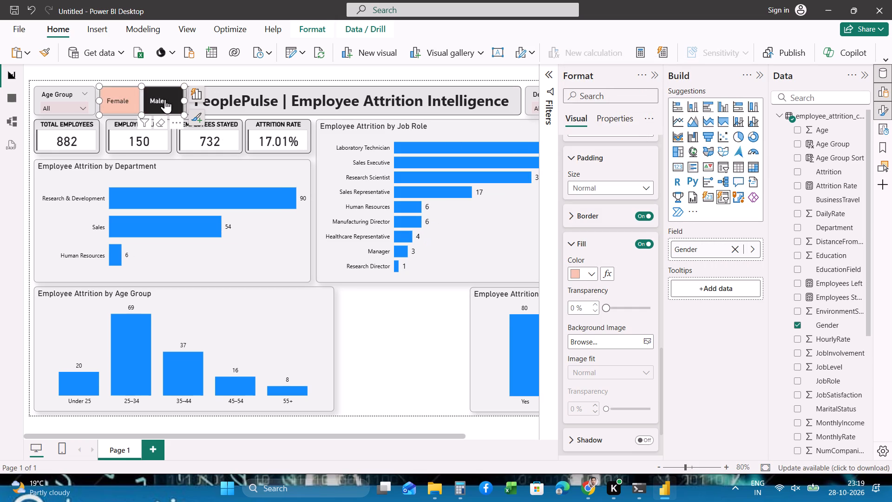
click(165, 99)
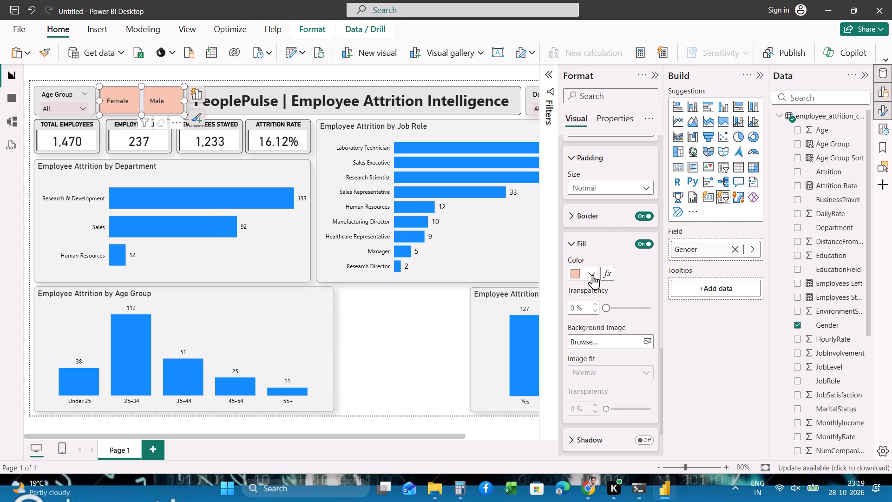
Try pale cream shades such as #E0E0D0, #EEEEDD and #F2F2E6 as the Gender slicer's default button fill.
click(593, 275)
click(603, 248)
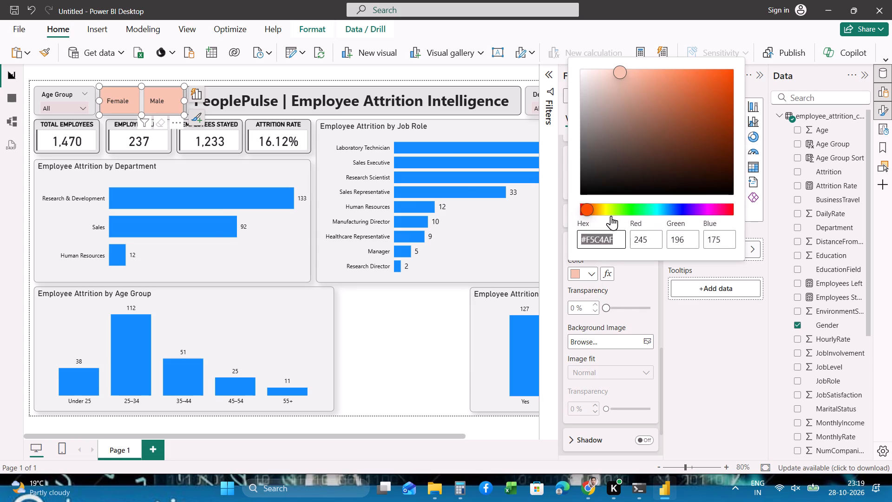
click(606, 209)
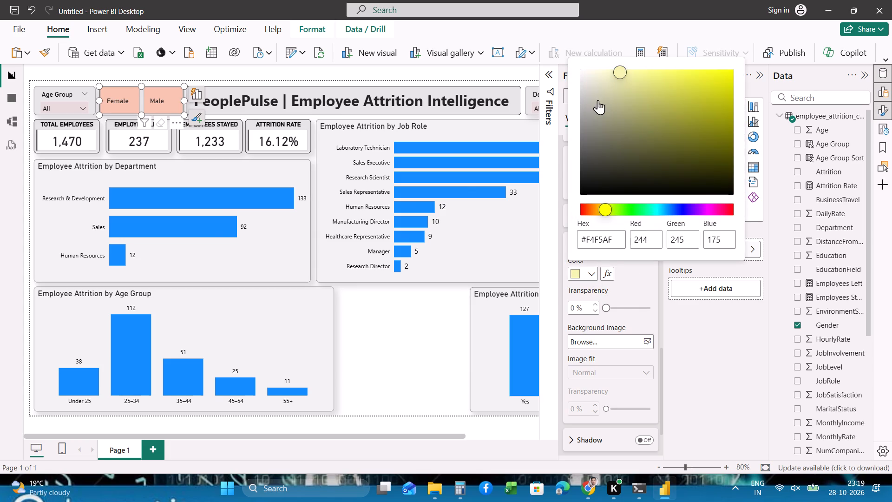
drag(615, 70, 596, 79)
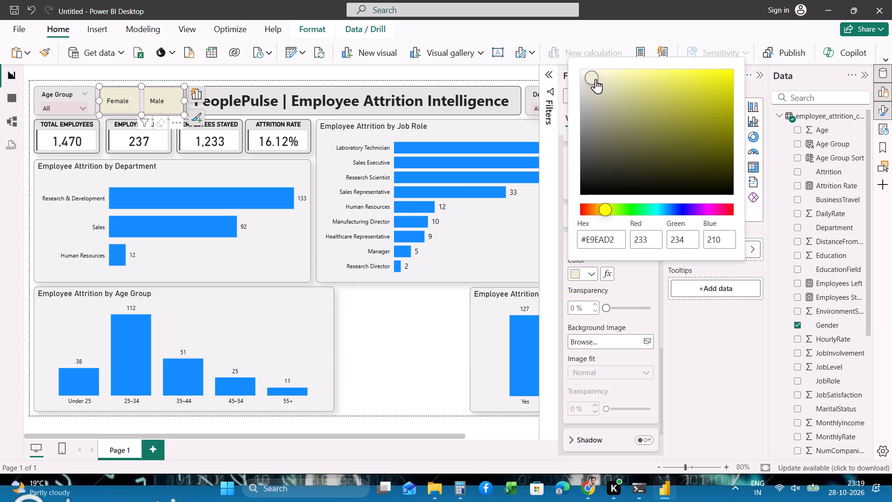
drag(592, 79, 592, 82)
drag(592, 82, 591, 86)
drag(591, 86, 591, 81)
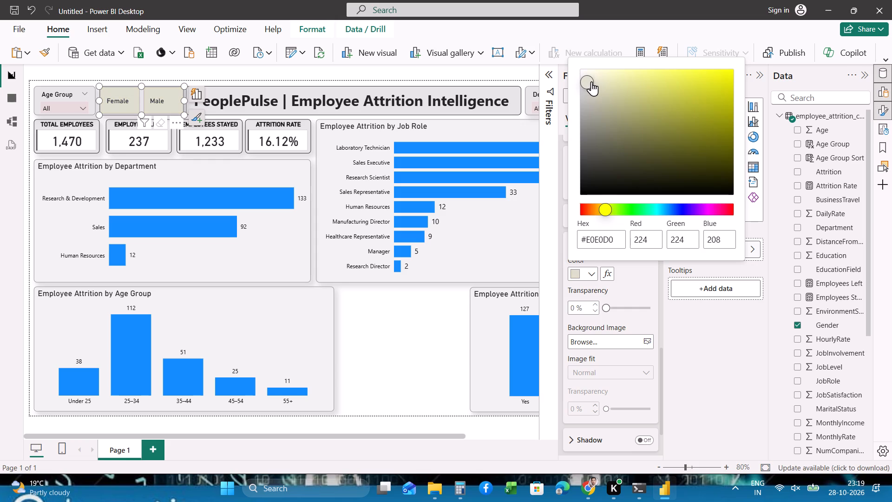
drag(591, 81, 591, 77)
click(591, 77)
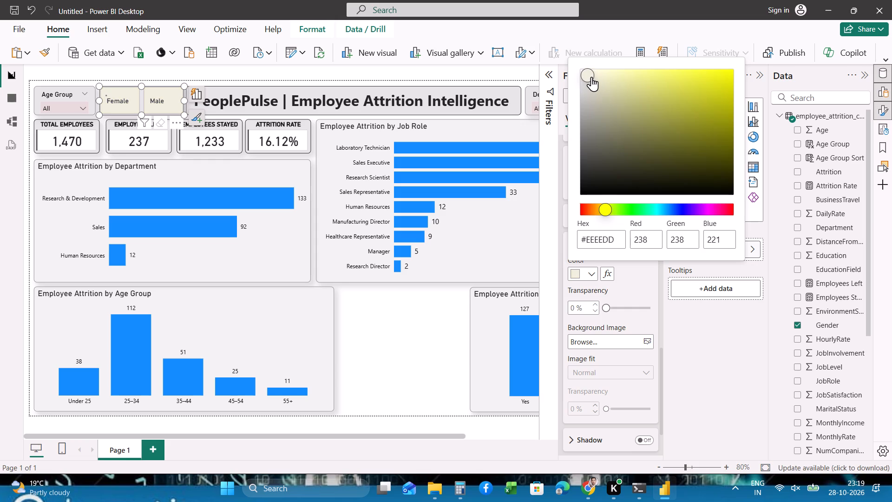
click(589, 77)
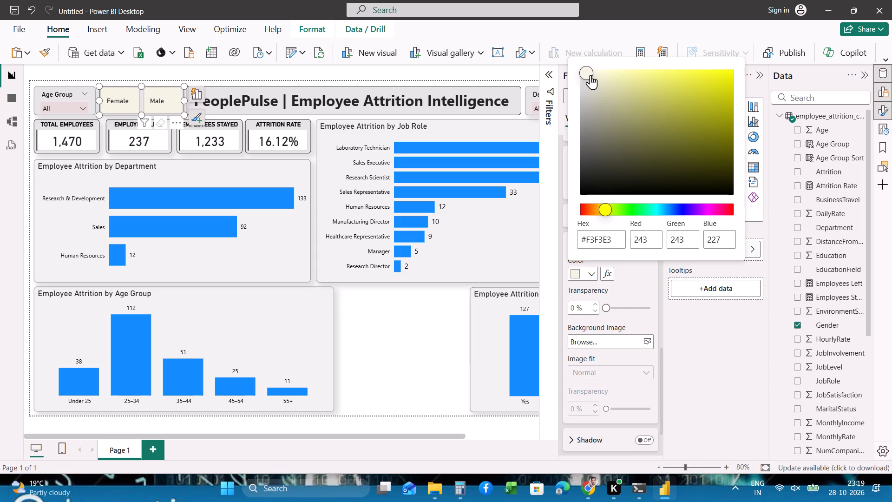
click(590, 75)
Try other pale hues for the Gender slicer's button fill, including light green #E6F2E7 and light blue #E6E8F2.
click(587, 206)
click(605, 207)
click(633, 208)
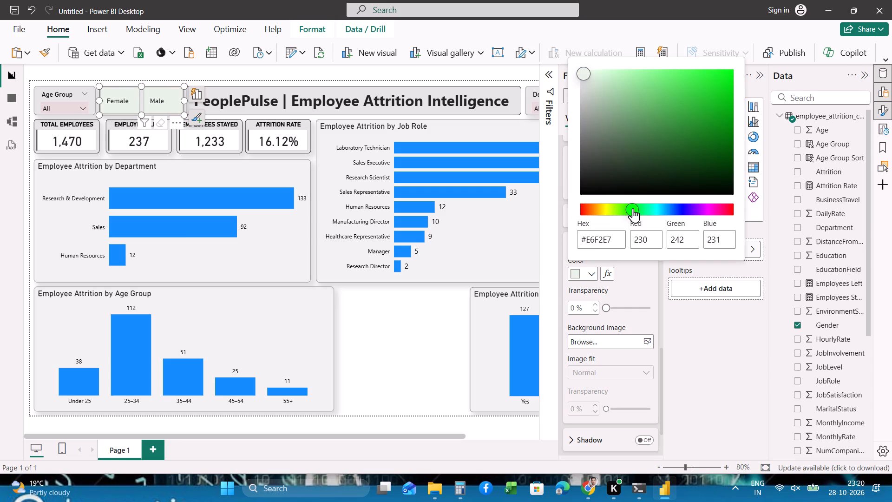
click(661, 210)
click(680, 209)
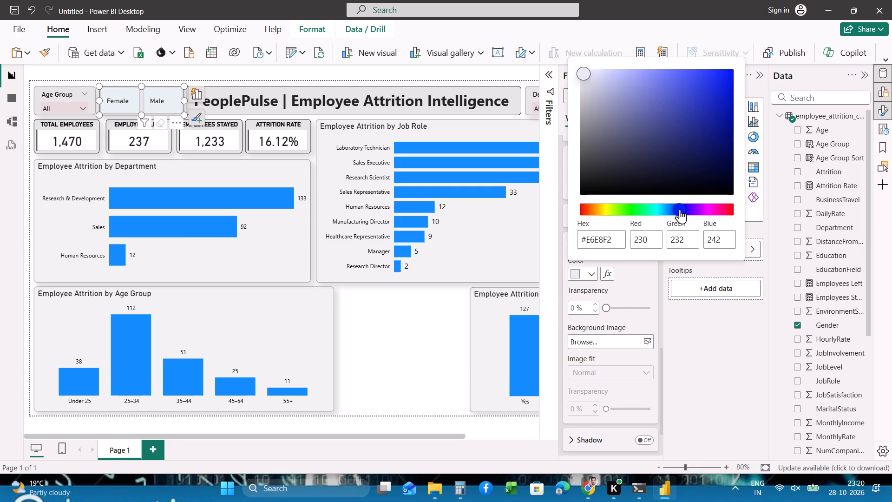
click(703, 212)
Set the Gender slicer's default button fill to pale pink #EEE3E6.
click(728, 210)
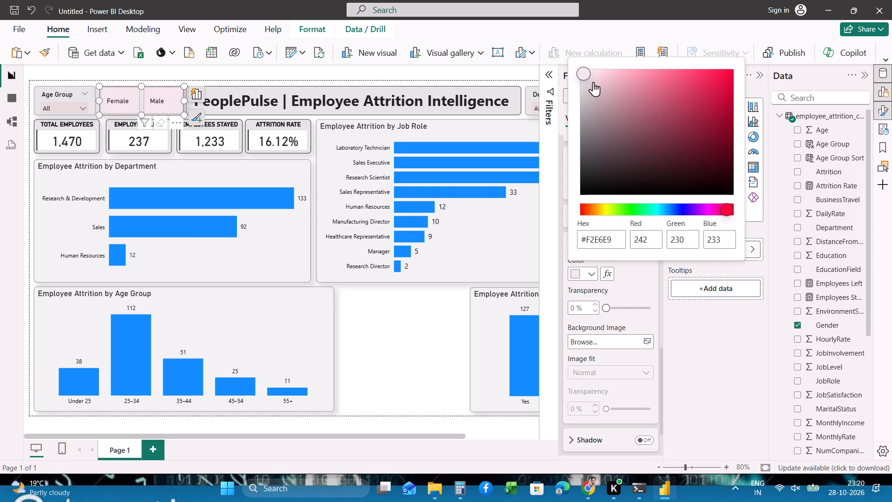
click(584, 74)
drag(584, 74, 600, 83)
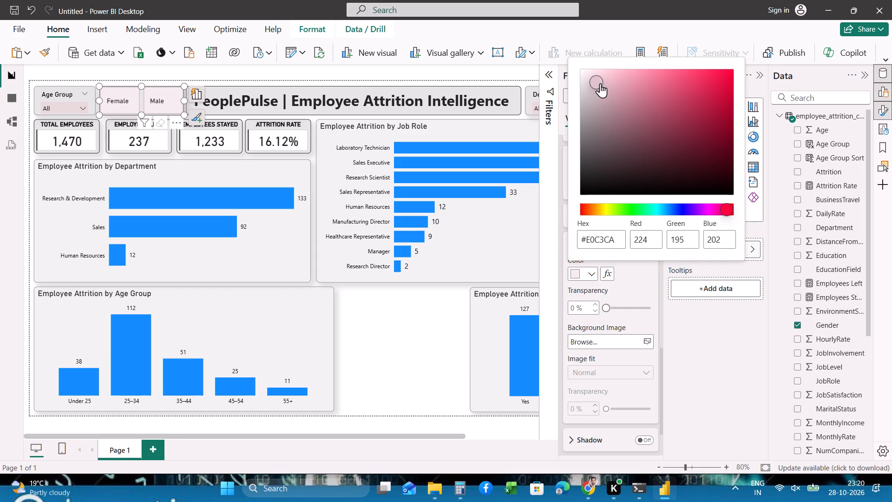
drag(600, 83, 590, 80)
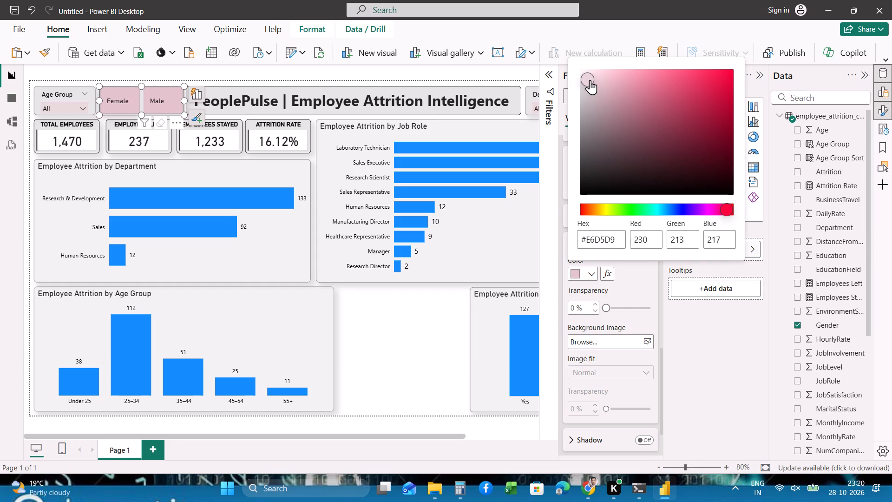
drag(590, 80, 588, 76)
drag(588, 76, 588, 83)
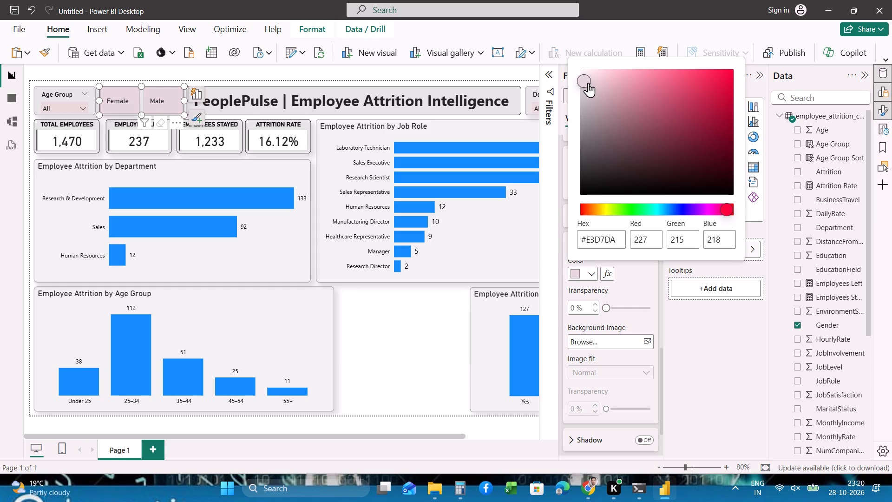
click(588, 83)
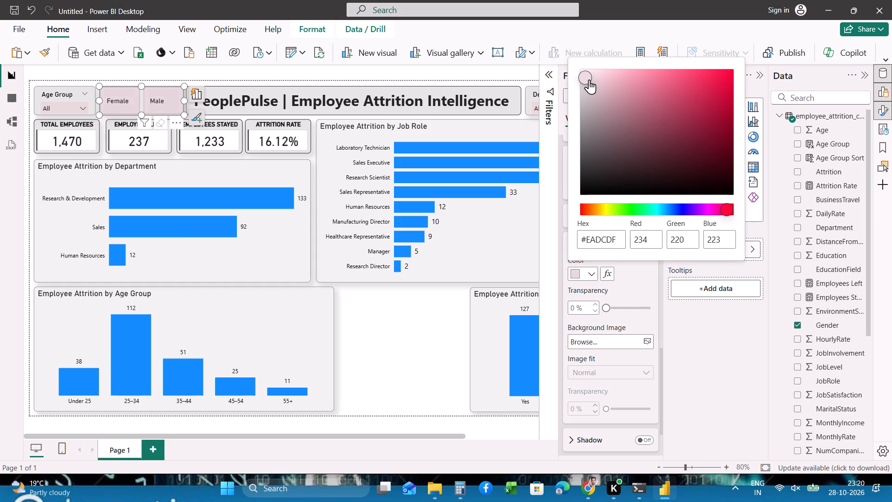
click(589, 79)
click(498, 70)
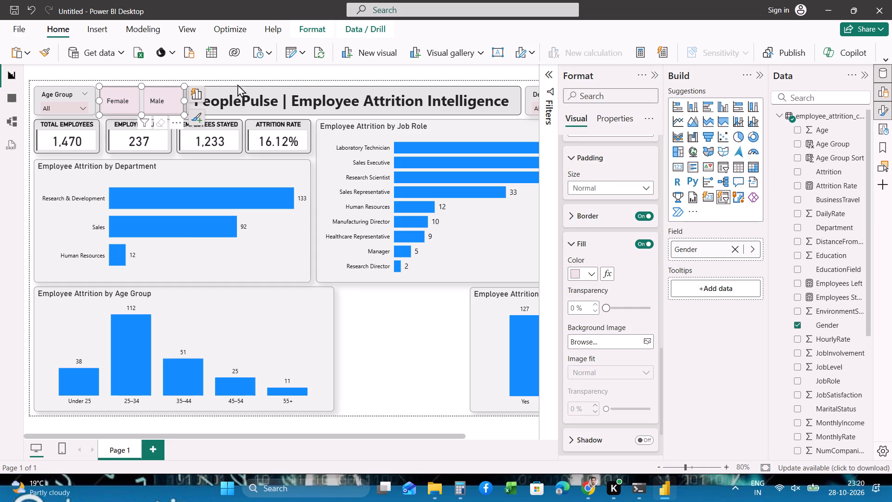
Check the Gender slicer's buttons by selecting and deselecting Male, and move the selection to the dashboard title.
click(155, 99)
click(155, 99)
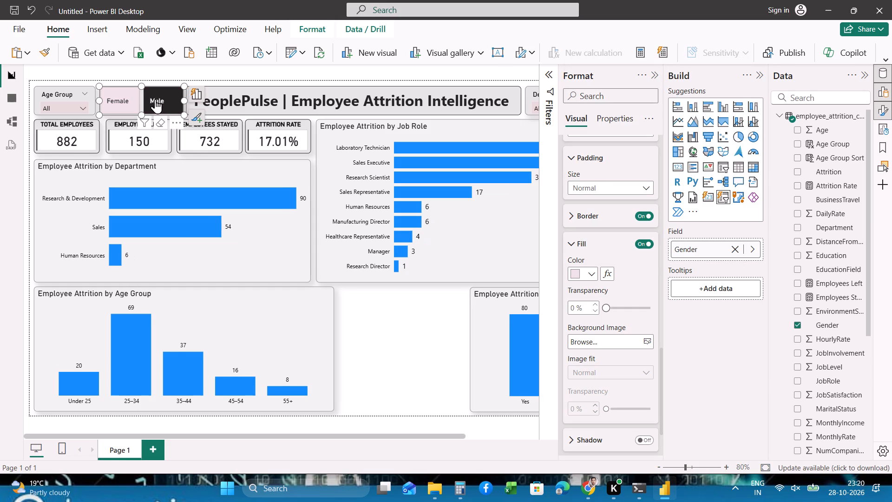
click(223, 102)
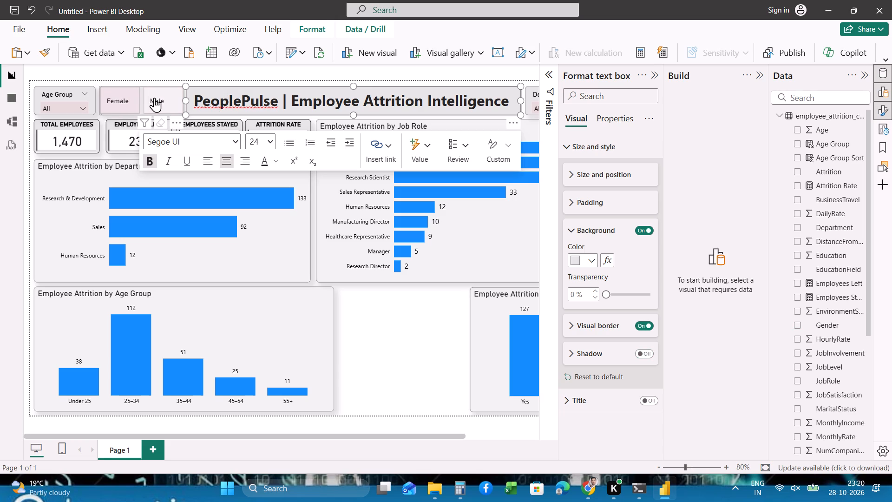
scroll(599, 247, up, 1)
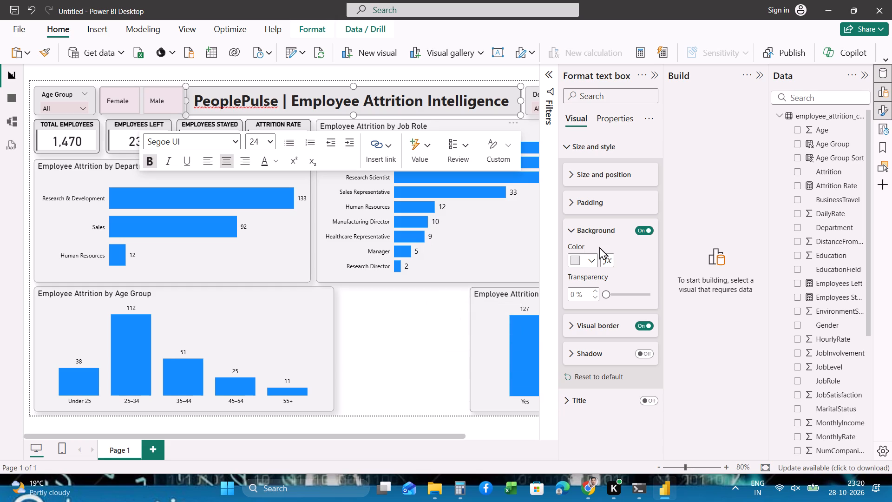
scroll(599, 247, up, 1)
Select Male in the Gender slicer and collapse its Size and style, Slicer settings, Layout and Buttons format sections.
click(167, 103)
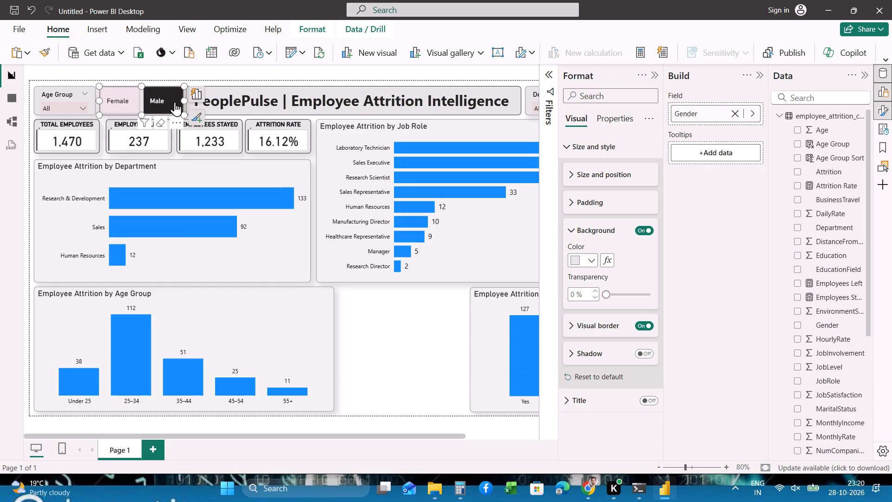
scroll(604, 254, up, 9)
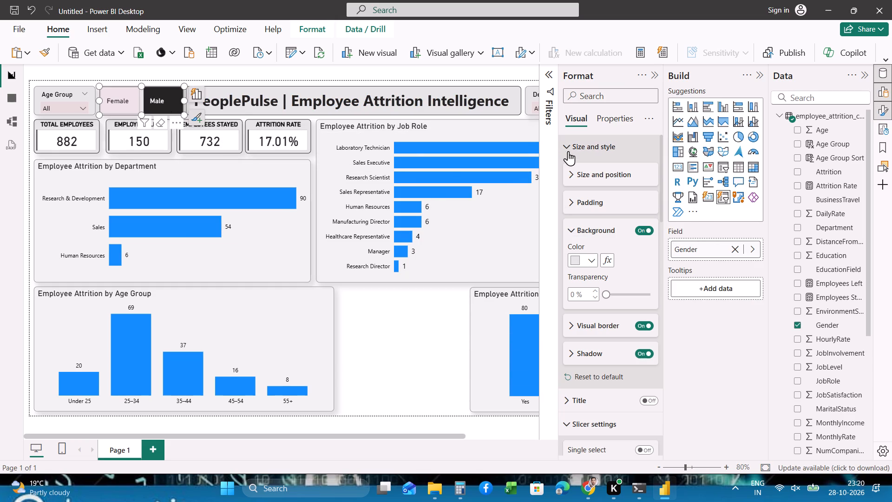
click(569, 147)
click(567, 190)
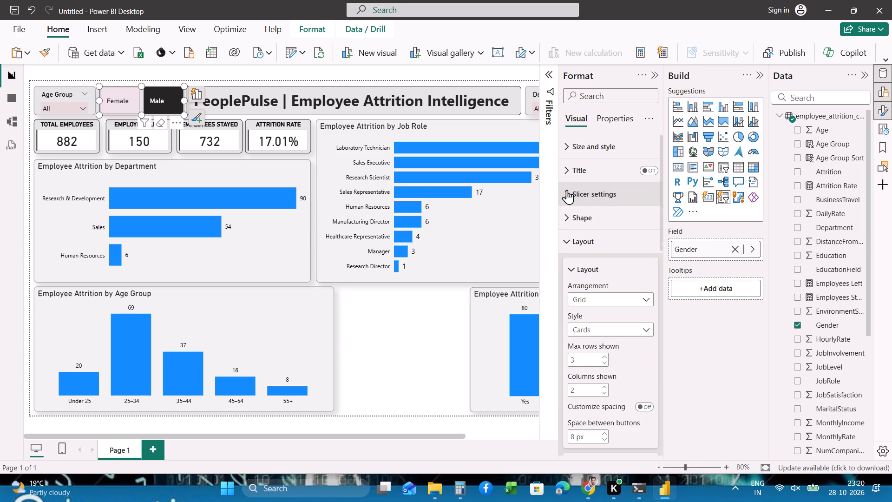
click(568, 238)
click(568, 308)
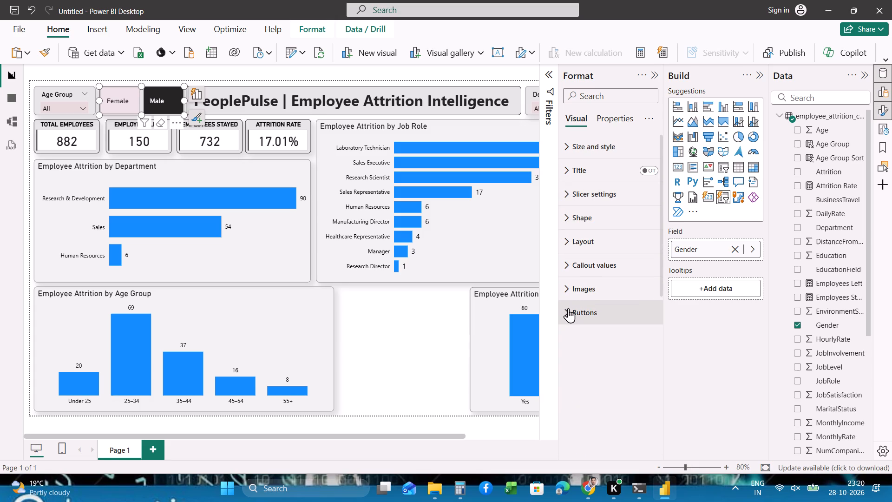
scroll(568, 308, up, 1)
Set the Gender slicer's overall padding to 5 px on all four sides.
click(565, 149)
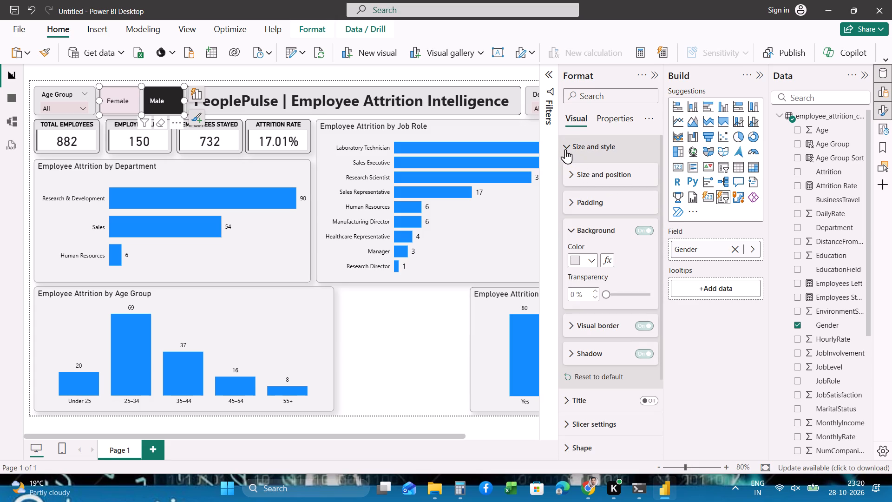
click(579, 203)
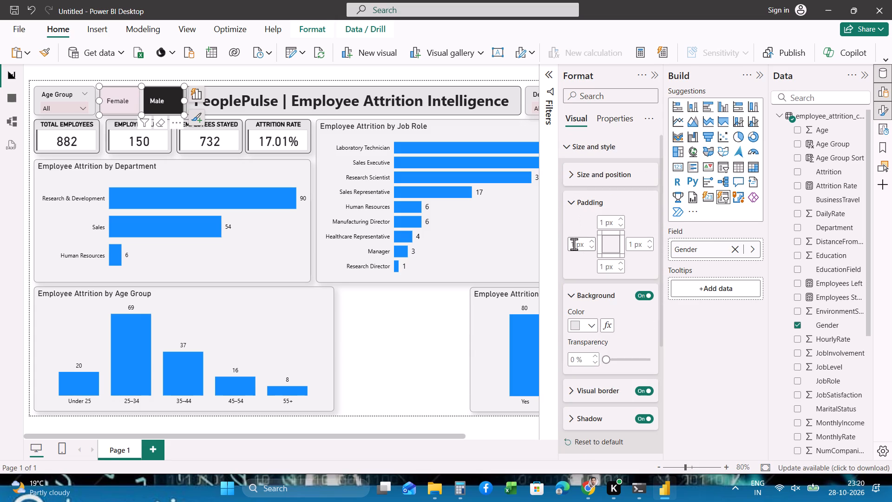
click(572, 244)
key(5)
key(Return)
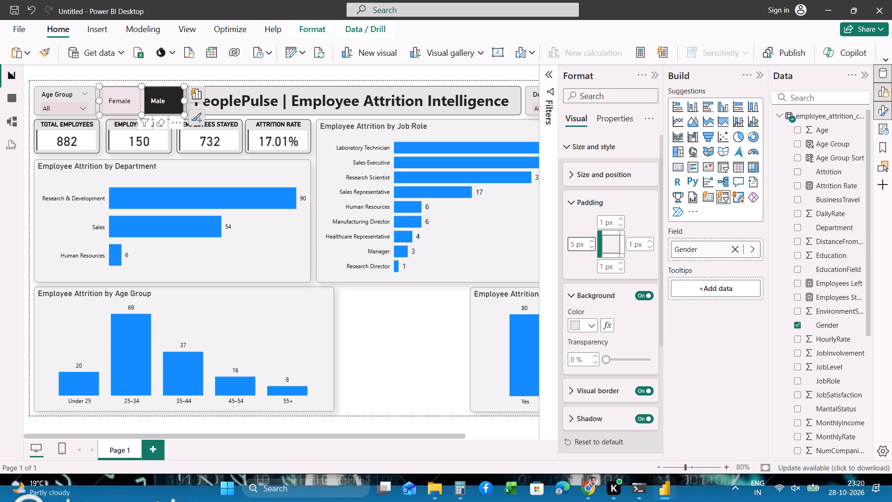
click(601, 269)
key(5)
key(Return)
click(631, 240)
key(5)
key(Return)
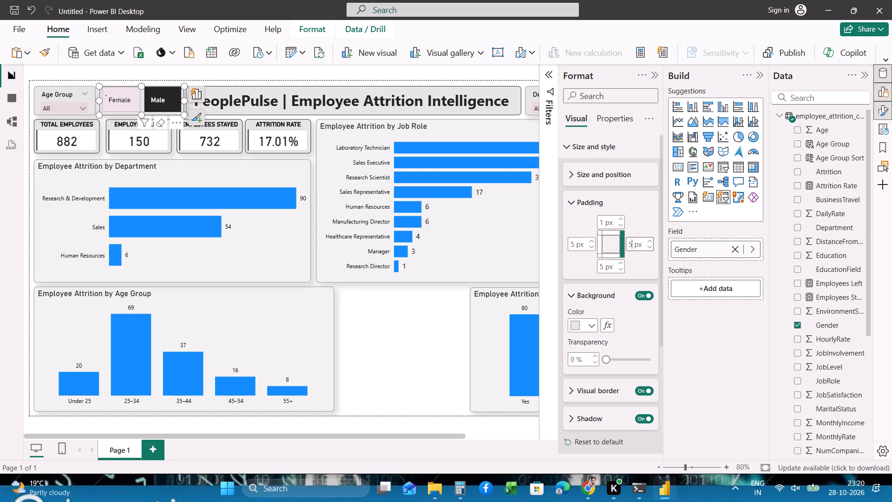
click(601, 219)
key(5)
key(Return)
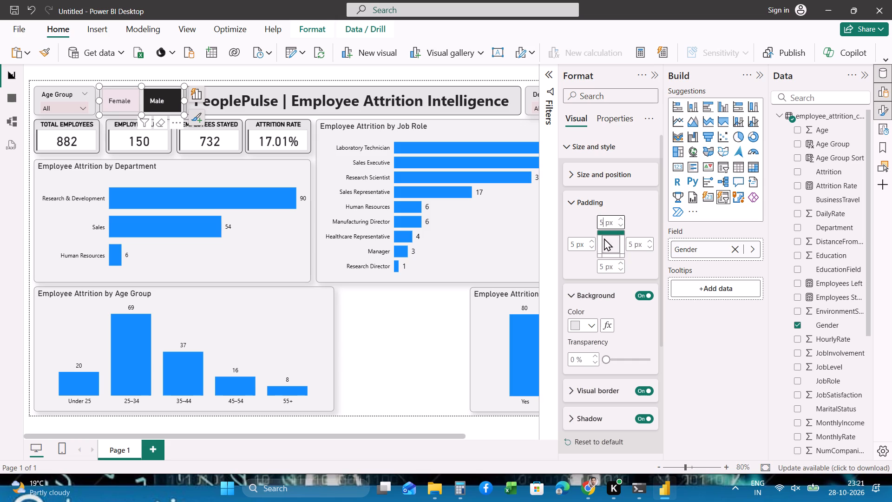
click(634, 259)
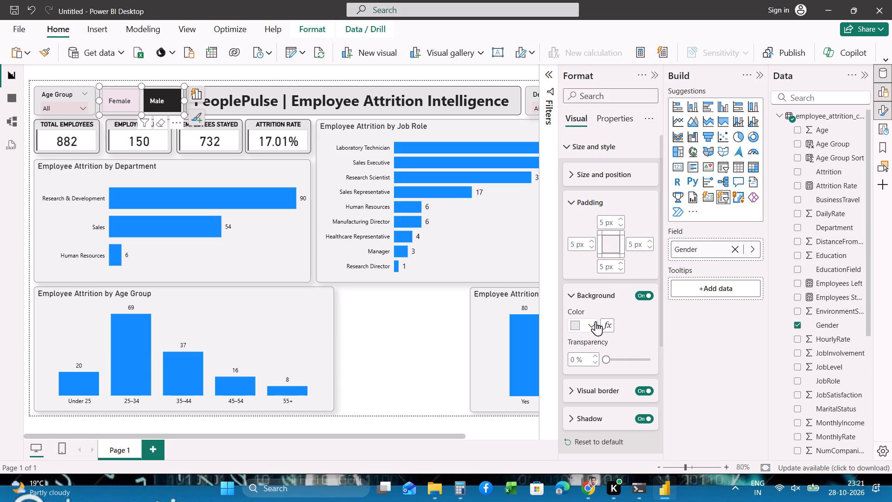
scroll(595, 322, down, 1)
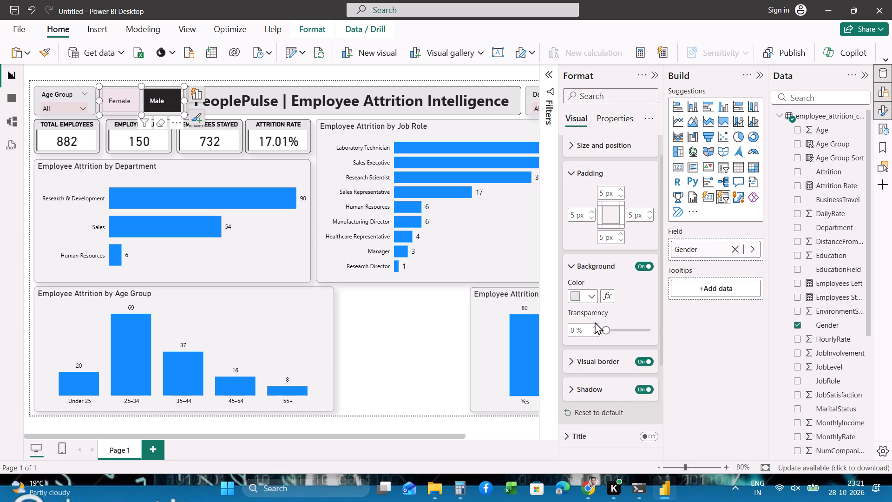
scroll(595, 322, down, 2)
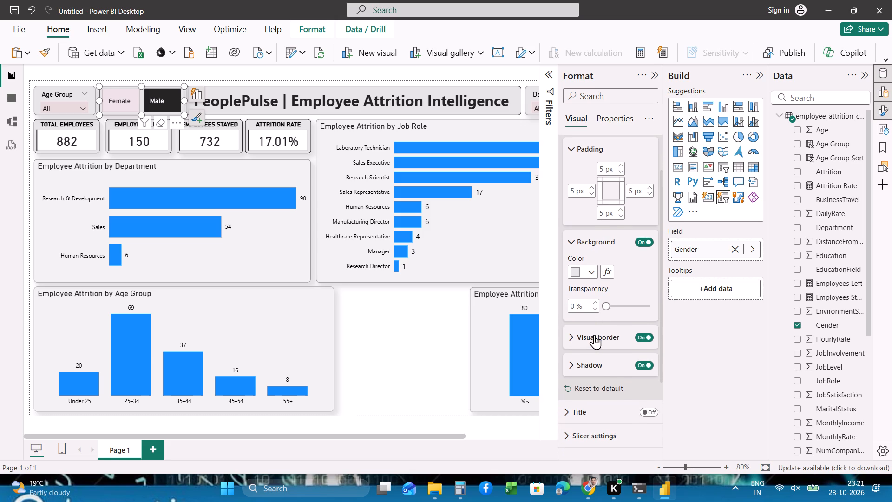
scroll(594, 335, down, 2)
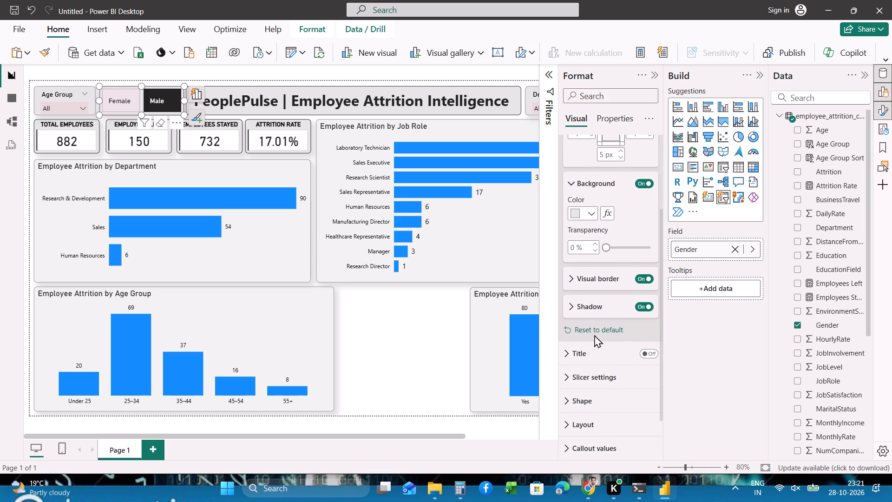
Review the Gender slicer's Size and style, Title and Slicer settings format options, collapsing each section.
scroll(594, 335, down, 2)
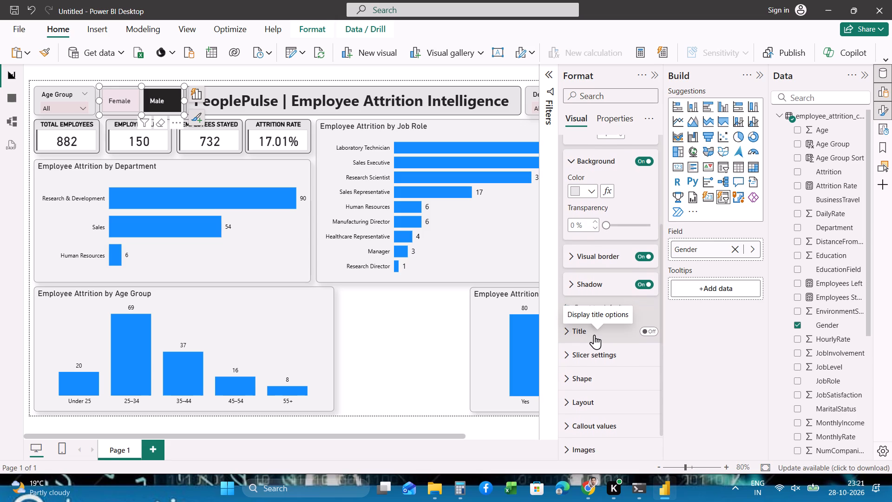
scroll(594, 335, down, 1)
scroll(568, 338, up, 1)
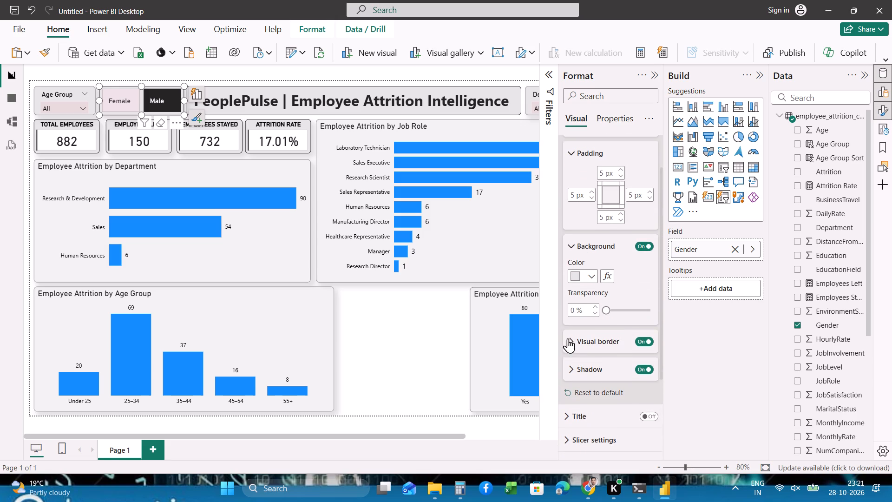
scroll(568, 338, up, 1)
click(573, 150)
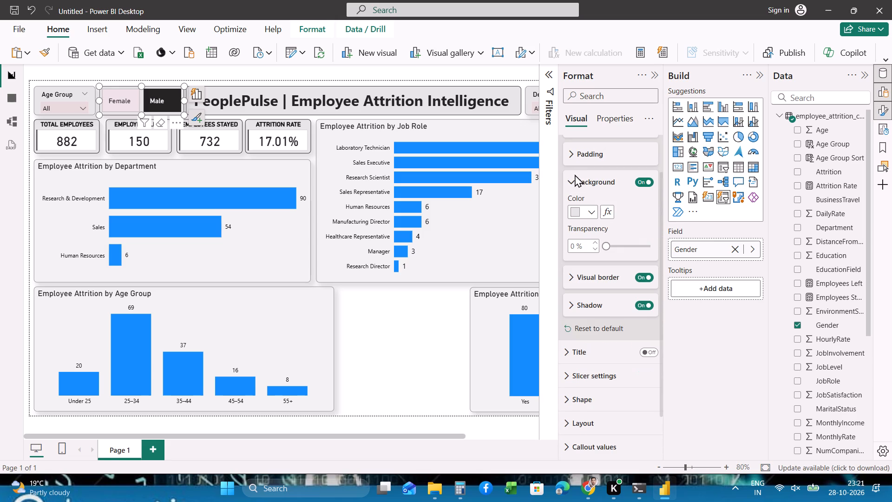
click(569, 180)
scroll(569, 180, up, 1)
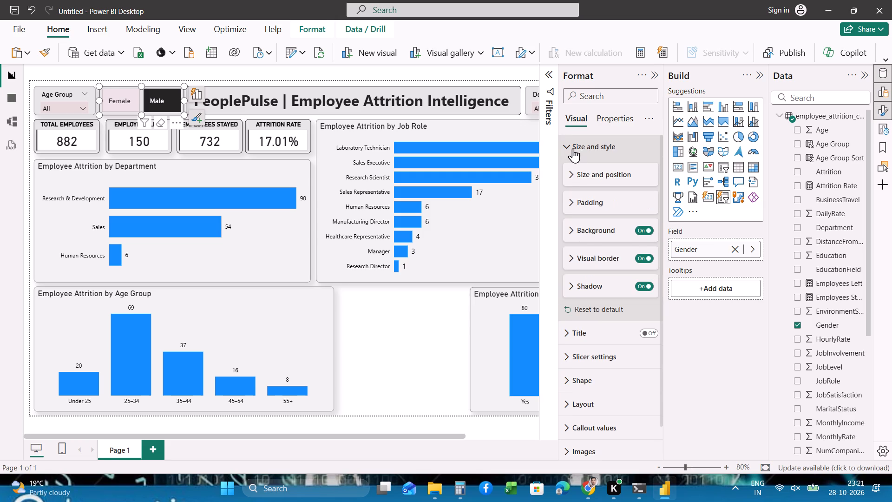
click(571, 148)
click(564, 171)
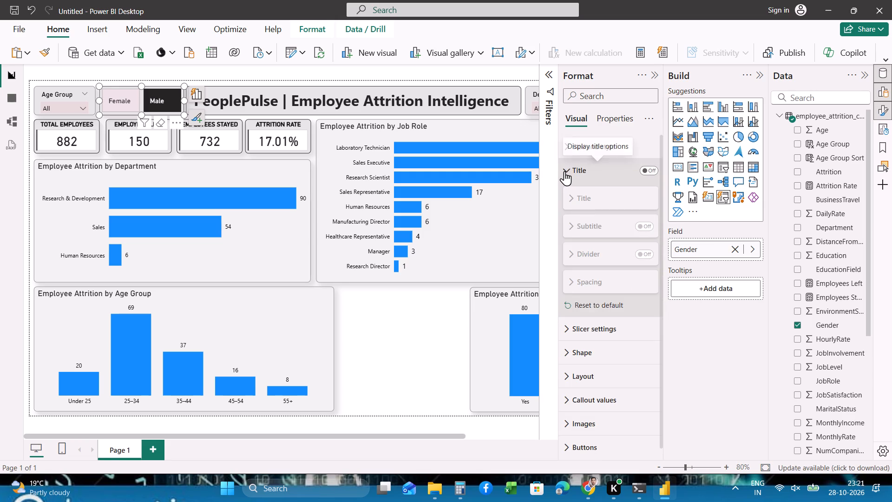
click(564, 171)
click(566, 193)
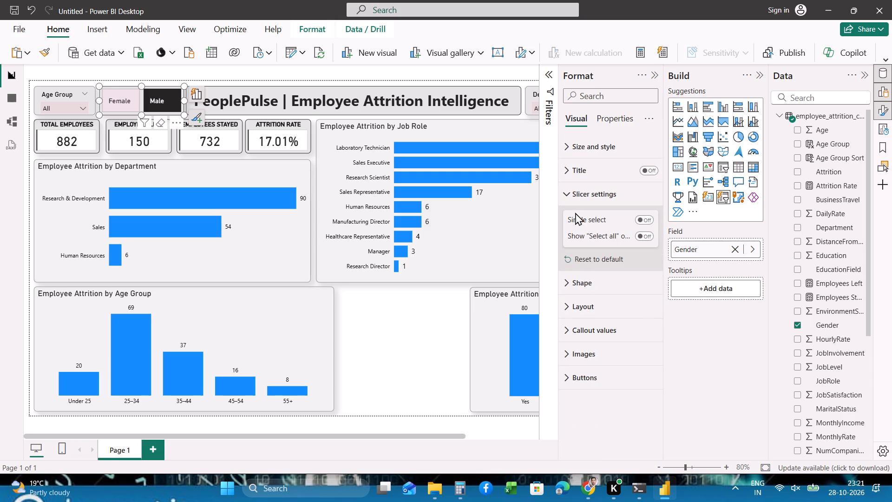
click(569, 187)
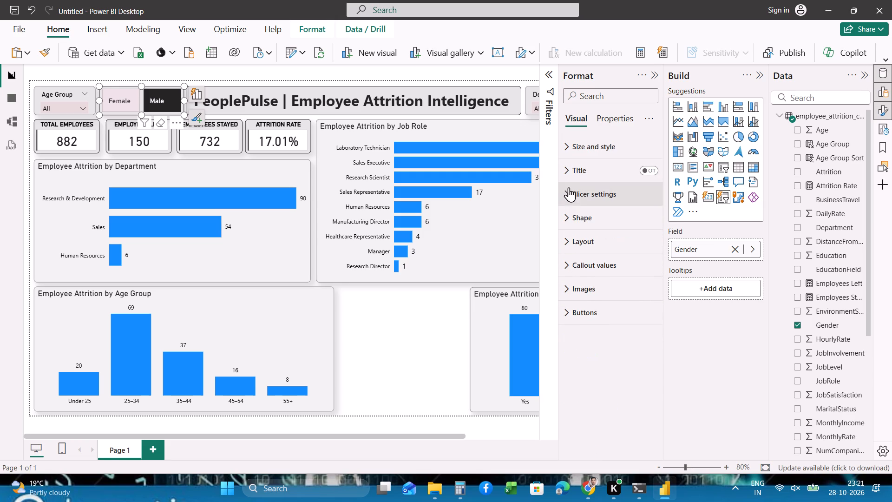
Set the Gender slicer's button shape to Rounded Rectangle with 8 px rounded corners and deselect the slicer.
click(568, 216)
click(593, 277)
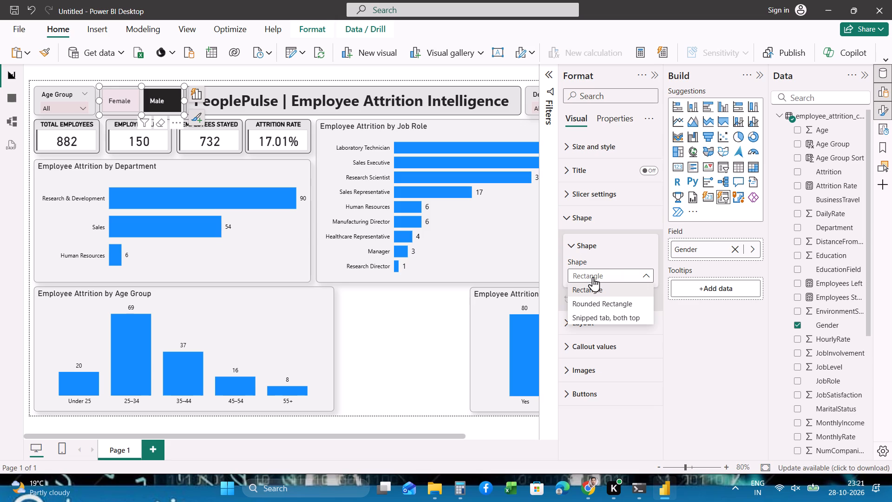
click(598, 303)
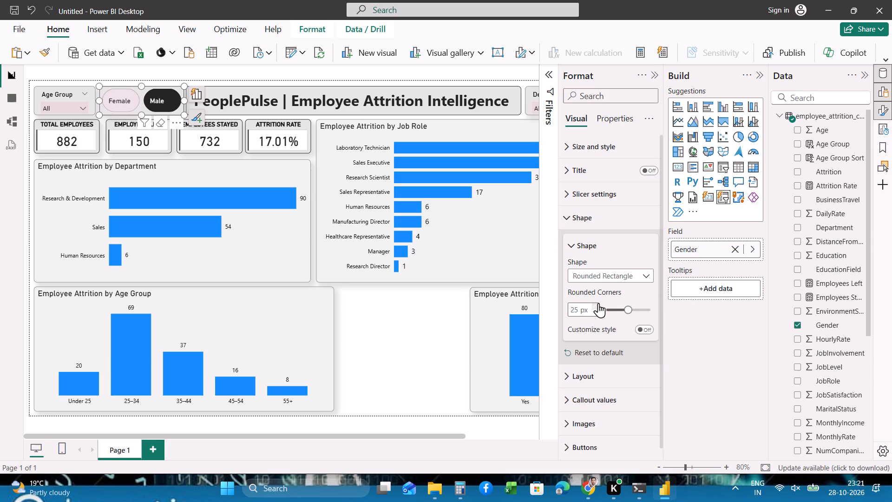
drag(626, 307, 619, 307)
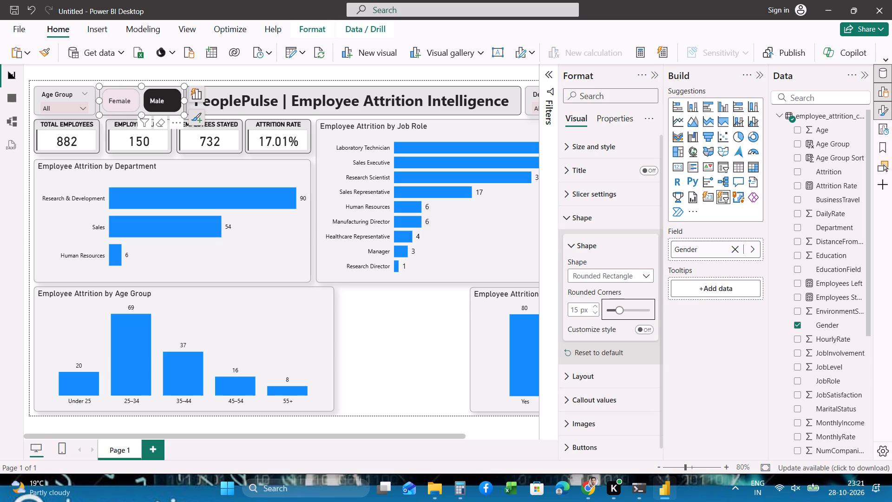
click(619, 307)
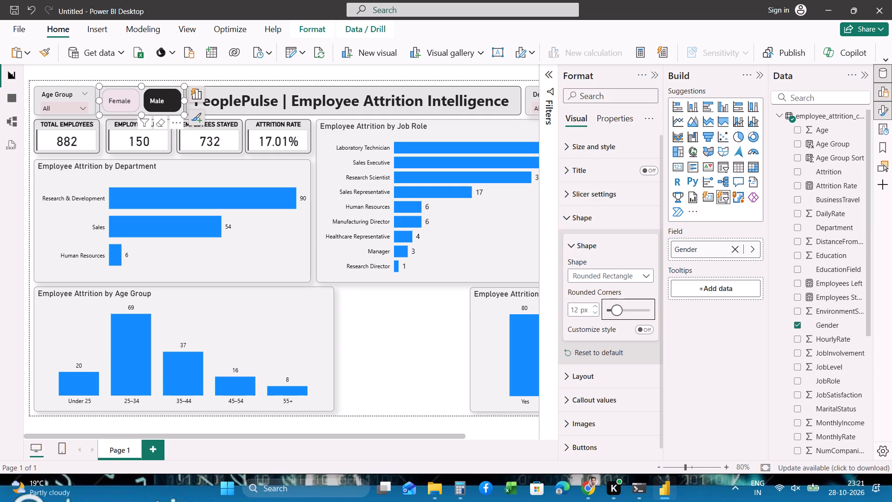
click(616, 308)
click(420, 357)
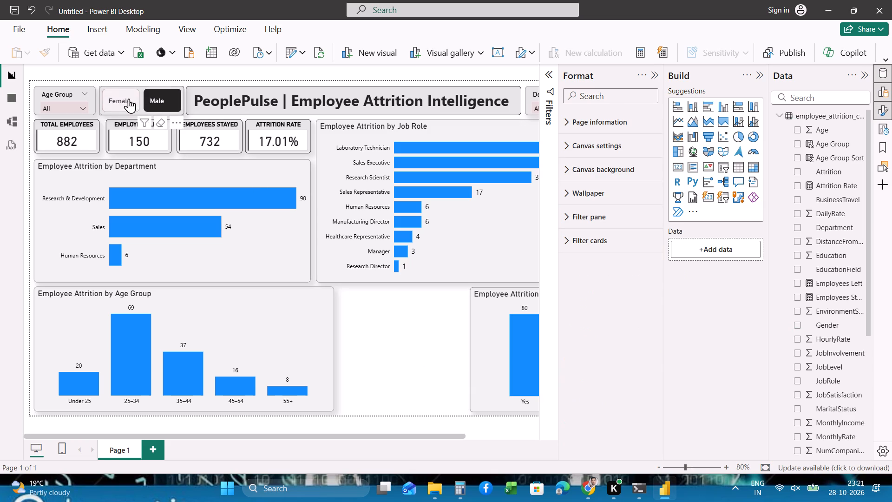
Test the Female button in the Gender slicer and clear the Male selection.
click(125, 98)
click(125, 99)
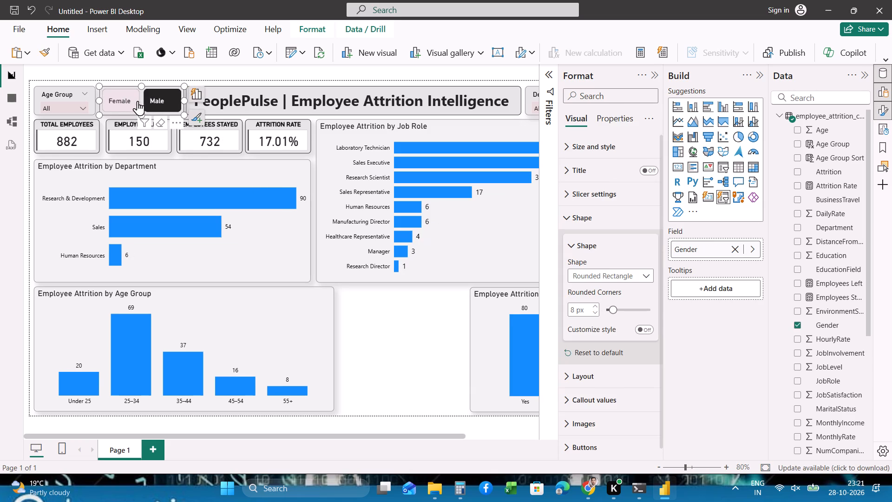
click(143, 104)
click(158, 103)
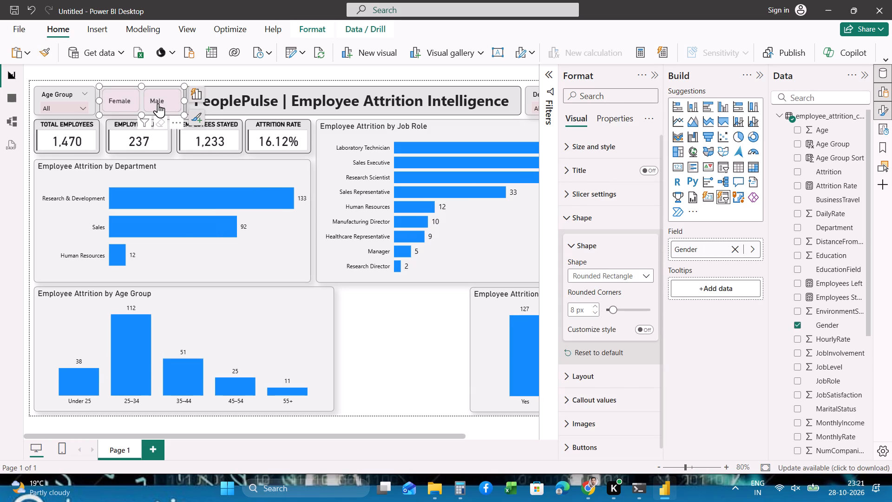
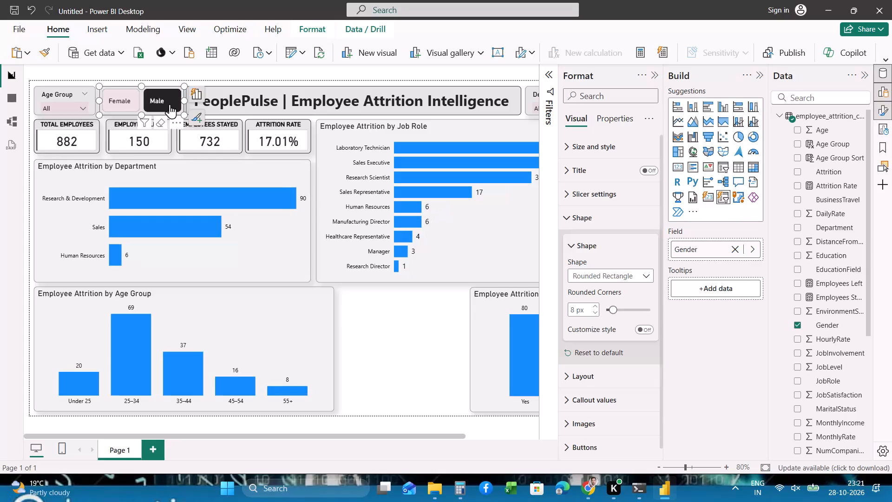
Clear the Male selection in the Gender slicer.
click(170, 104)
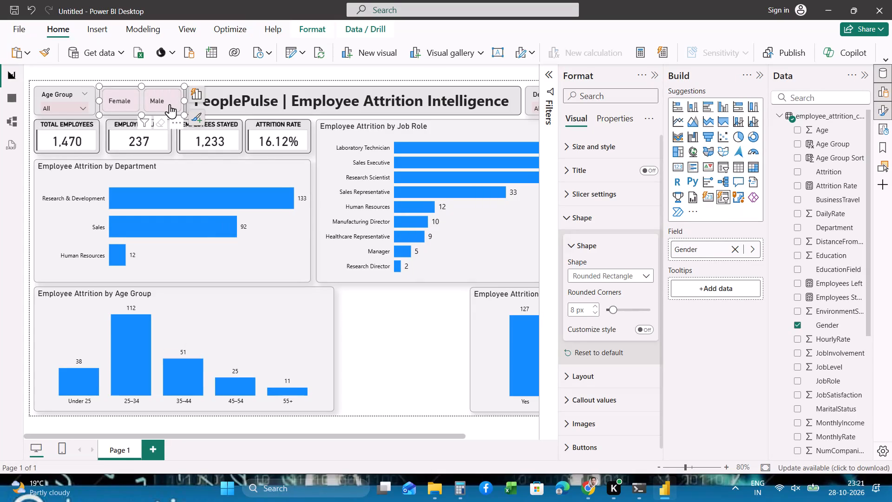
Set the Gender slicer's layout arrangement to Single row with a maximum of 2 buttons shown.
scroll(604, 304, down, 1)
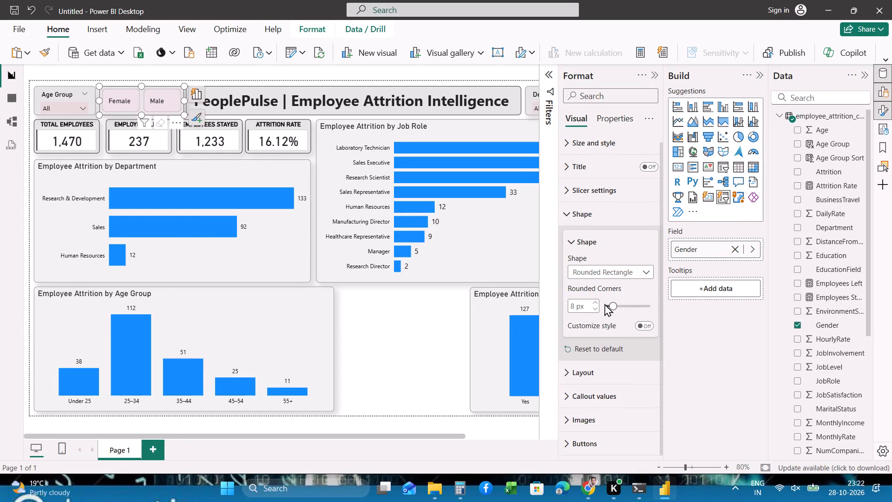
scroll(604, 304, down, 1)
click(572, 243)
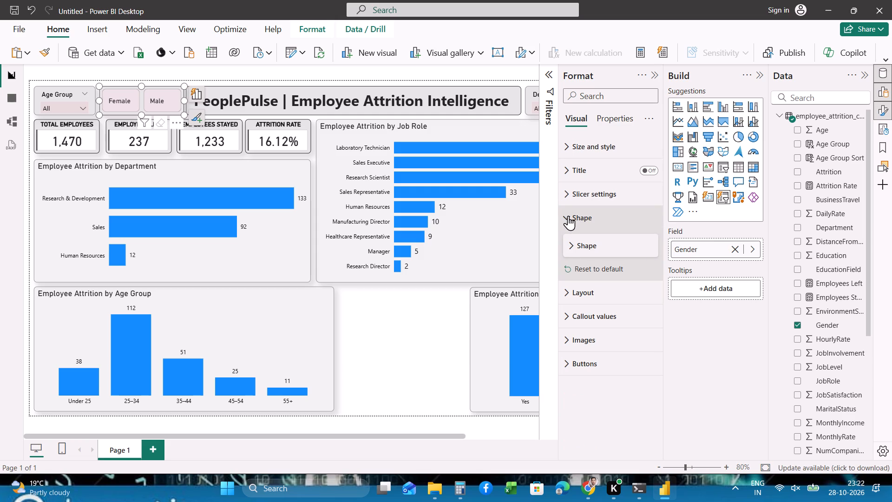
click(568, 216)
click(569, 238)
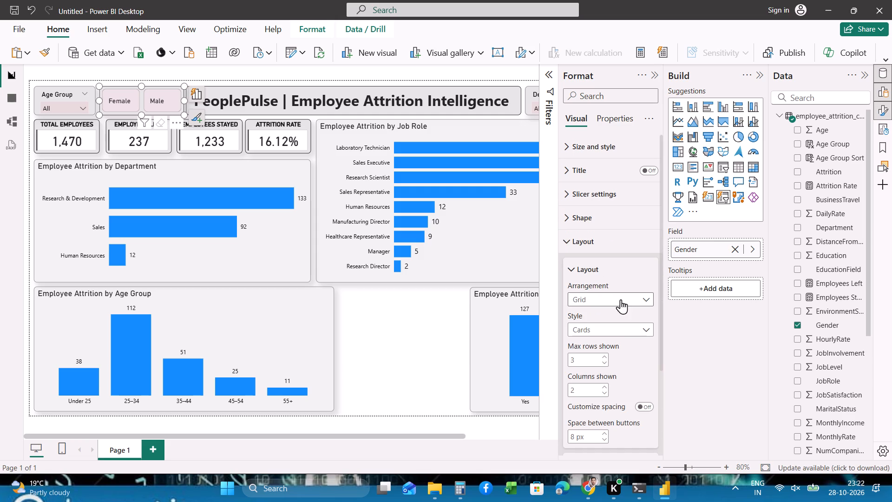
scroll(621, 299, down, 1)
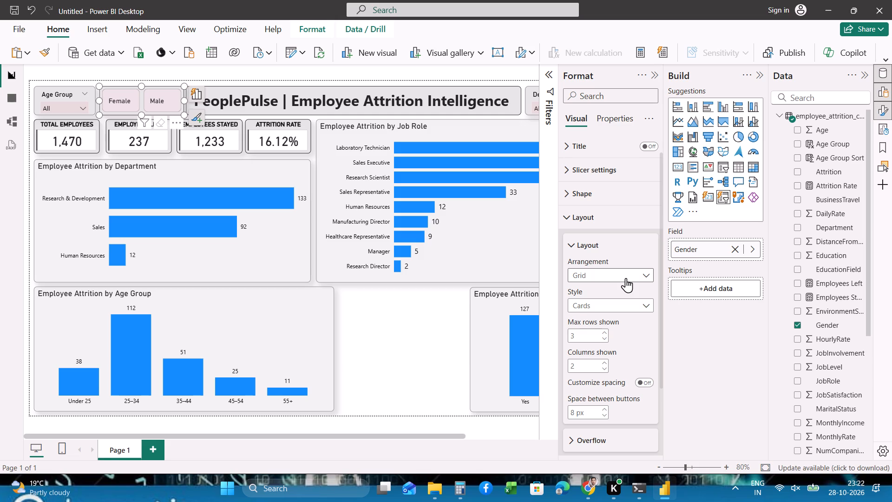
click(626, 278)
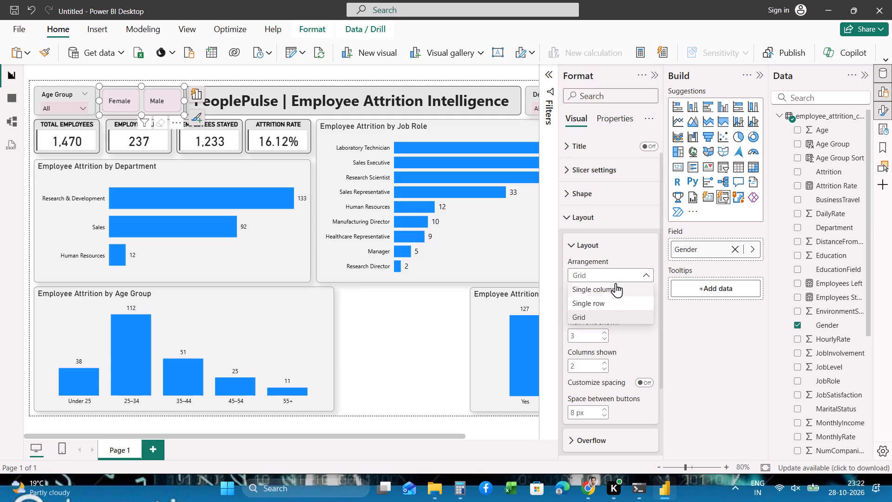
click(602, 305)
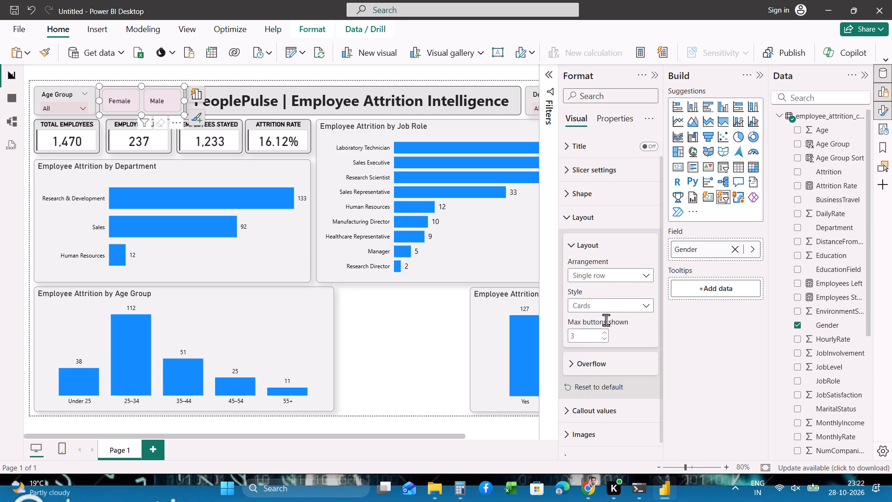
click(604, 339)
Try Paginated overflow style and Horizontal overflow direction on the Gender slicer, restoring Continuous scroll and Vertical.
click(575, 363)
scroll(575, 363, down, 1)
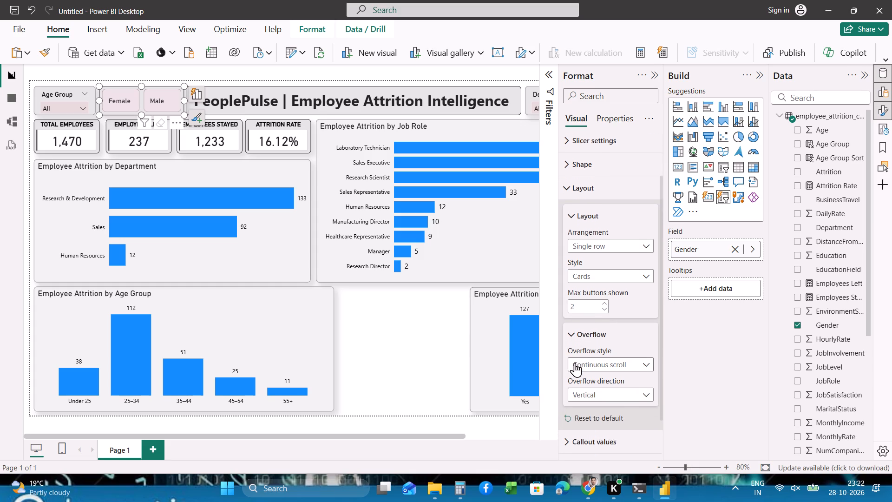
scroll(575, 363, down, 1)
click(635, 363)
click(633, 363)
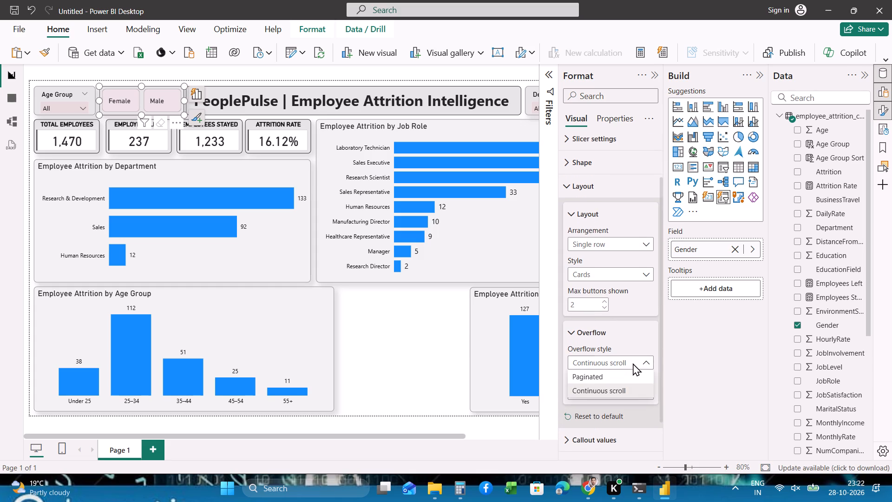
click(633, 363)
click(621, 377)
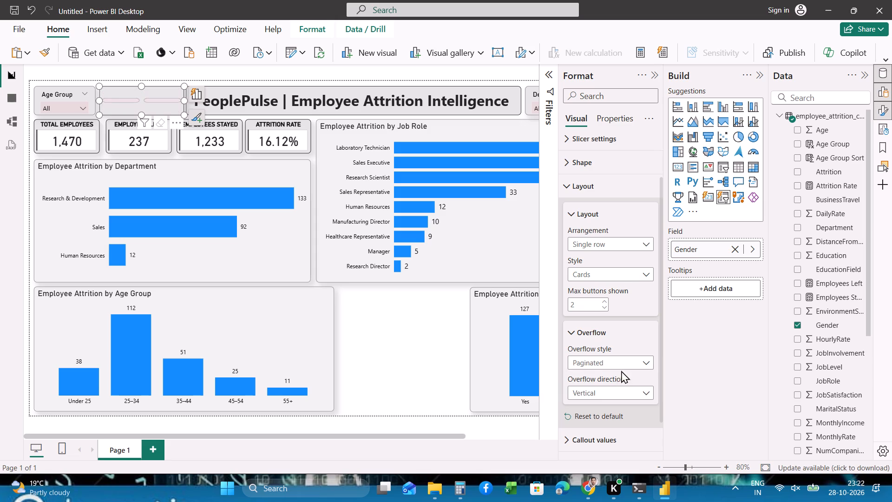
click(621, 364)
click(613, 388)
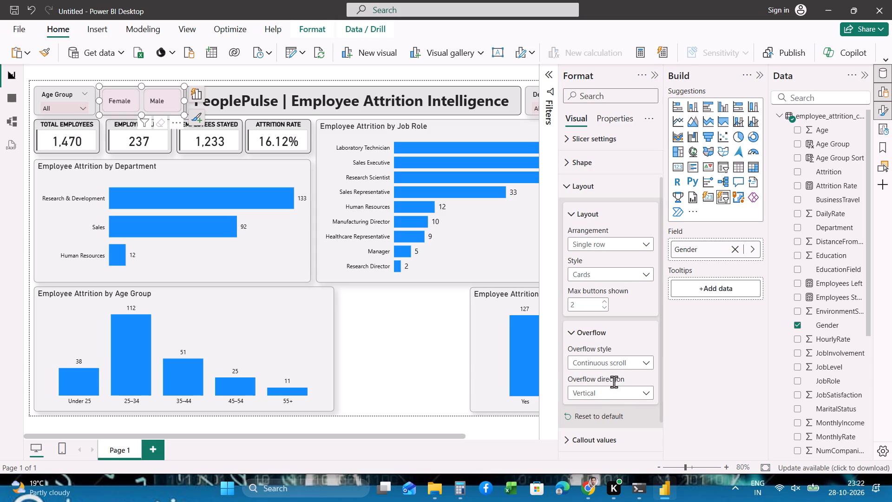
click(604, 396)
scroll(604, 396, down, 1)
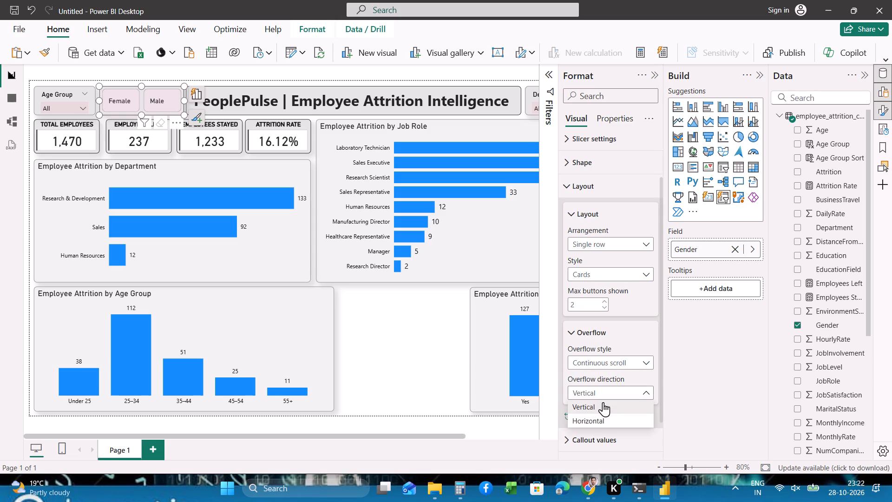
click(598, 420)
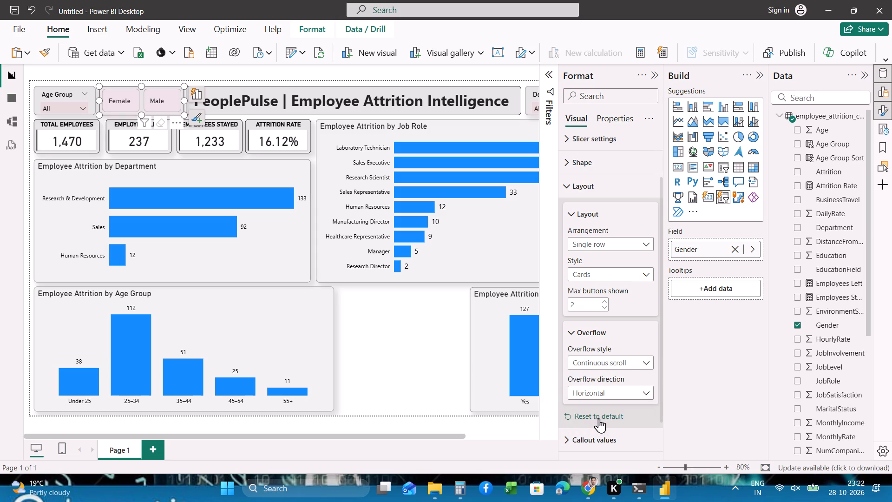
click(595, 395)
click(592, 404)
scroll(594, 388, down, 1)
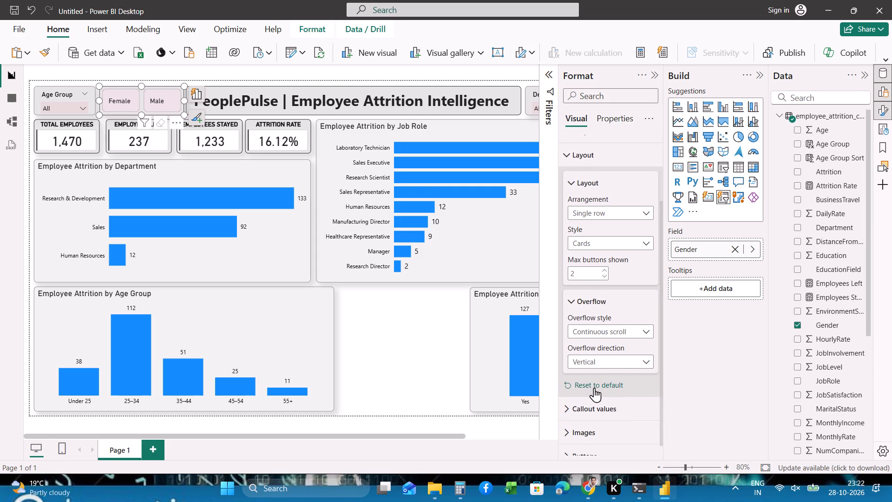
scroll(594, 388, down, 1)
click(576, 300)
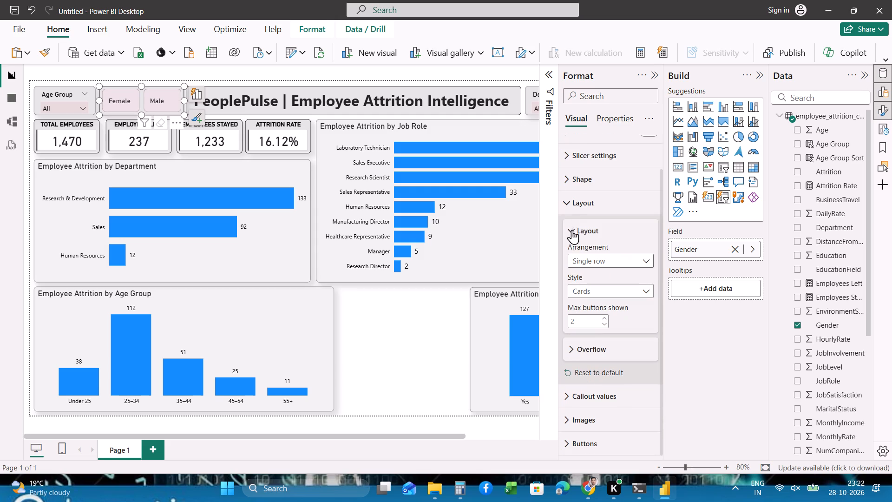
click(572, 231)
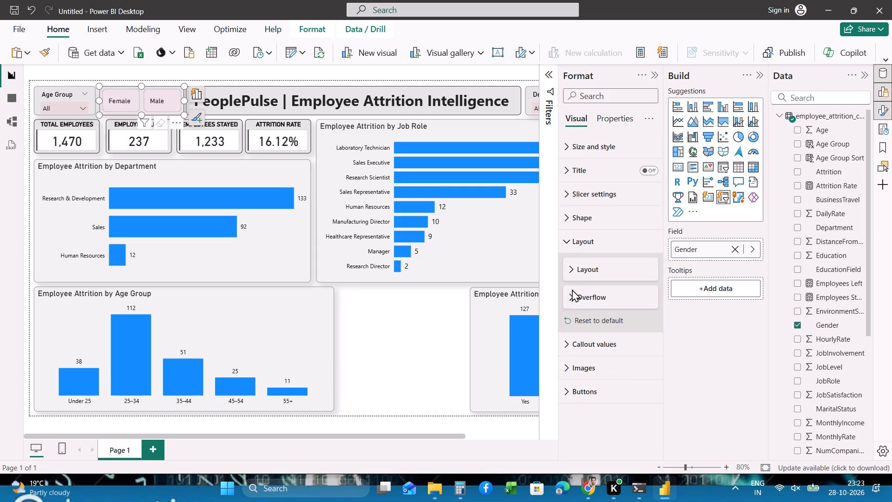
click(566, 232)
Center the Gender slicer's callout values horizontally for the Default state.
click(570, 262)
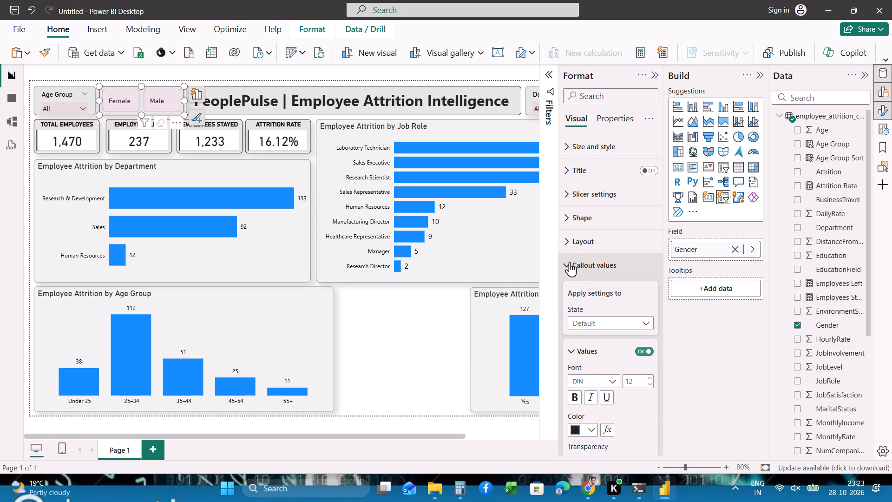
scroll(570, 262, down, 2)
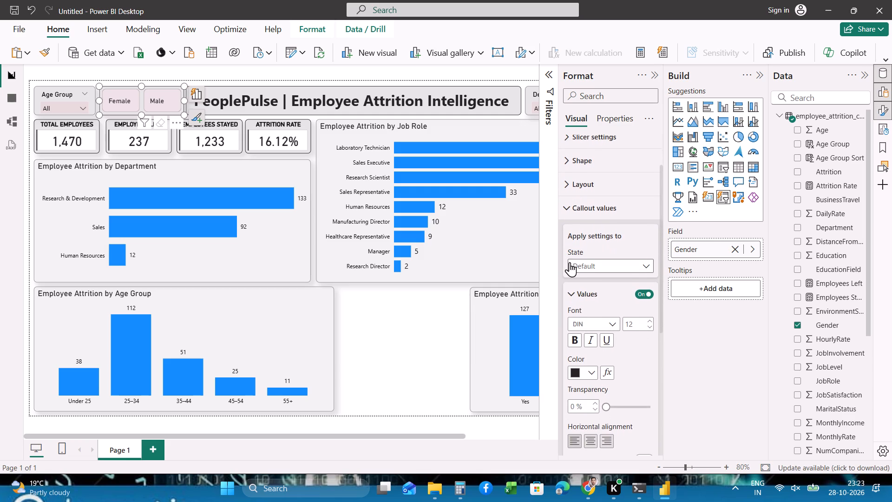
scroll(570, 262, down, 2)
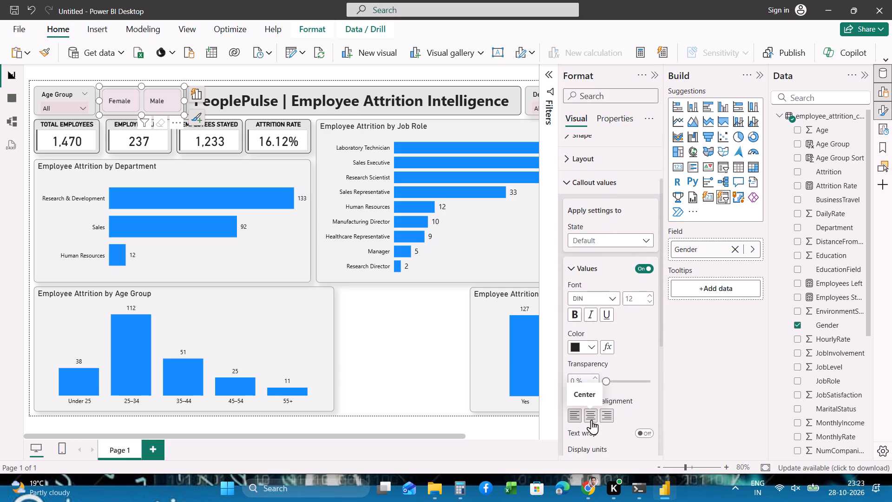
click(591, 419)
Set the font size of the Gender slicer's callout values to 13.
triple_click(650, 295)
click(650, 295)
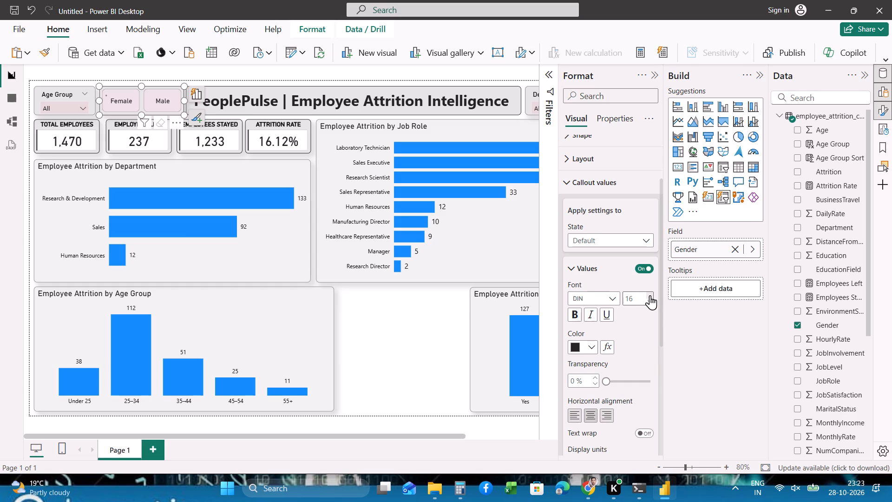
click(650, 295)
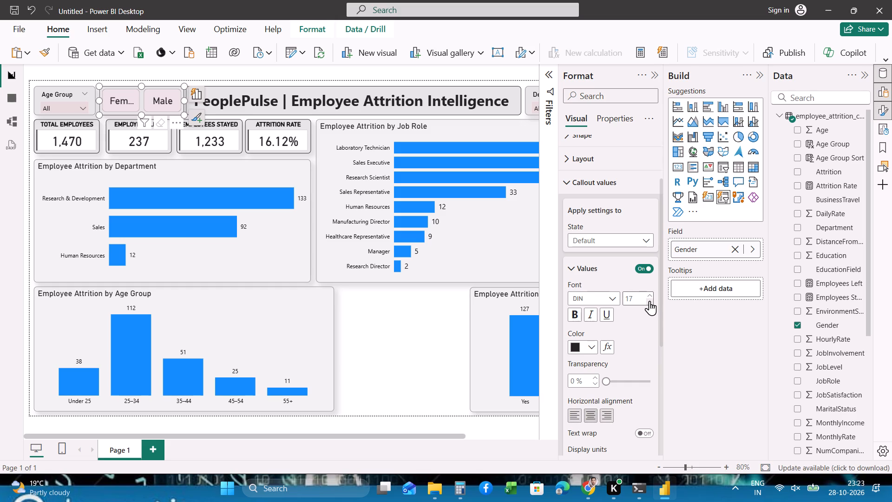
double_click(649, 301)
click(649, 301)
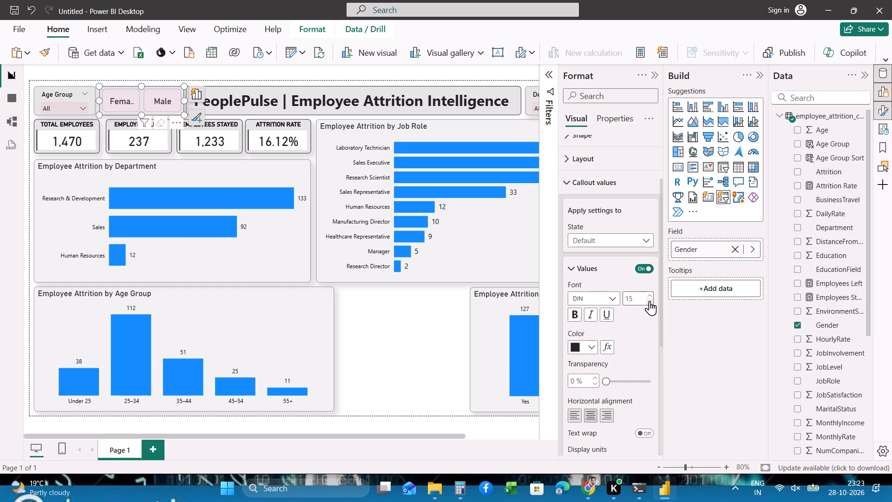
click(649, 301)
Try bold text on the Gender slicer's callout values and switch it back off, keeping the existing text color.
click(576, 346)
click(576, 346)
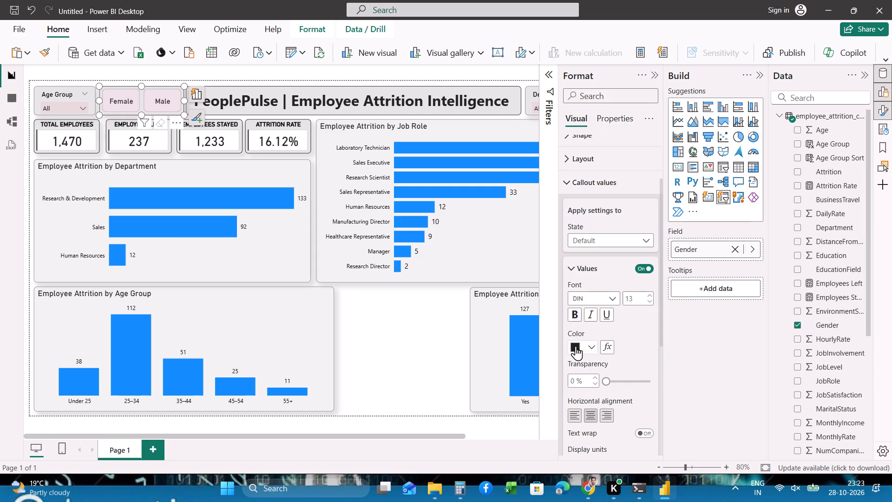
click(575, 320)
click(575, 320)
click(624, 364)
Review the remaining Values and Label options of the Gender slicer's callout values, collapsing each section.
scroll(623, 368, down, 1)
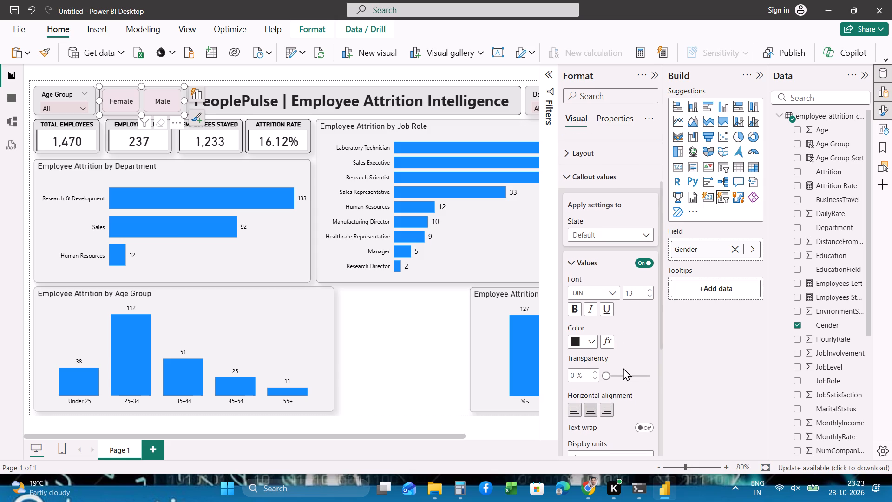
scroll(623, 368, down, 2)
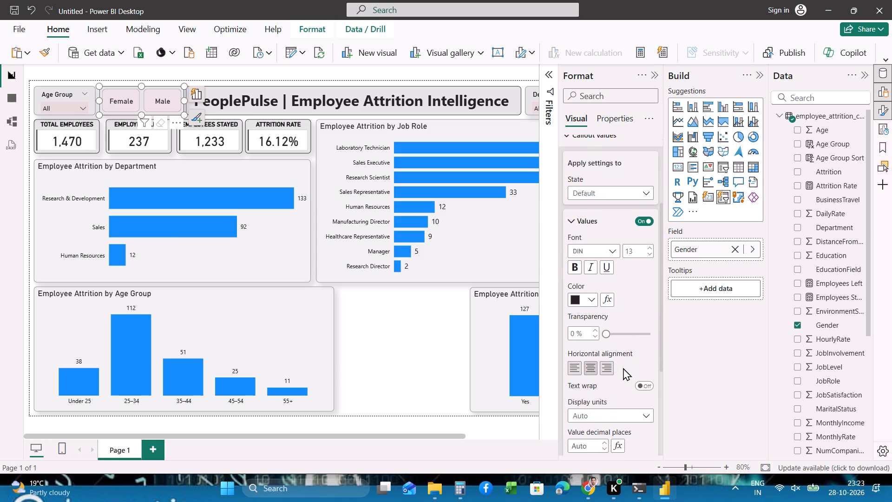
scroll(623, 368, down, 3)
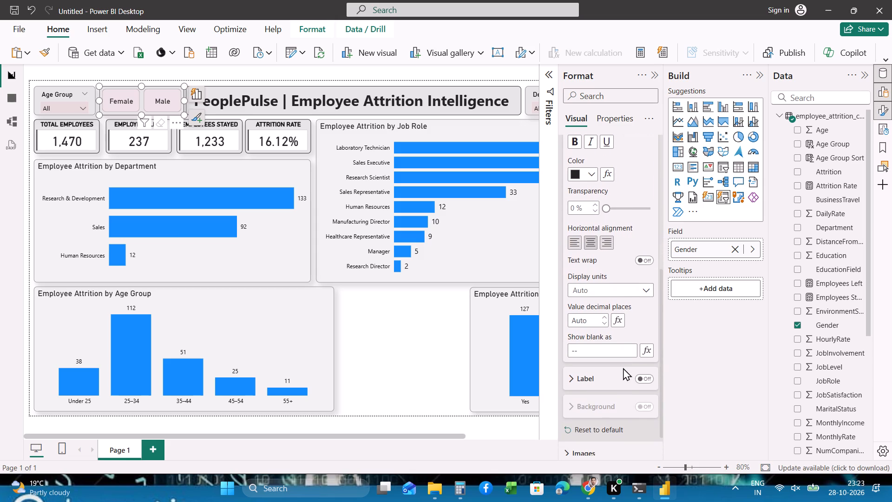
scroll(607, 225, up, 1)
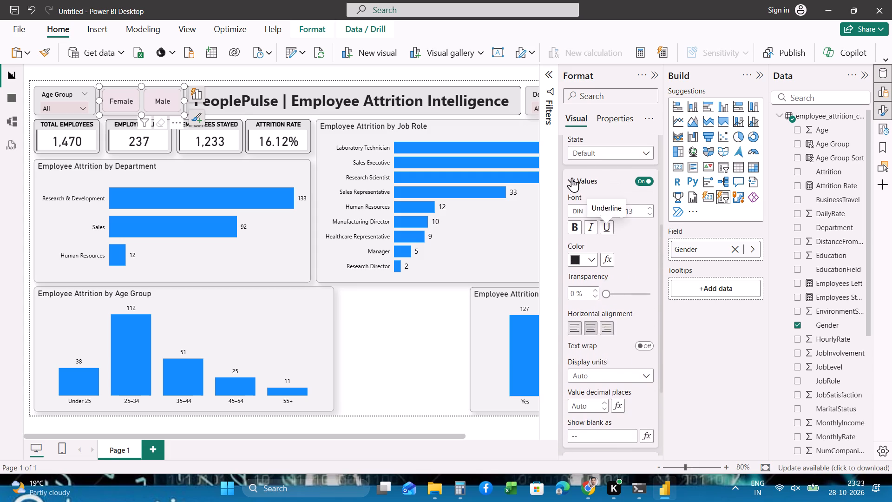
click(571, 177)
scroll(594, 291, down, 1)
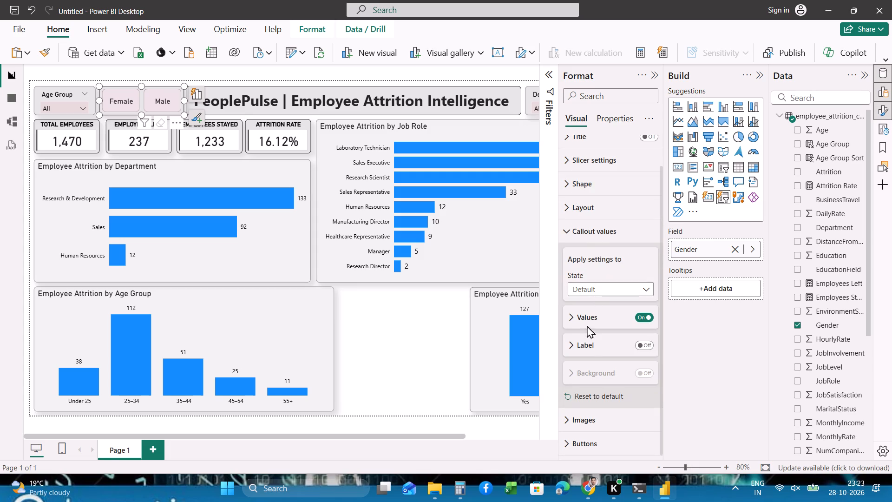
click(579, 345)
scroll(579, 345, down, 2)
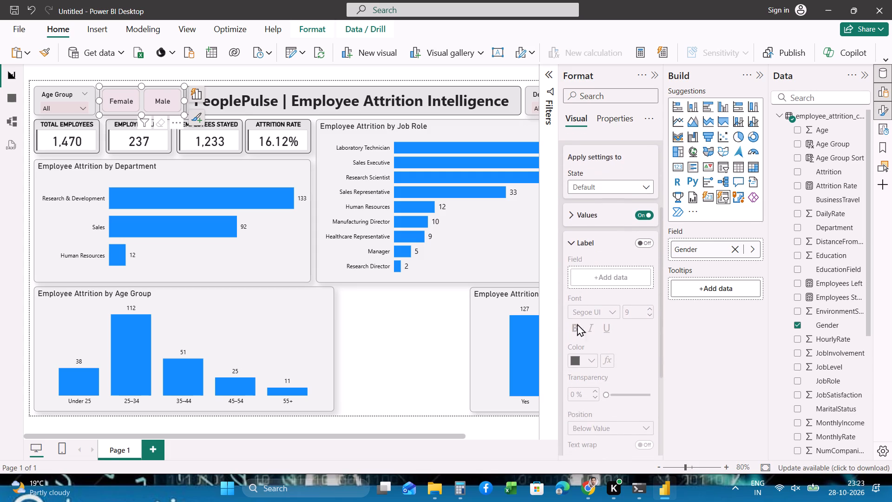
click(570, 246)
scroll(570, 246, down, 1)
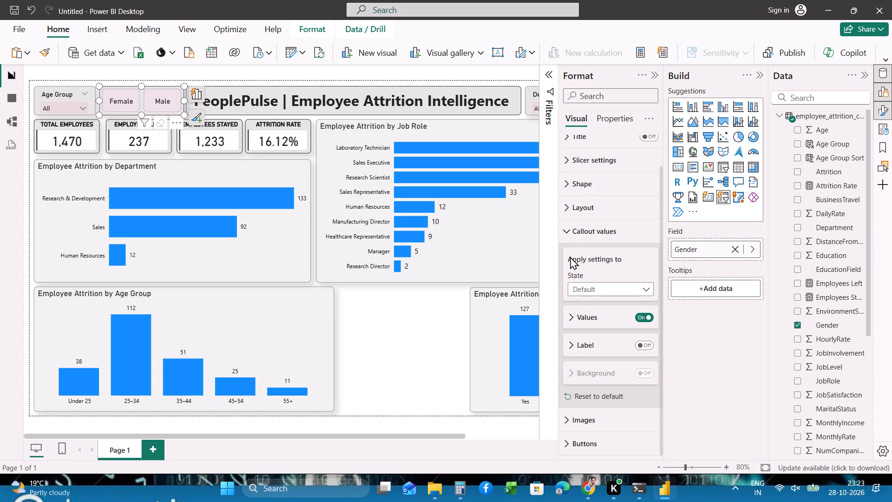
Review the image options of the Gender slicer, including fit, transparency, saturation, blur and position, and collapse the Image section.
click(565, 416)
scroll(565, 416, down, 2)
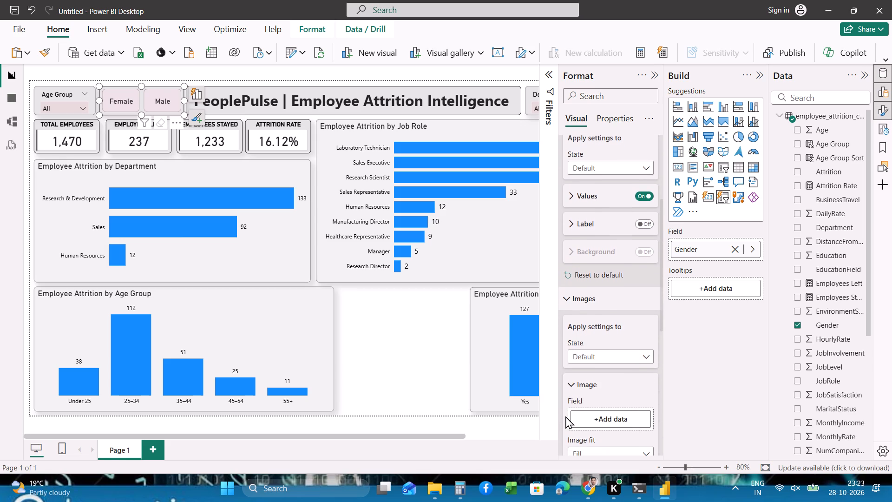
scroll(565, 416, down, 1)
scroll(587, 336, down, 1)
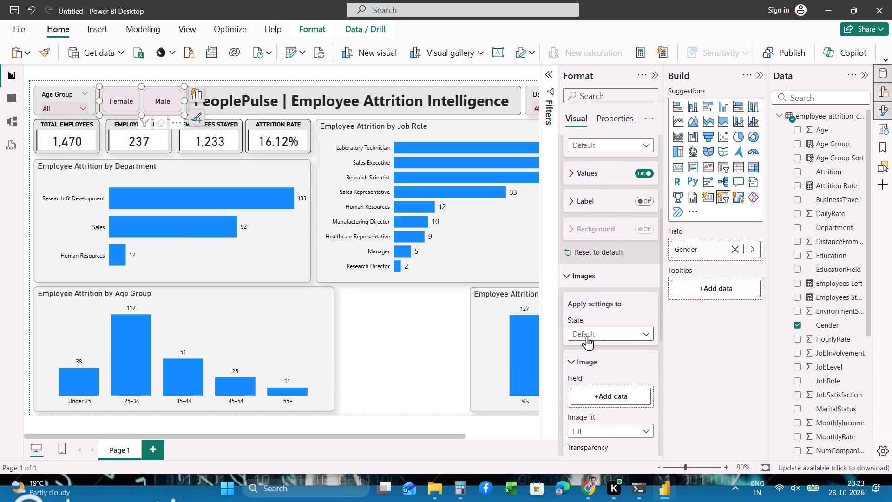
scroll(587, 336, down, 3)
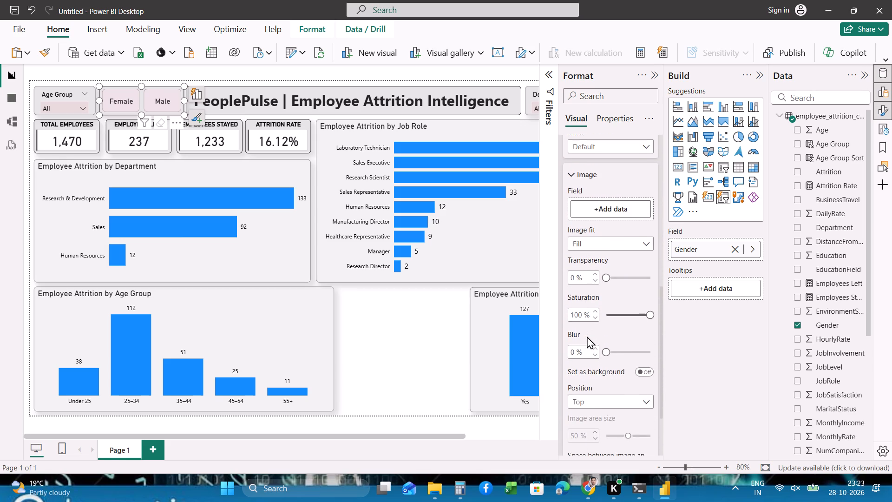
scroll(587, 336, down, 2)
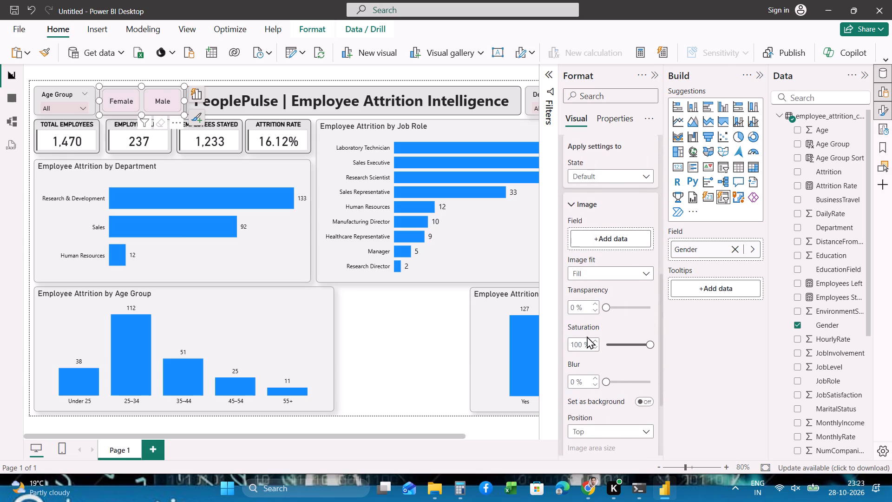
scroll(593, 301, up, 1)
click(571, 226)
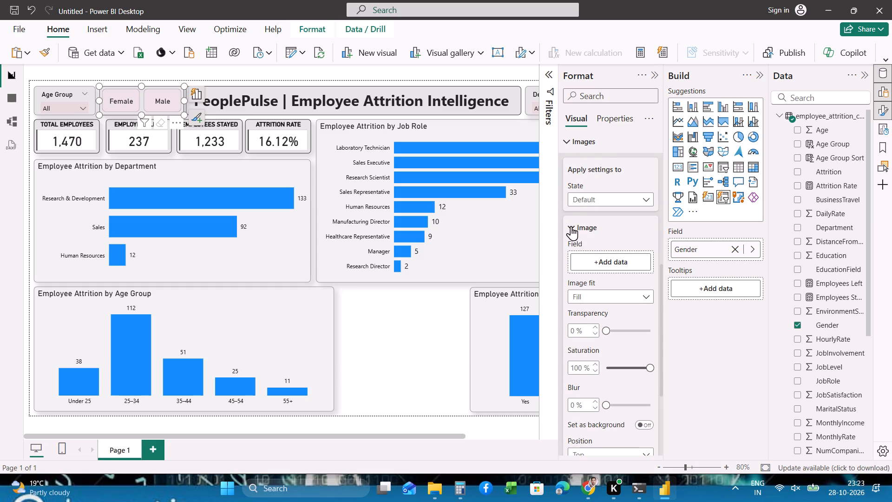
scroll(584, 307, down, 3)
Set the border width of the Gender slicer's buttons to 2 px for the Default state, keeping the grey border color.
click(569, 444)
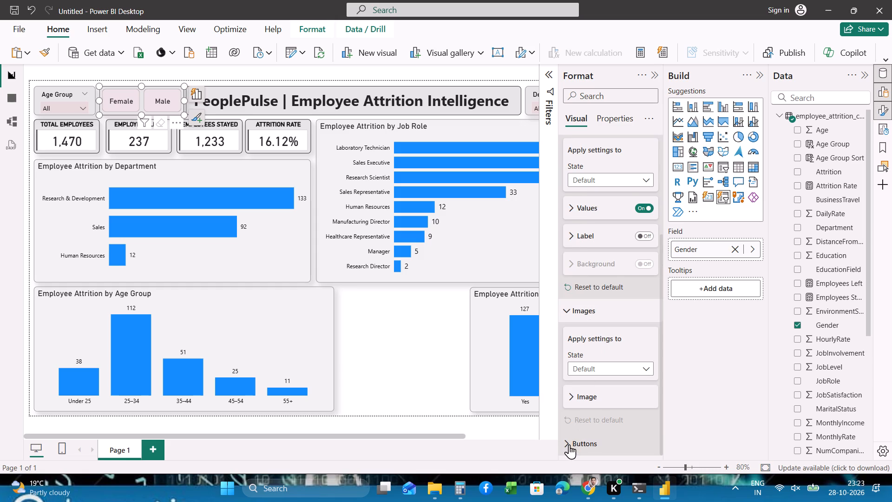
scroll(569, 444, down, 4)
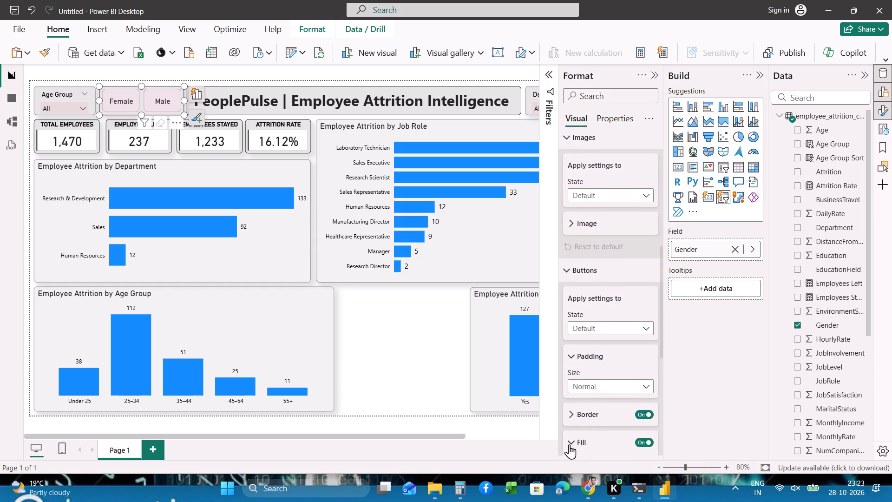
scroll(569, 444, down, 3)
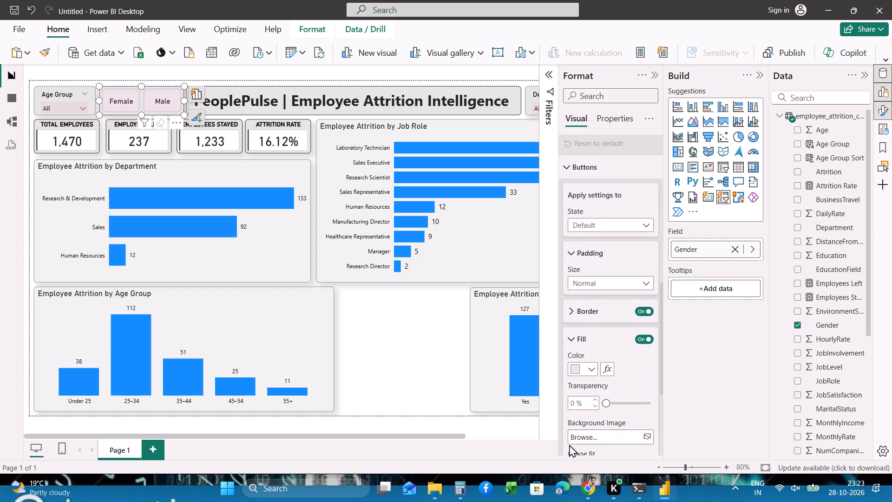
scroll(569, 444, down, 1)
scroll(617, 344, down, 1)
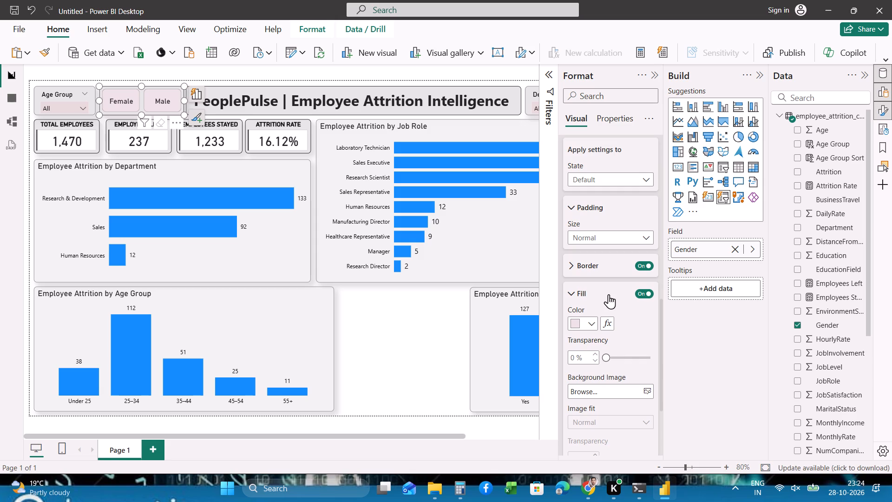
click(572, 265)
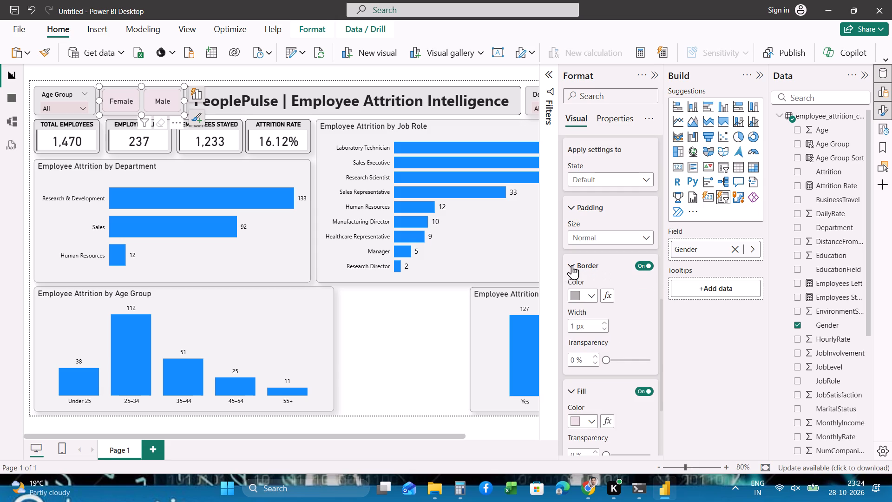
click(592, 297)
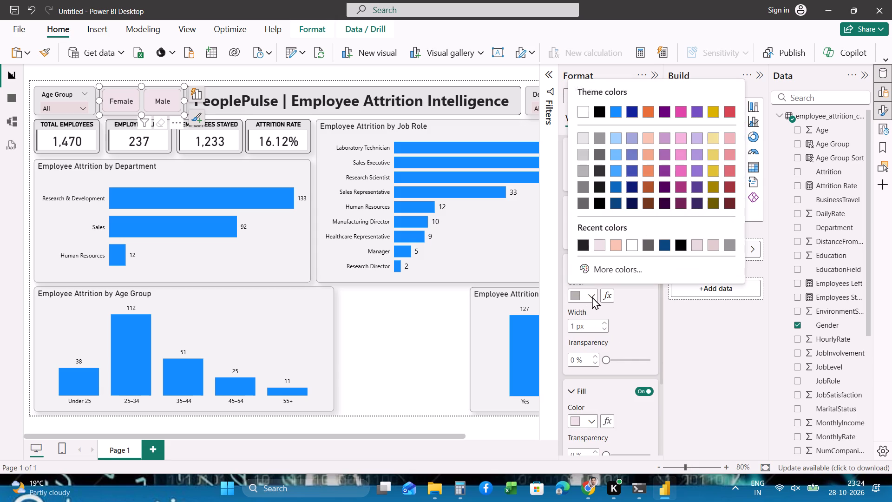
click(630, 333)
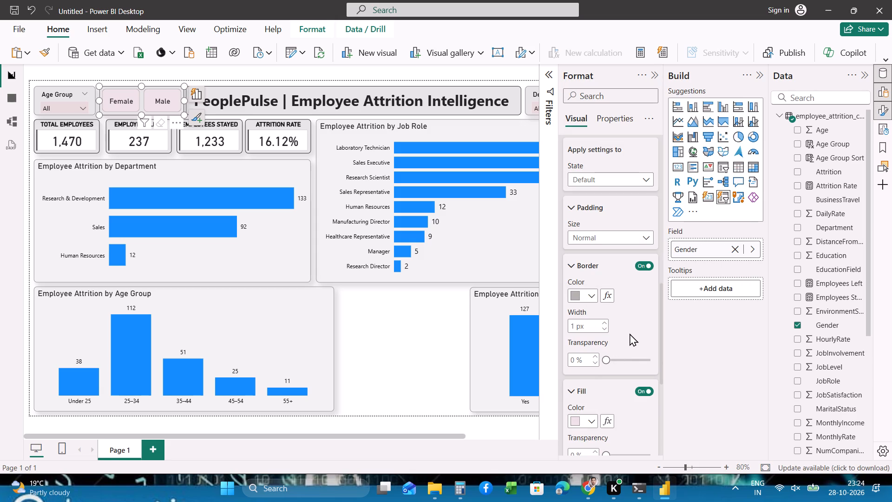
click(605, 323)
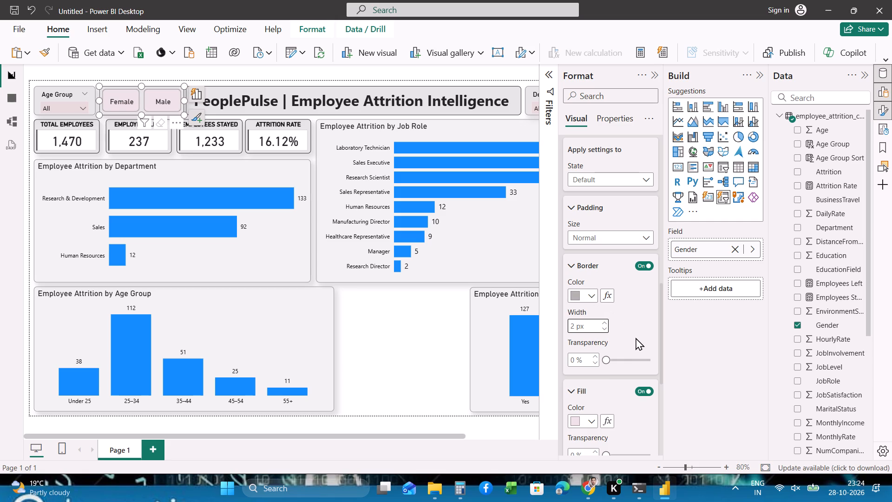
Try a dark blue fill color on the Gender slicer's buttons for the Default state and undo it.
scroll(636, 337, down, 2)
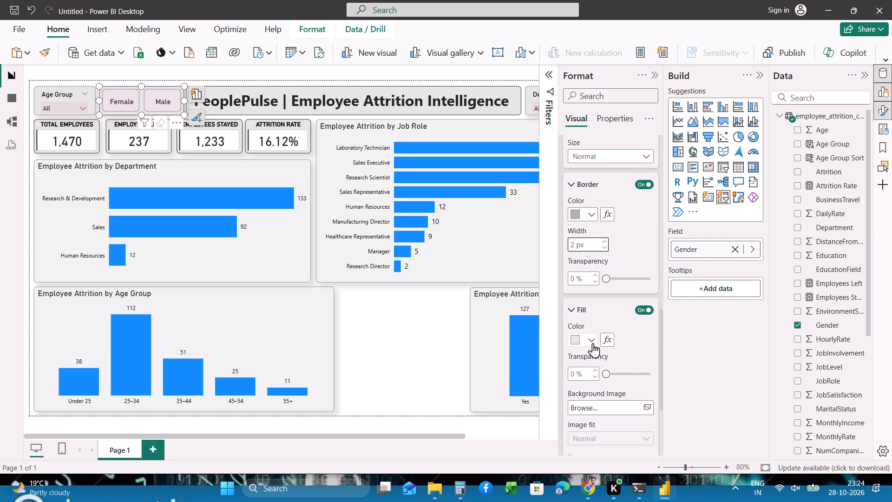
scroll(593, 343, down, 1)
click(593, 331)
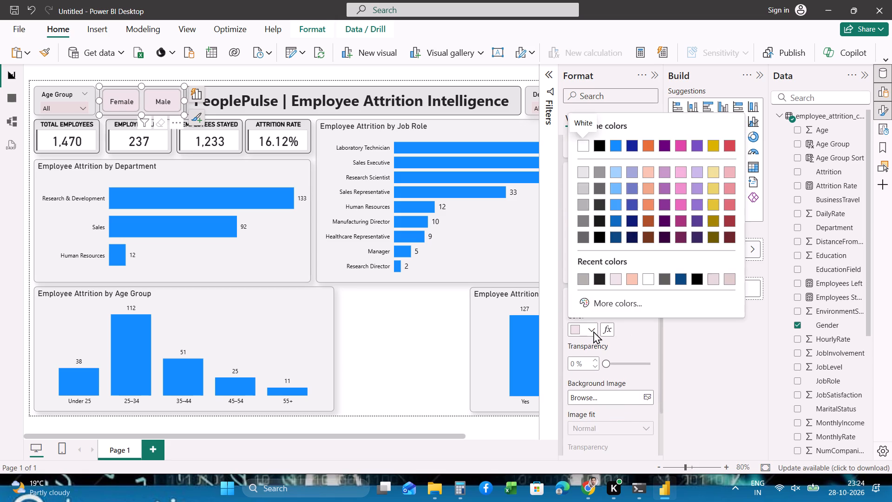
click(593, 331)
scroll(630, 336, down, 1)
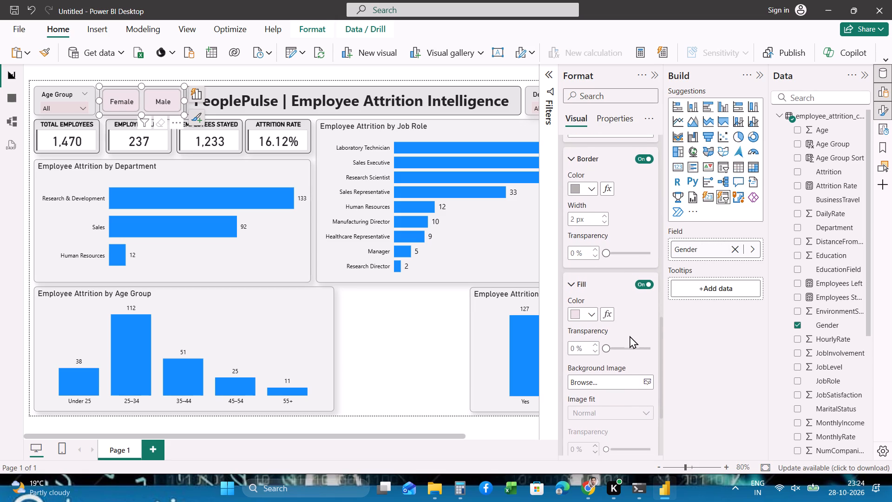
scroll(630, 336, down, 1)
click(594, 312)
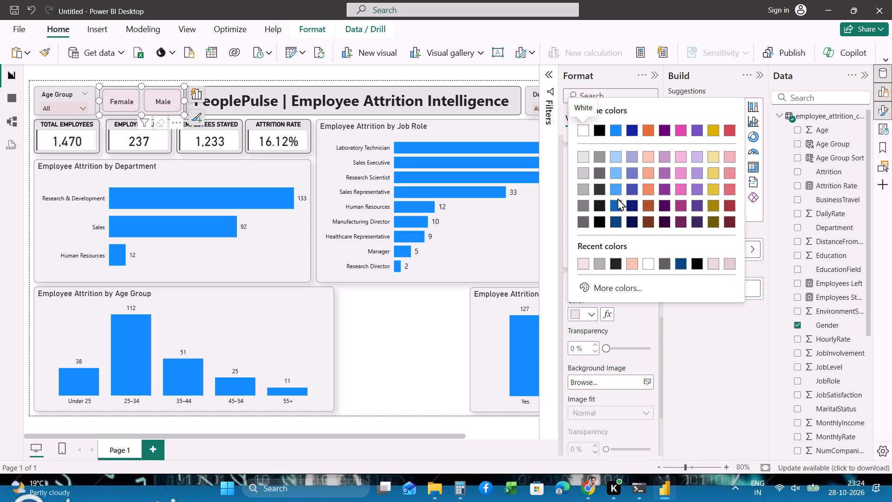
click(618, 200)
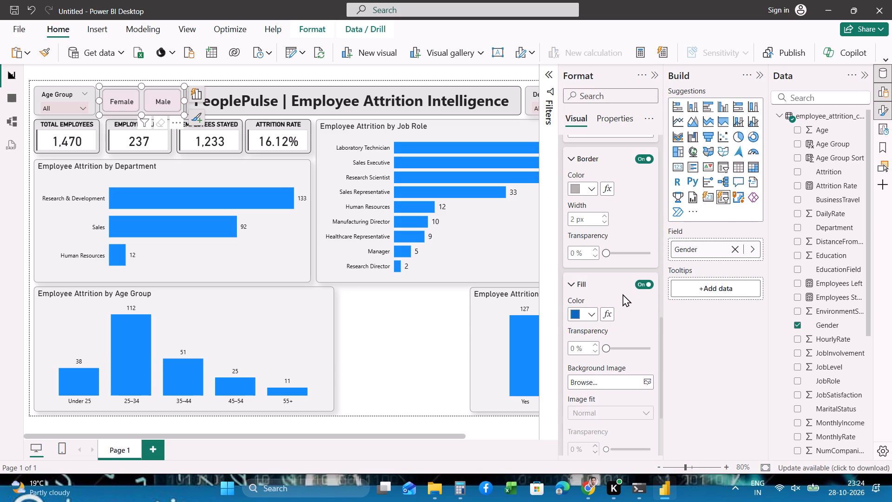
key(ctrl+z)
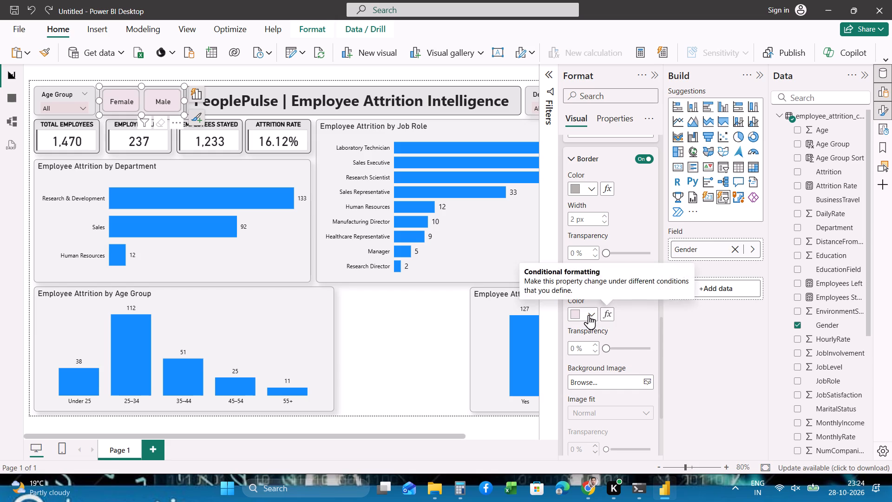
Set the fill of the Gender slicer's buttons to the custom pale pink #E9D7DC for the Default state.
click(587, 314)
click(601, 290)
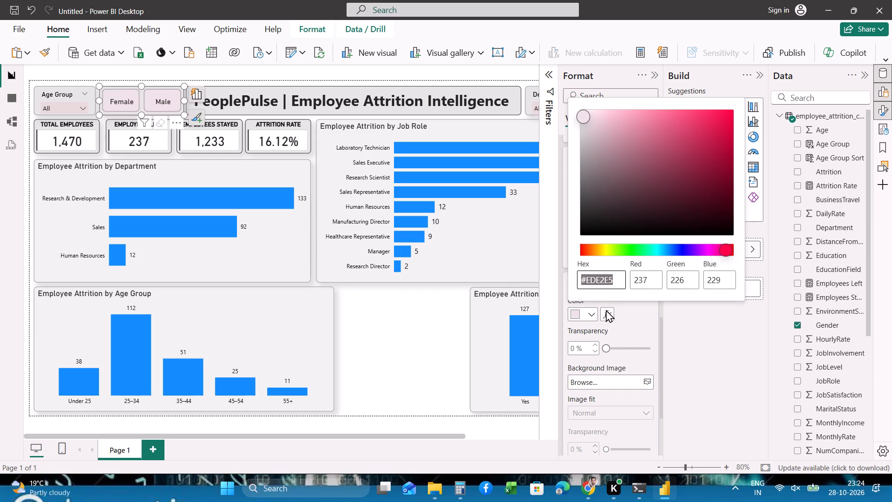
click(584, 114)
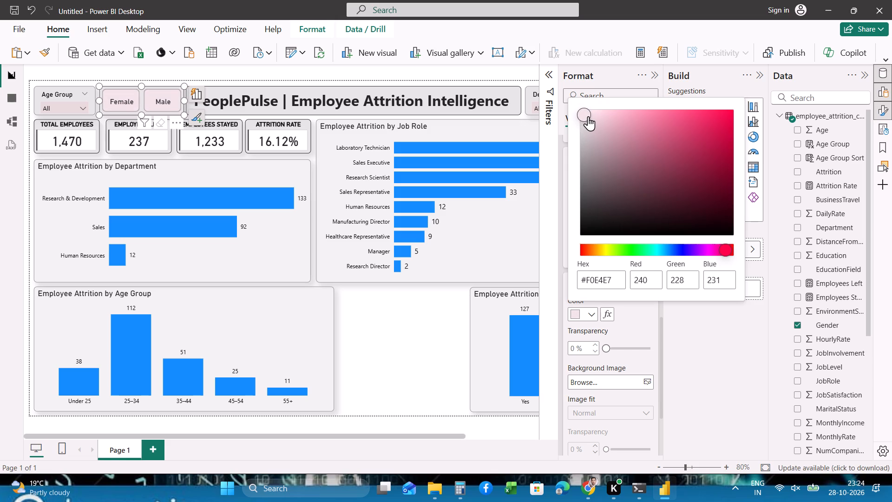
click(588, 116)
click(631, 317)
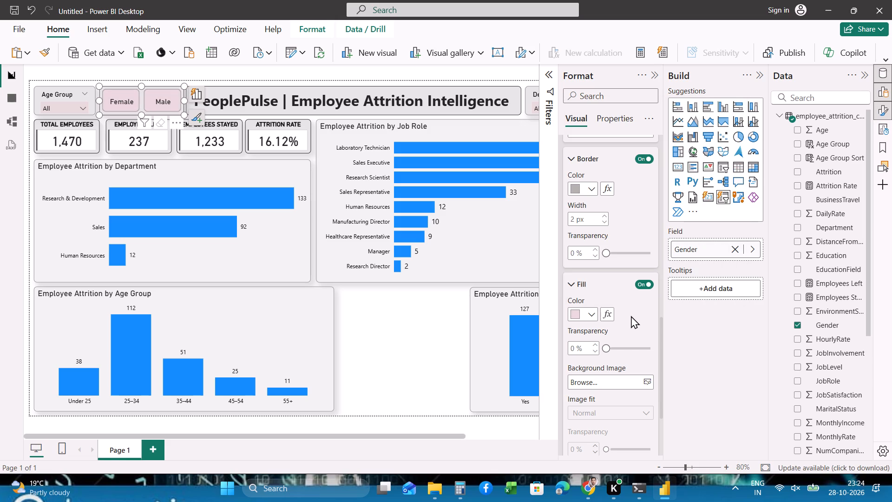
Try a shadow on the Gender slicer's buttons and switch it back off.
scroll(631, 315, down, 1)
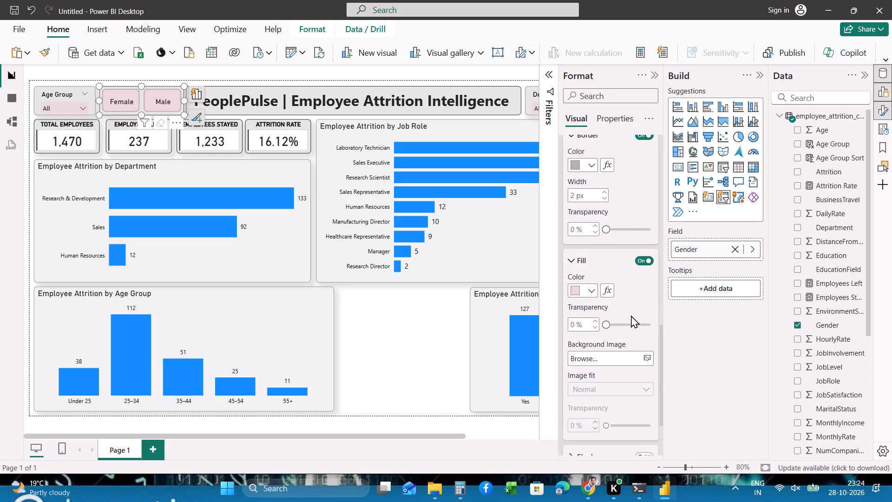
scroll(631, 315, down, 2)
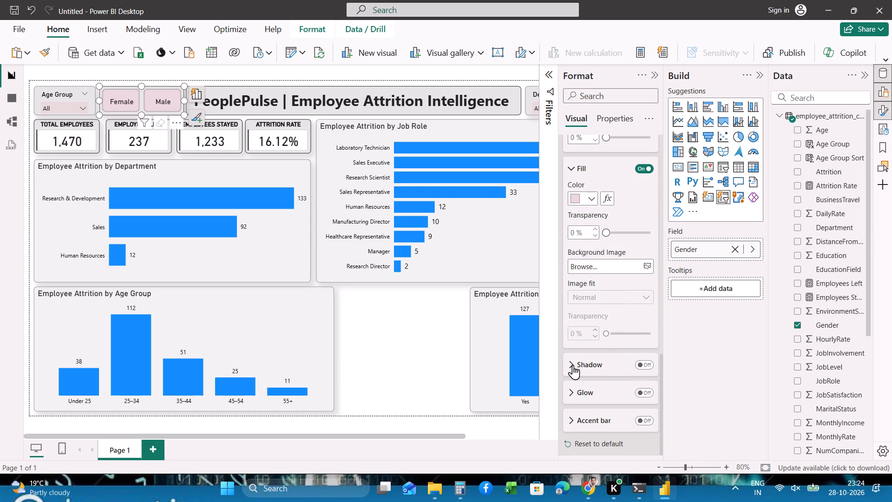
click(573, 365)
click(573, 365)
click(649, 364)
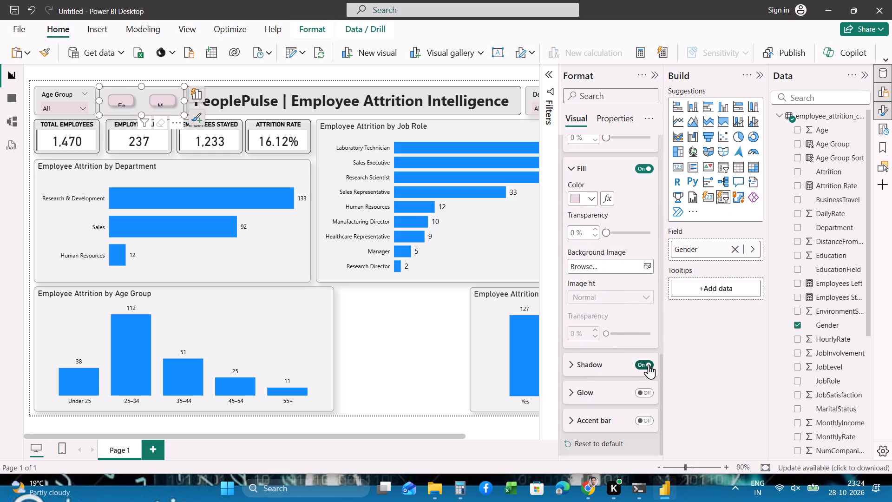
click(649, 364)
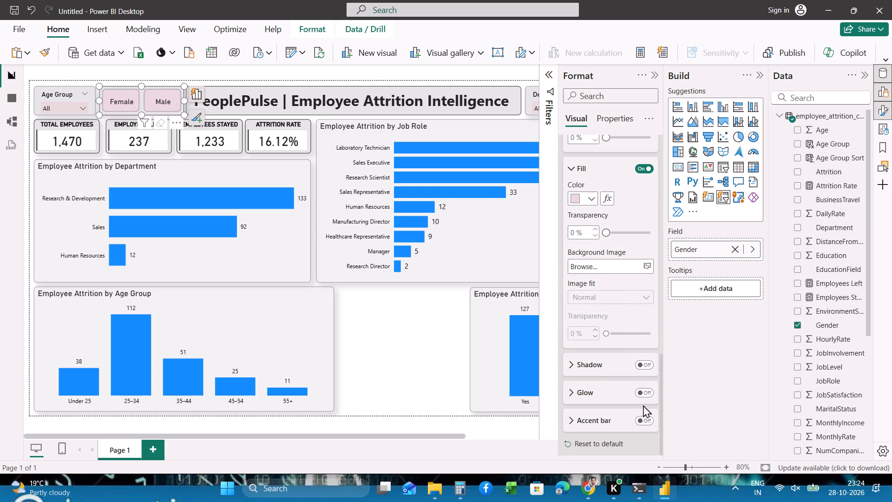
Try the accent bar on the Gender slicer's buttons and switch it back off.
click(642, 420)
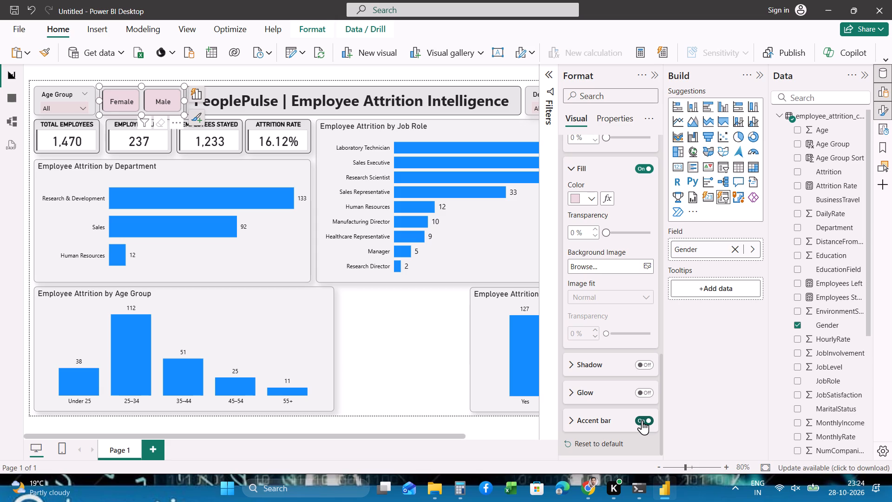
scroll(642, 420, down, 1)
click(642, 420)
Close the formatting options and deselect the Gender slicer to show the full dashboard page.
scroll(627, 247, up, 9)
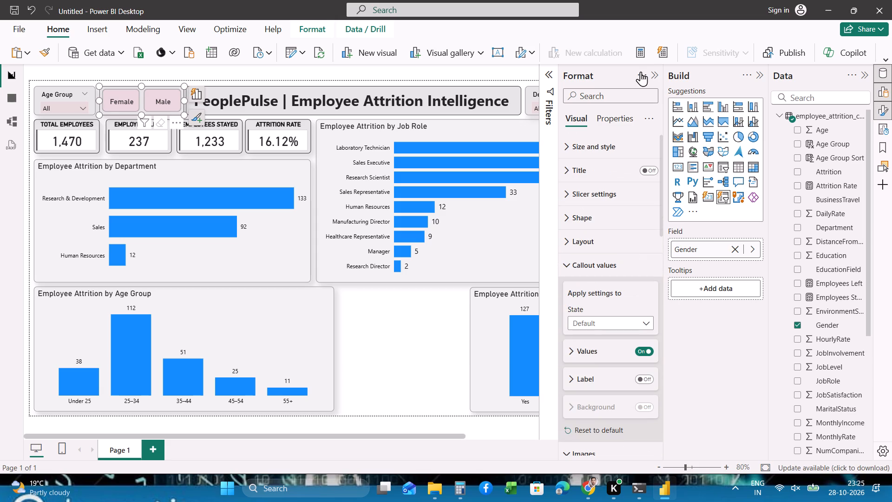
click(652, 73)
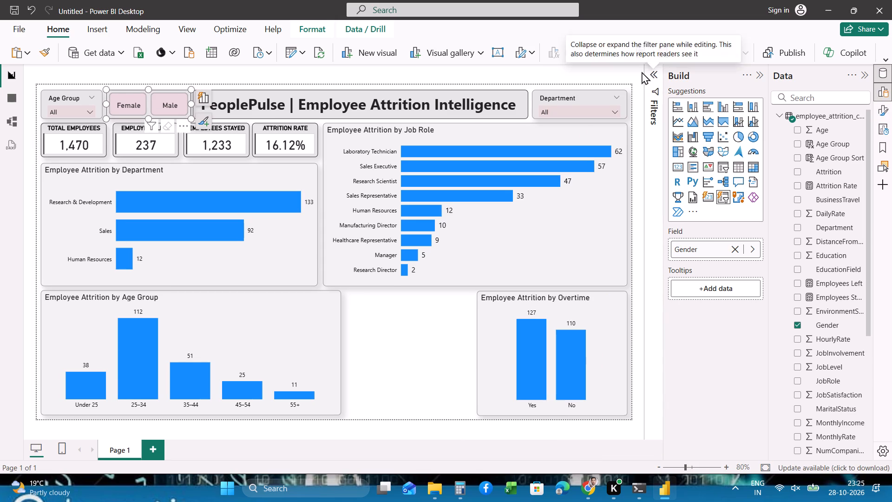
click(234, 81)
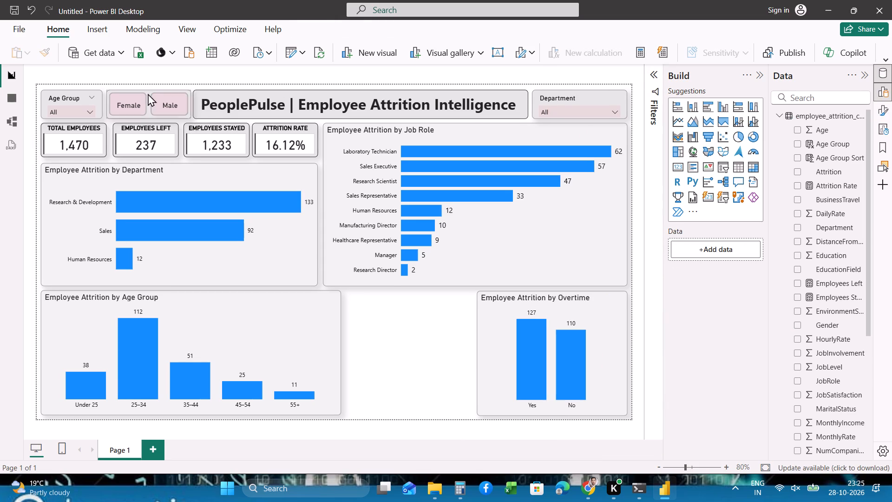
Check the Age Group slicer's dropdown list, and test the Gender slicer by selecting and clearing Male.
click(81, 114)
click(89, 111)
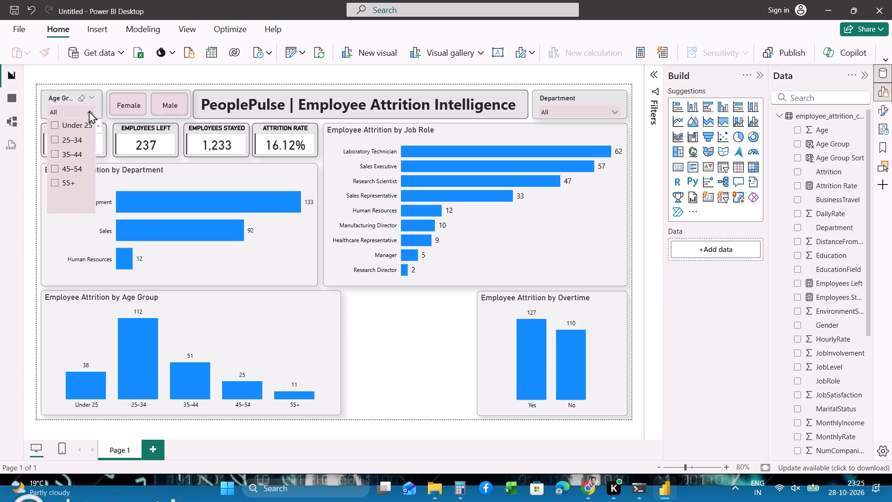
click(163, 101)
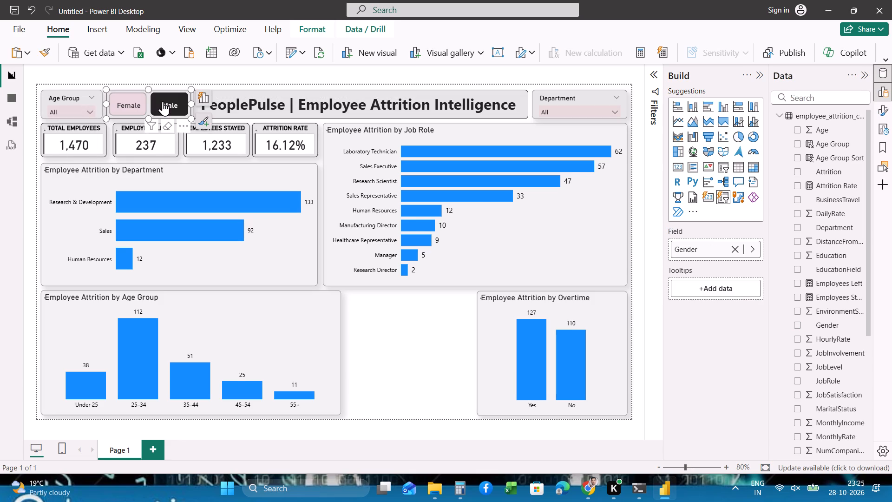
click(163, 101)
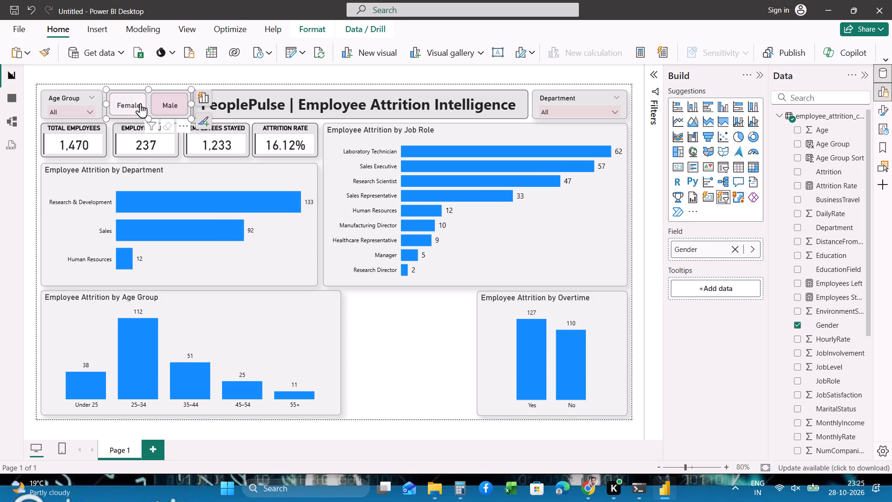
Test the Gender slicer by selecting and clearing Female and Male, singly and together.
click(130, 104)
click(130, 104)
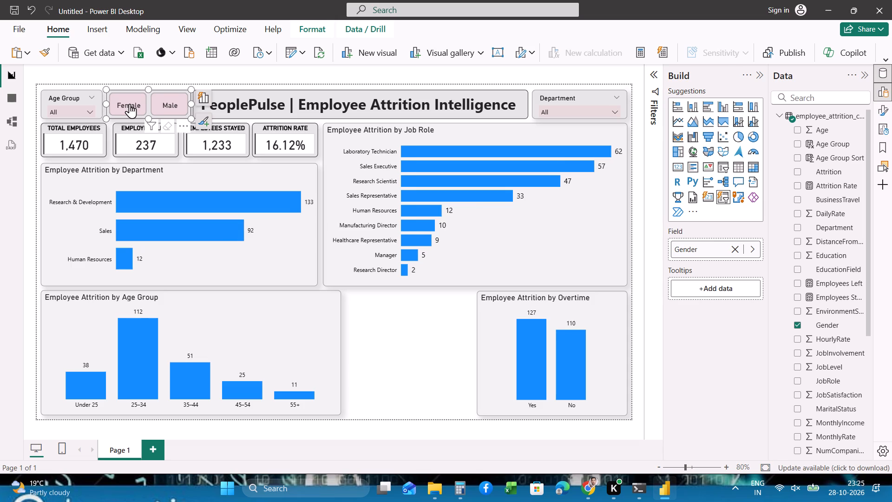
click(177, 104)
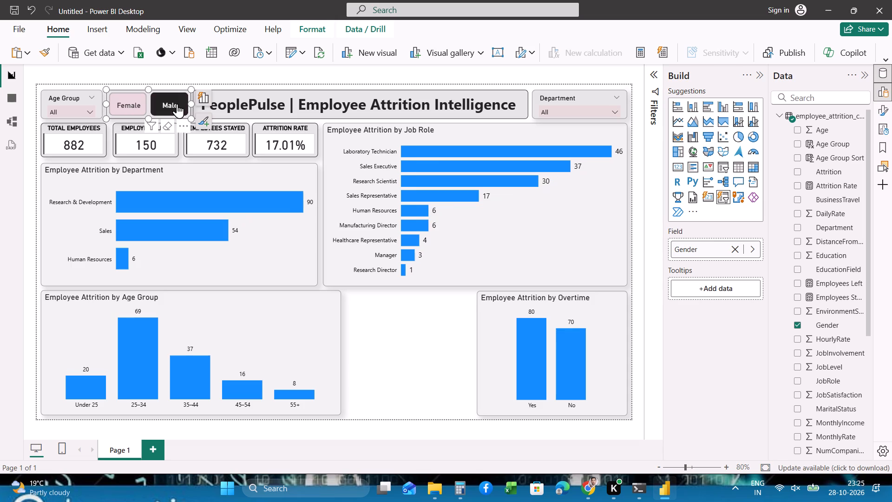
click(131, 105)
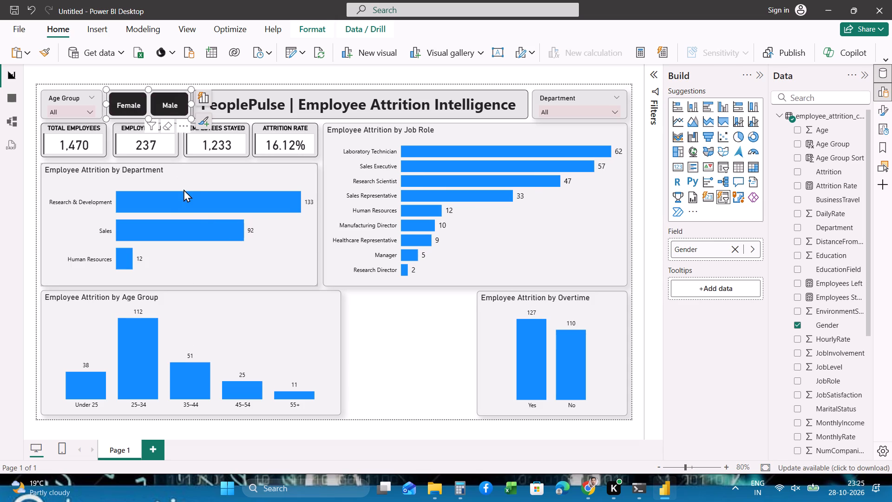
click(168, 101)
click(138, 101)
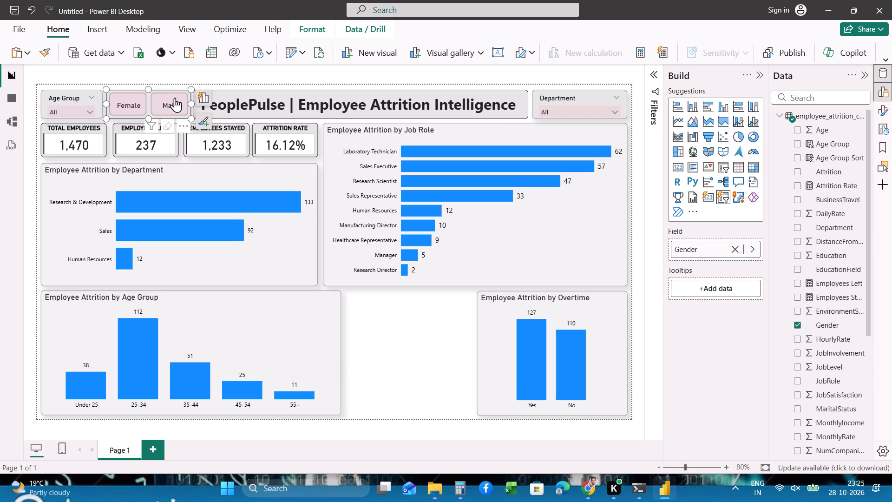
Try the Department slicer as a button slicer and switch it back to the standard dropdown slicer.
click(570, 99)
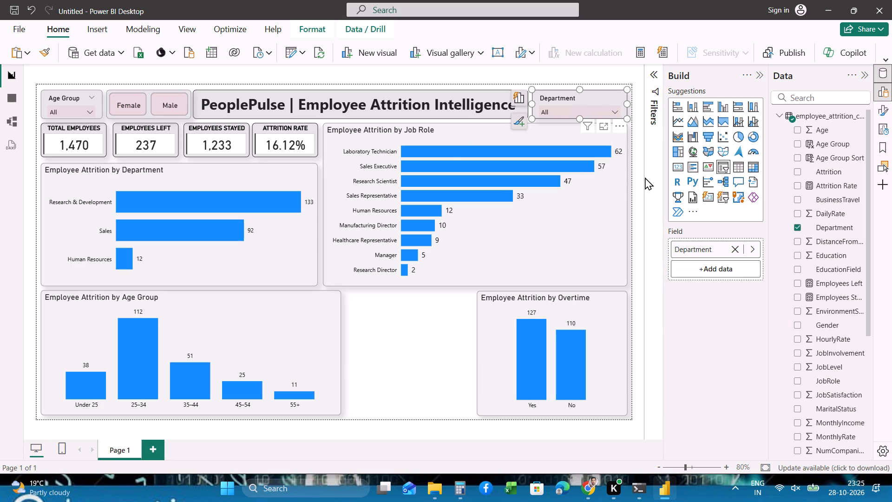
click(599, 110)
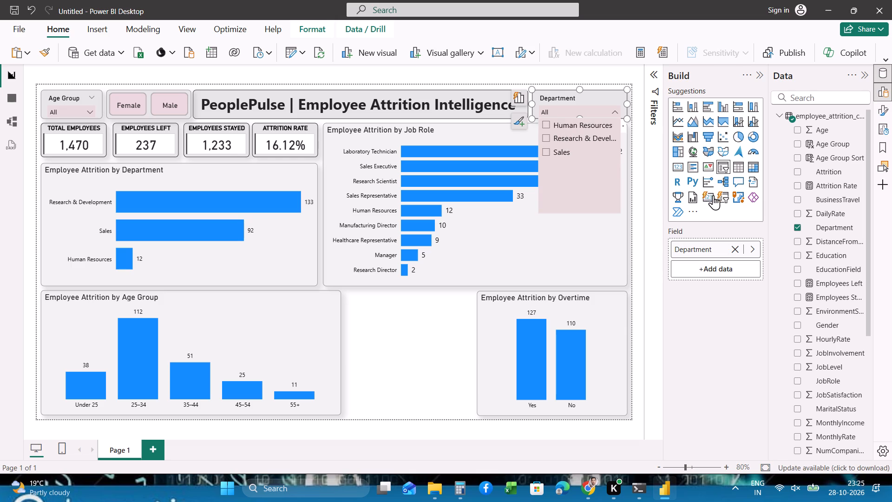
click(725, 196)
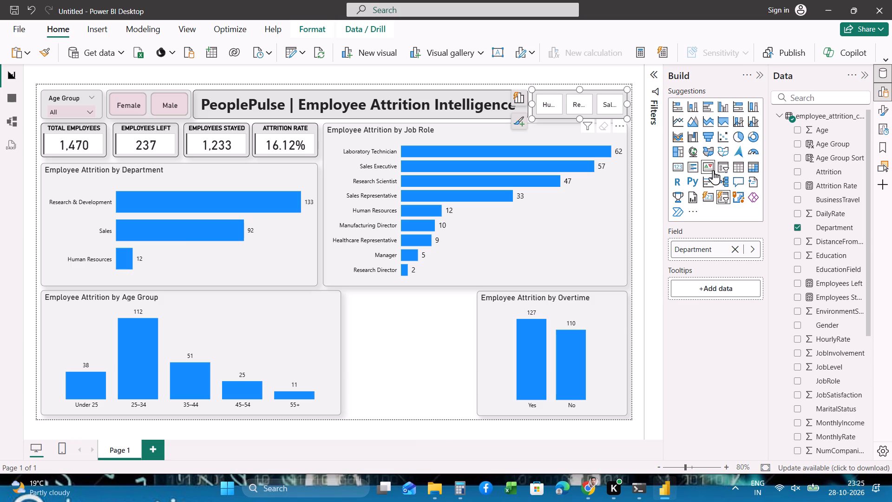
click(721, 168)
Test the Department slicer by selecting and clearing Research & Development, and deselect the slicer.
click(612, 107)
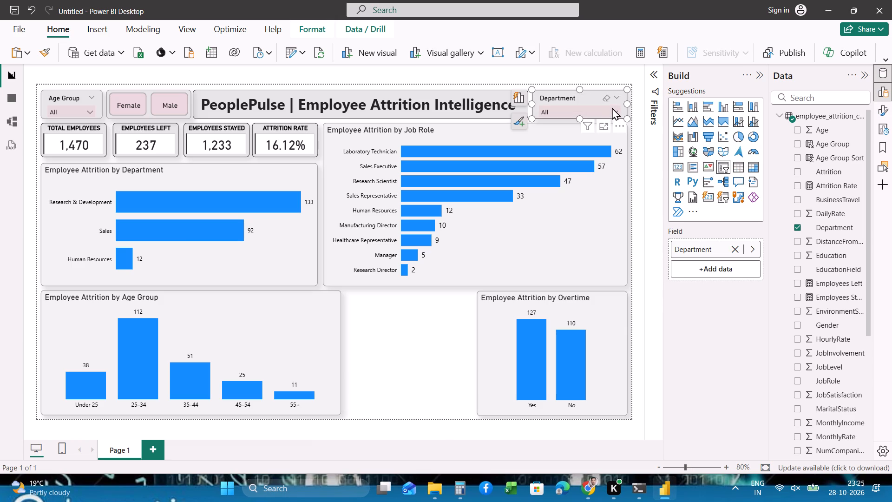
click(612, 109)
click(612, 111)
click(574, 138)
click(576, 137)
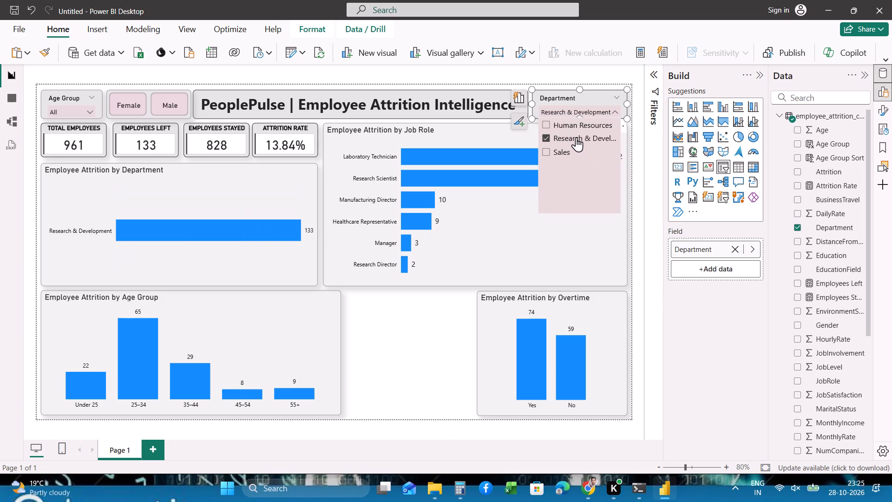
click(614, 110)
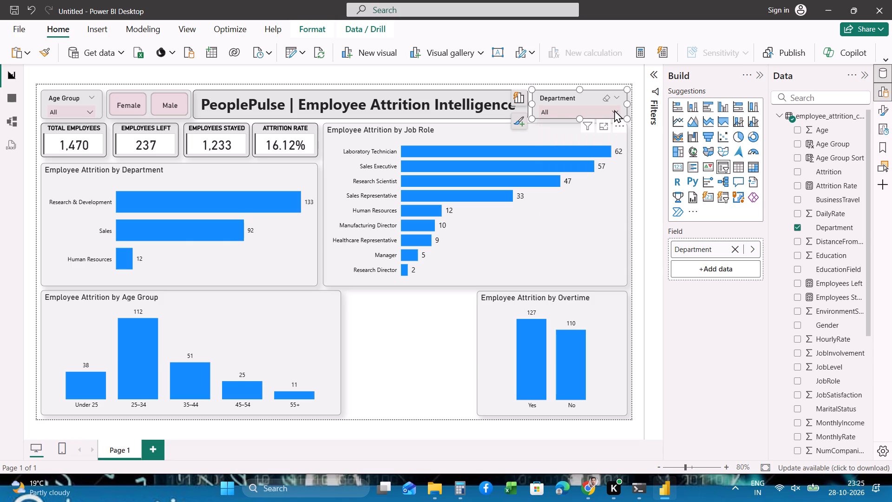
click(643, 152)
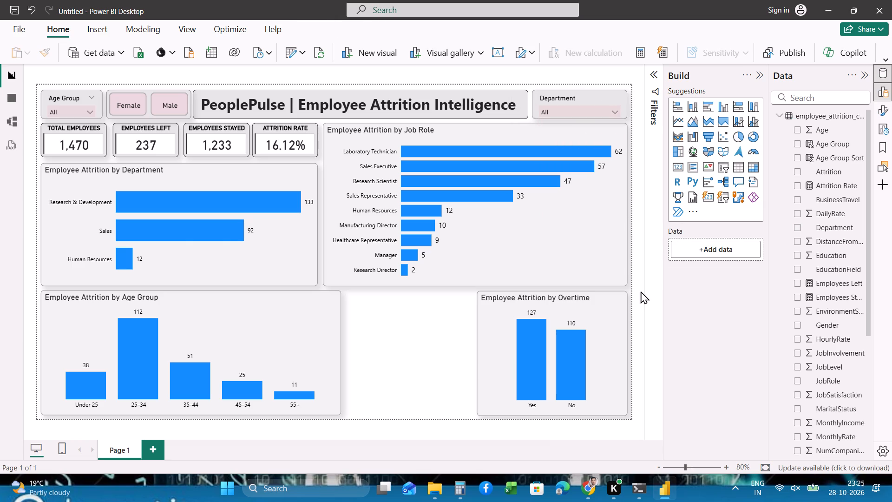
scroll(641, 291, down, 1)
Open the Attrition Rate card's formatting and examine its callout value and label settings.
click(277, 126)
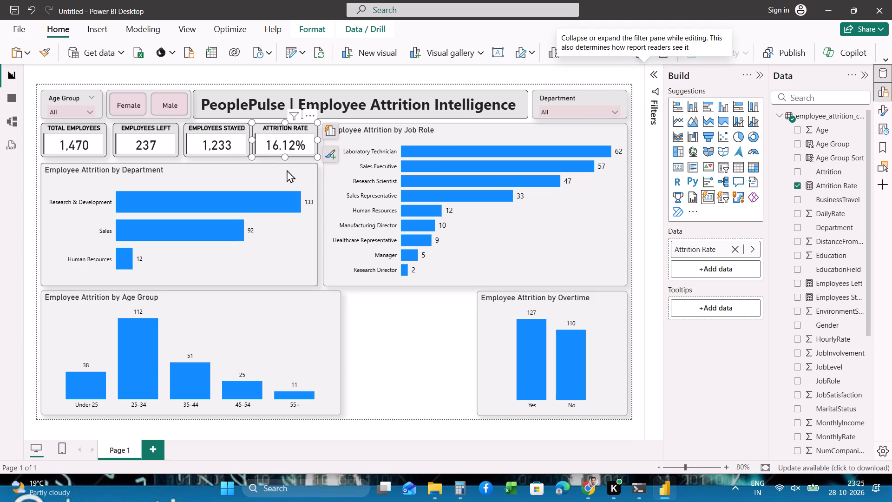
double_click(290, 132)
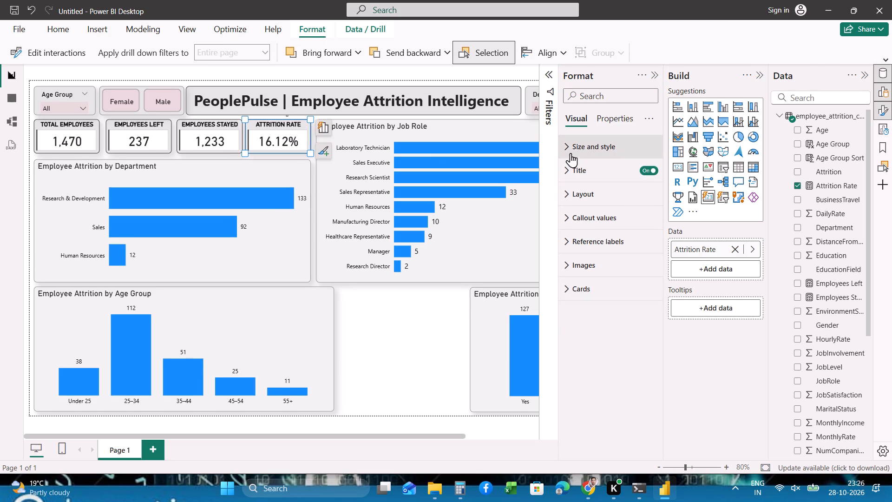
click(572, 218)
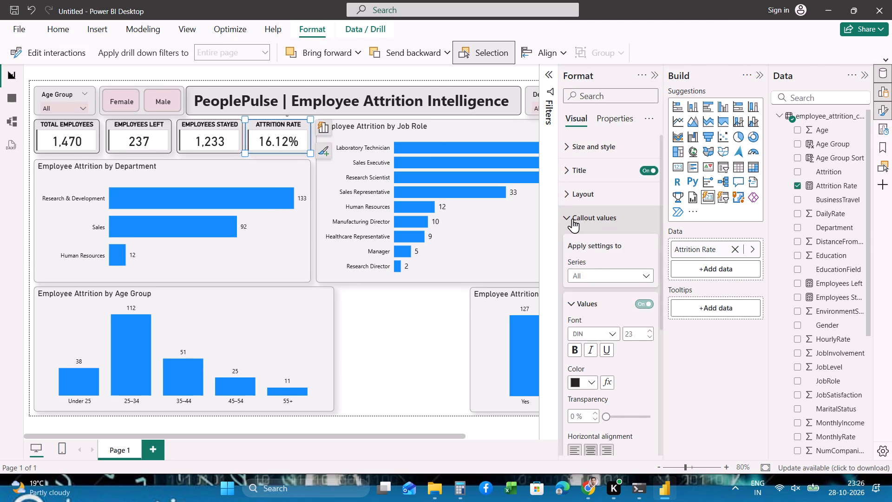
scroll(572, 218, down, 2)
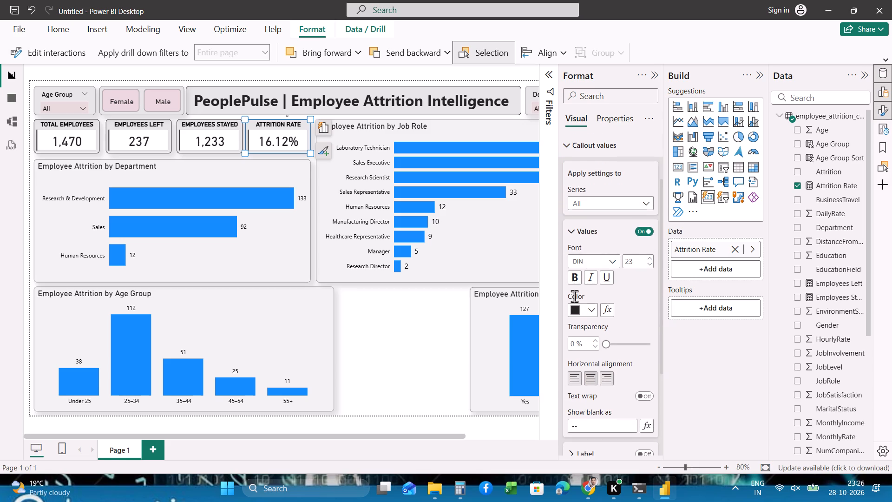
scroll(574, 296, down, 2)
click(579, 324)
scroll(579, 324, down, 1)
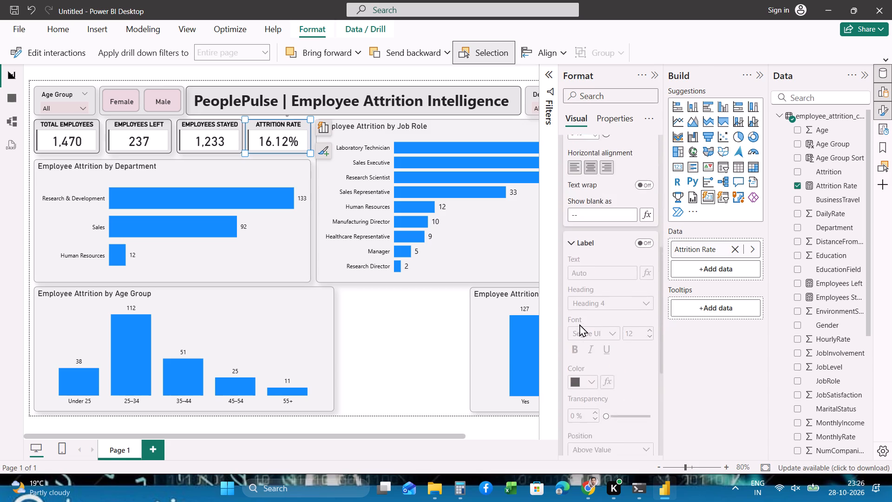
scroll(579, 324, down, 1)
scroll(579, 324, up, 1)
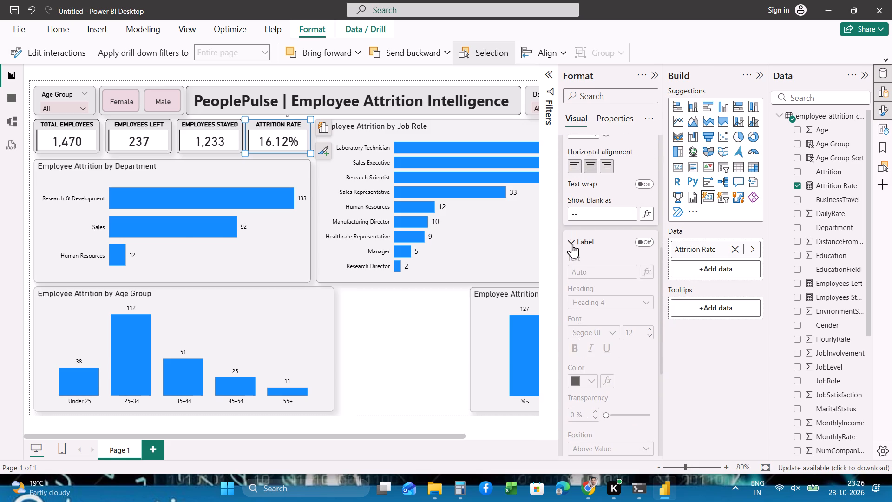
click(572, 244)
scroll(572, 244, up, 1)
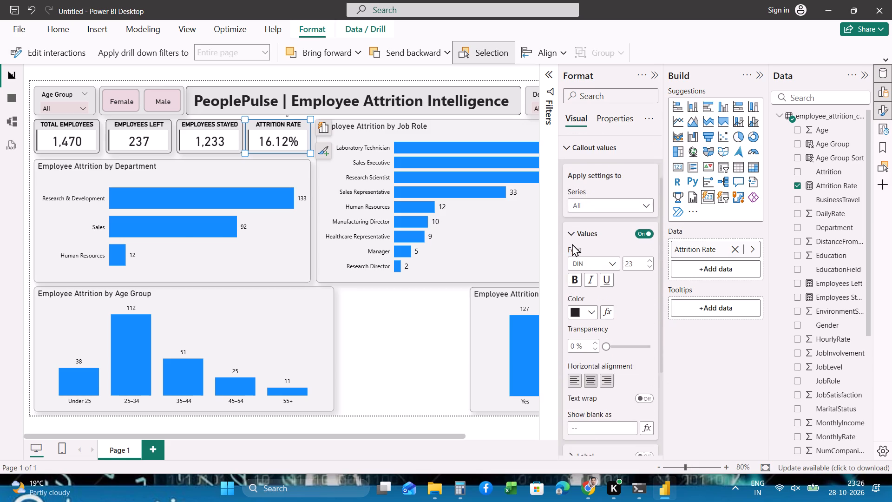
scroll(572, 244, up, 3)
click(570, 221)
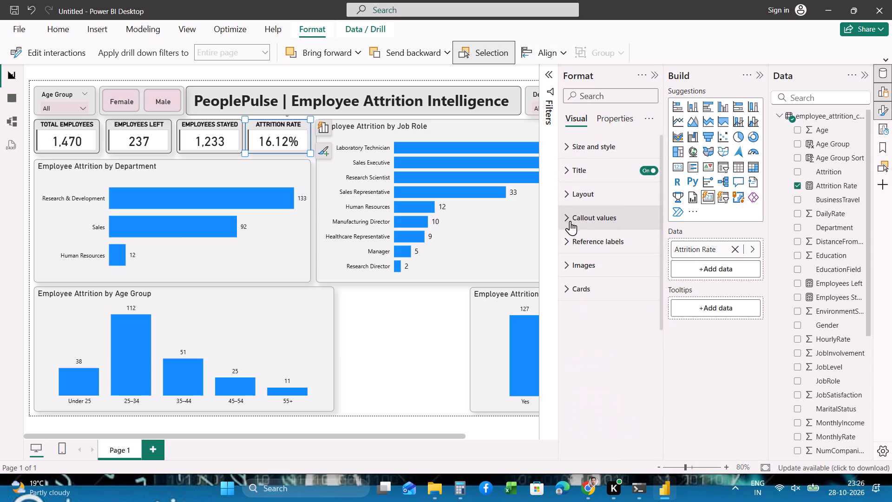
Remove bold from the titles of the Attrition Rate, Employees Stayed, Employees Left and Total Employees cards.
click(564, 173)
click(574, 308)
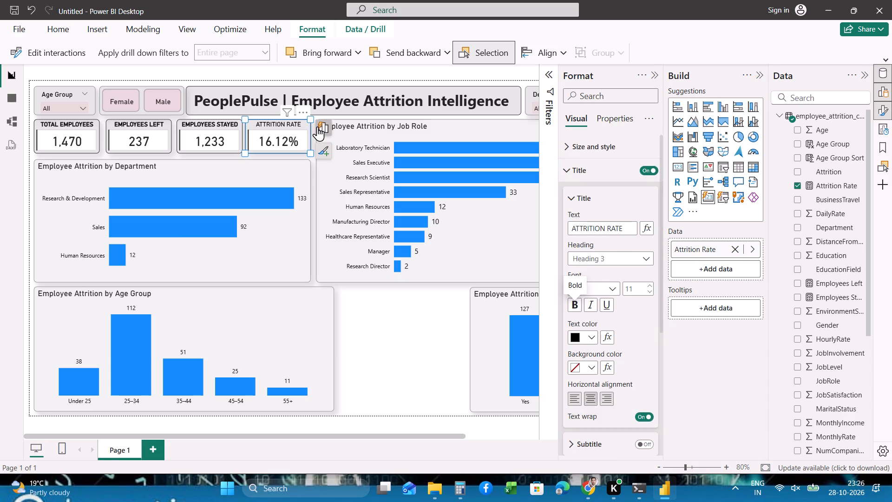
click(226, 125)
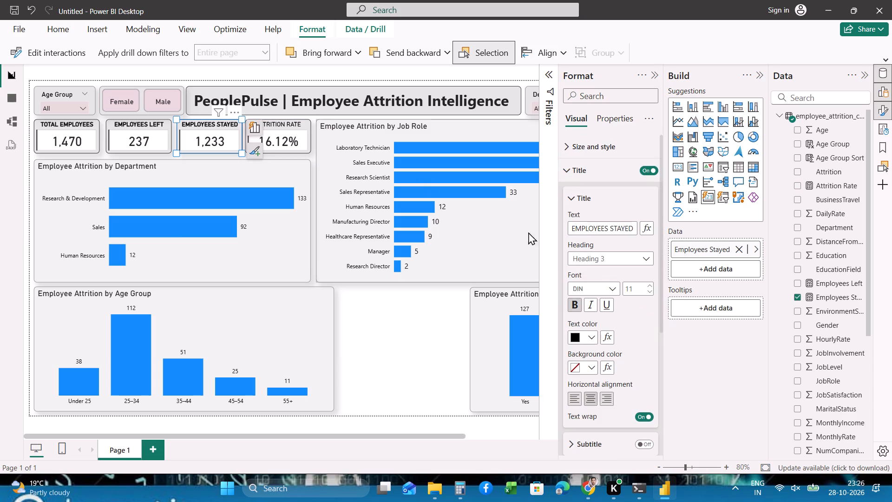
click(572, 306)
click(134, 121)
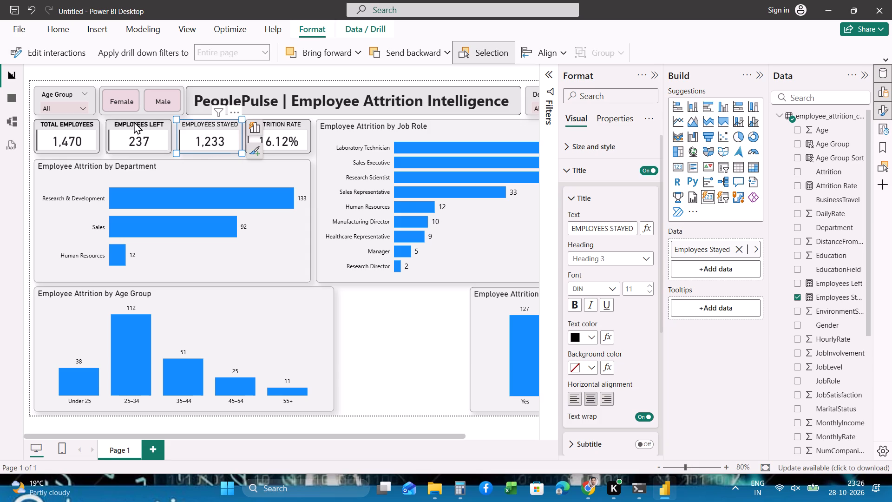
click(573, 305)
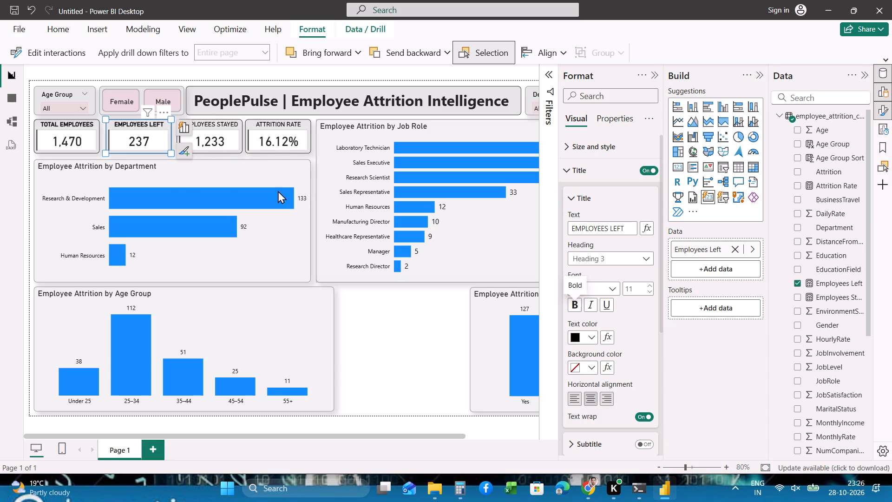
click(89, 129)
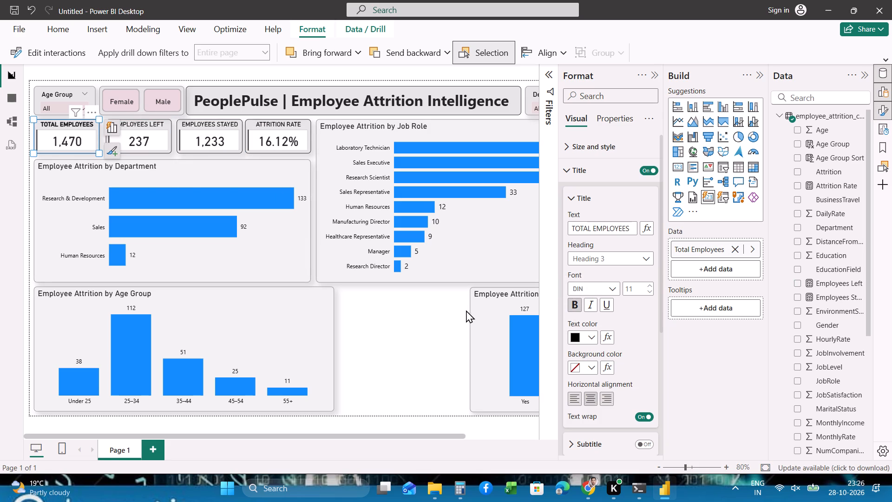
click(574, 304)
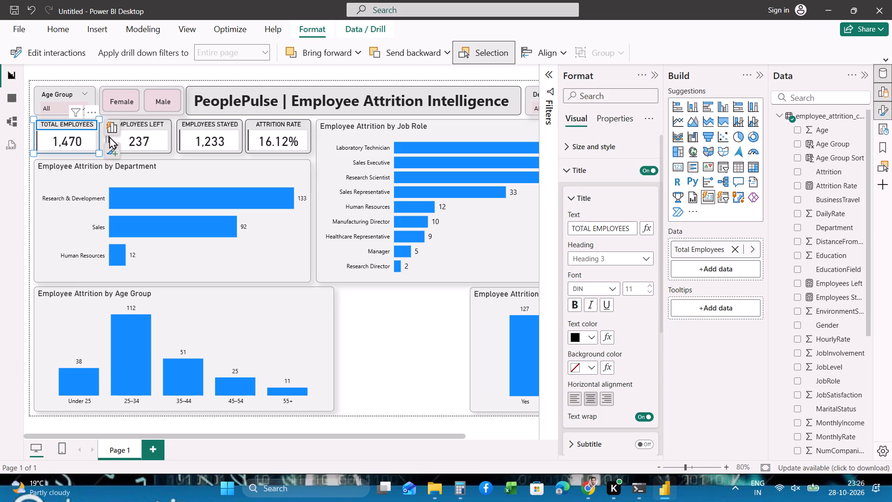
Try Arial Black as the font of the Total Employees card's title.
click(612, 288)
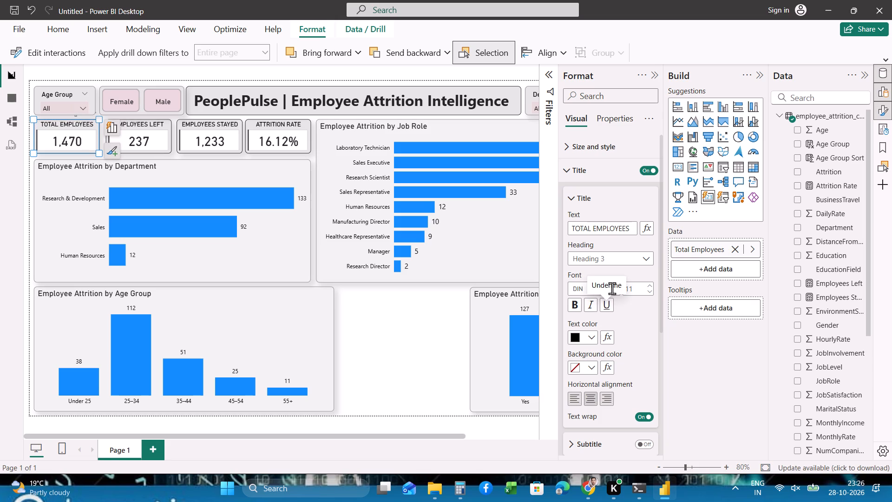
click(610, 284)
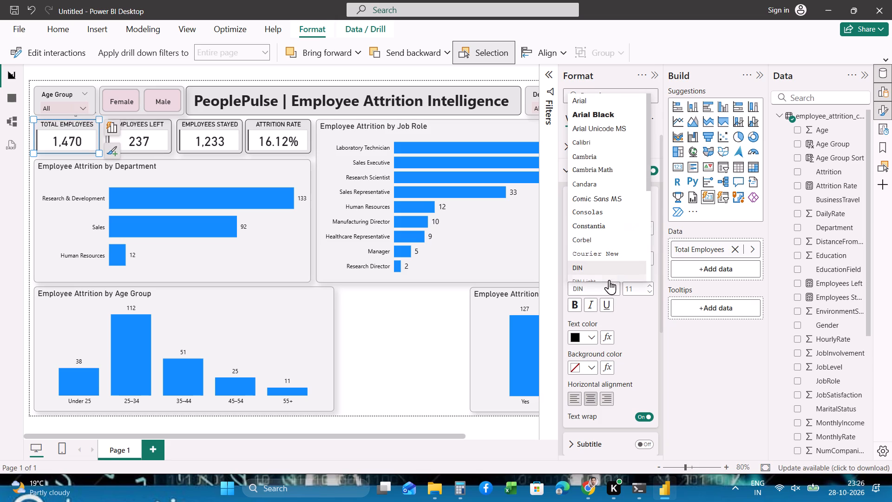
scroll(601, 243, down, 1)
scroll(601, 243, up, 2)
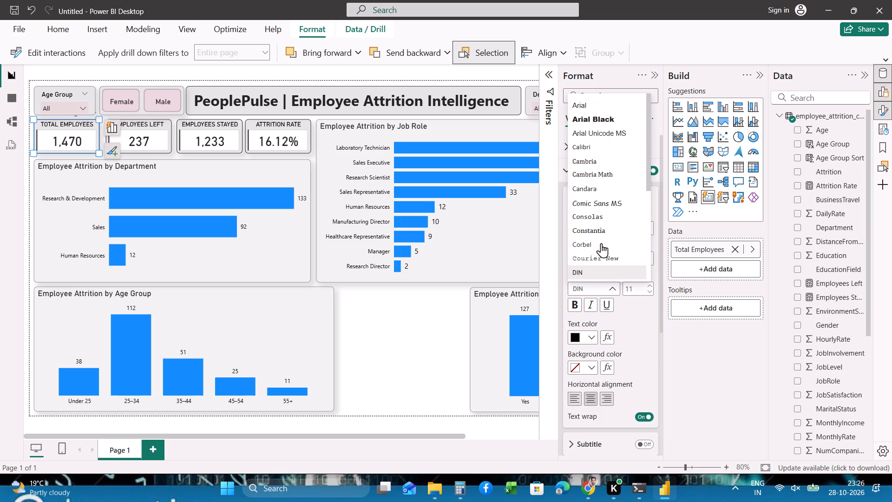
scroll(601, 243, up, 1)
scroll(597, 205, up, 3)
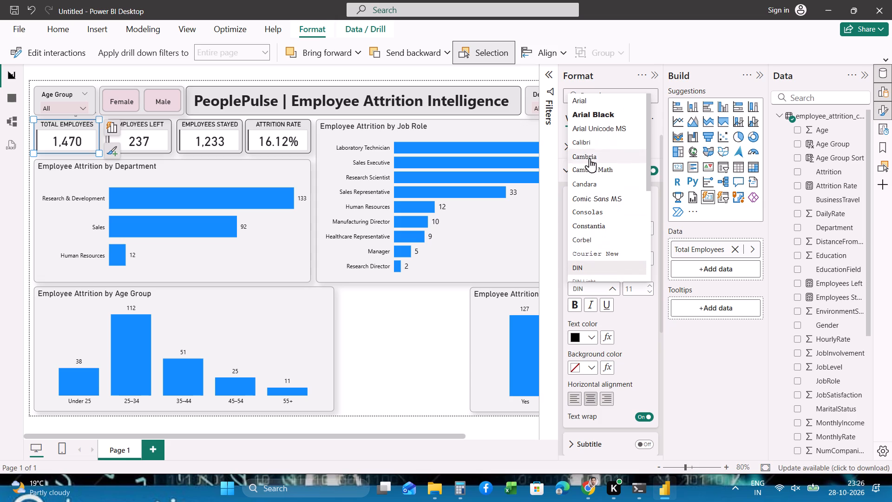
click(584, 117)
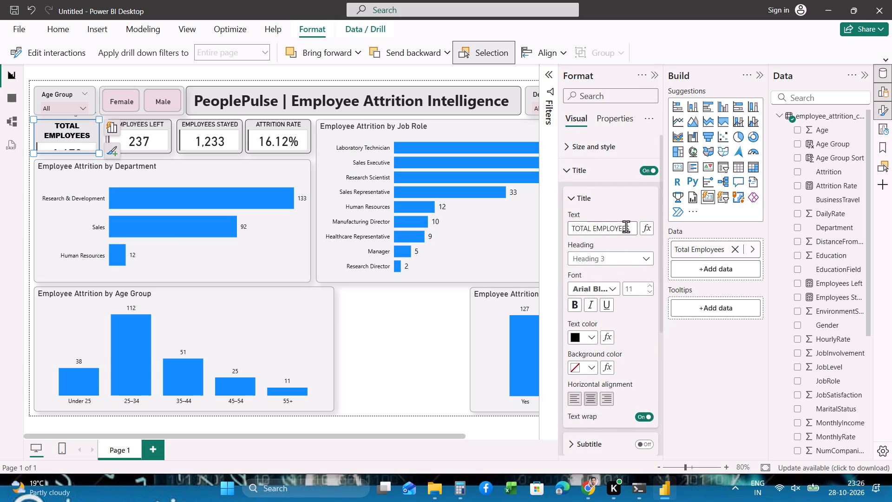
Change the Total Employees card's title font to a heavier Segoe UI variant.
click(610, 289)
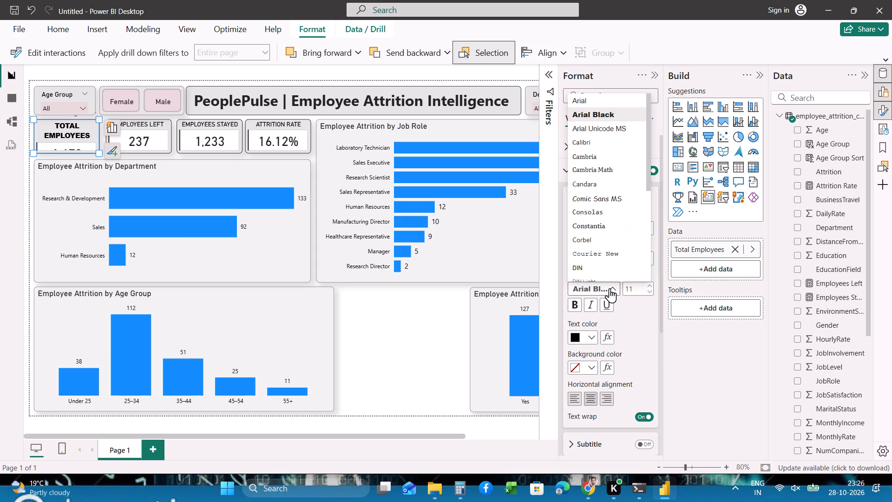
scroll(609, 254, down, 3)
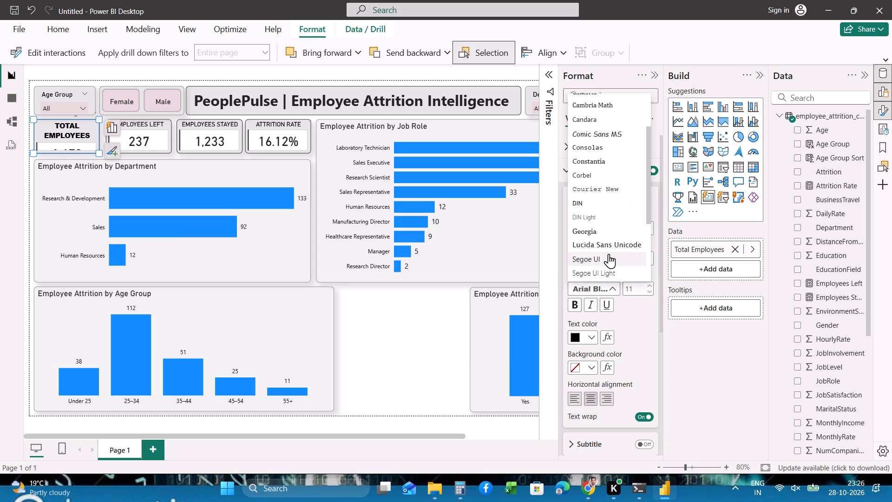
scroll(609, 254, down, 1)
click(606, 261)
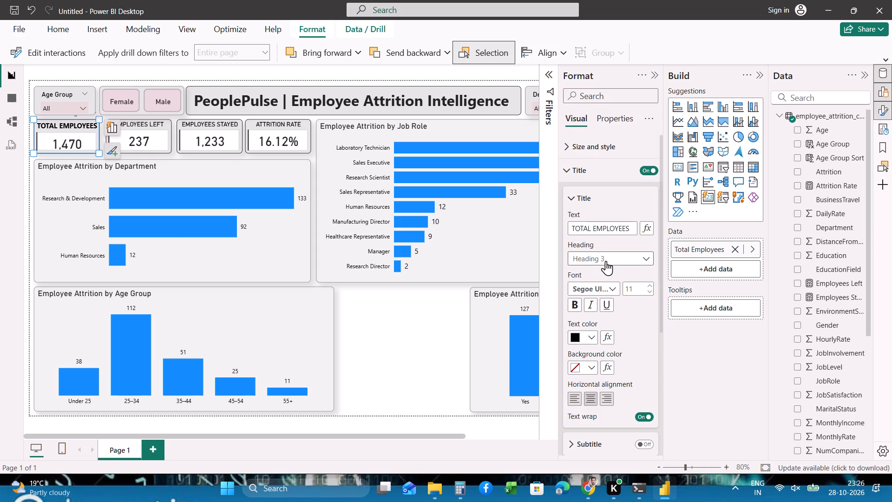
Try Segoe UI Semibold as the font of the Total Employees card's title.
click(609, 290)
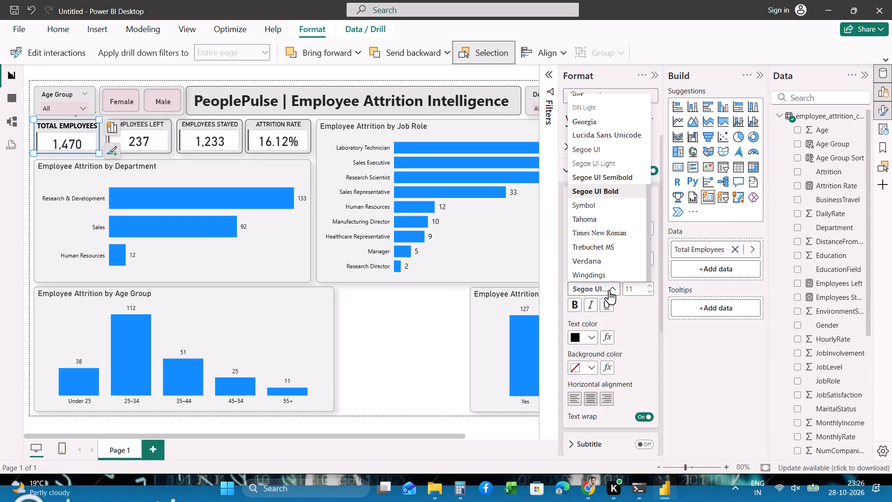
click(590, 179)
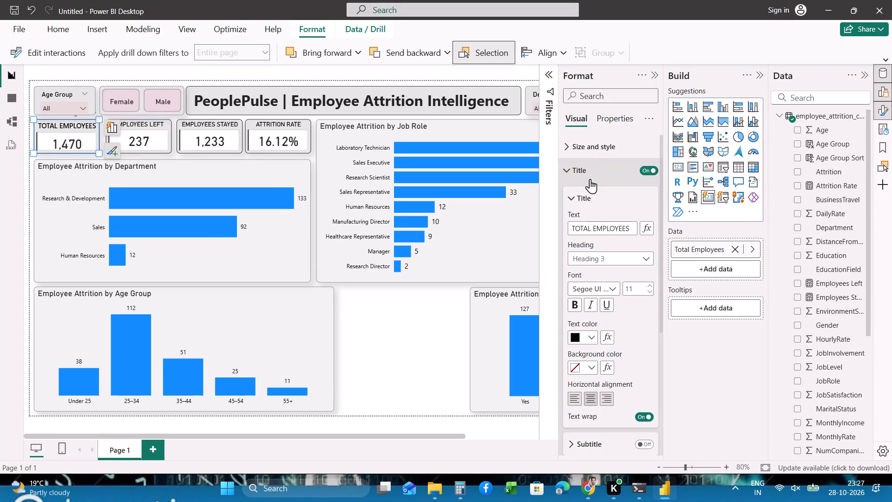
Set the Total Employees card's title font to DIN, then deselect it and hide the formatting and build panes.
click(610, 287)
scroll(597, 180, up, 1)
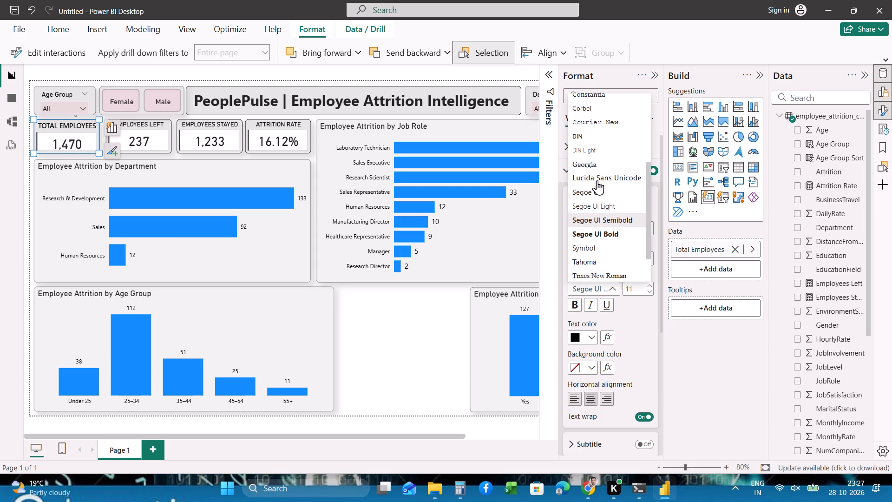
click(589, 137)
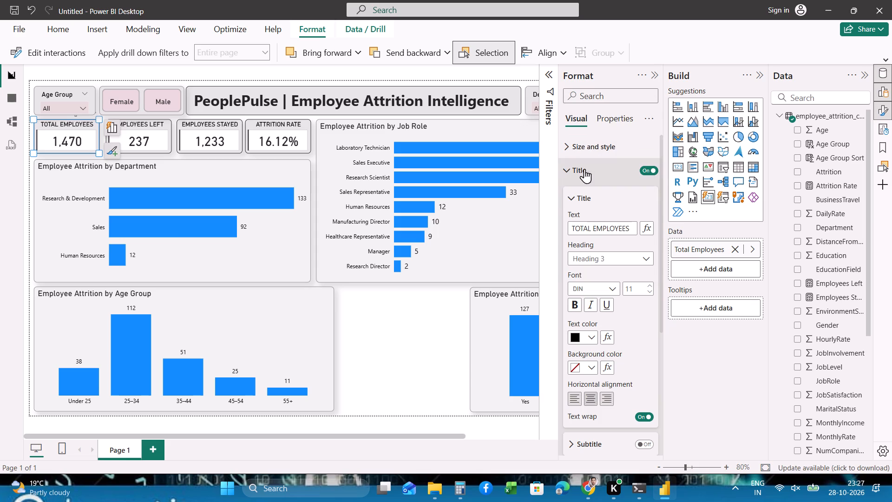
click(419, 305)
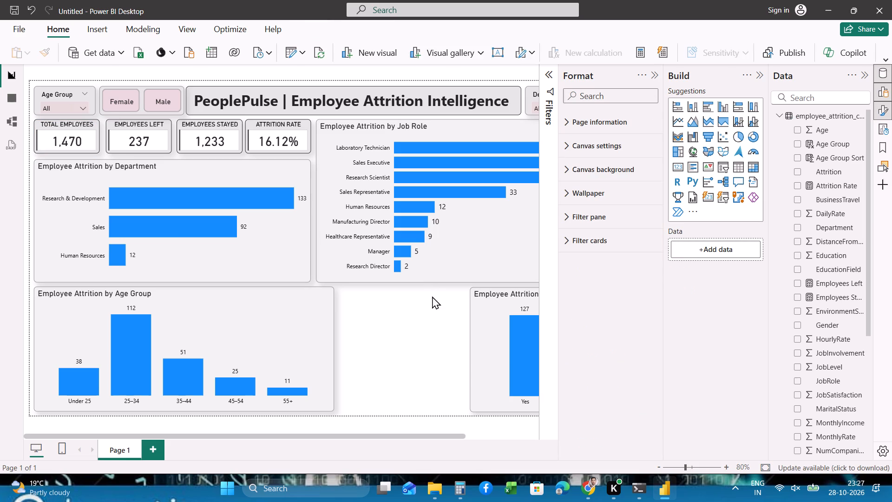
click(657, 79)
click(760, 76)
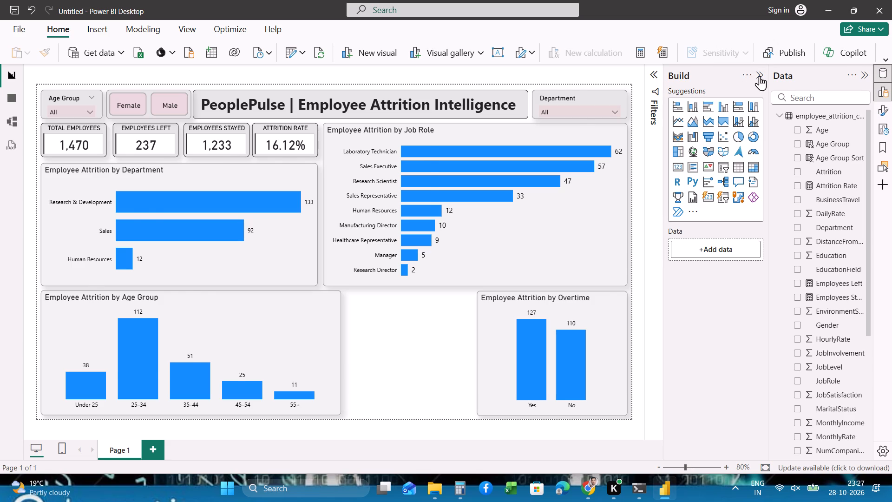
scroll(702, 192, down, 1)
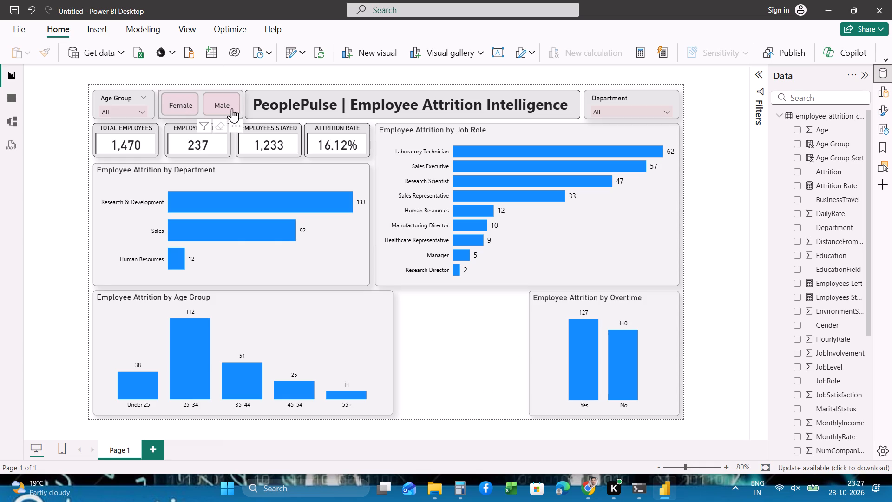
Set the top and bottom padding of the Female/Male gender slicer to 8 px each.
click(200, 95)
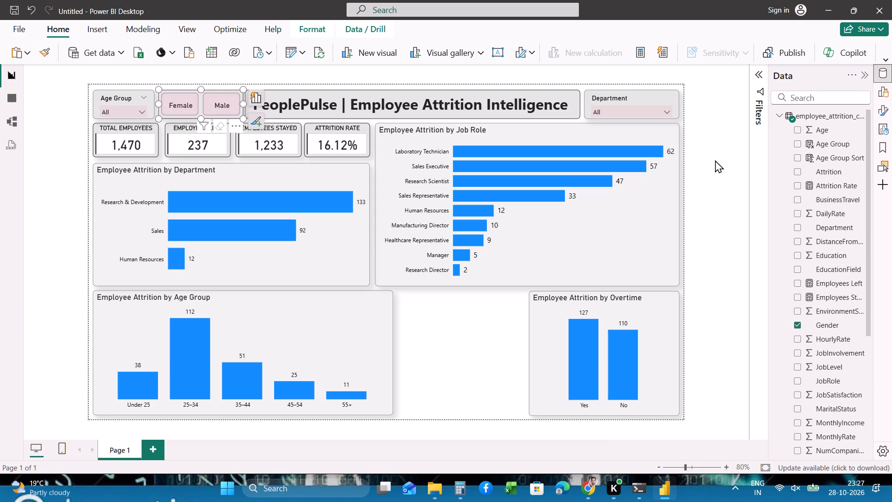
double_click(201, 98)
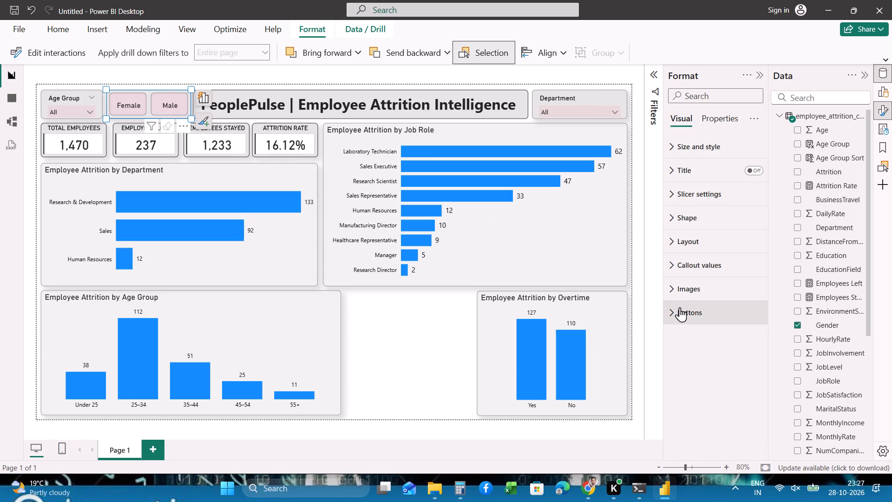
click(680, 308)
click(680, 308)
click(676, 143)
scroll(700, 262, down, 1)
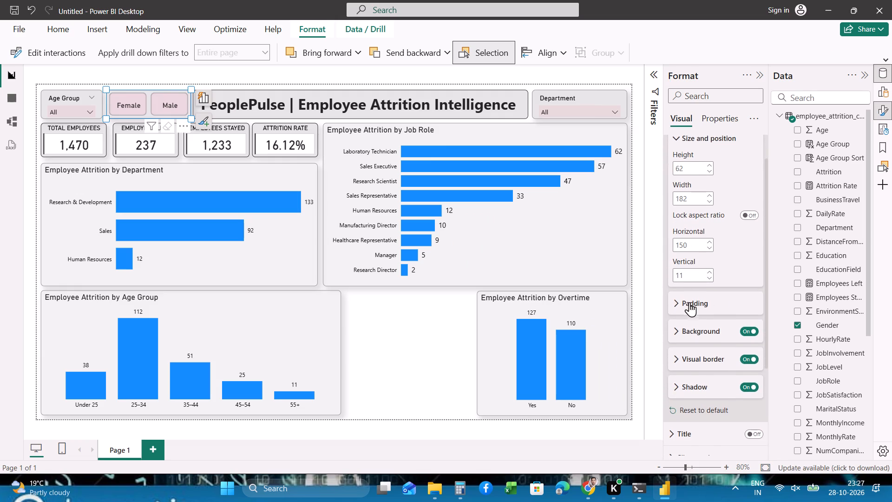
click(689, 304)
scroll(689, 304, down, 1)
click(708, 312)
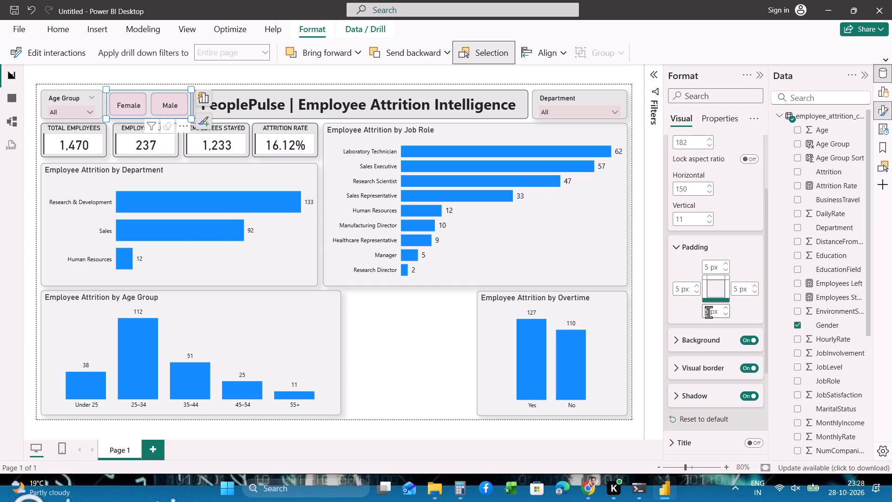
key(8)
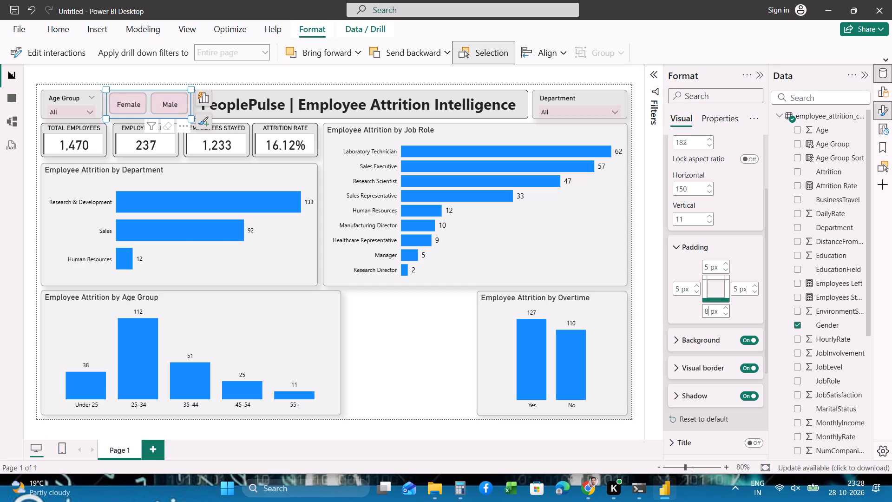
click(708, 264)
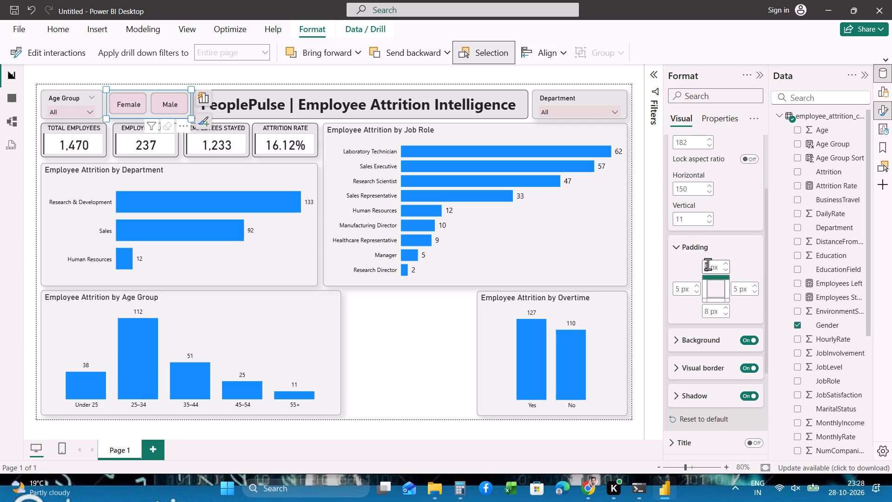
key(8)
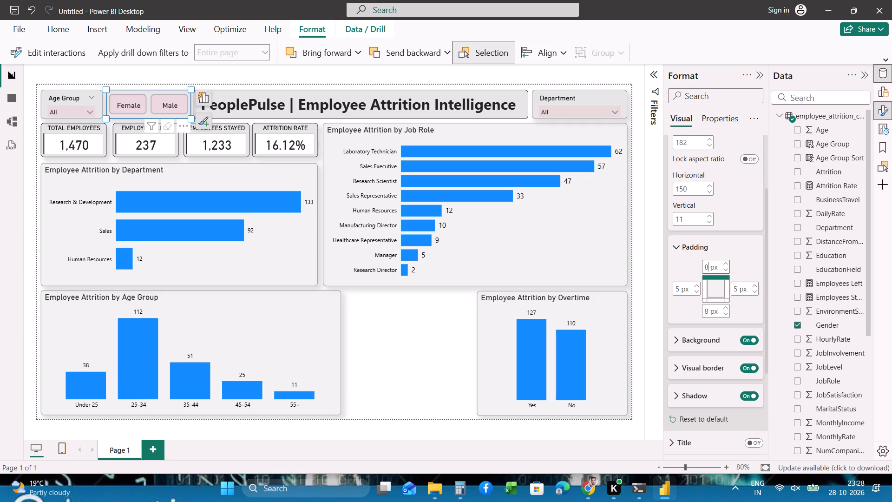
click(650, 265)
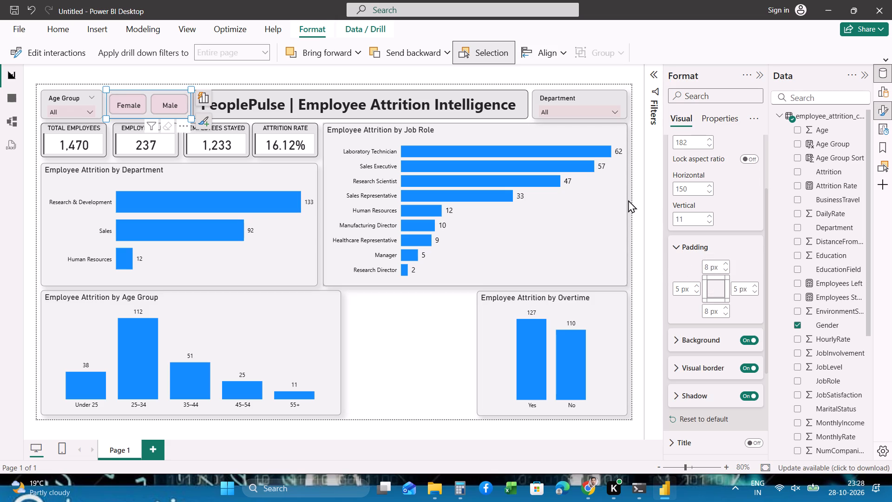
click(630, 200)
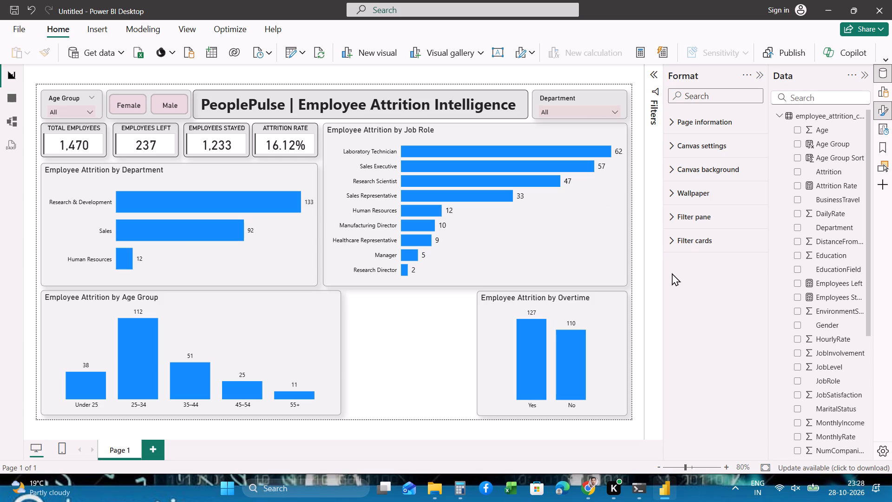
Narrow the gender slicer very slightly by pulling in its edge next to the dashboard title.
click(190, 103)
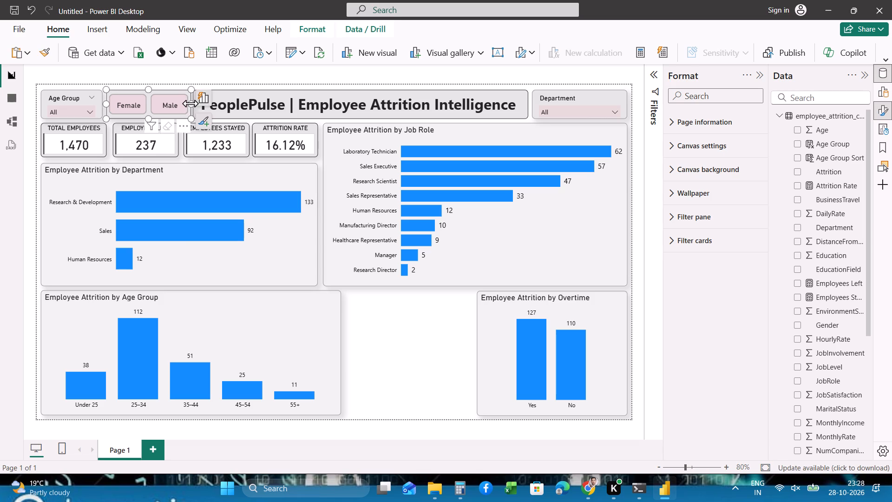
click(188, 104)
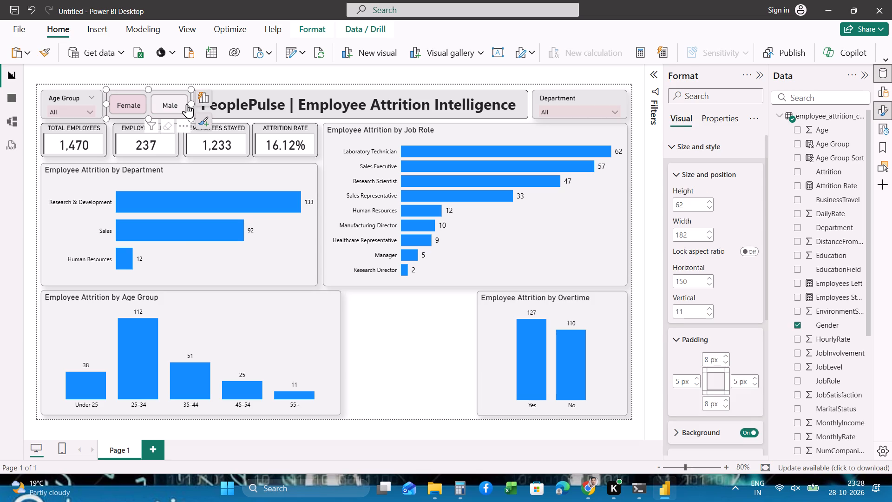
click(191, 104)
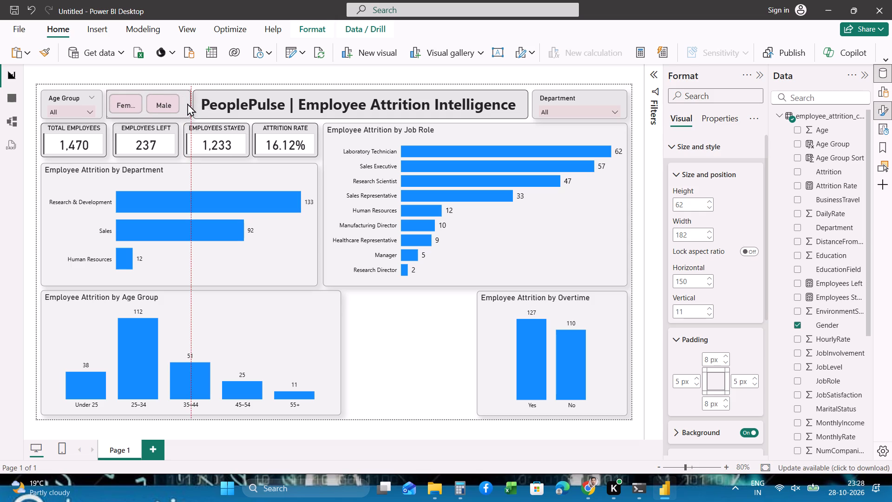
Narrow the dashboard title text box from its left edge to a width of about 716, leaving a gap beside the gender slicer.
click(224, 97)
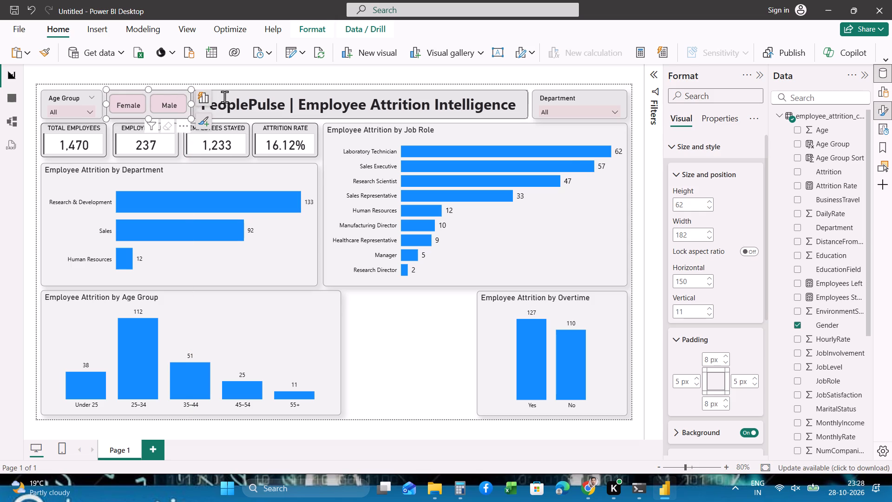
click(195, 104)
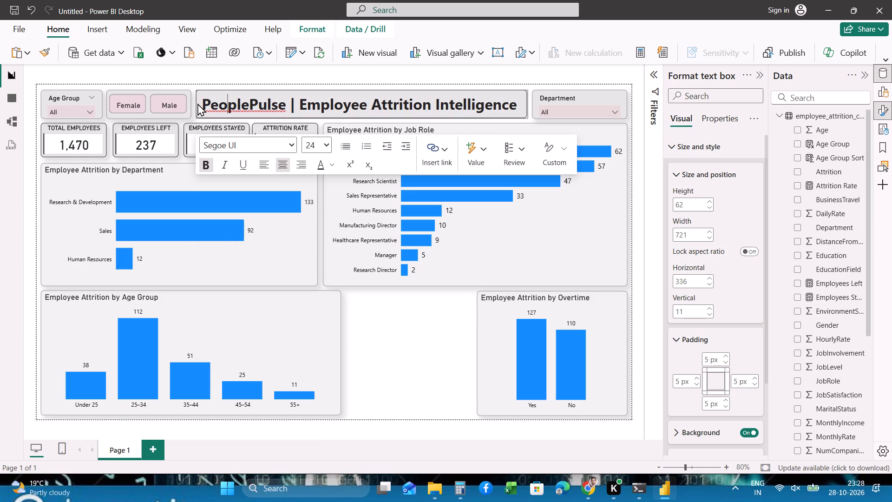
click(219, 70)
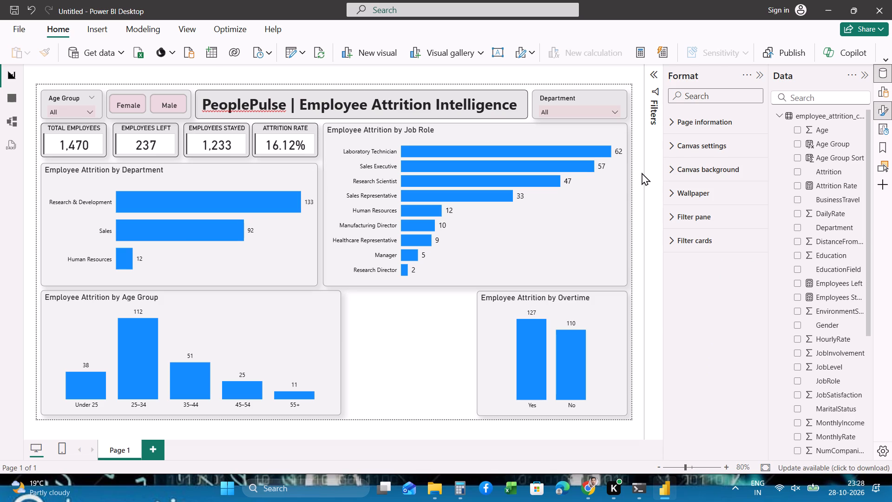
Capture a screenshot of the whole dashboard canvas, leaving out the surrounding panes.
key(Print)
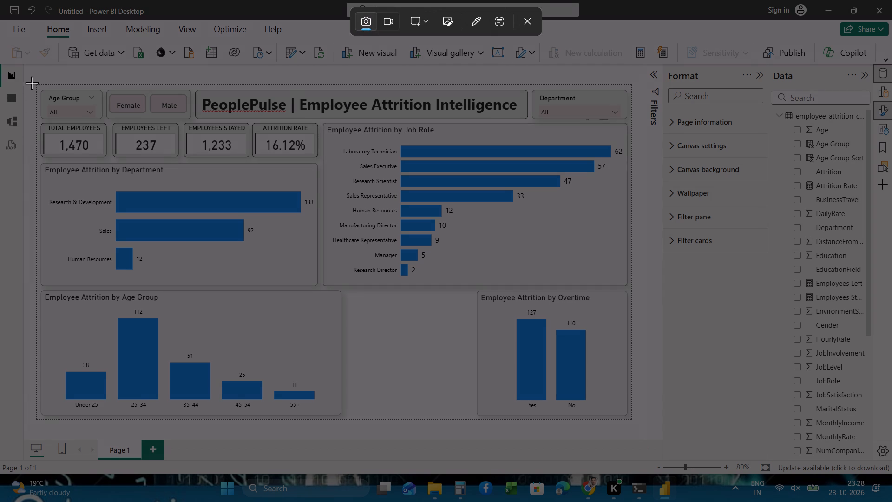
drag(31, 79, 650, 434)
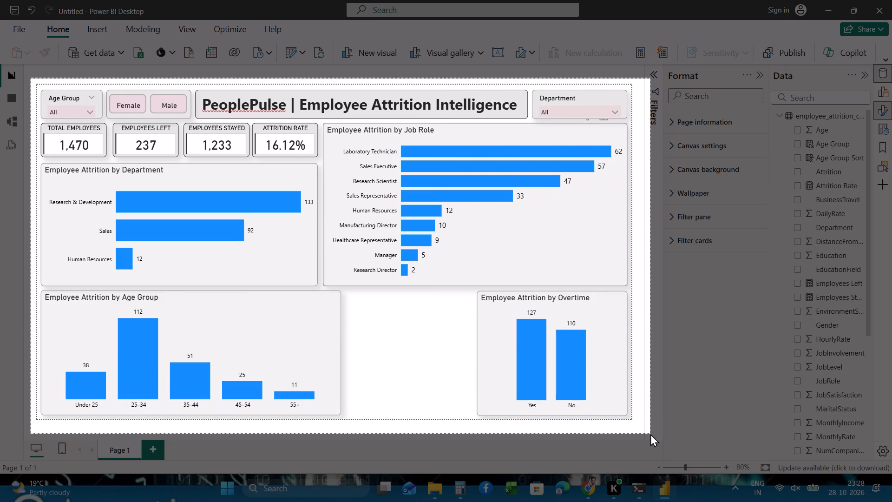
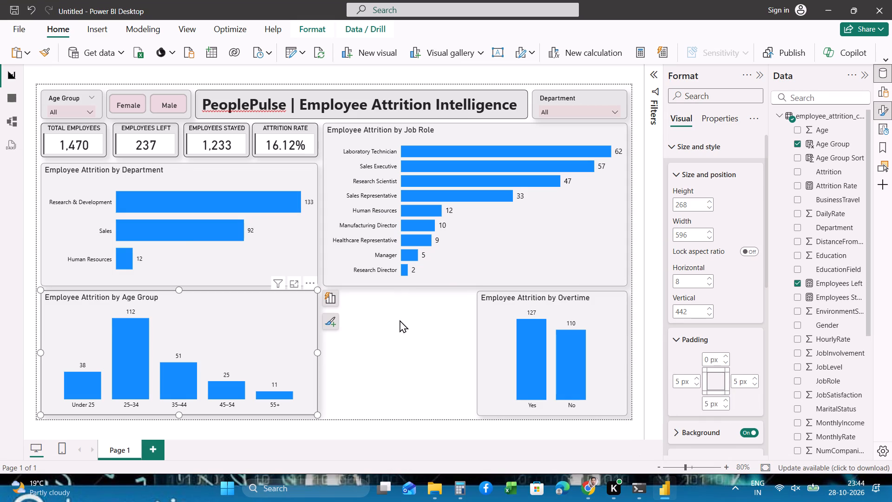
click(361, 359)
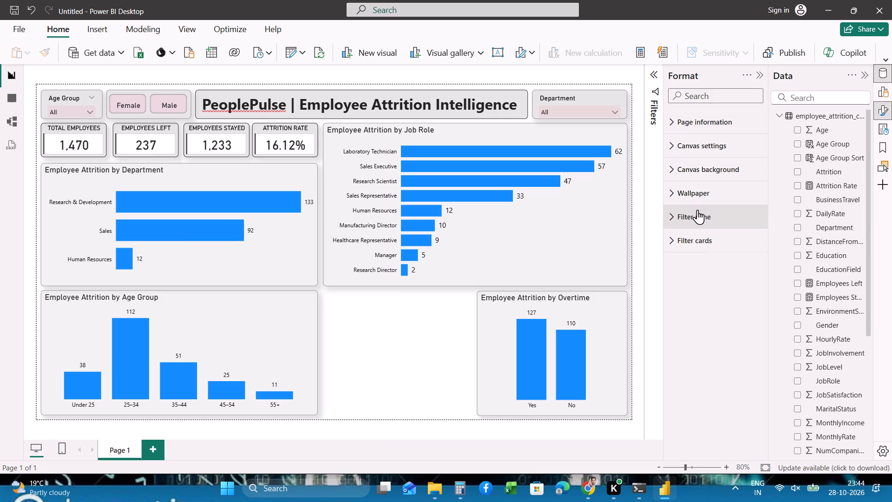
click(674, 147)
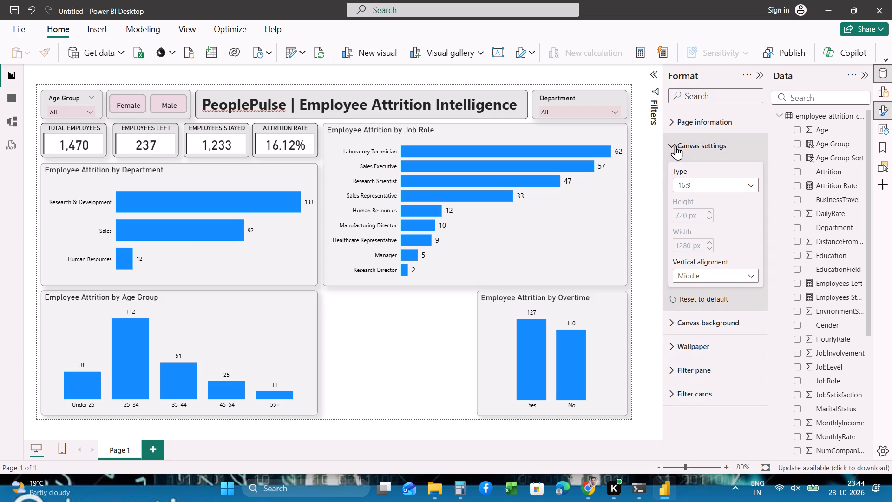
click(672, 145)
click(669, 124)
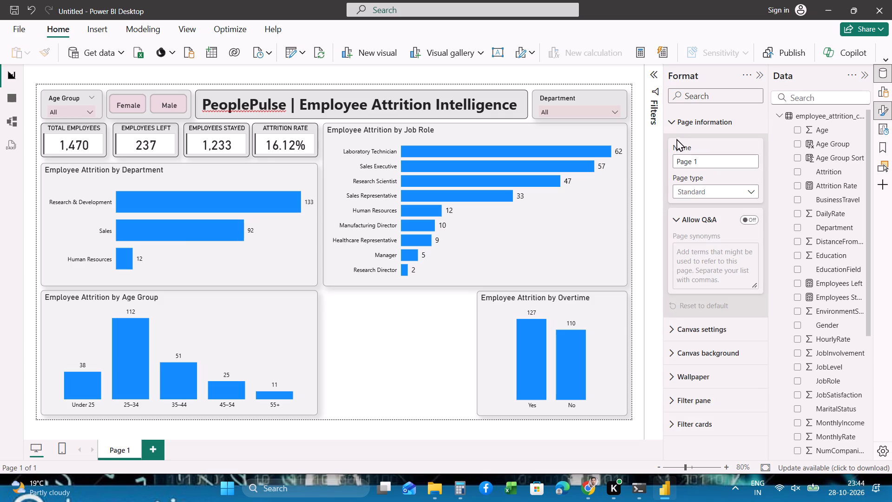
click(672, 123)
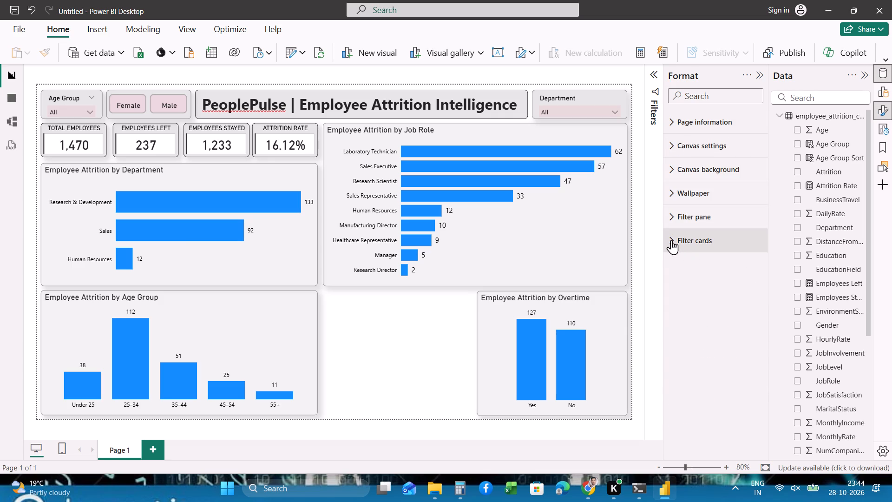
click(671, 240)
scroll(671, 240, down, 2)
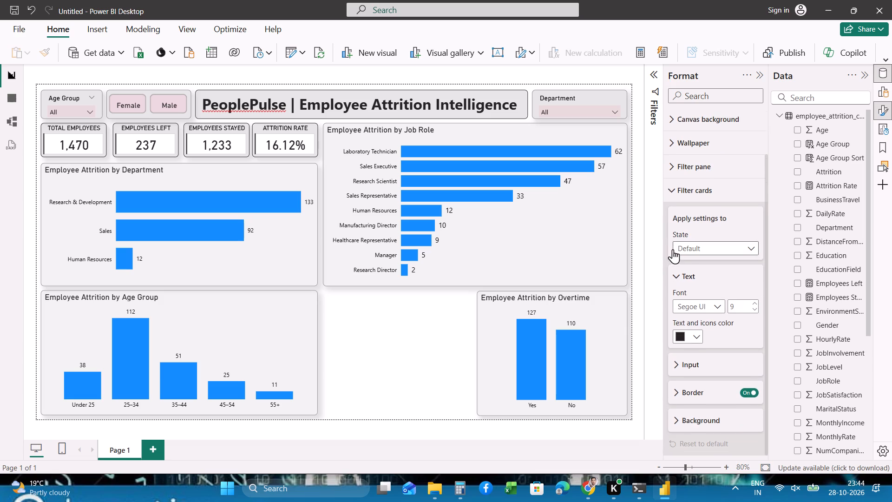
click(671, 188)
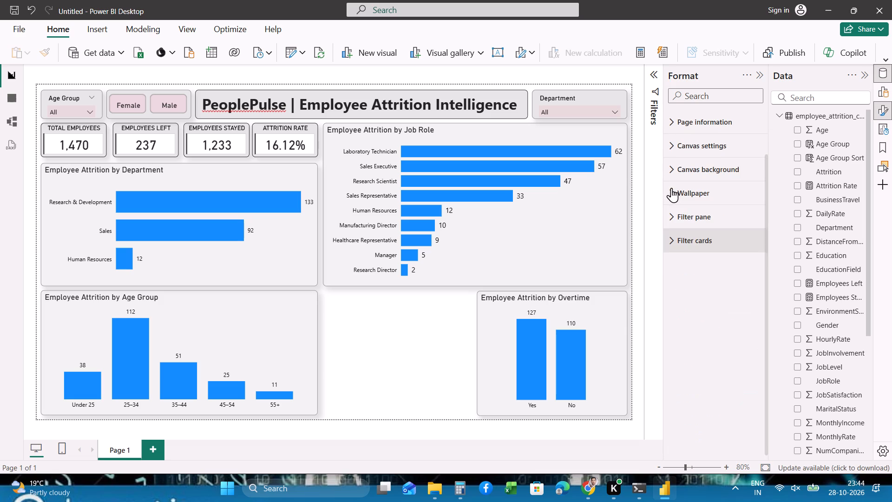
click(670, 212)
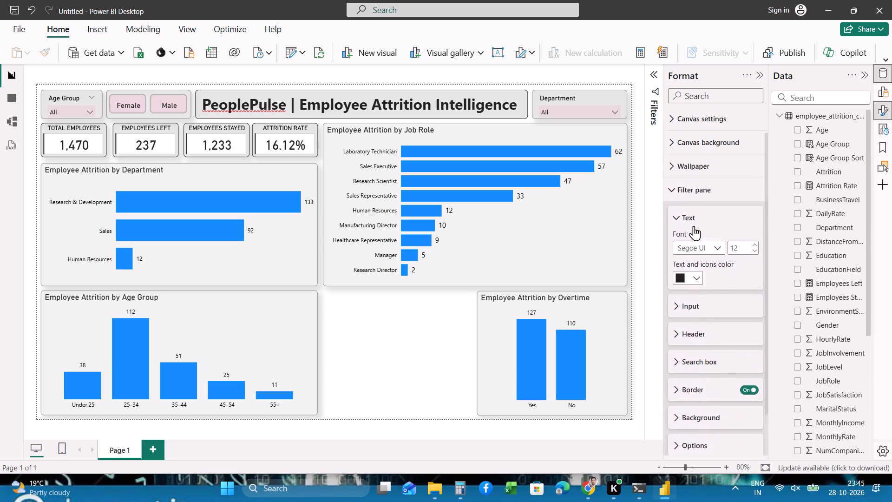
click(672, 249)
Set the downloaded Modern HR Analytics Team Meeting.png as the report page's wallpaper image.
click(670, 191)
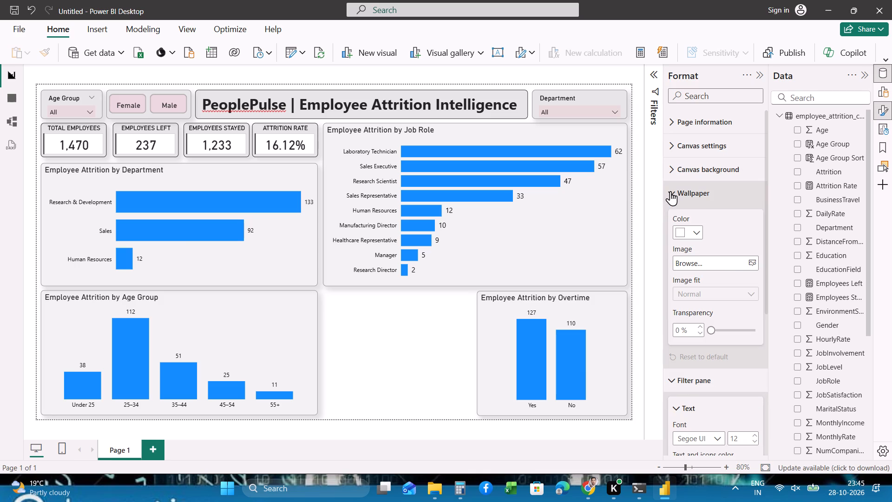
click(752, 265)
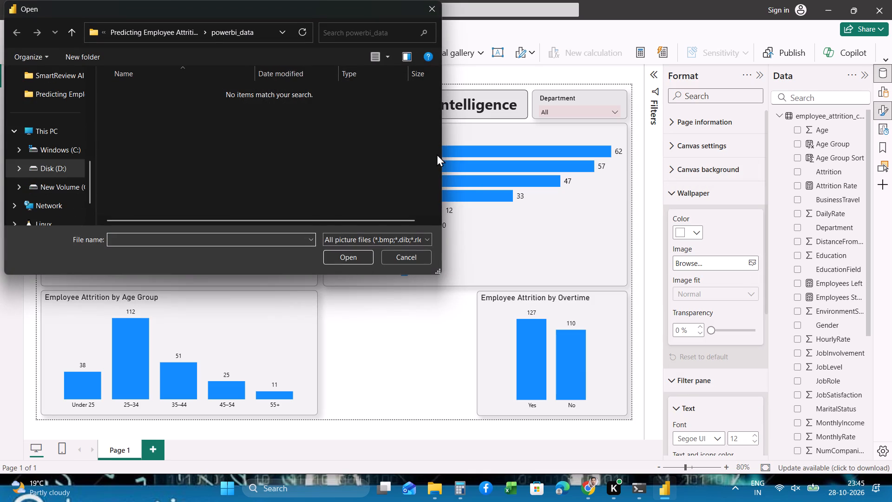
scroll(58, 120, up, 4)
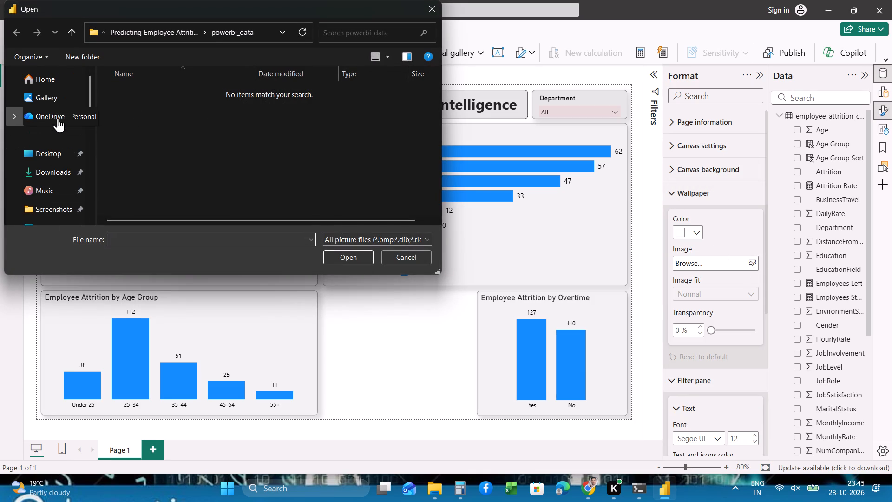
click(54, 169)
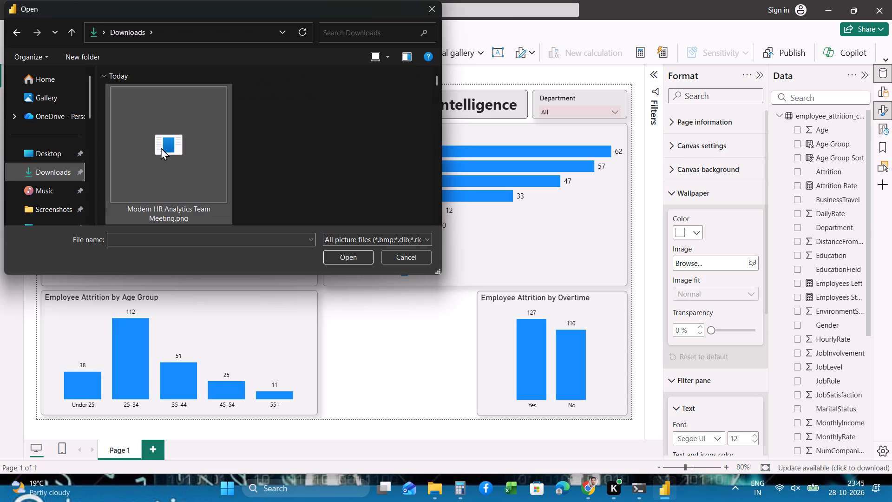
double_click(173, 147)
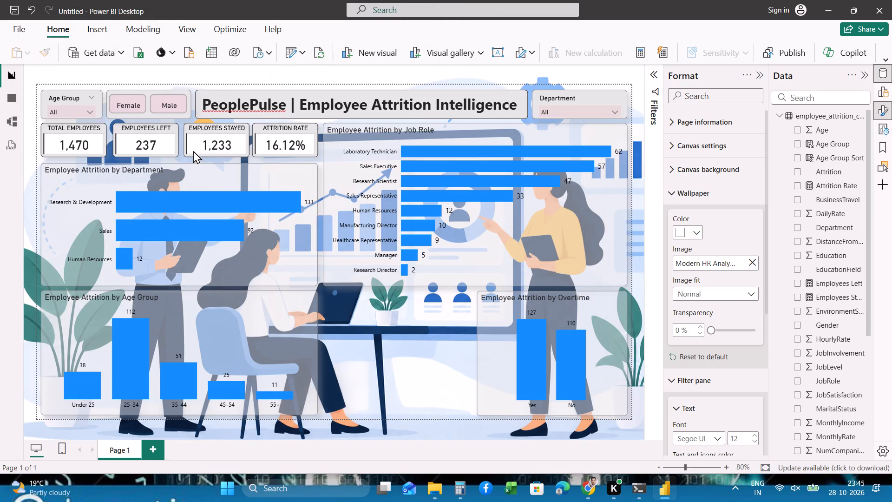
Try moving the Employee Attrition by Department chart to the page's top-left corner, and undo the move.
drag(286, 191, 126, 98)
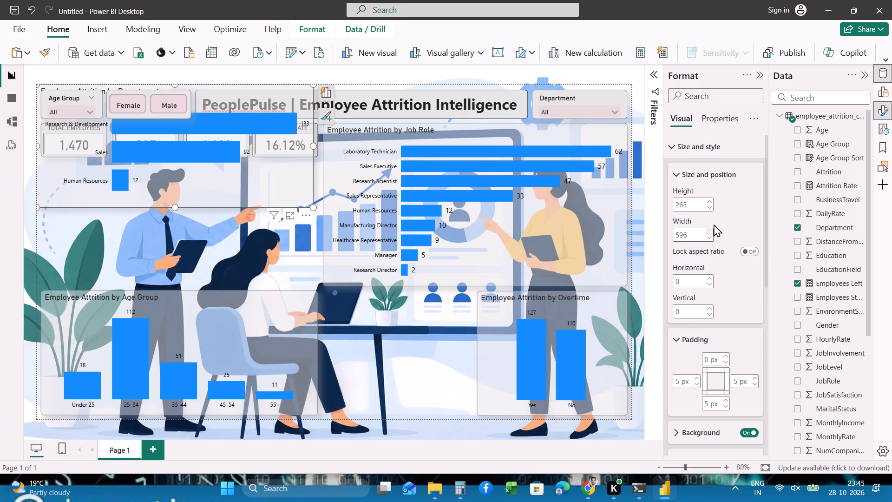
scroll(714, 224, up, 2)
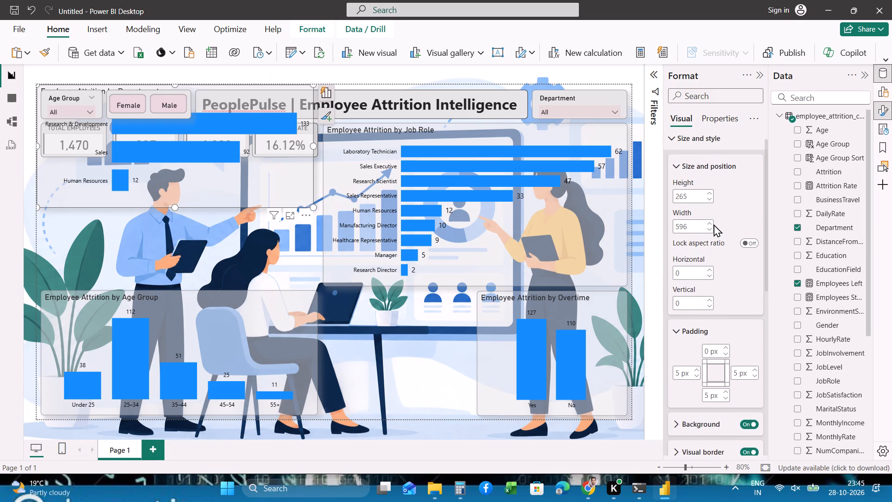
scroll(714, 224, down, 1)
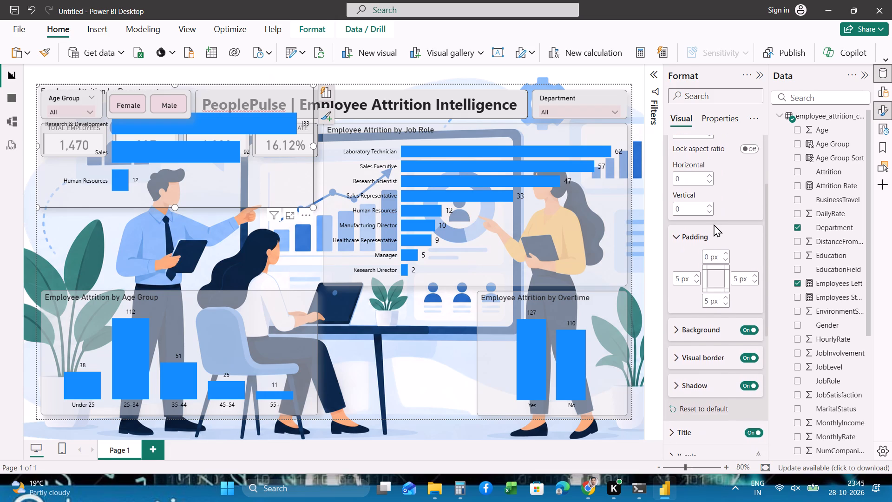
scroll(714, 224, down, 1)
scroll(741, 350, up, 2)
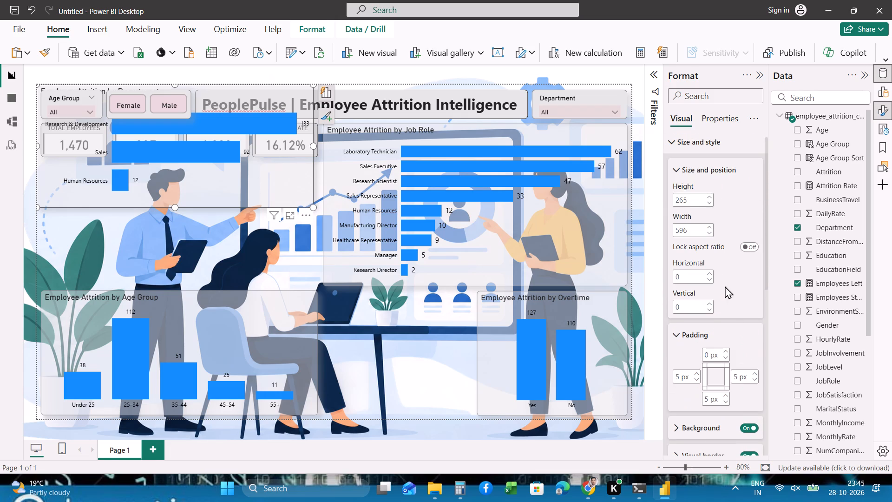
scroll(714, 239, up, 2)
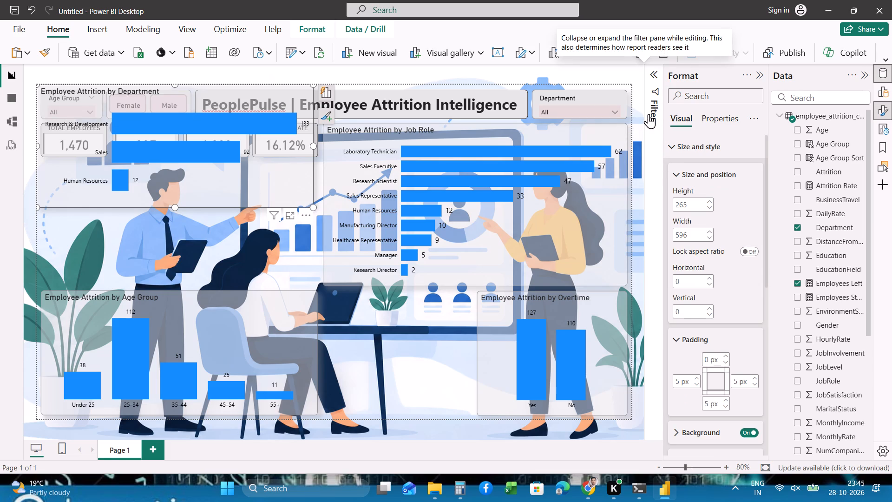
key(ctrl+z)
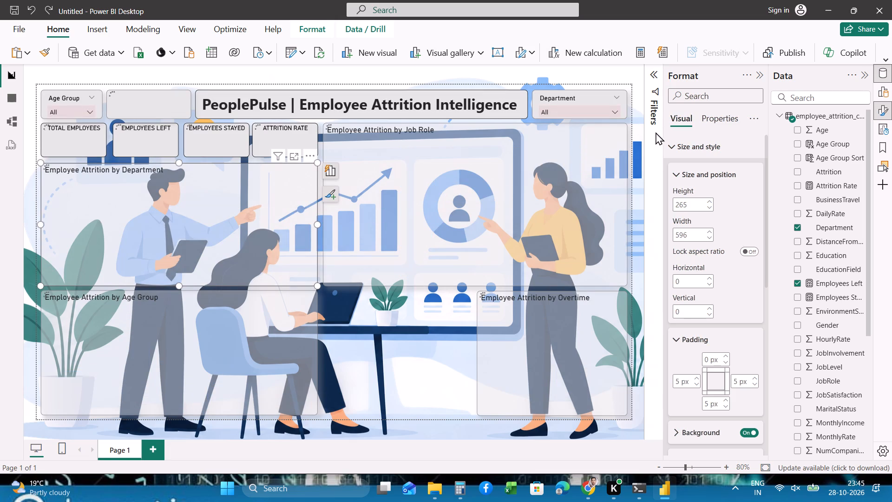
Set the page wallpaper's transparency to 87%.
click(630, 120)
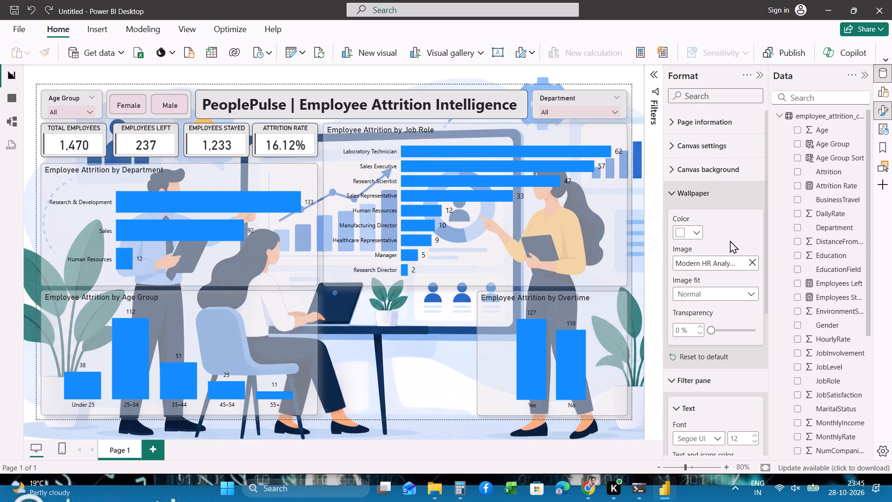
drag(711, 330, 720, 330)
drag(720, 330, 728, 330)
drag(728, 330, 732, 331)
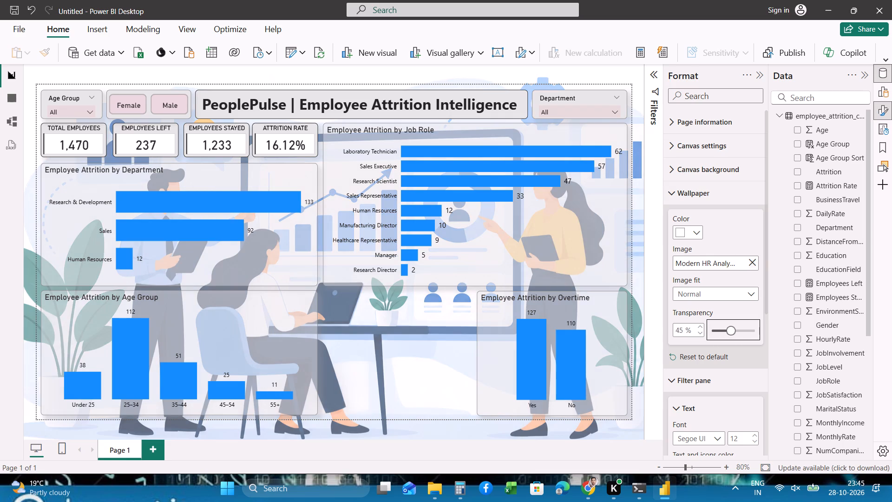
drag(732, 331, 740, 331)
drag(740, 331, 749, 331)
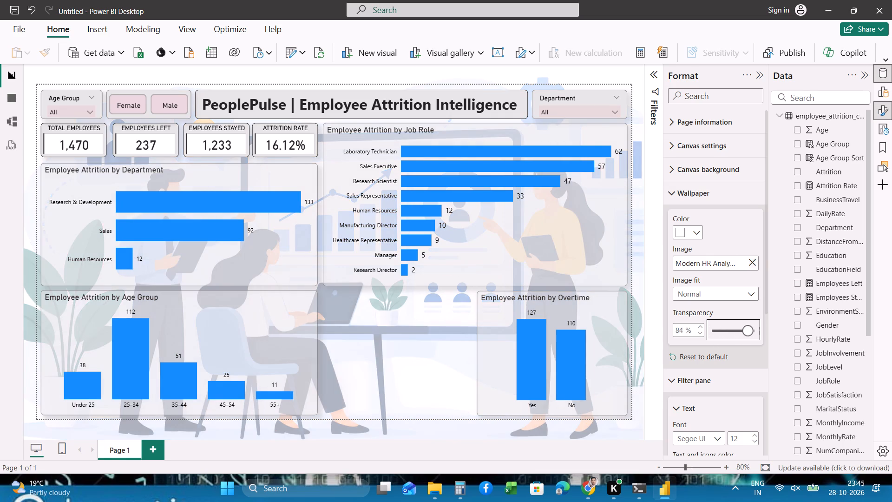
drag(749, 331, 749, 331)
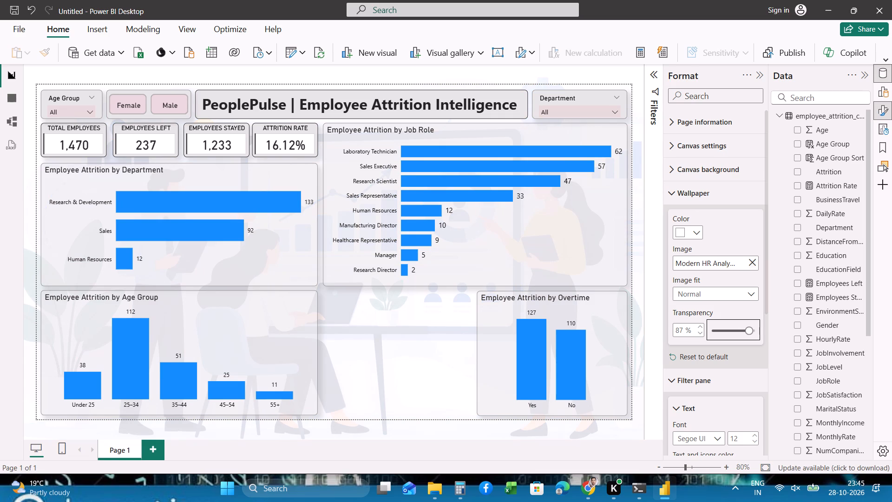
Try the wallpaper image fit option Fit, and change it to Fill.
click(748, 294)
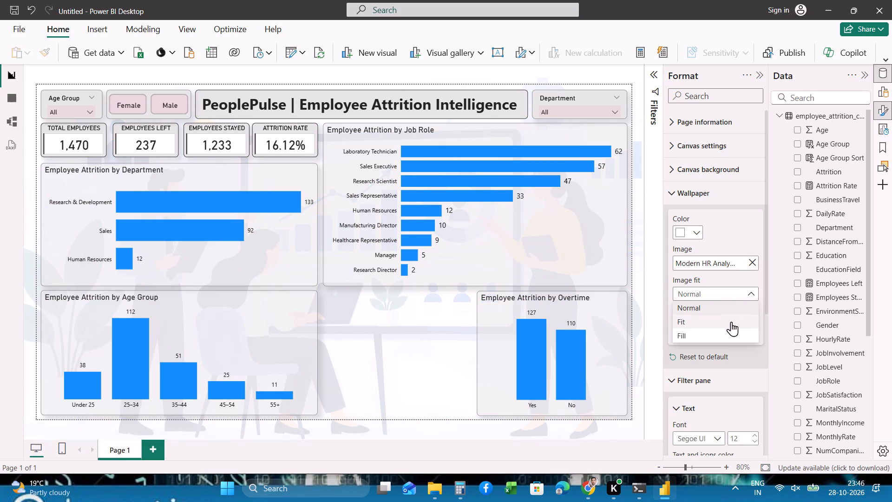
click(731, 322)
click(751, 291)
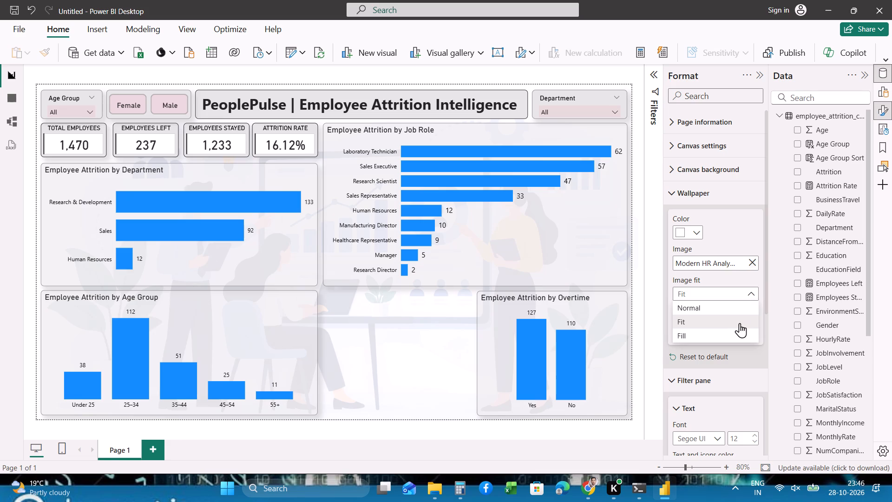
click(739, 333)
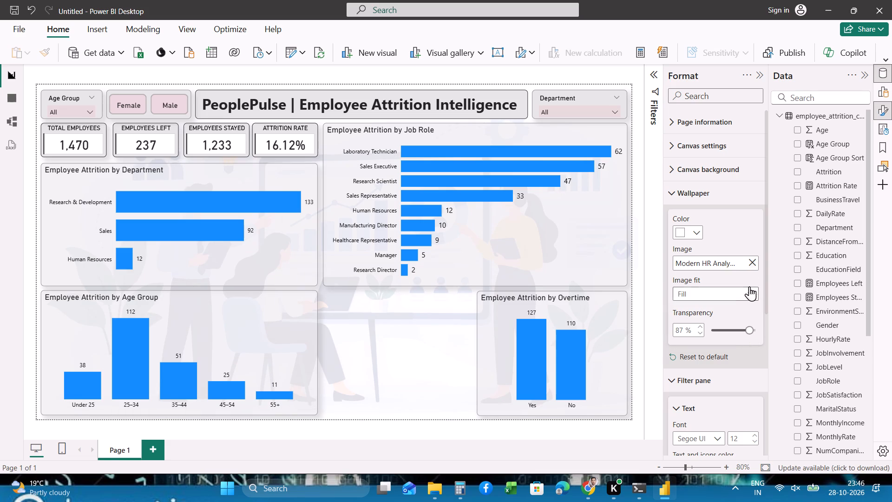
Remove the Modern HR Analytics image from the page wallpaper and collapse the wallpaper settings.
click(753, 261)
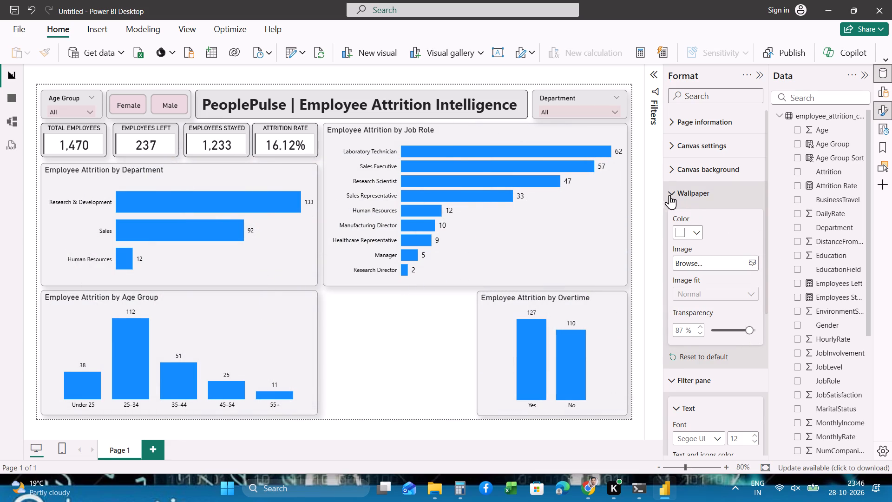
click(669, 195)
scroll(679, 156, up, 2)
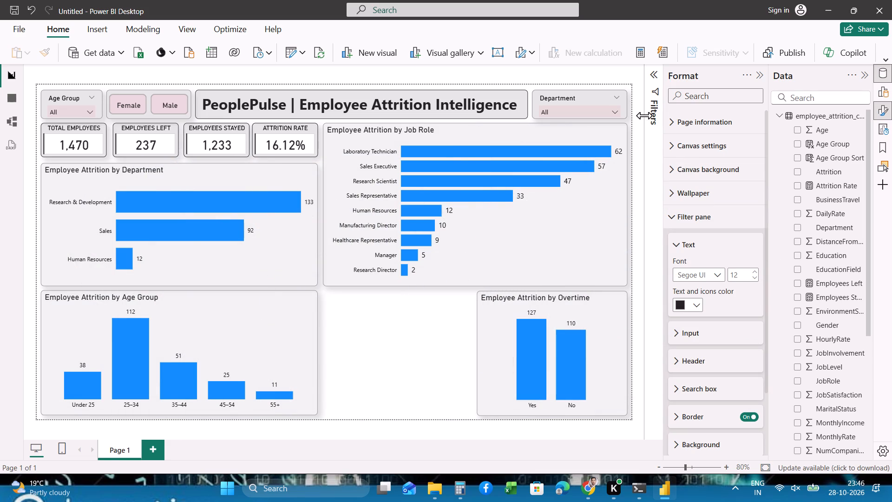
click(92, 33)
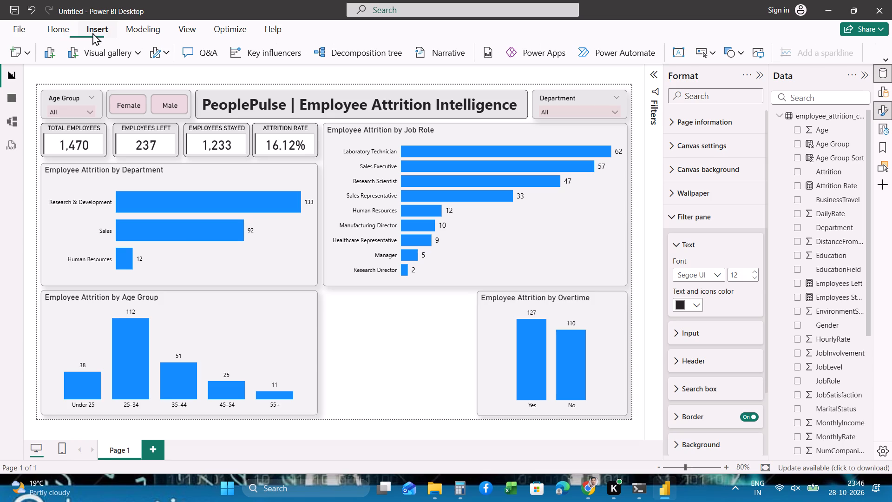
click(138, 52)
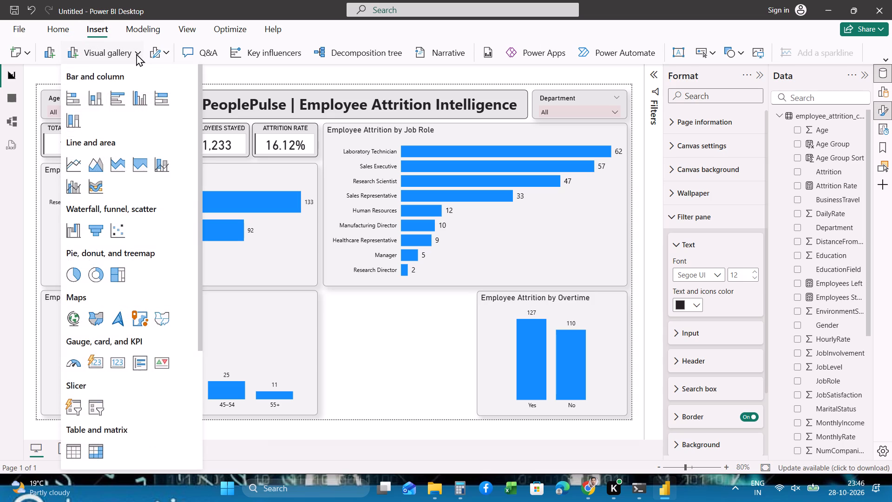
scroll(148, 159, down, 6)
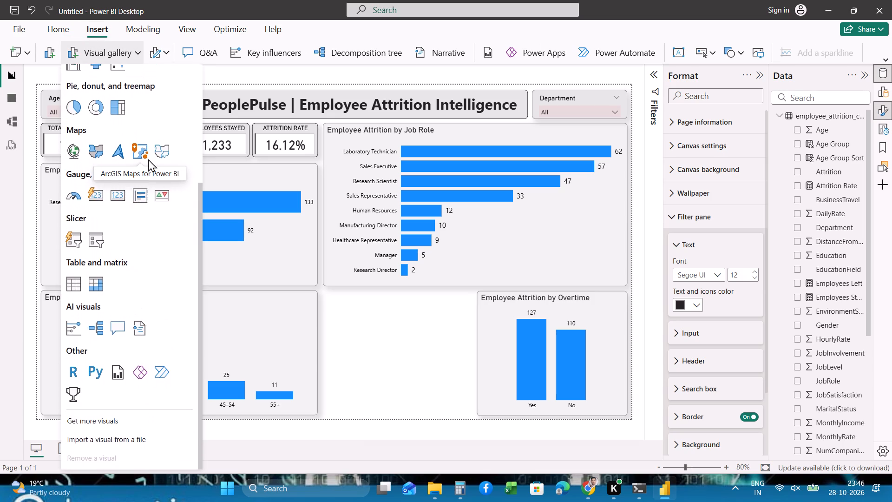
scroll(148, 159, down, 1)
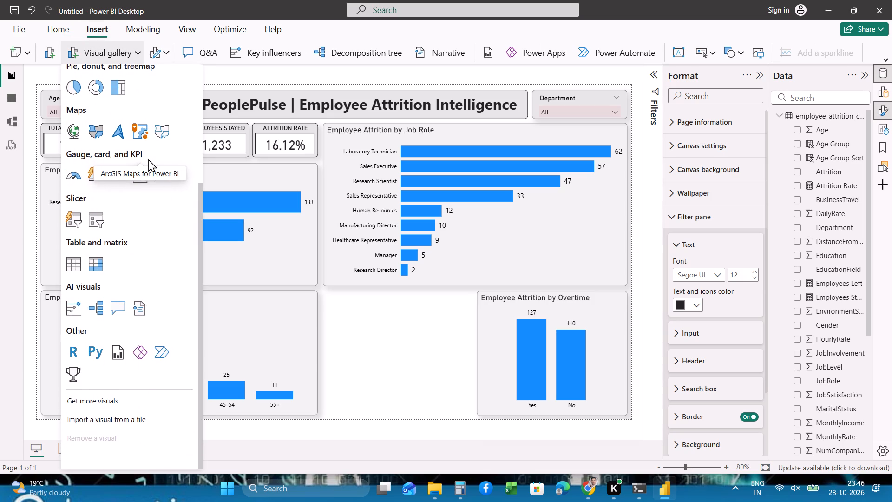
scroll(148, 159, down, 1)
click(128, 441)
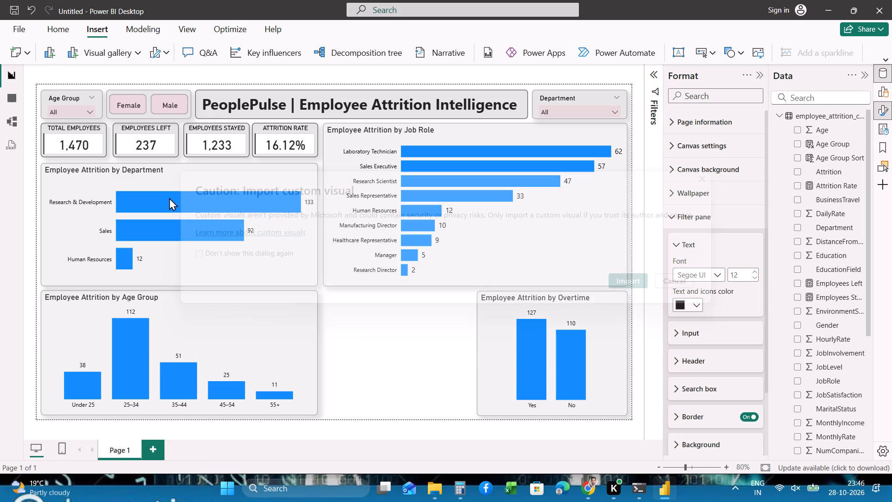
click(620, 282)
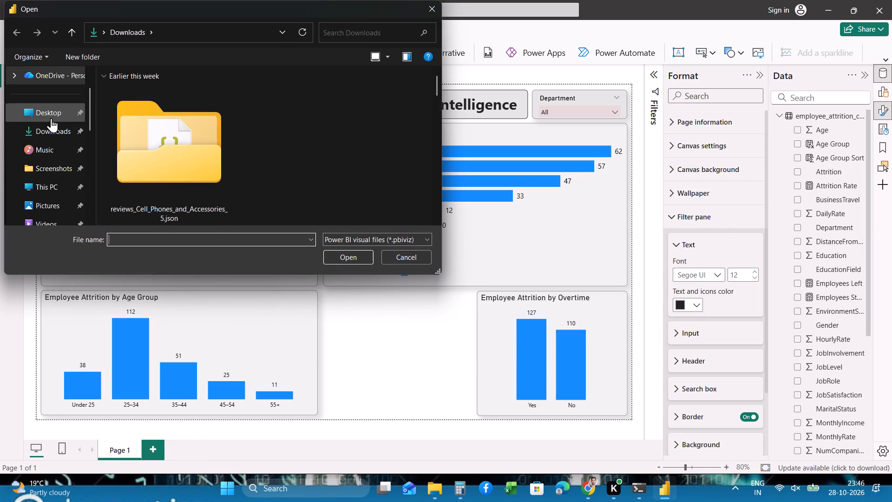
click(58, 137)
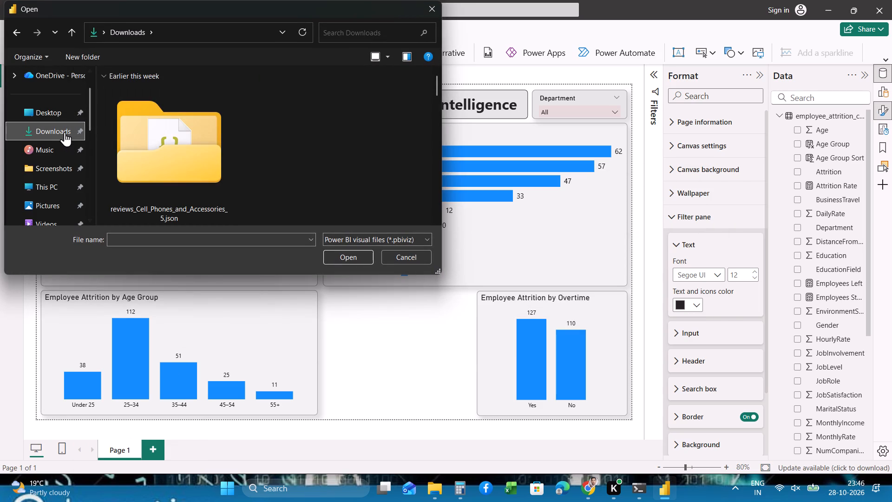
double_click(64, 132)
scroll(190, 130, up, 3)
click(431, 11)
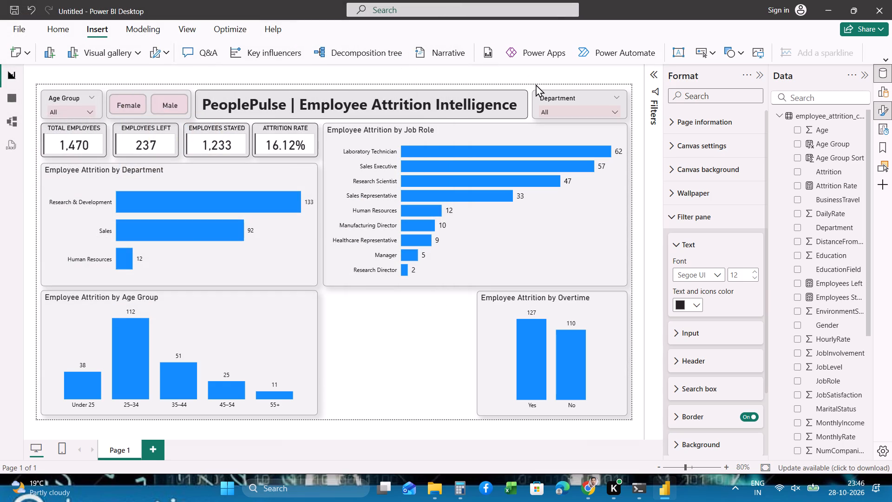
Insert the downloaded HR analytics illustration into the gap between the Age Group and Overtime charts.
click(757, 50)
double_click(191, 182)
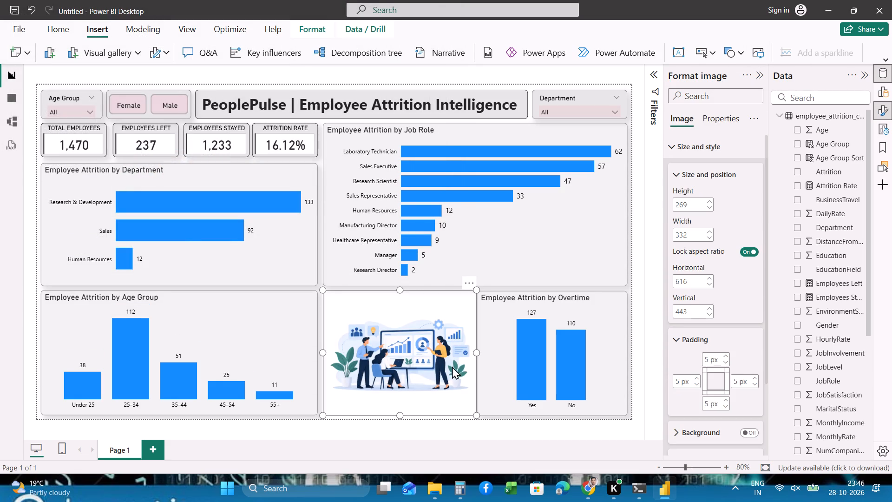
click(454, 431)
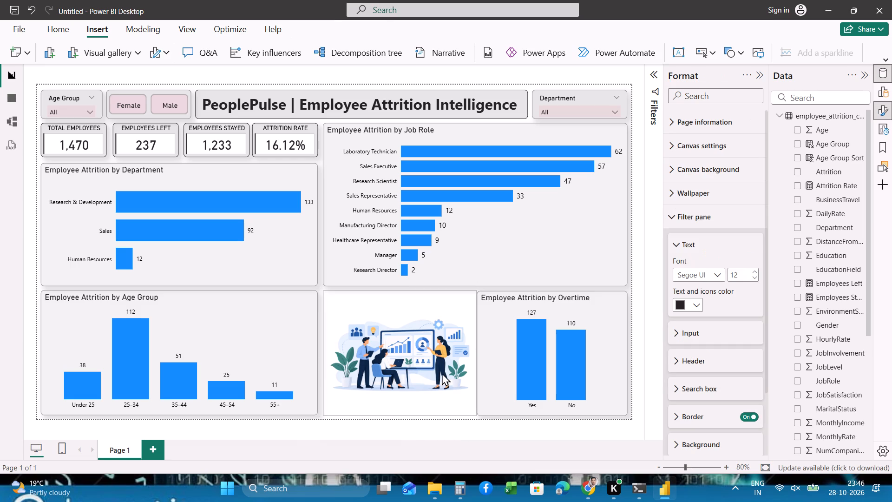
Narrow the illustration to a width of about 318, leaving a gap before the Overtime chart.
click(408, 355)
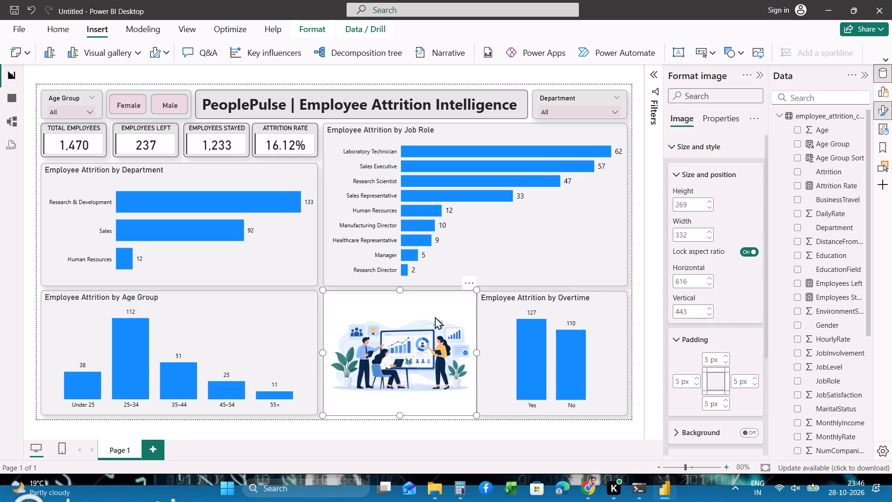
drag(475, 350, 472, 352)
drag(472, 352, 470, 352)
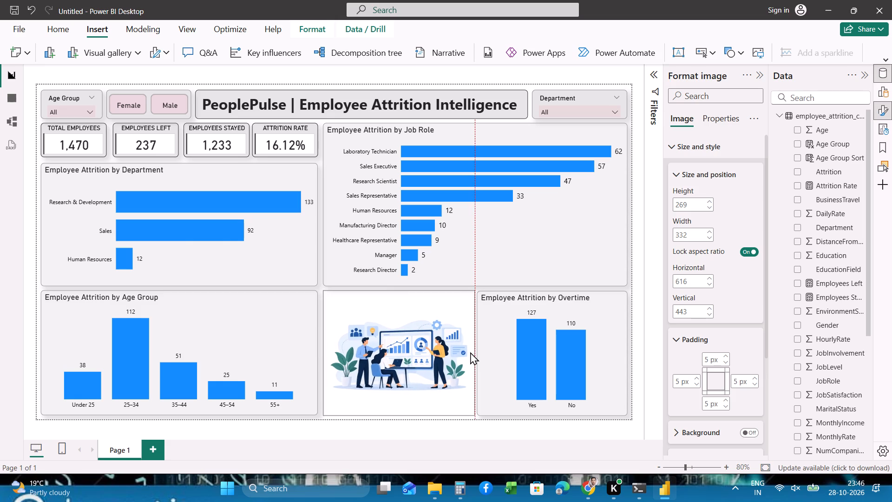
drag(470, 352, 470, 352)
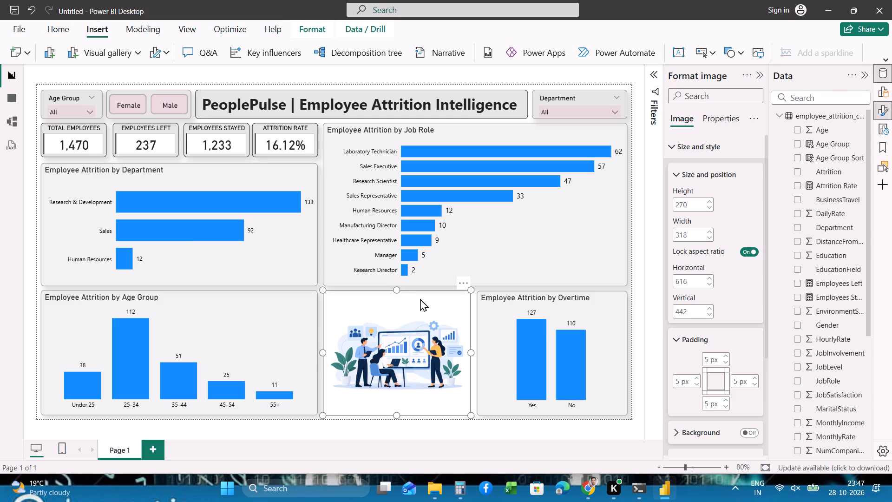
Turn on the illustration's background with the lightest gray theme color and 33% transparency.
scroll(682, 339, up, 1)
scroll(682, 339, down, 1)
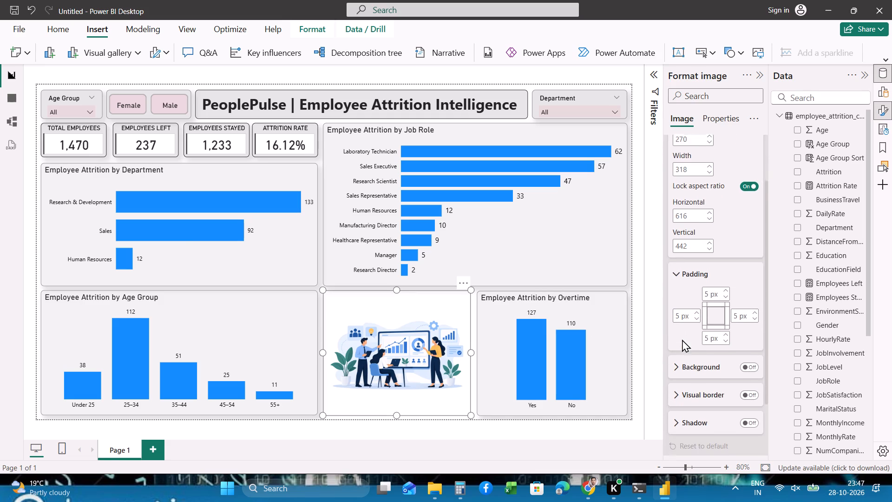
scroll(682, 339, down, 1)
click(752, 346)
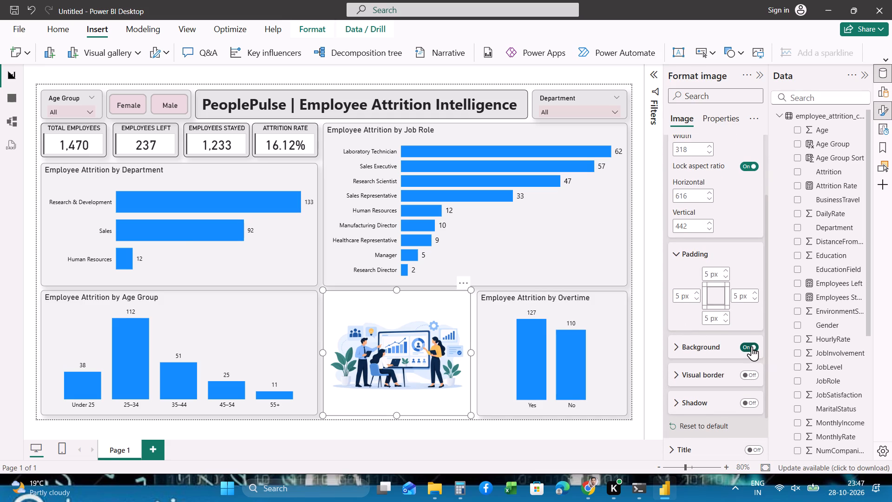
click(683, 345)
scroll(683, 345, down, 1)
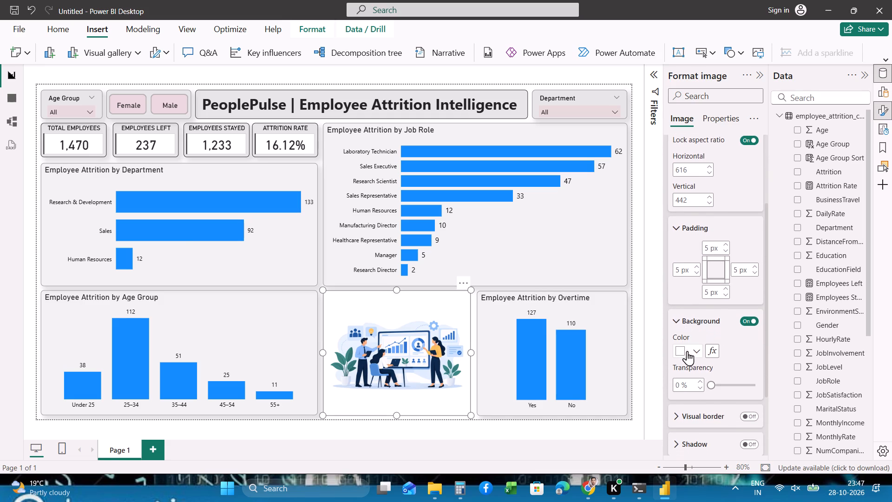
click(695, 354)
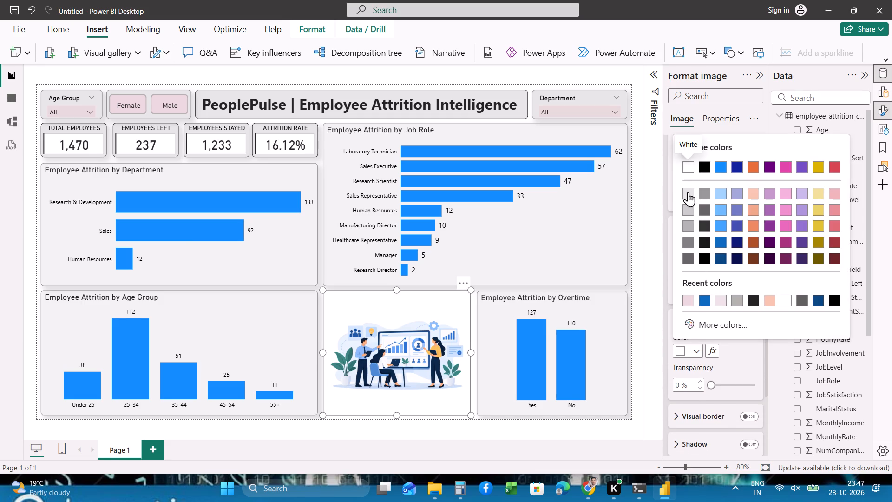
click(687, 192)
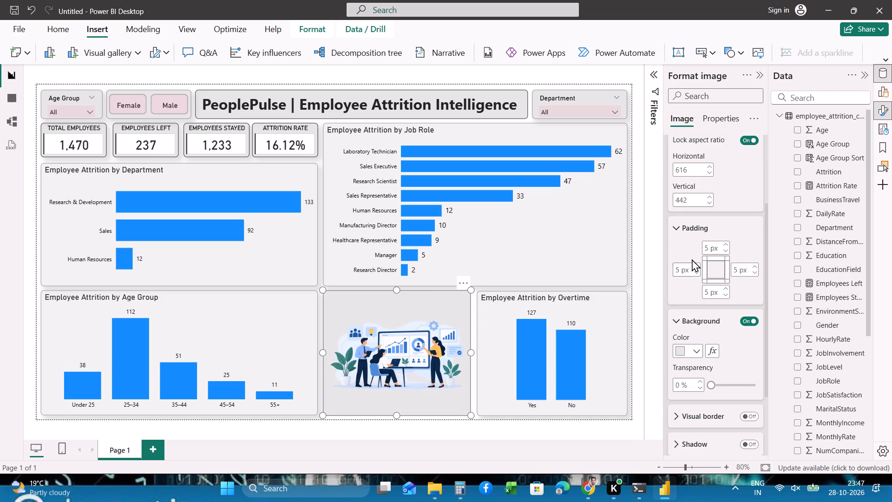
click(699, 350)
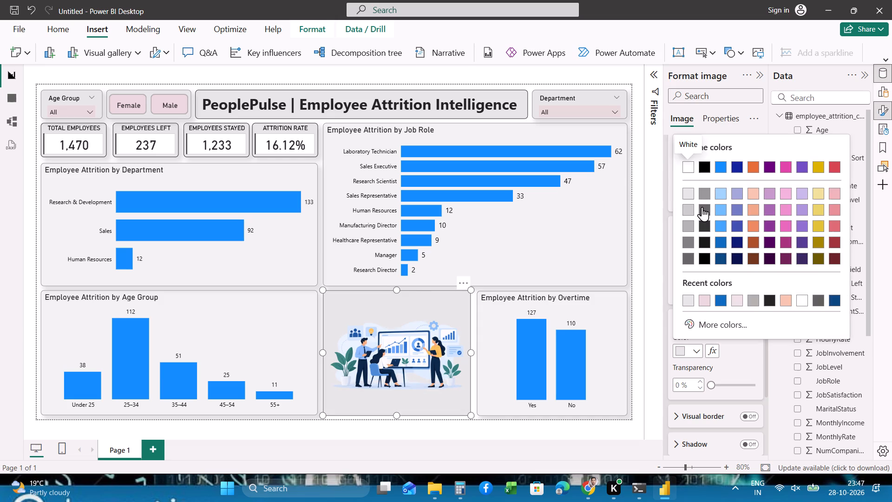
click(687, 190)
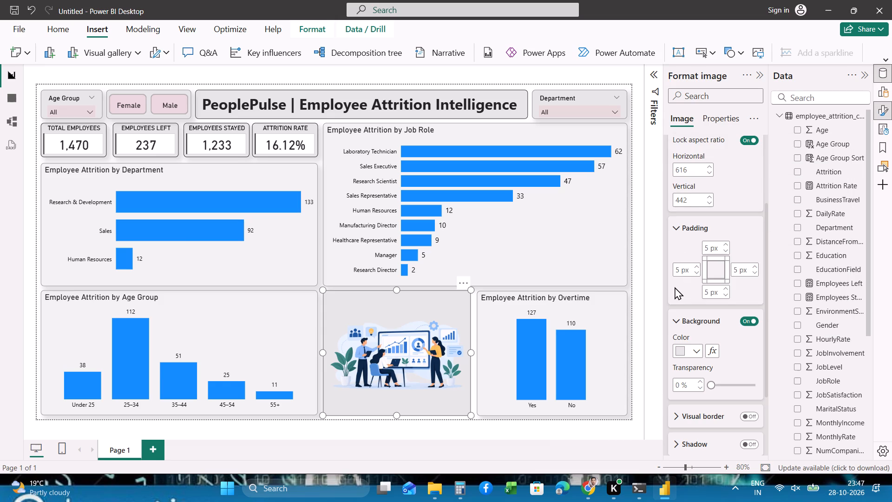
drag(712, 385, 726, 385)
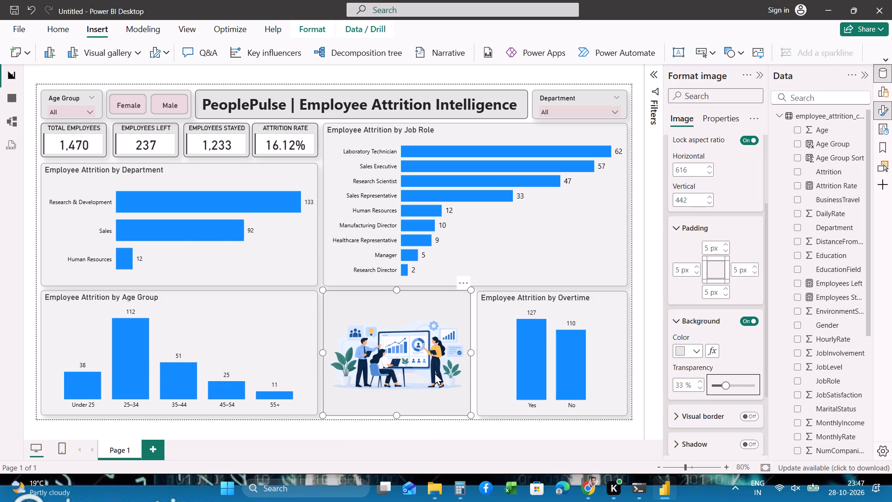
click(441, 396)
Turn on the illustration's shadow, try two lighter grays, and set its color to the medium gray tint of black.
scroll(710, 390, down, 1)
click(748, 397)
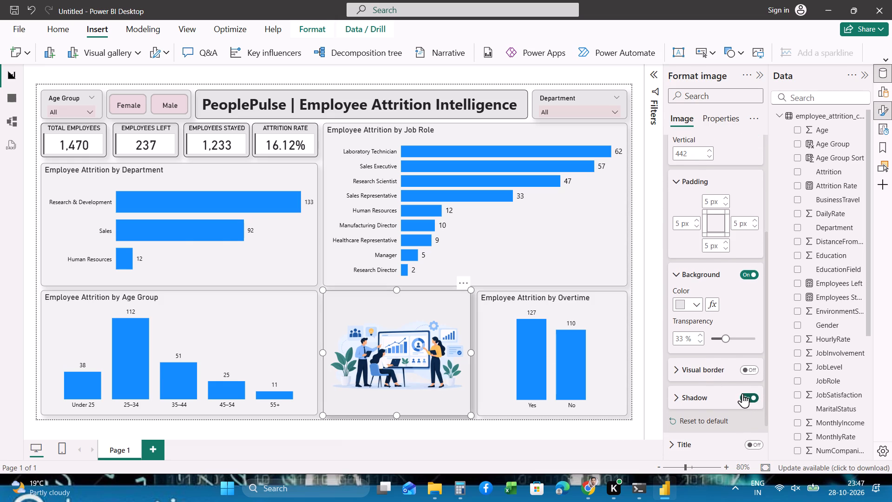
click(673, 395)
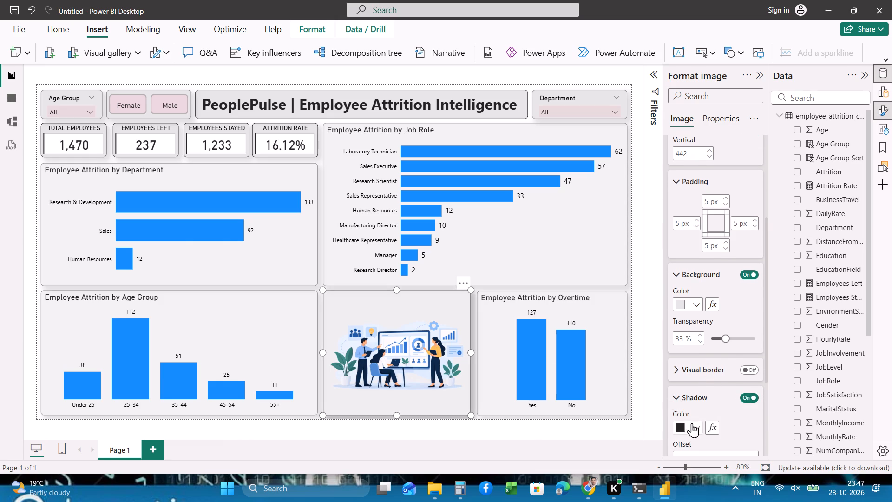
click(695, 426)
click(685, 269)
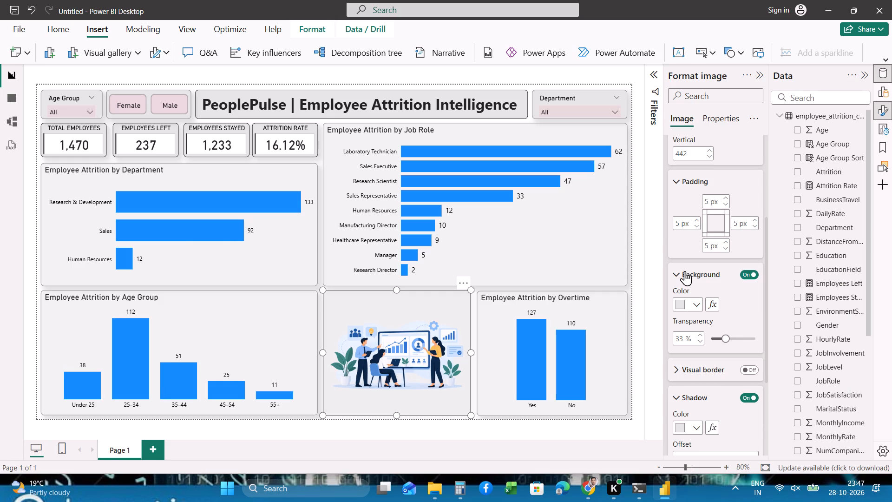
scroll(700, 350, down, 1)
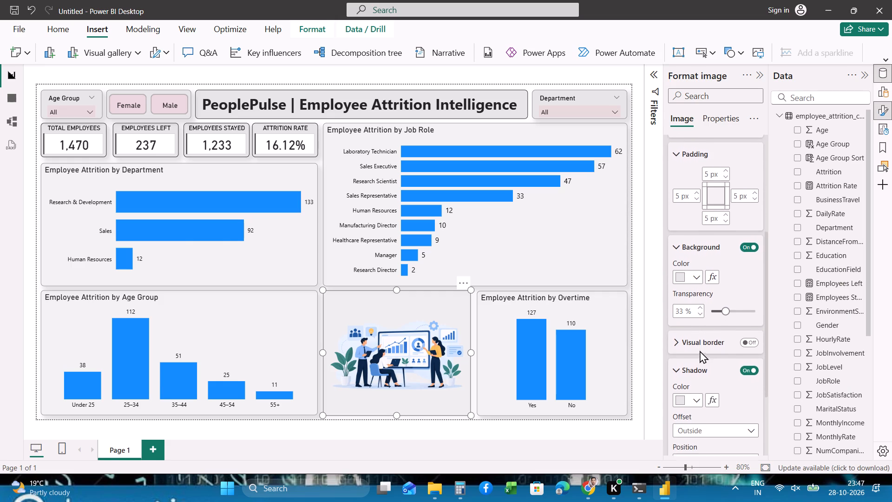
scroll(700, 350, down, 2)
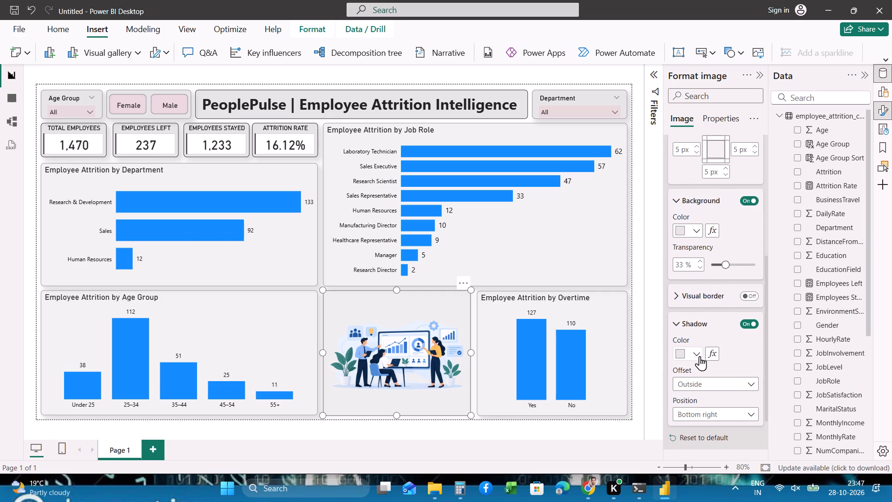
click(695, 353)
click(687, 212)
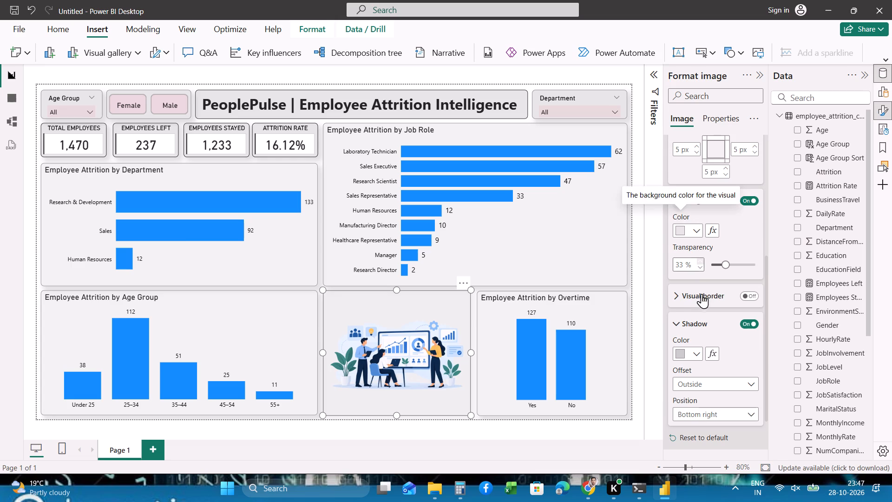
scroll(722, 329, down, 1)
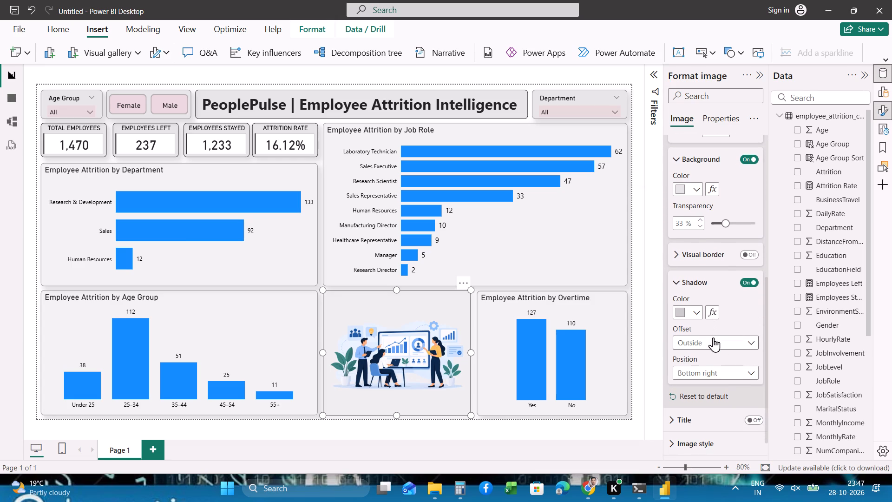
click(698, 312)
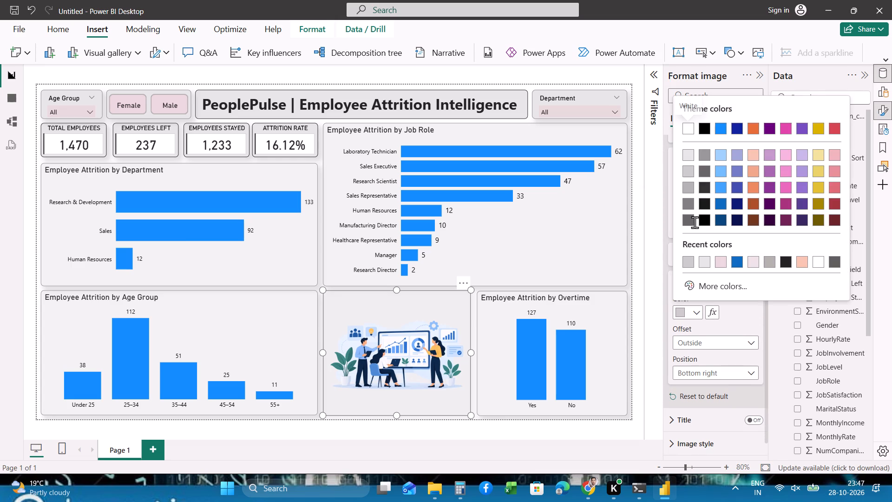
click(704, 152)
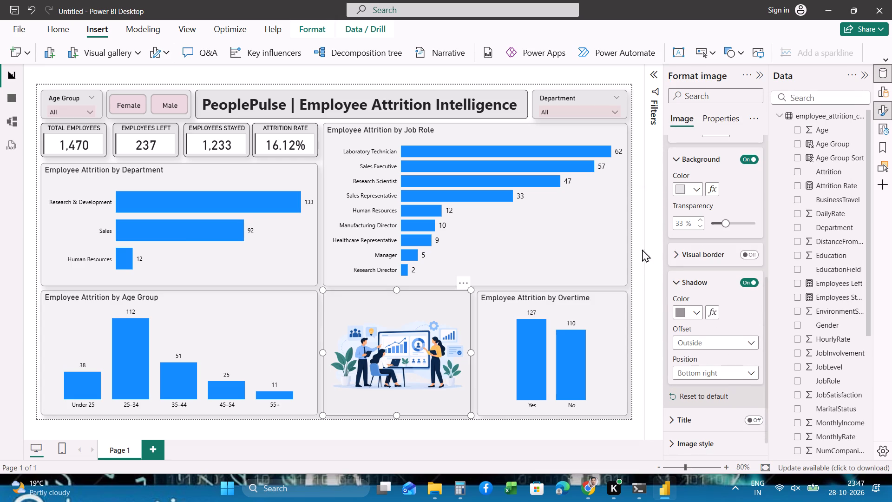
click(638, 264)
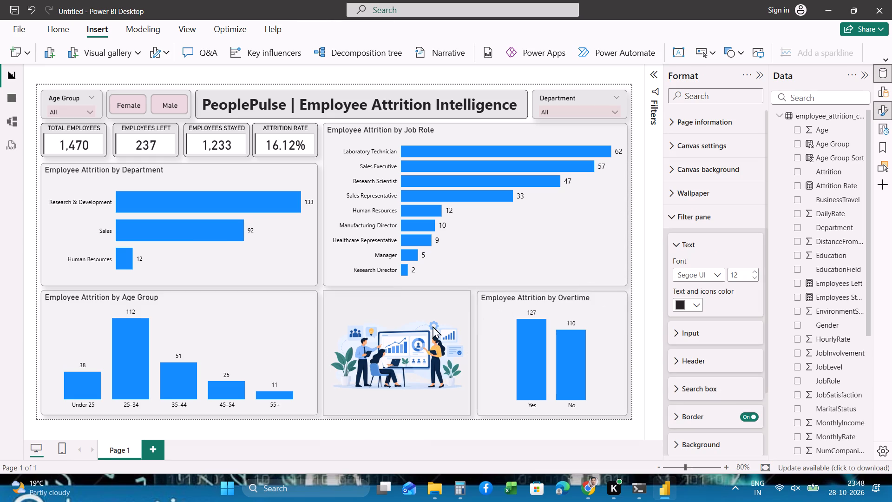
Turn on the illustration's visual border and set its color to the medium gray tint of black.
click(460, 310)
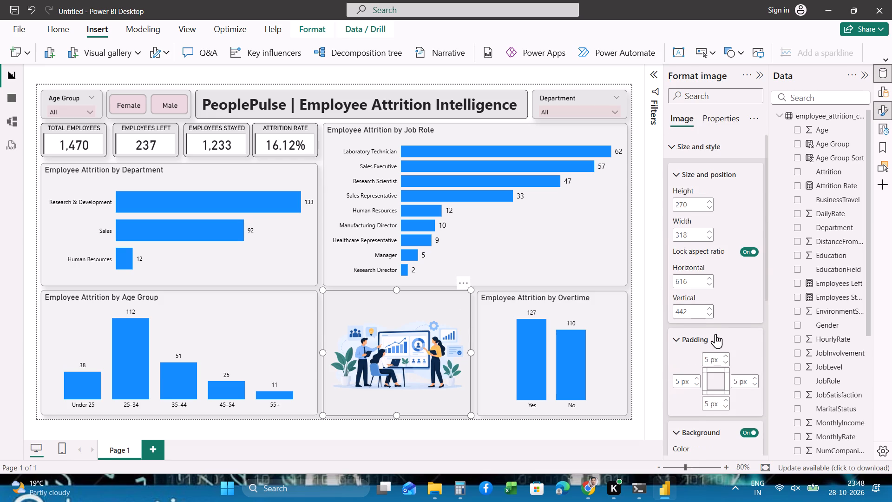
scroll(715, 334, down, 4)
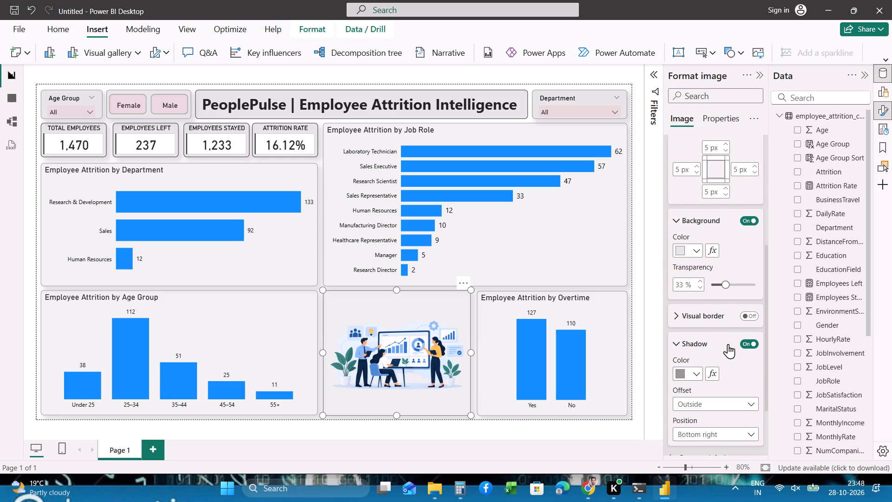
click(746, 316)
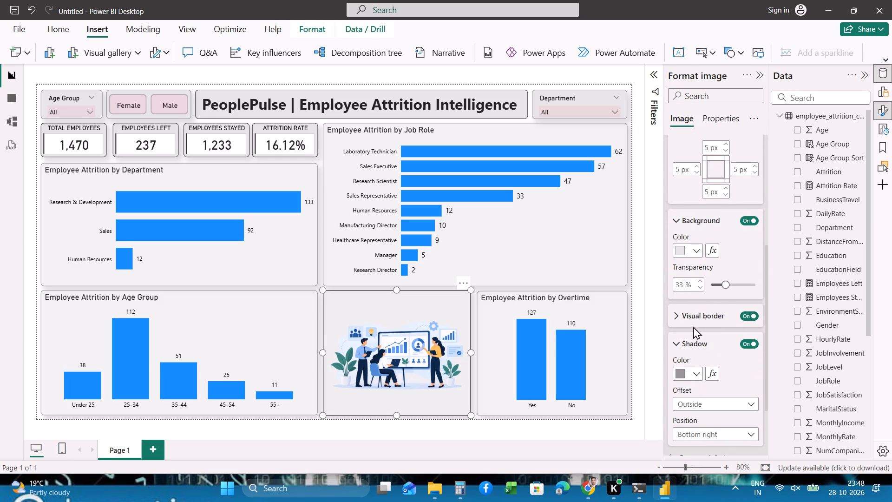
click(679, 318)
click(697, 346)
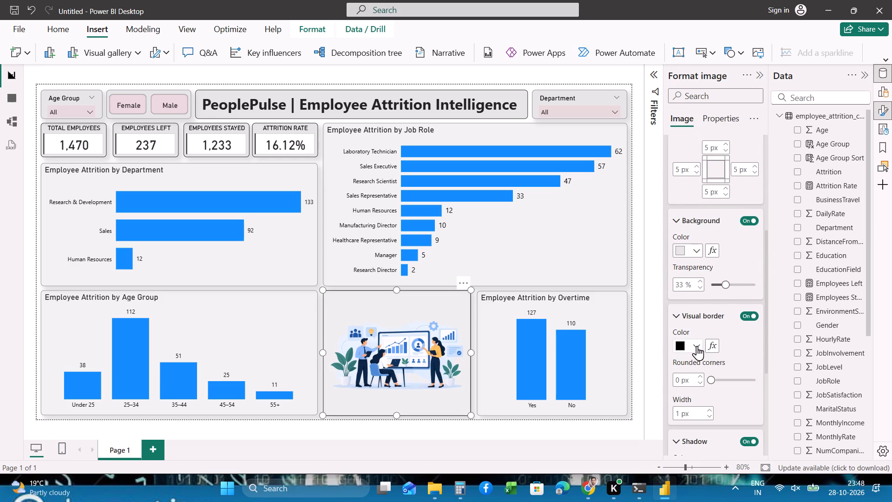
click(698, 193)
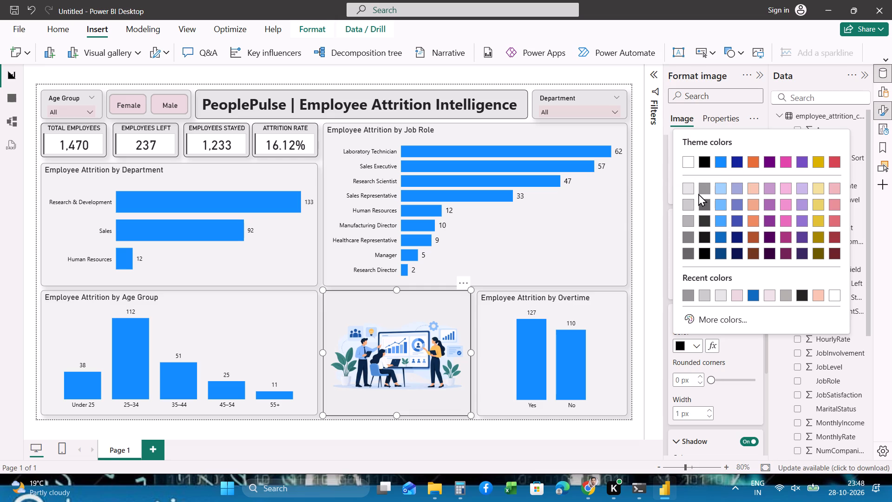
click(704, 189)
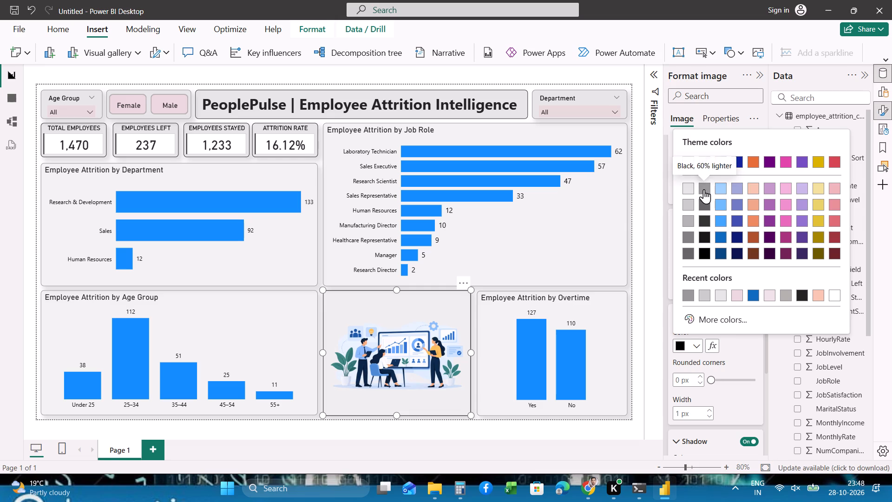
click(630, 332)
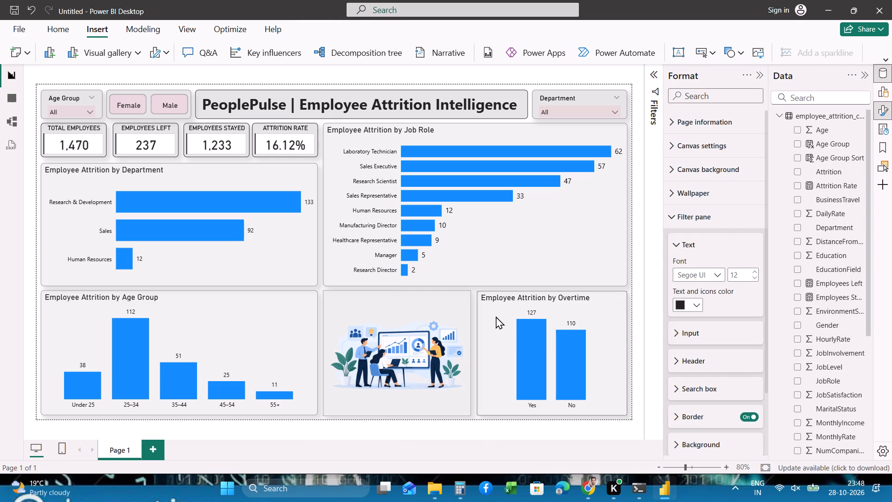
Round the corners of the illustration's border to 8 px.
click(464, 309)
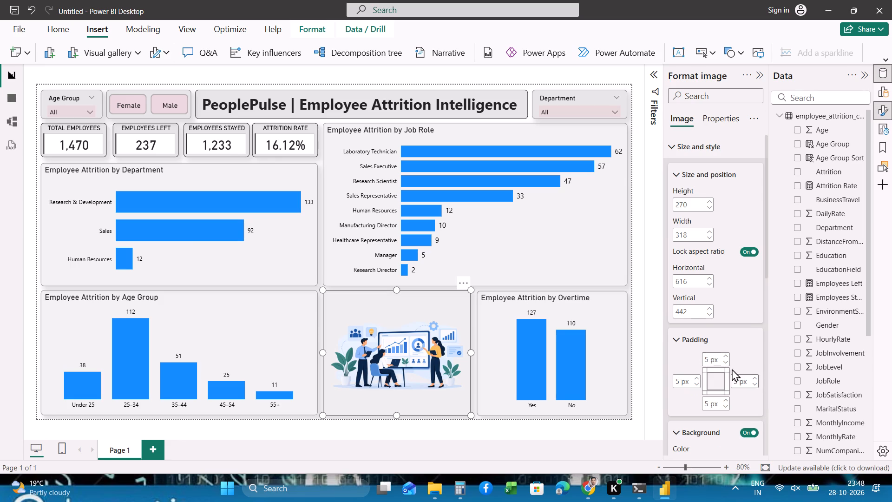
scroll(721, 327, down, 7)
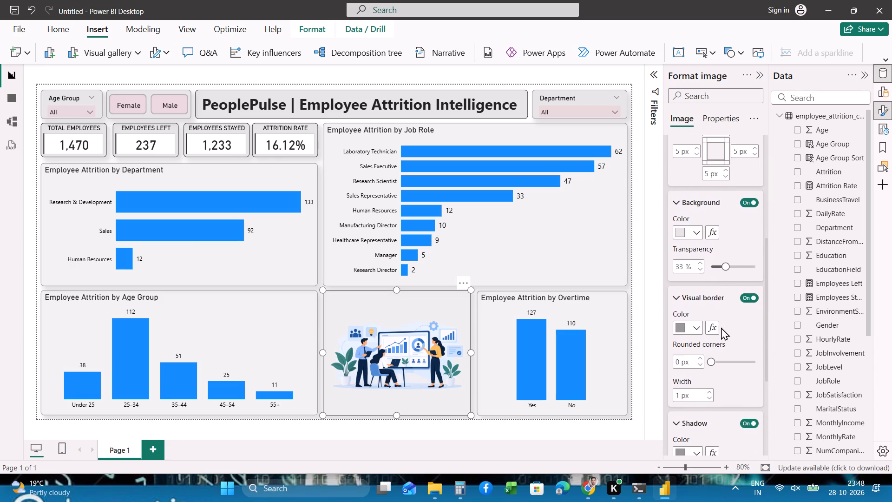
drag(712, 360, 719, 360)
drag(719, 360, 722, 360)
click(631, 372)
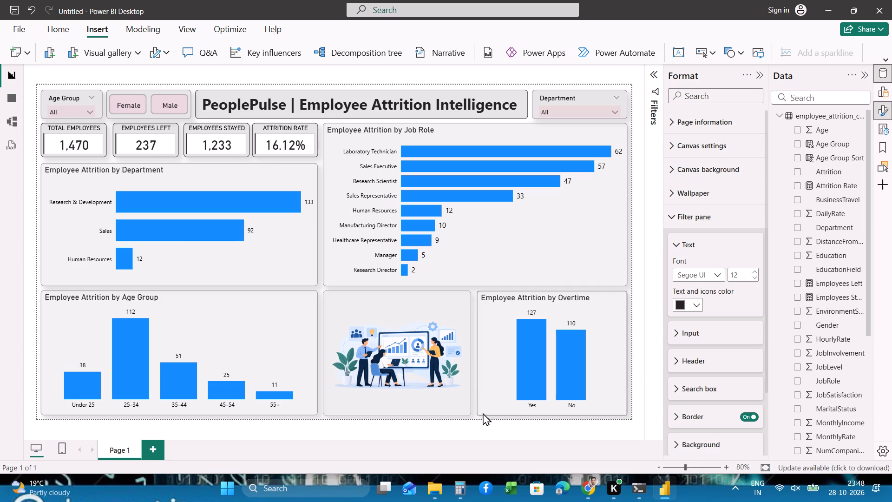
Capture a screenshot of the whole dashboard canvas, from the slicers and title down to the Age Group and Overtime charts.
click(461, 431)
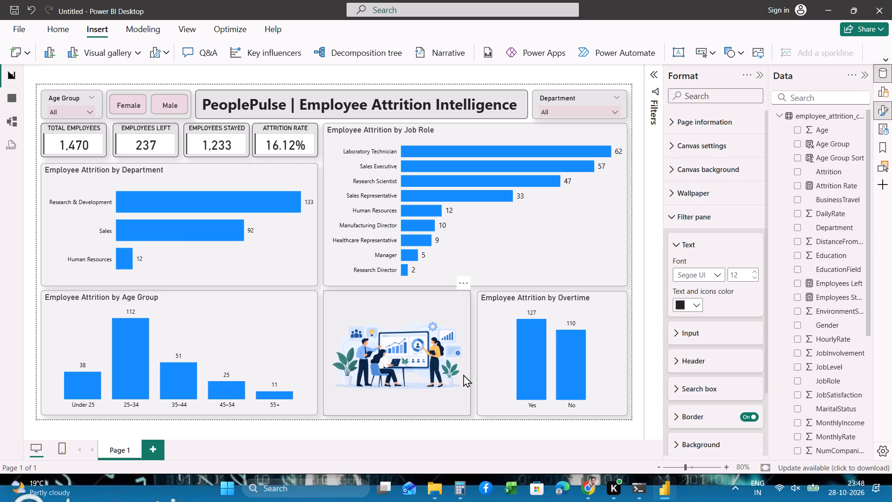
click(487, 427)
key(Print)
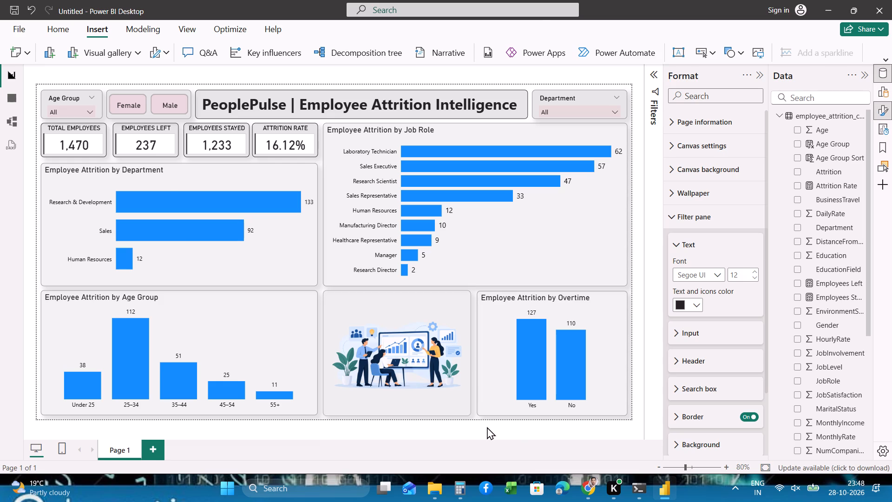
drag(32, 79, 640, 425)
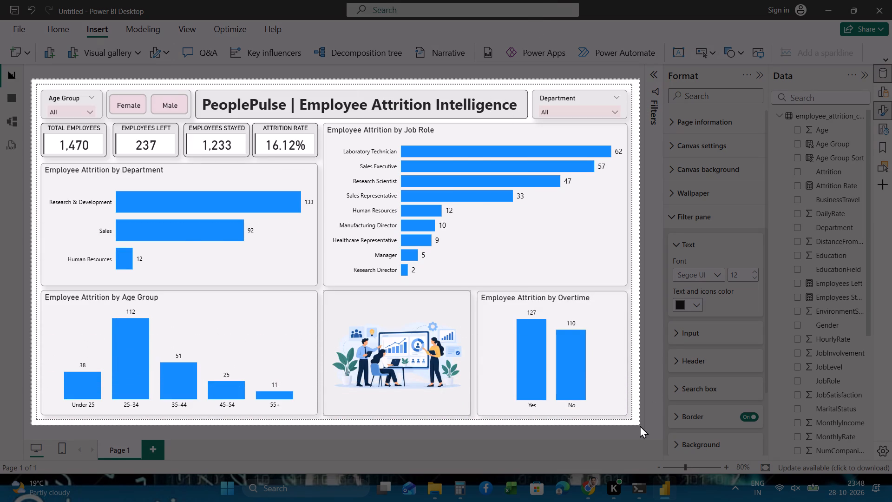
drag(640, 425, 640, 427)
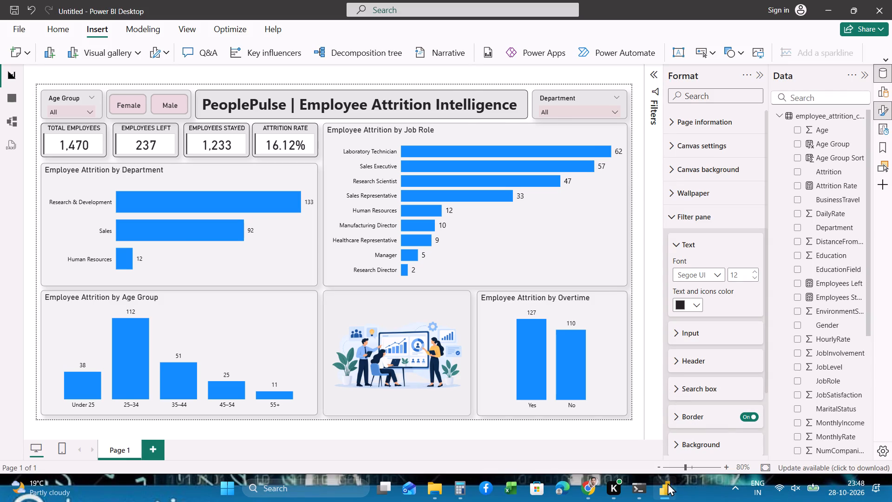
Look through the page's format settings, covering canvas settings, page information, canvas background and wallpaper.
click(675, 218)
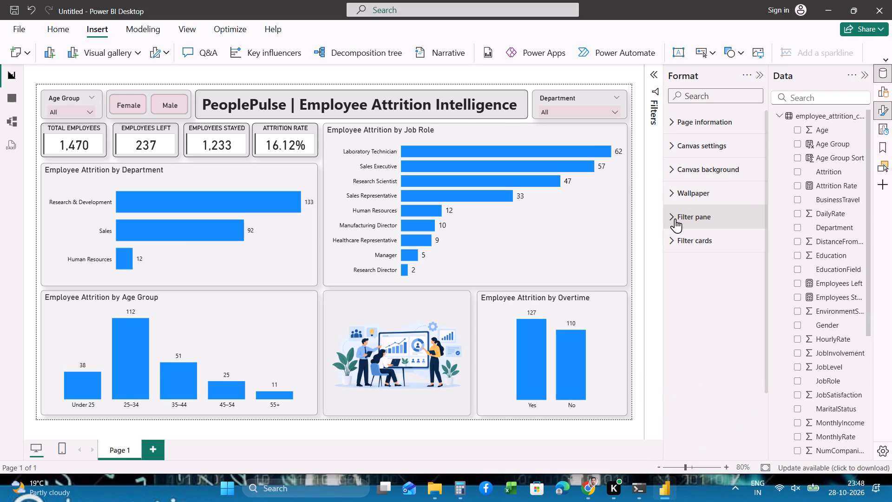
click(632, 198)
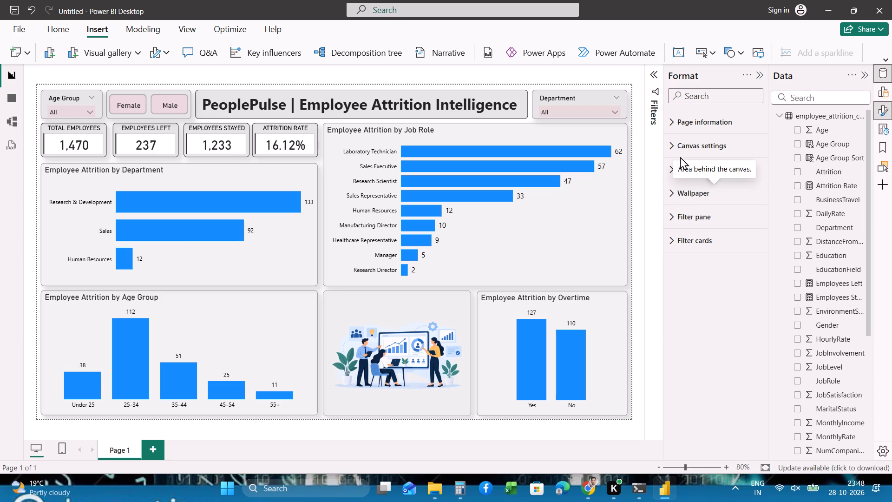
click(673, 144)
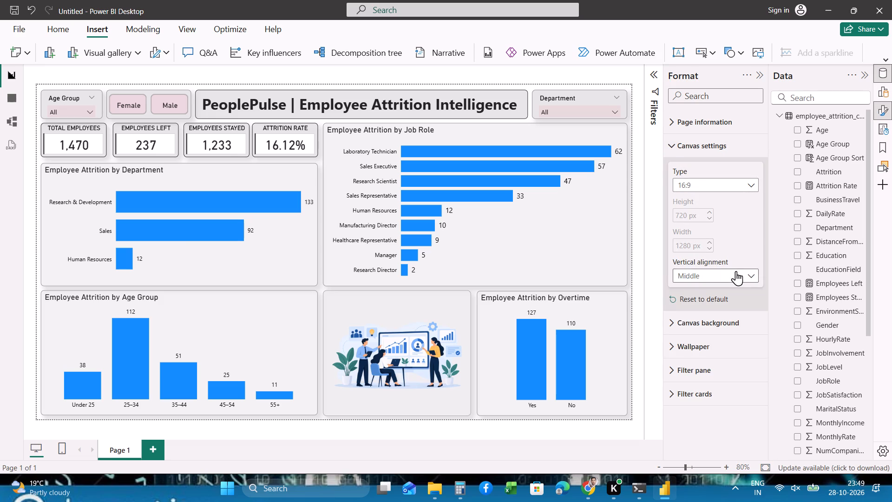
click(674, 147)
click(673, 122)
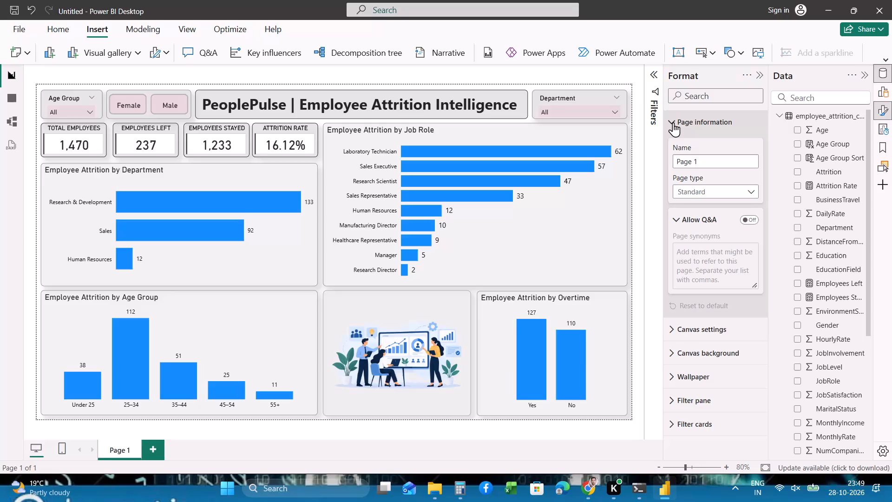
click(673, 122)
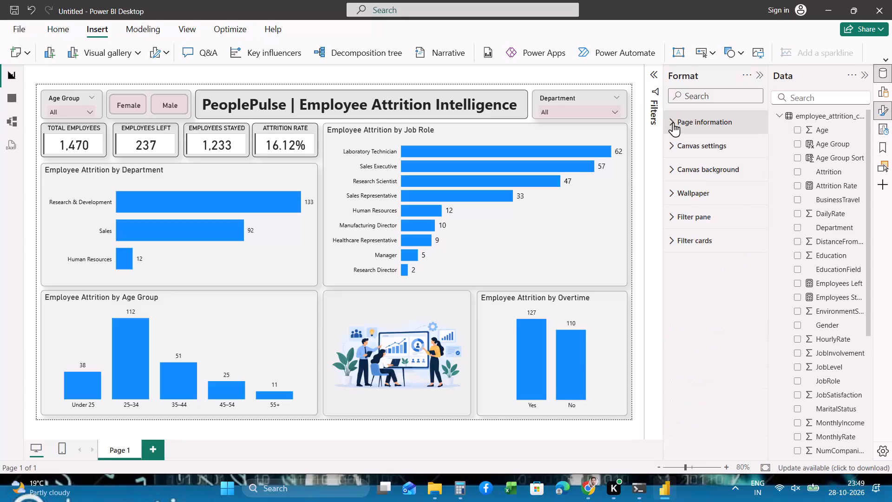
click(673, 168)
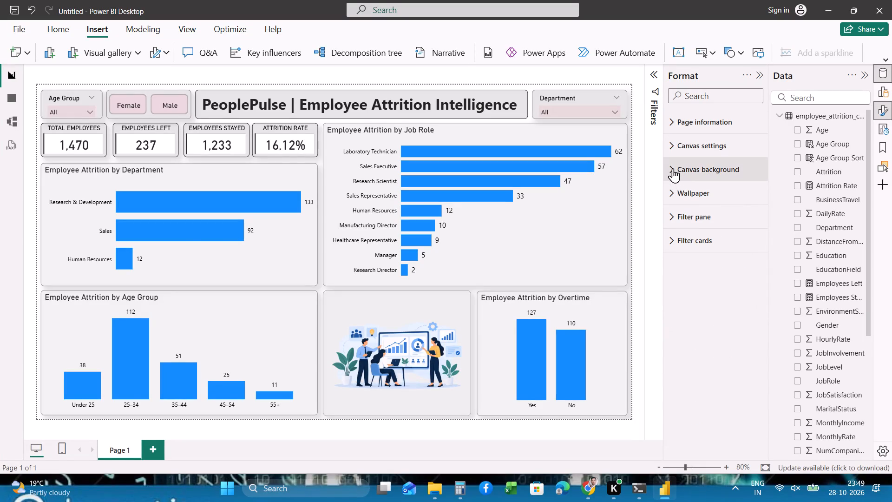
click(673, 168)
click(673, 194)
click(673, 193)
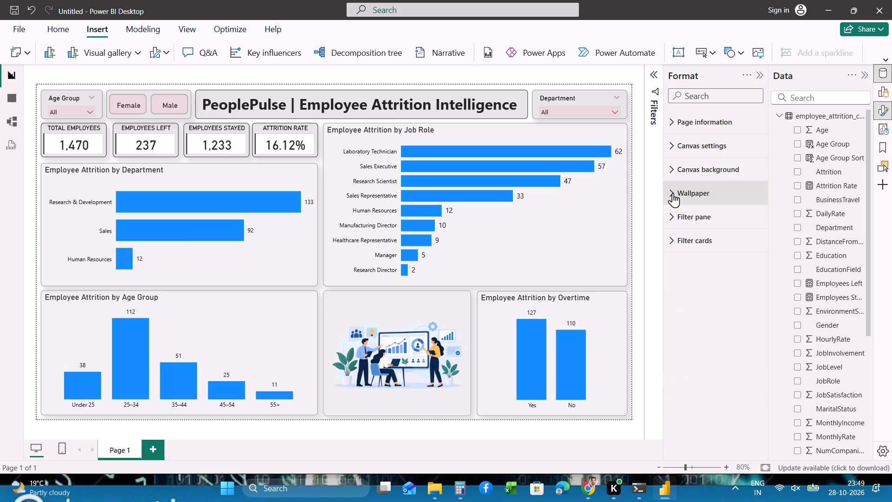
Turn off the border in the page's filter pane settings.
click(674, 212)
scroll(708, 263, down, 1)
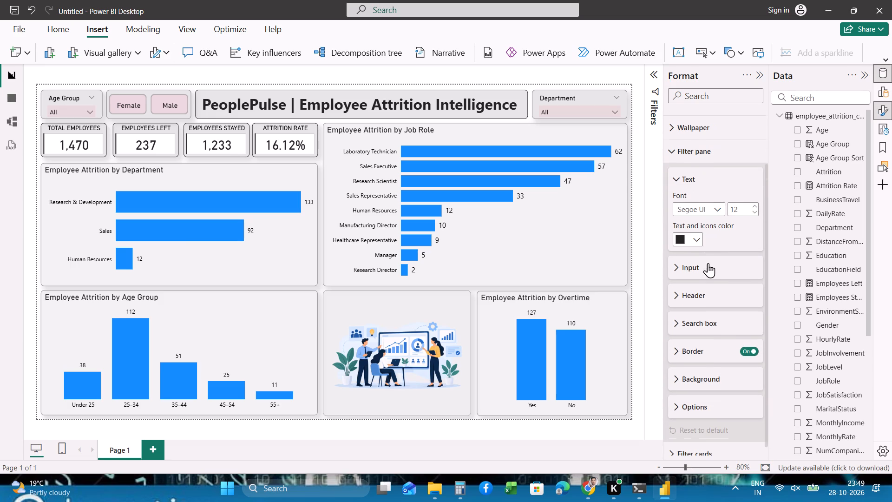
scroll(708, 263, down, 1)
click(745, 341)
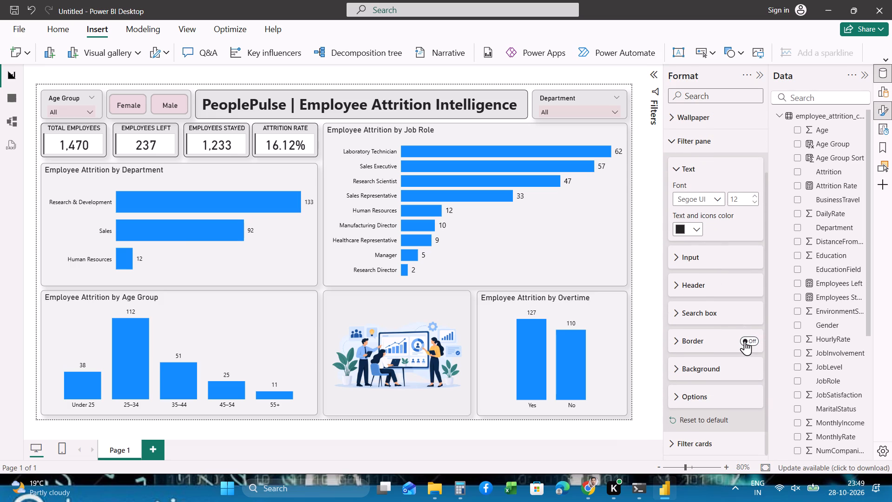
click(750, 341)
scroll(649, 274, up, 1)
scroll(649, 274, down, 2)
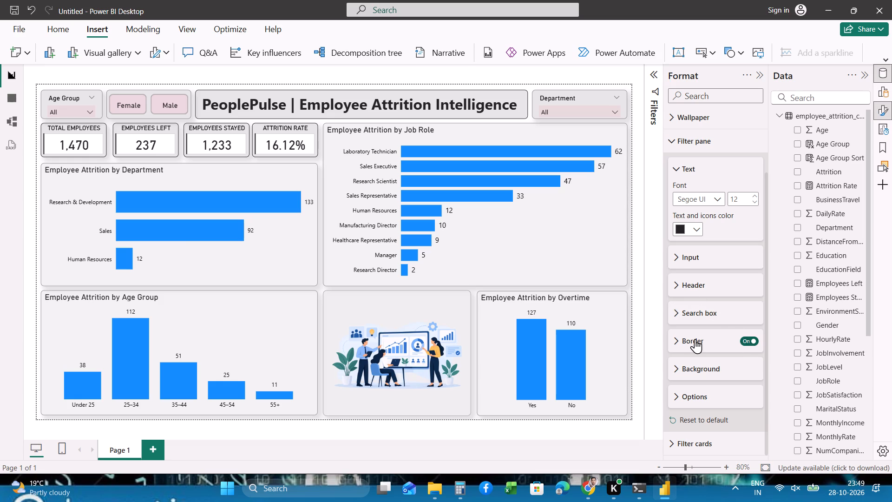
click(693, 339)
scroll(693, 339, down, 1)
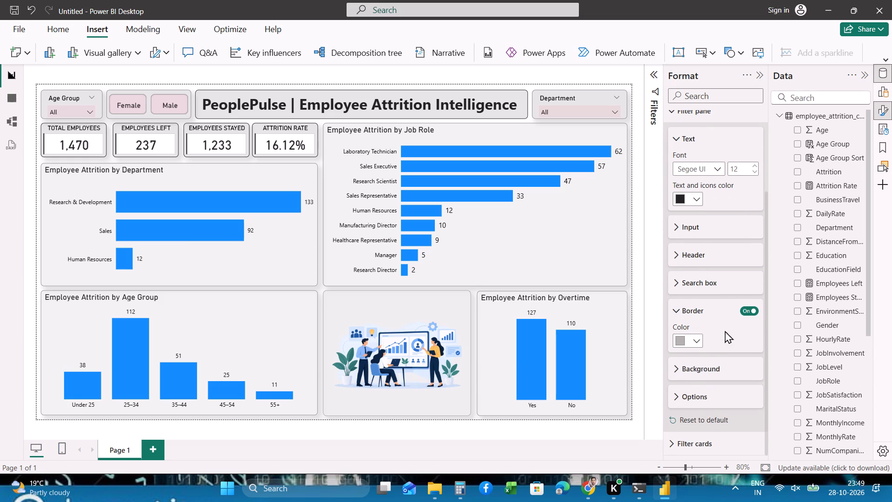
click(747, 312)
Look through the filter pane's background, border and text format settings and collapse each of these sections.
click(688, 370)
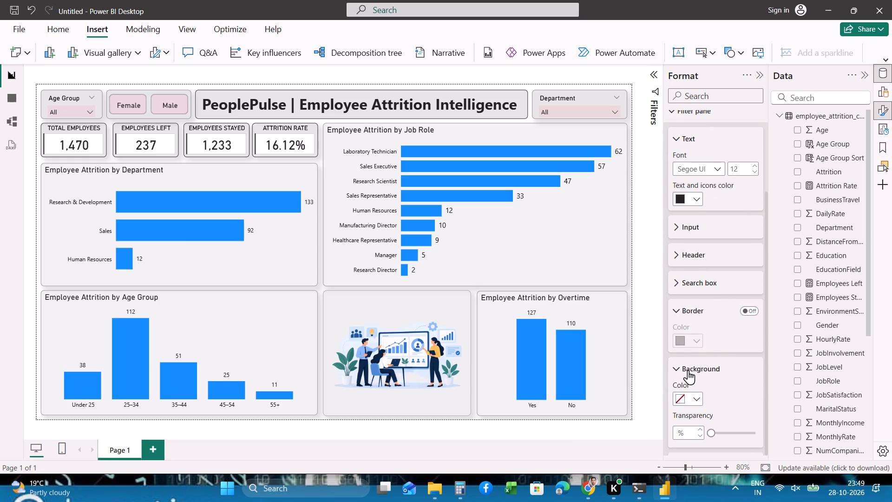
scroll(689, 368, down, 1)
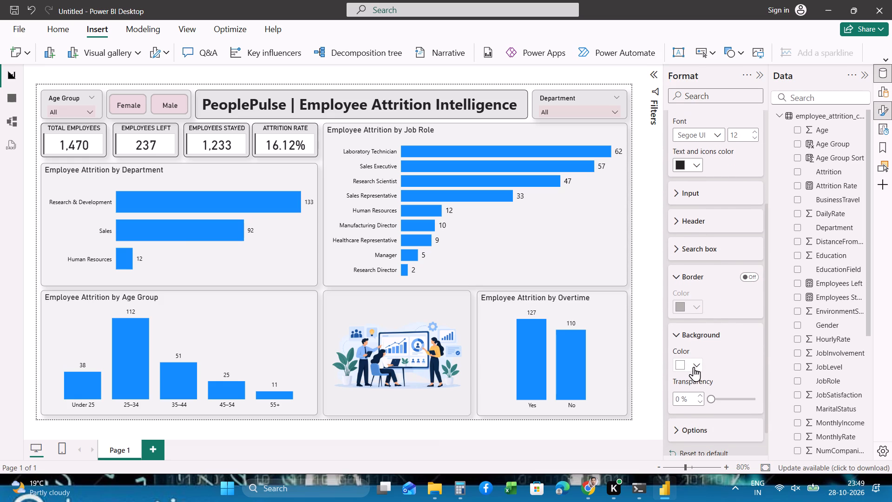
click(695, 366)
click(697, 364)
scroll(686, 292, up, 4)
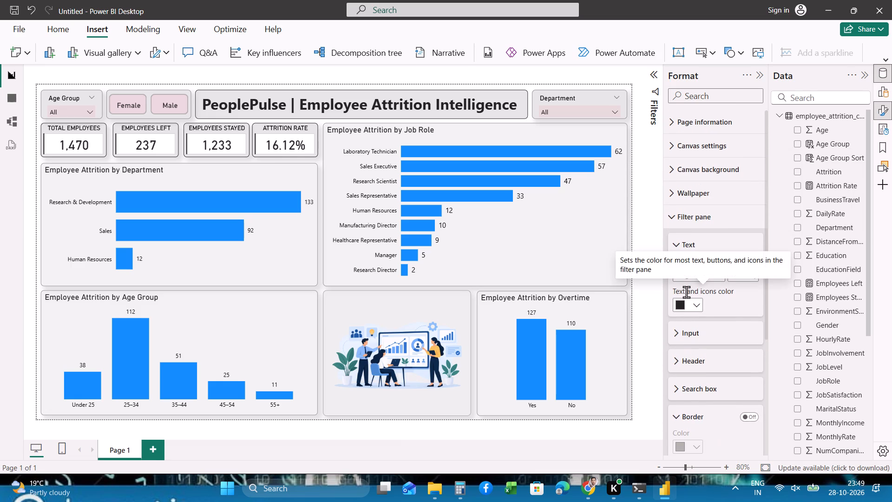
scroll(686, 292, up, 1)
scroll(686, 292, down, 3)
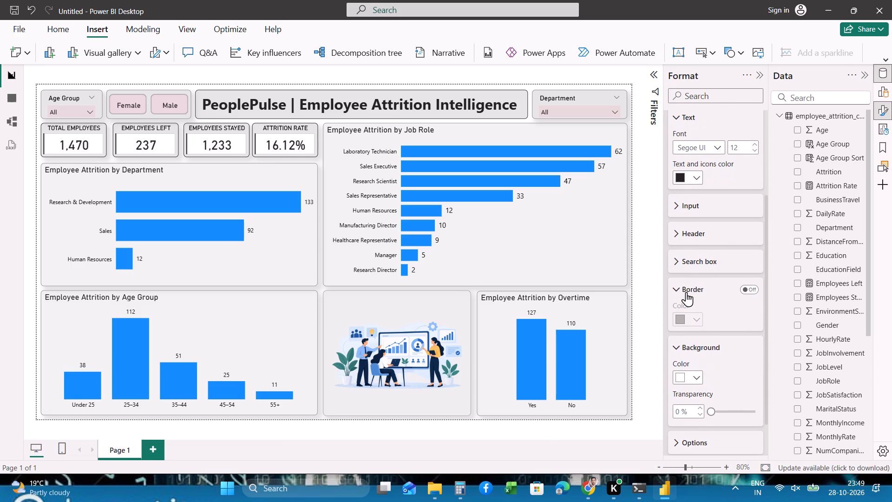
scroll(686, 292, down, 1)
click(671, 287)
click(676, 290)
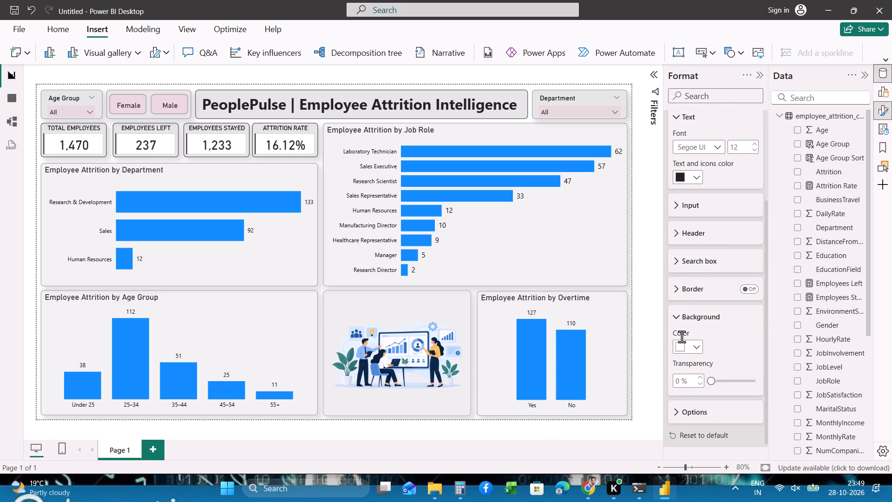
click(676, 316)
scroll(676, 316, down, 1)
scroll(676, 316, up, 1)
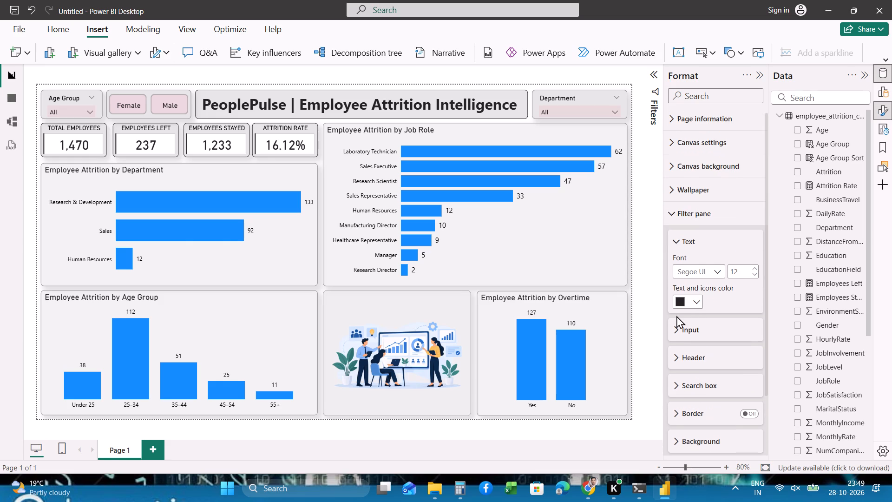
scroll(676, 316, up, 1)
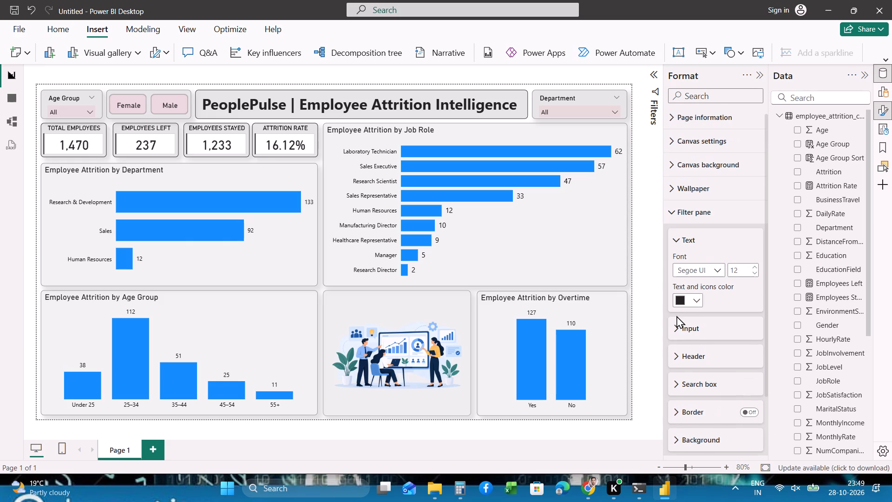
scroll(676, 316, up, 1)
click(671, 237)
click(675, 244)
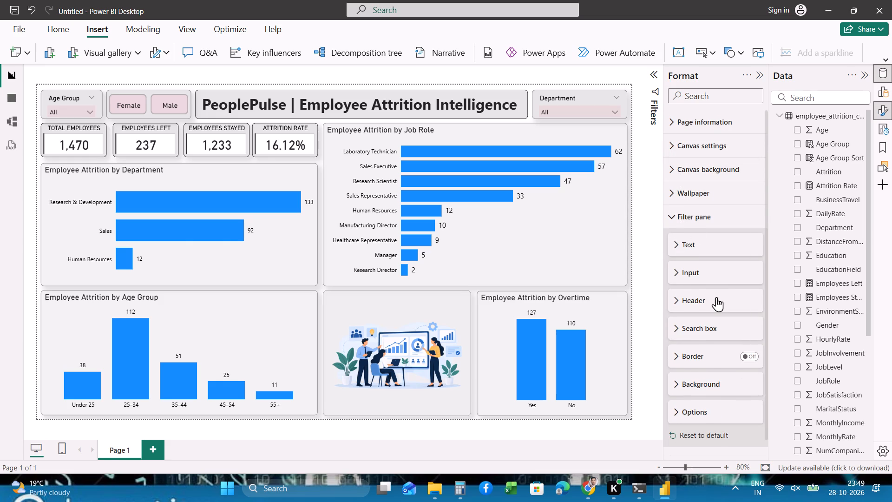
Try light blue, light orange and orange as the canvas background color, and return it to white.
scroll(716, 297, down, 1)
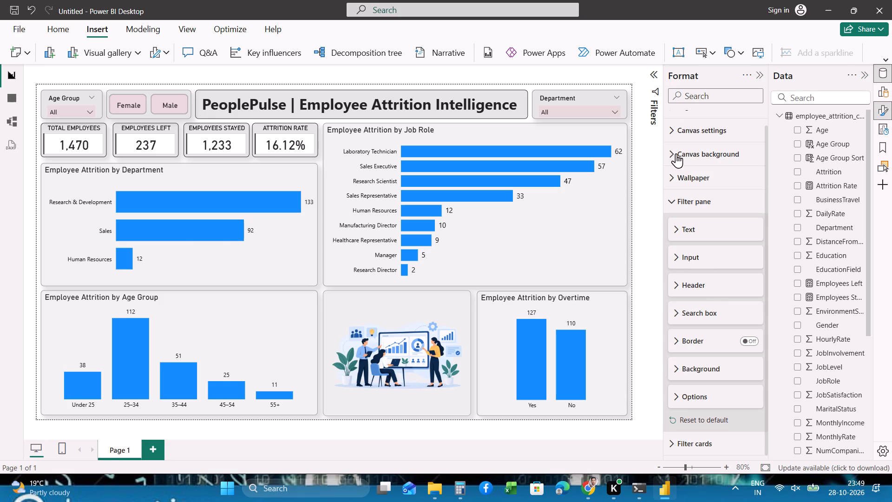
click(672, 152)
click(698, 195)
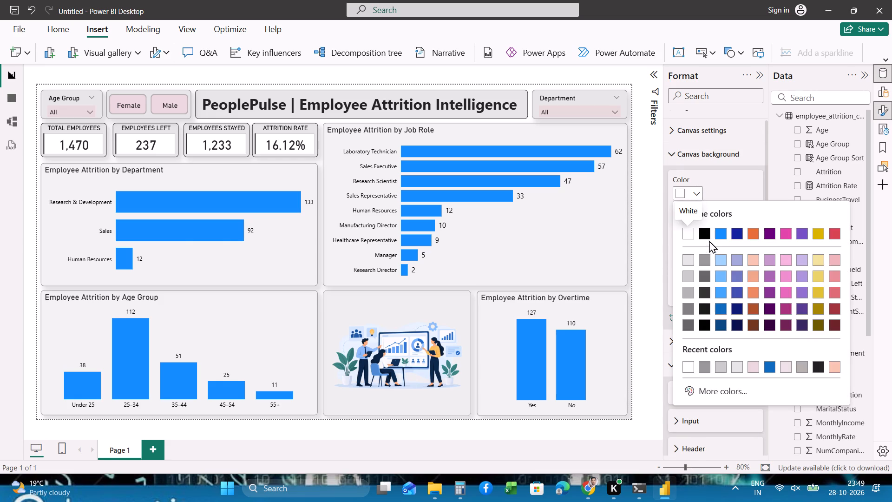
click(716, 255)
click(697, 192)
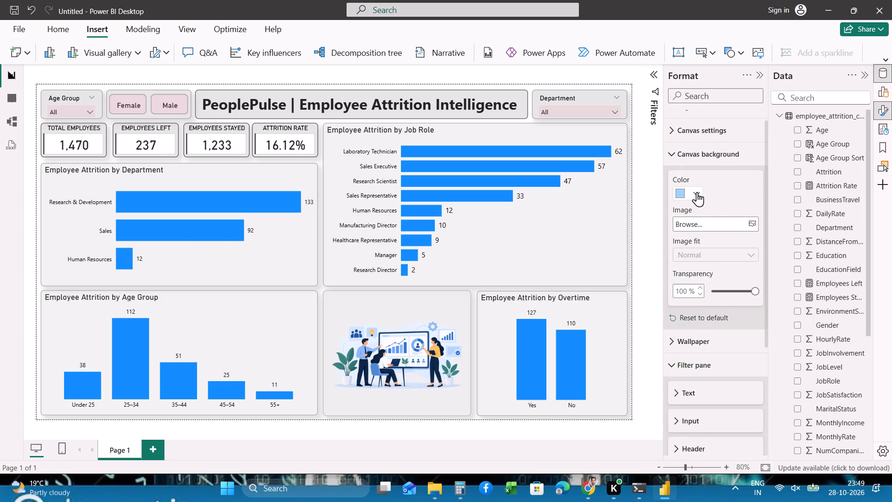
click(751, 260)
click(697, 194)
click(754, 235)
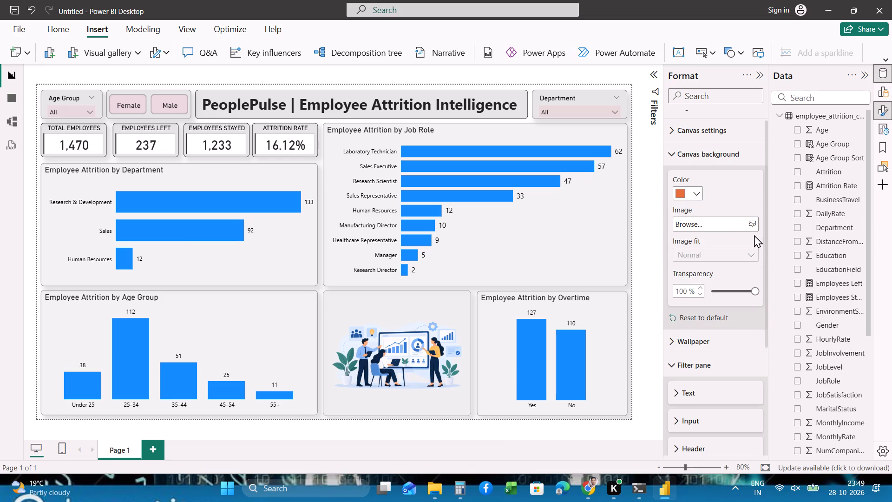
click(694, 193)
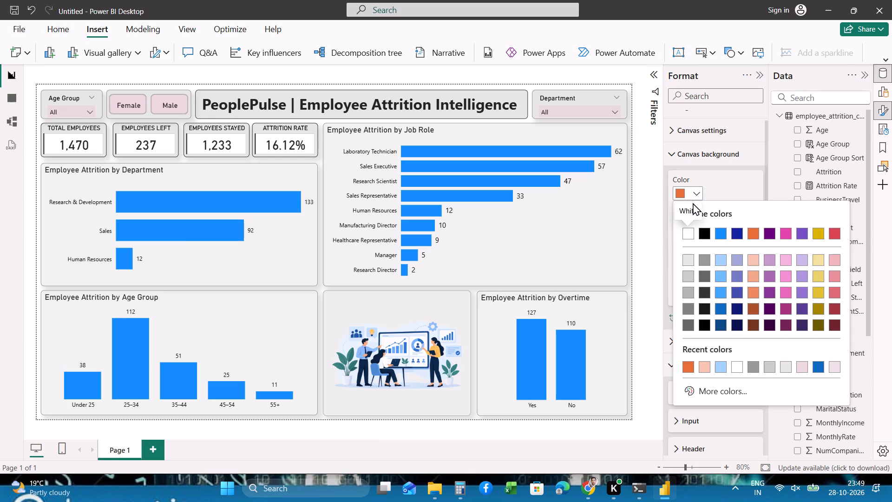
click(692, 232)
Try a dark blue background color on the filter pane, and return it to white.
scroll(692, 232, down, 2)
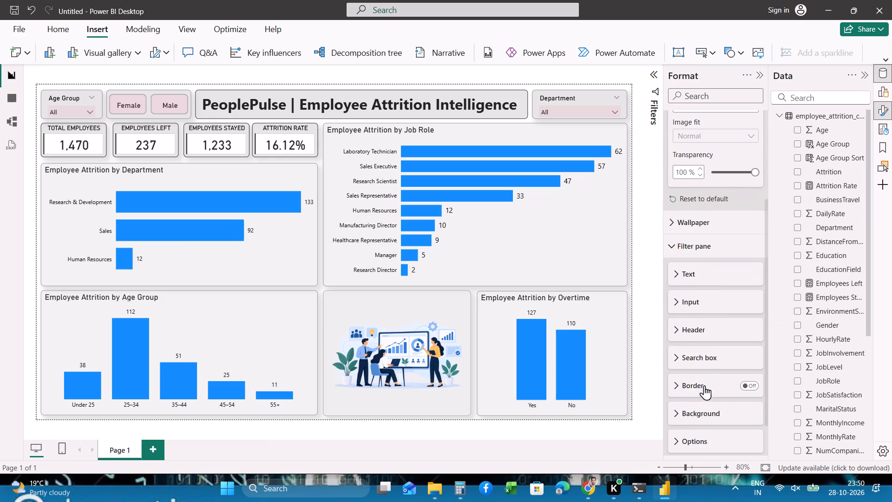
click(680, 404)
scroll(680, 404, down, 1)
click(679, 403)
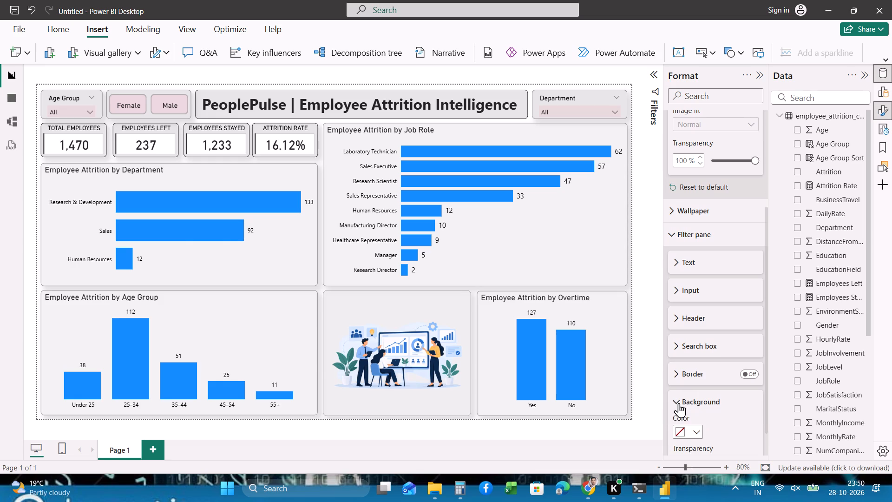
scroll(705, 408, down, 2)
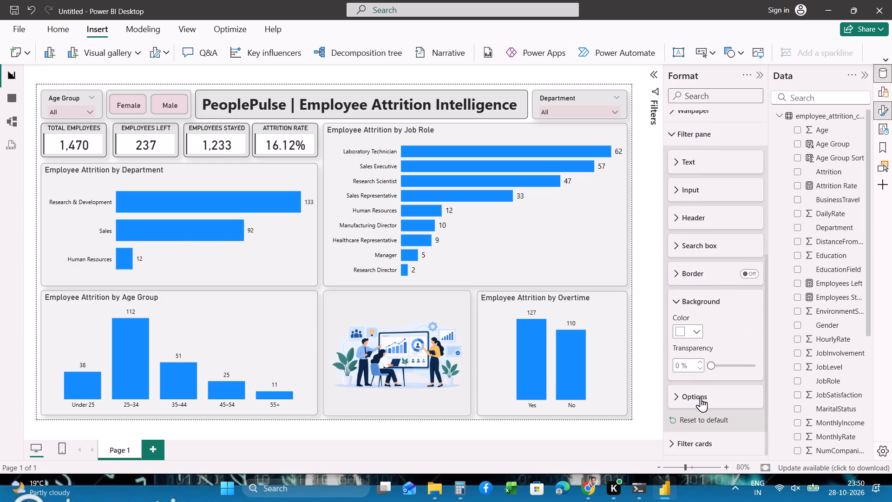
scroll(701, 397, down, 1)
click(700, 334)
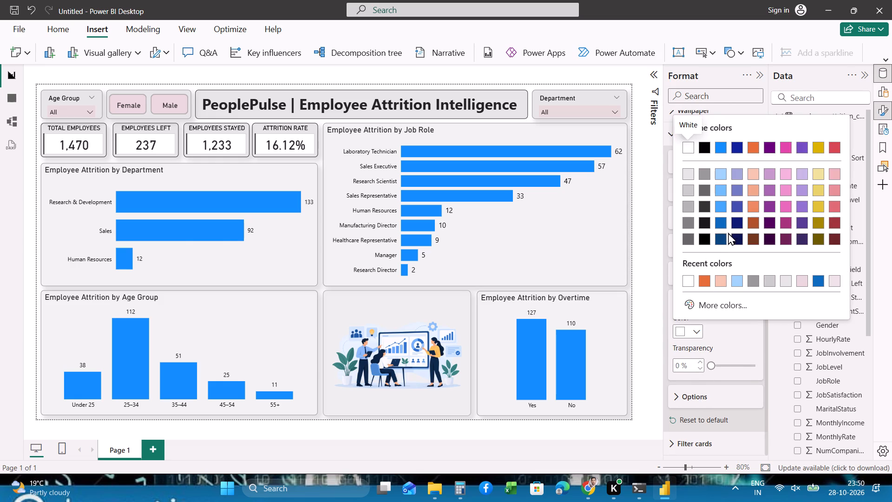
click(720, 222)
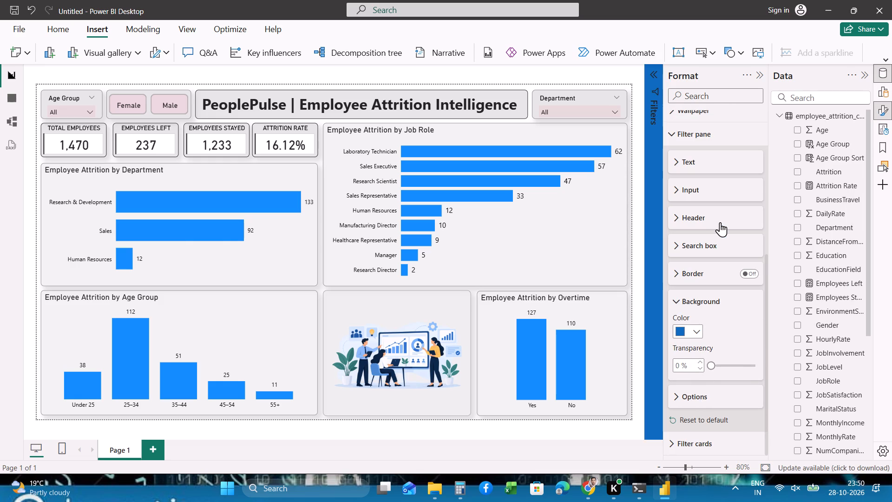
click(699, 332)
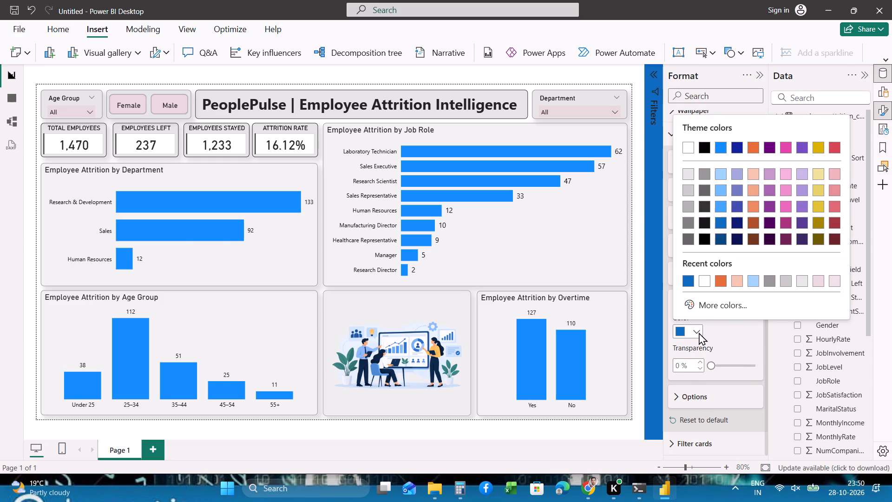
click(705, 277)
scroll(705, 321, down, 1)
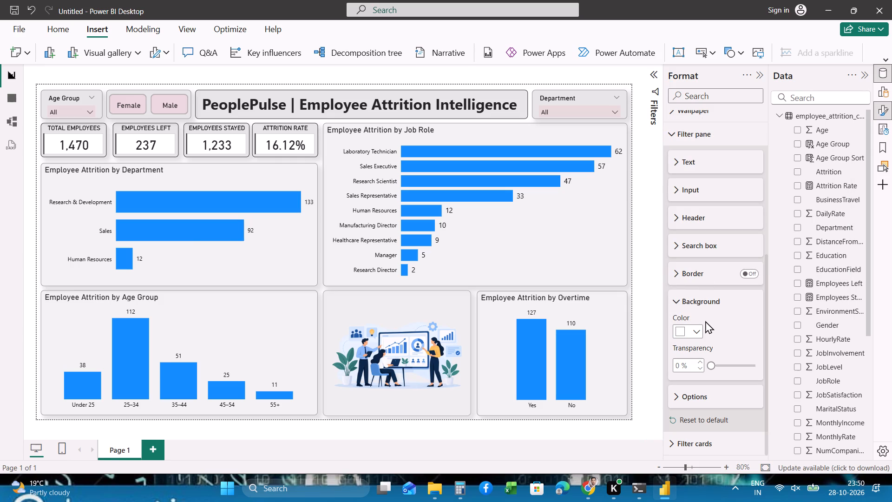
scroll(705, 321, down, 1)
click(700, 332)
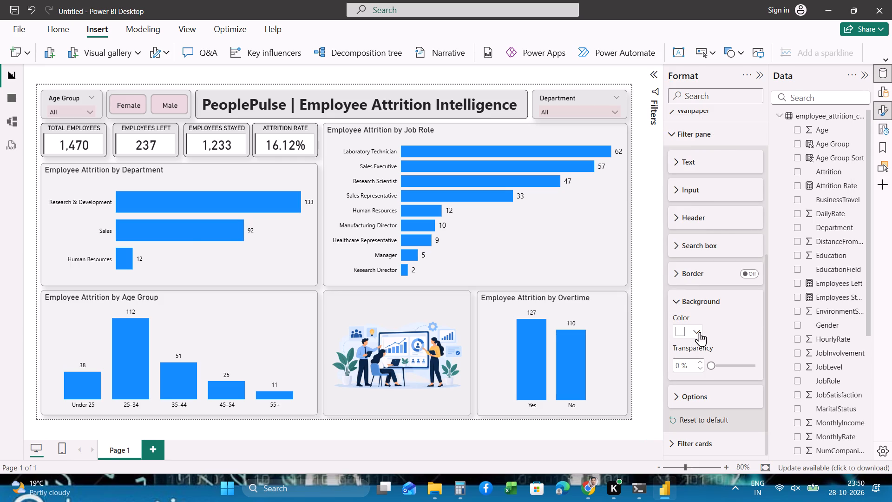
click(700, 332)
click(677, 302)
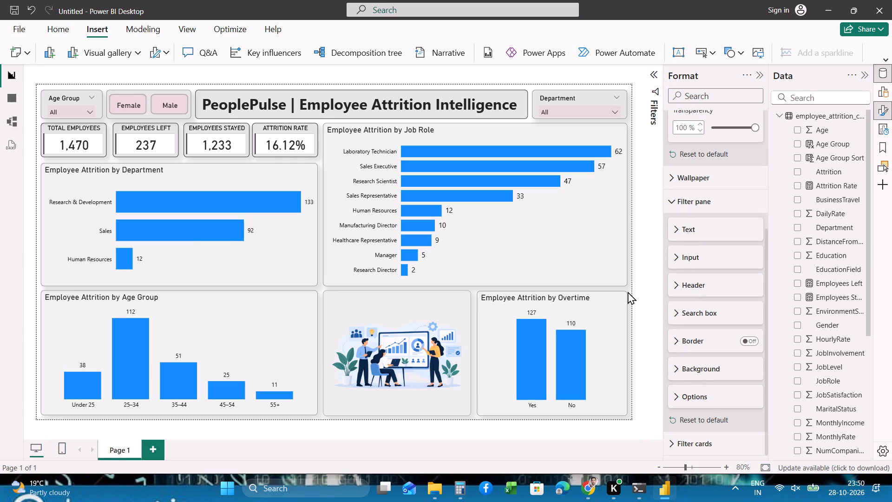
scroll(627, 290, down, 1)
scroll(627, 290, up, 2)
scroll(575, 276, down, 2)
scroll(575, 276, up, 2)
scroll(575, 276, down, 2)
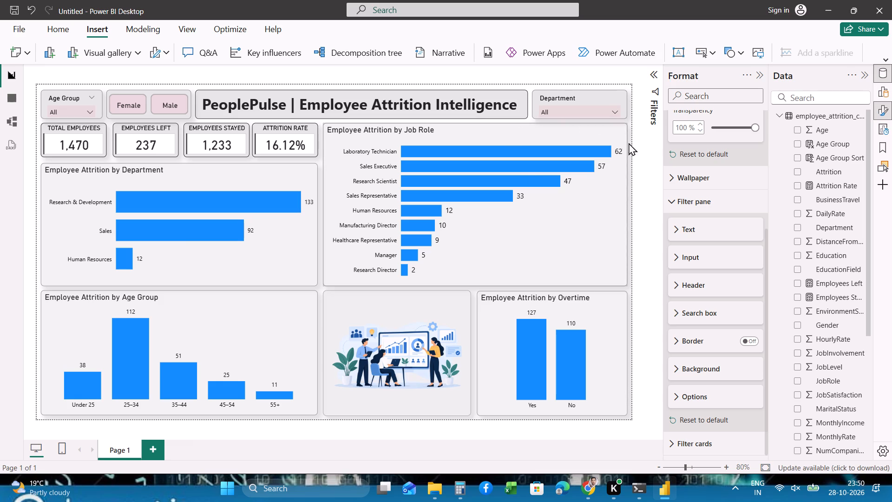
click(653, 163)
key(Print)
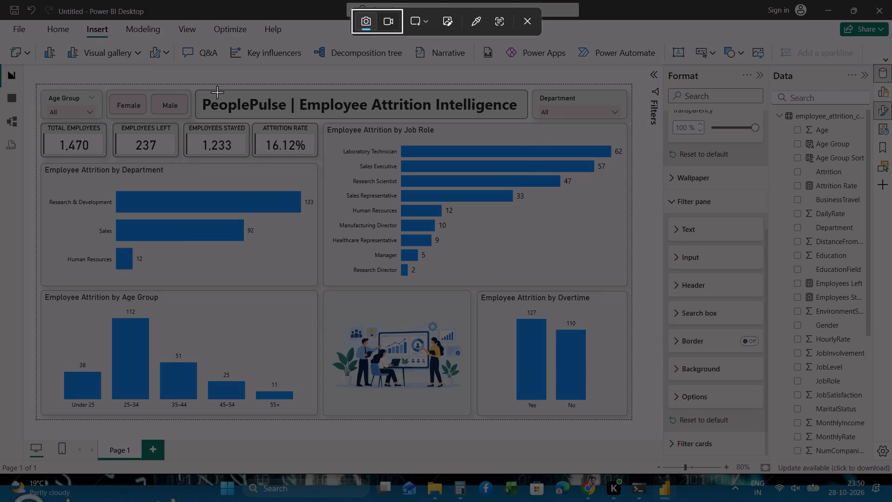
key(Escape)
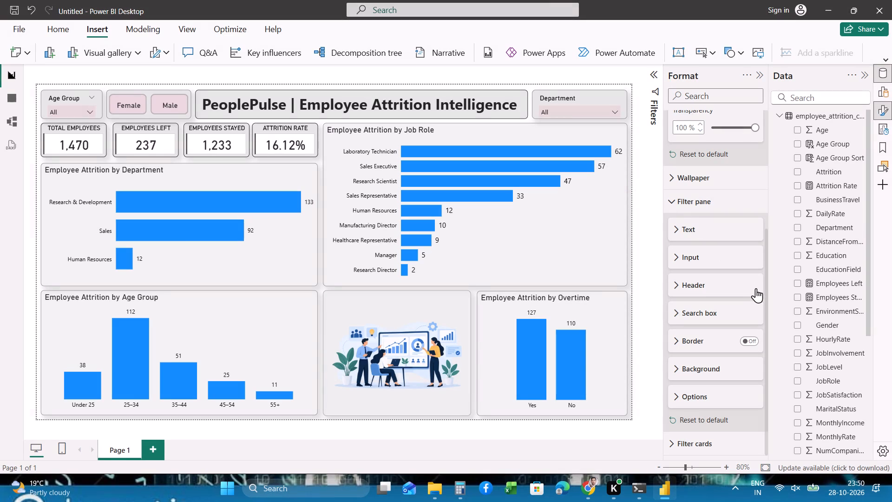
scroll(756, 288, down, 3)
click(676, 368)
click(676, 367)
Set the canvas background color to the orange theme color with 71% transparency.
scroll(717, 192, up, 5)
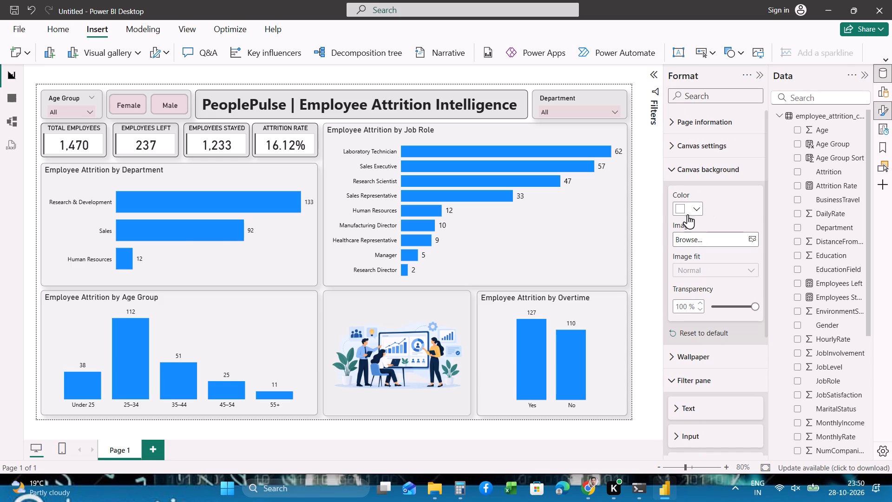
scroll(692, 207, up, 1)
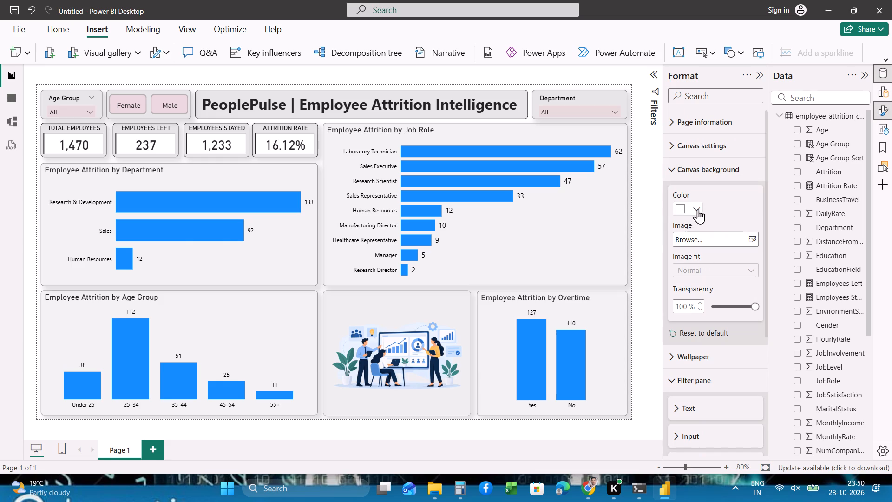
click(696, 209)
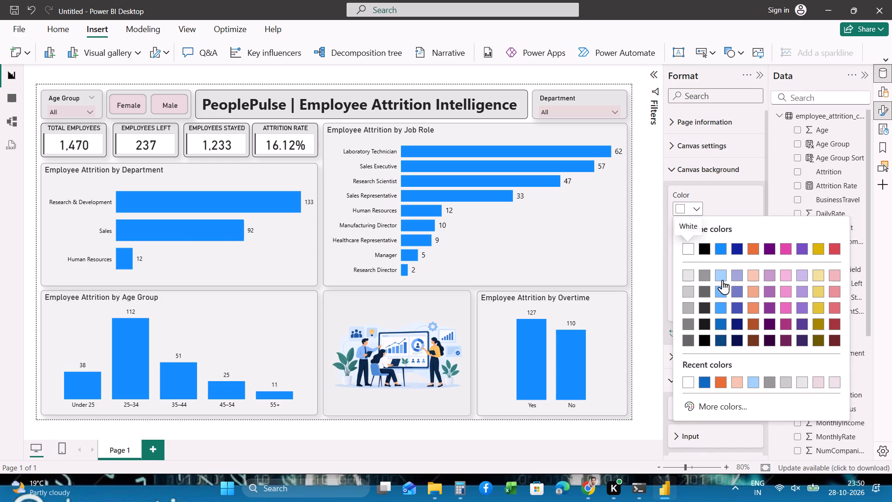
click(755, 250)
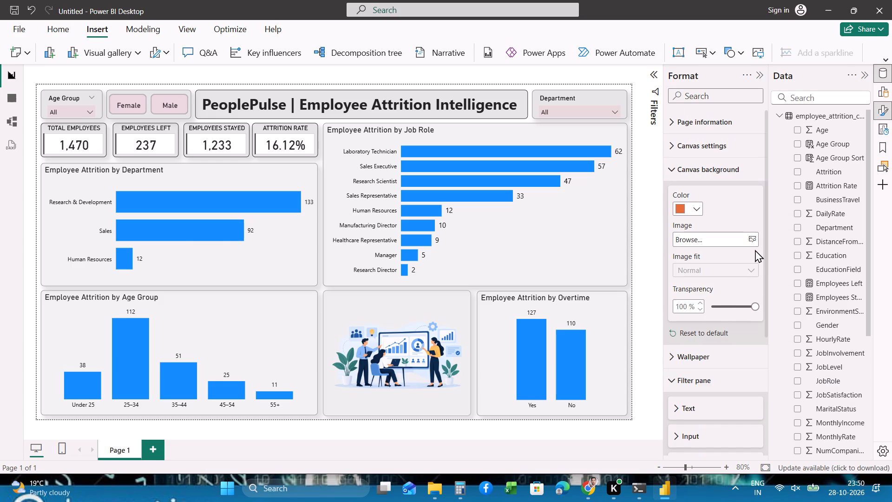
drag(754, 305, 746, 306)
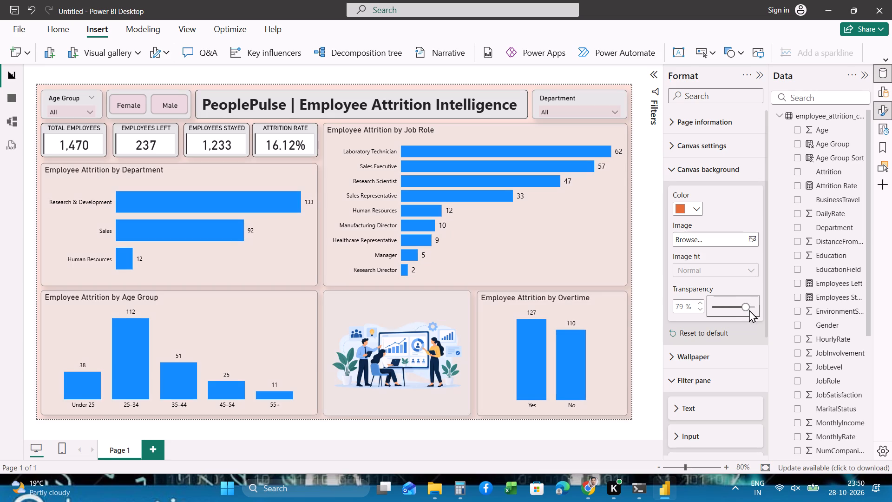
drag(746, 308, 741, 308)
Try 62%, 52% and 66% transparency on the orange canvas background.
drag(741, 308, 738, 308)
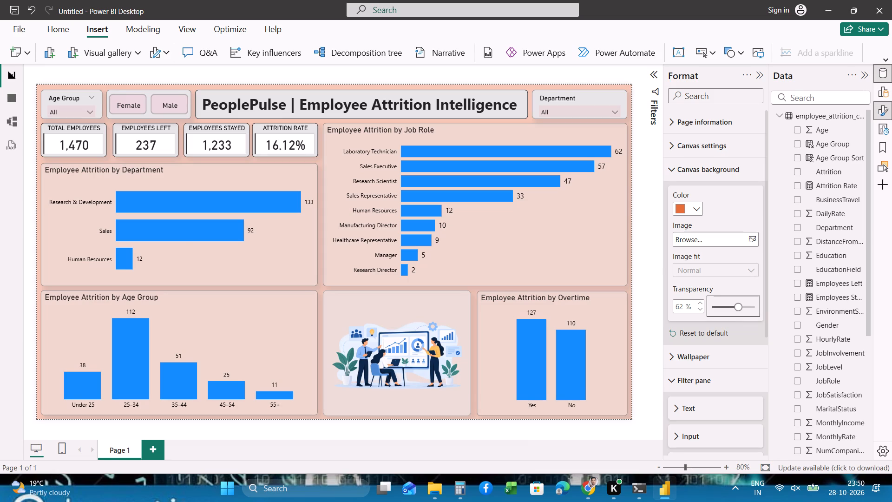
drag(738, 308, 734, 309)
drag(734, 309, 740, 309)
Return the canvas background color to white, try transparency levels from 6% upward, and set it to 100%.
click(697, 204)
click(689, 250)
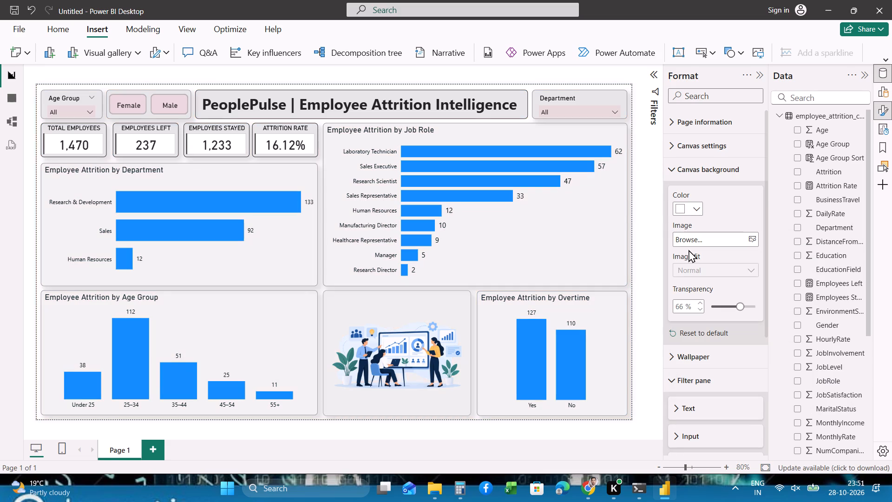
drag(740, 307, 729, 307)
drag(729, 307, 719, 308)
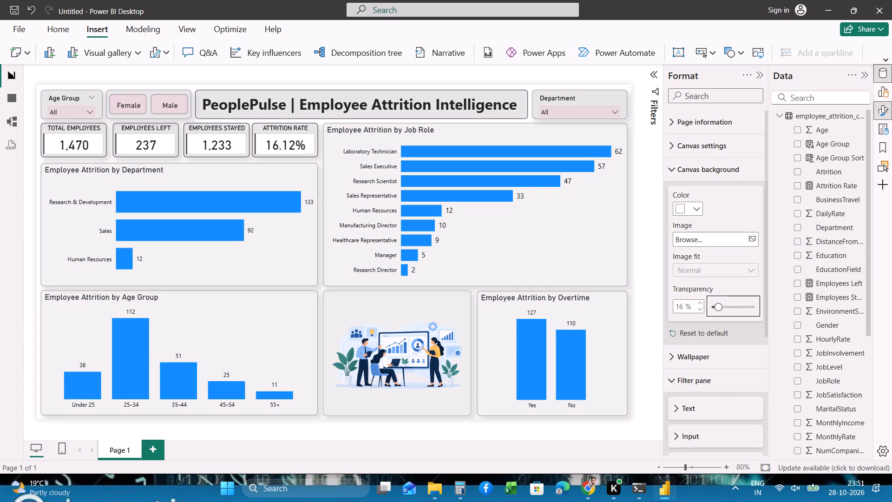
drag(719, 308, 715, 309)
drag(715, 307, 733, 308)
drag(733, 308, 763, 309)
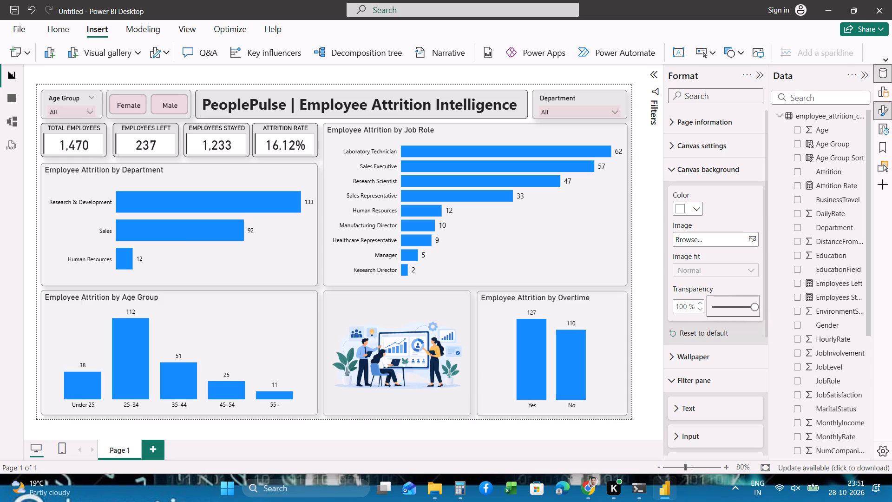
click(754, 308)
drag(752, 308, 742, 309)
drag(742, 309, 785, 305)
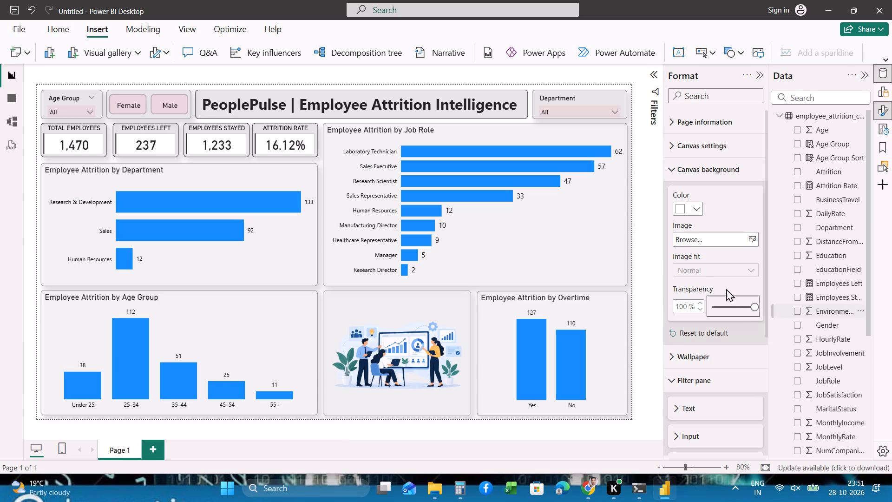
Capture a rectangular screen snip of the whole PeoplePulse dashboard canvas.
key(Print)
drag(29, 79, 591, 367)
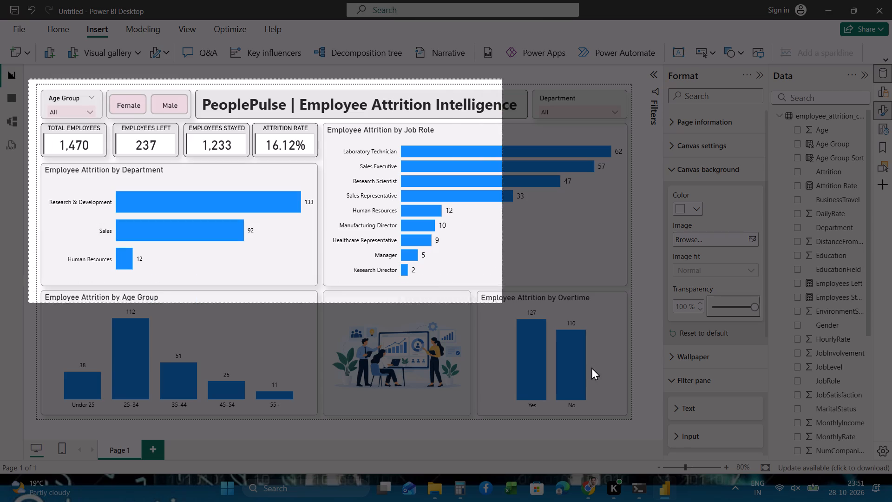
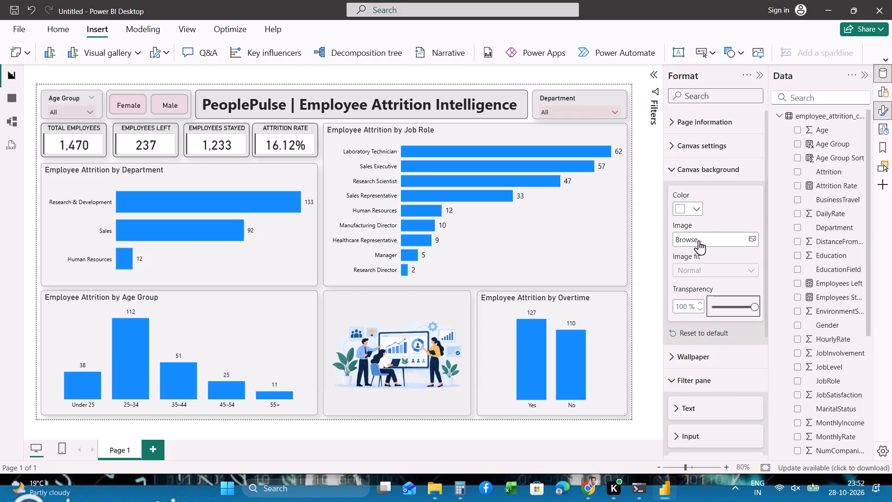
click(700, 208)
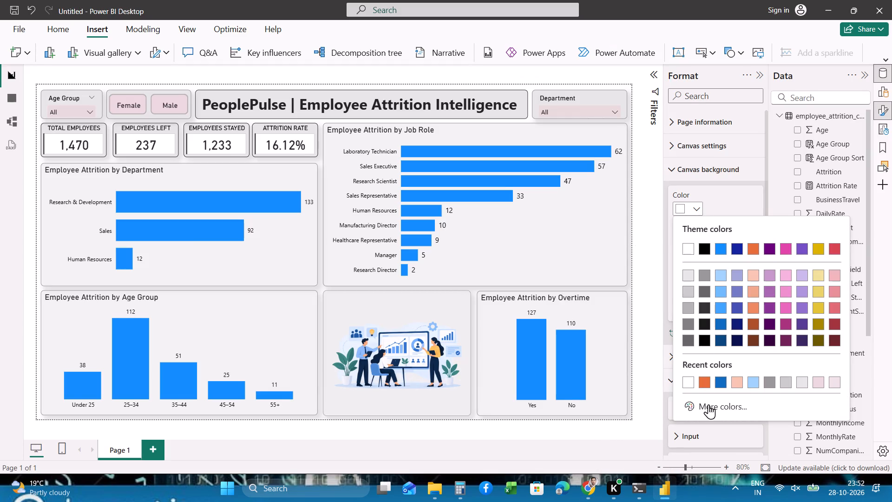
click(708, 404)
key(ctrl+v)
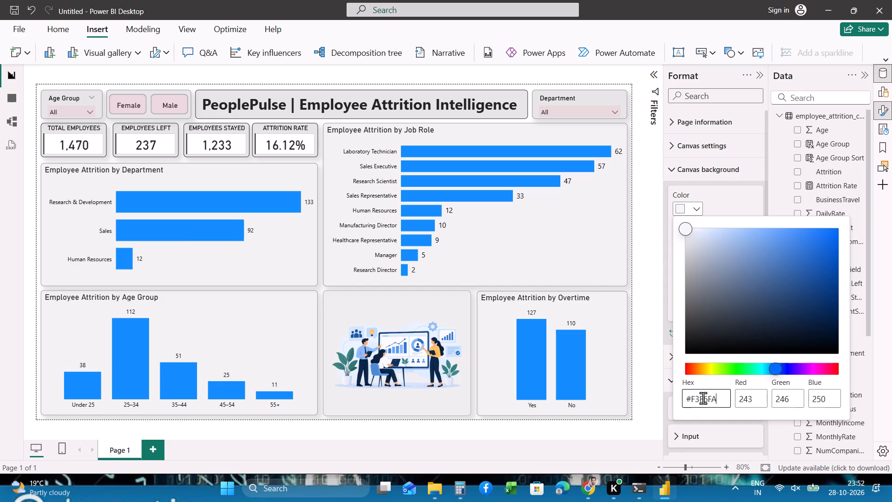
key(Return)
key(Return)
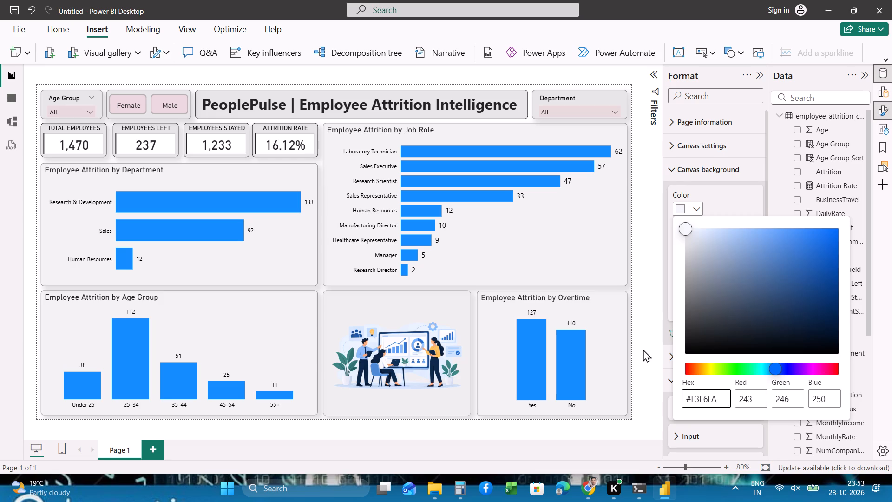
click(645, 350)
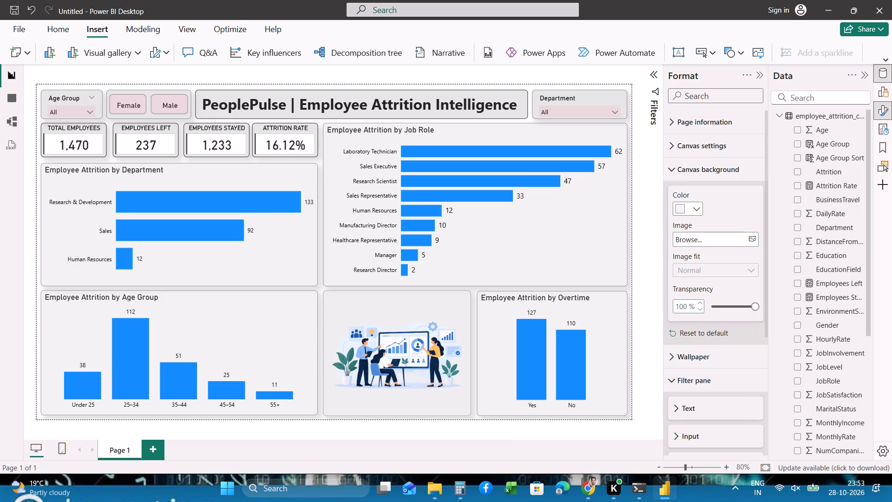
Lower the canvas background transparency to 0%.
drag(754, 305, 737, 305)
drag(737, 305, 721, 306)
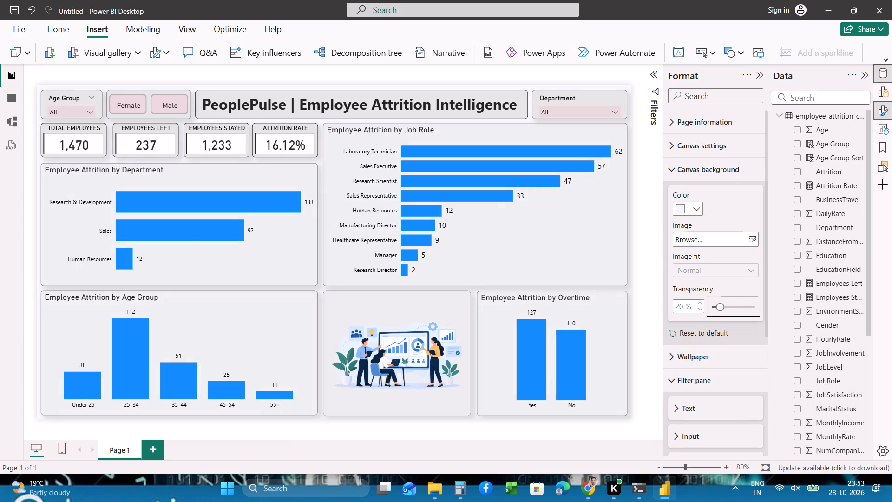
drag(721, 306, 710, 309)
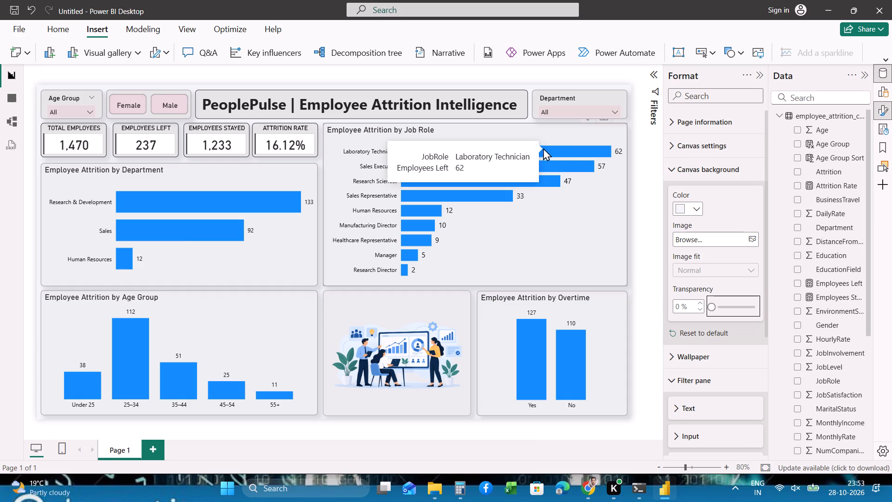
Turn on the shadow of the PeoplePulse title text box, try White, 10% darker, and set the shadow color to medium gray.
click(522, 103)
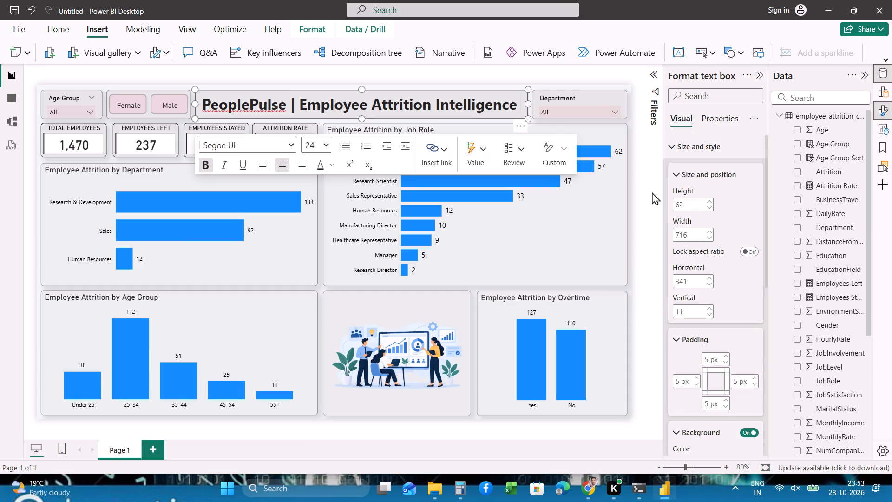
scroll(719, 256, down, 2)
scroll(732, 359, down, 3)
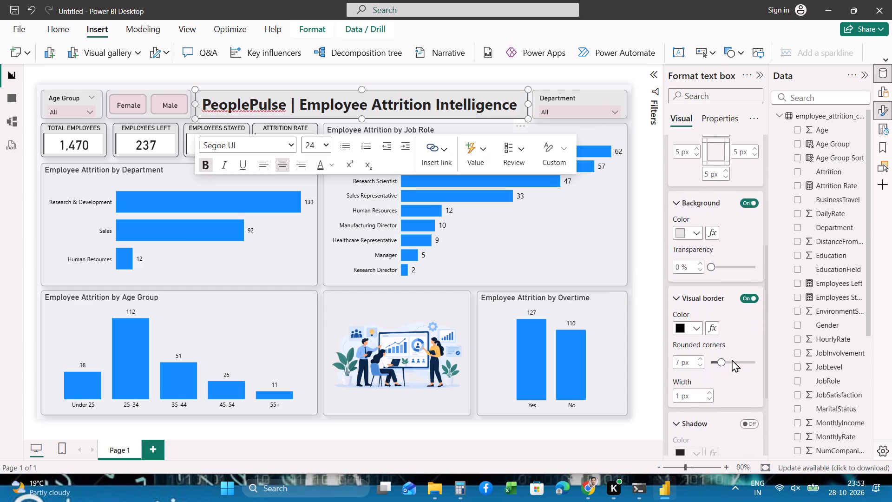
scroll(732, 359, down, 2)
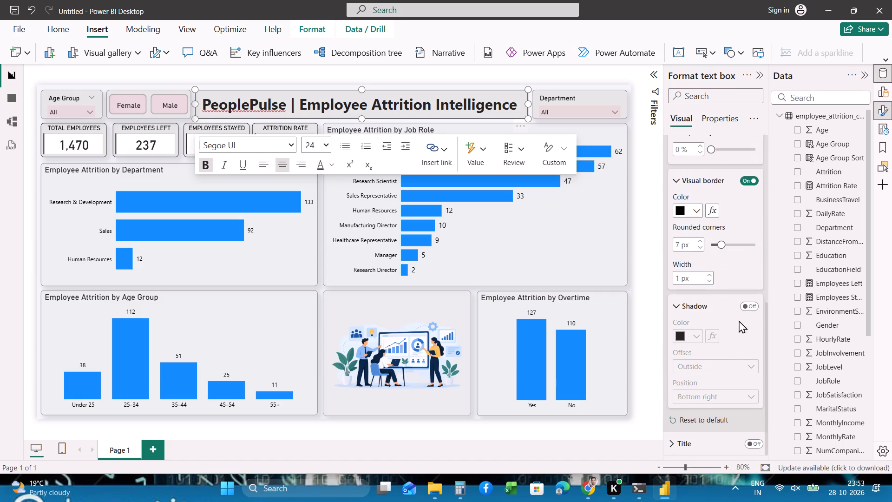
click(748, 307)
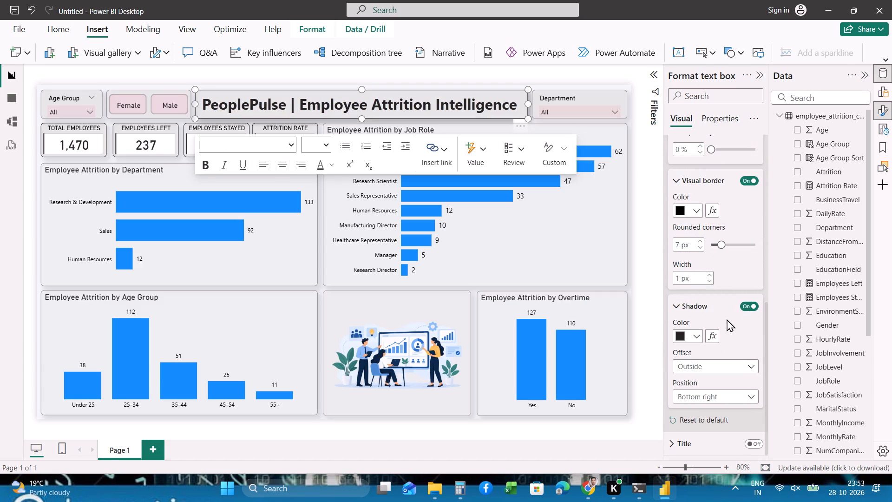
click(698, 333)
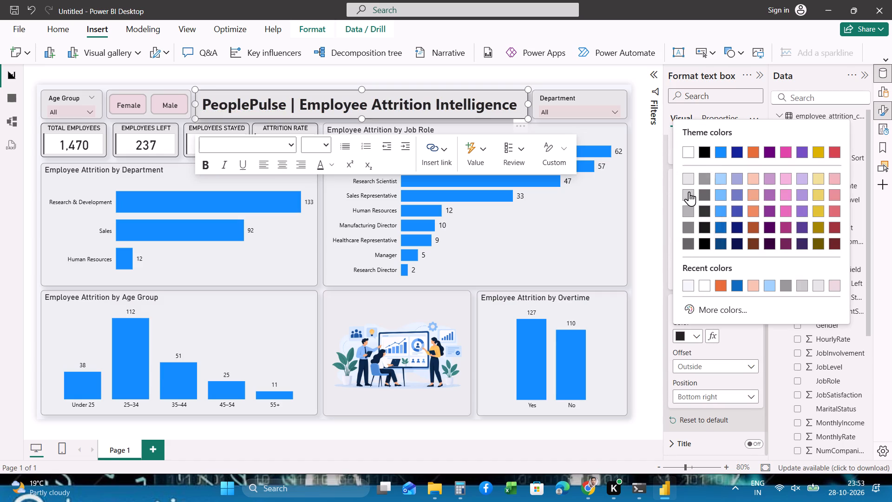
click(689, 183)
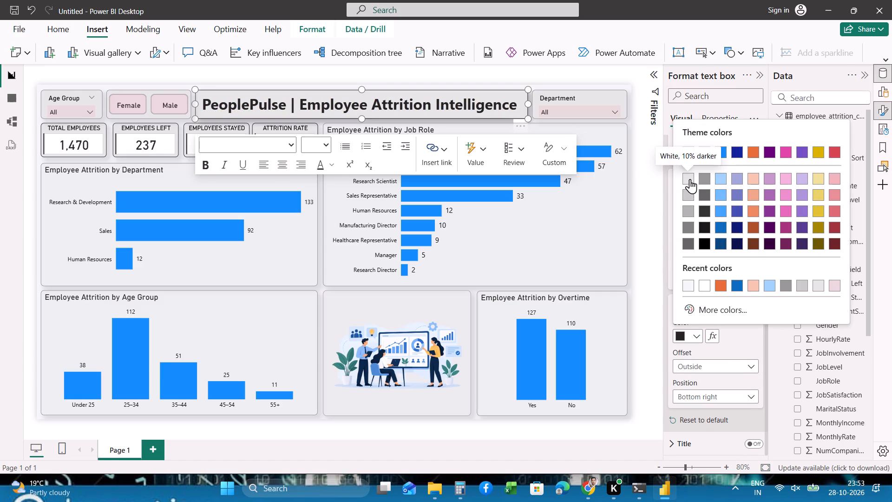
click(690, 179)
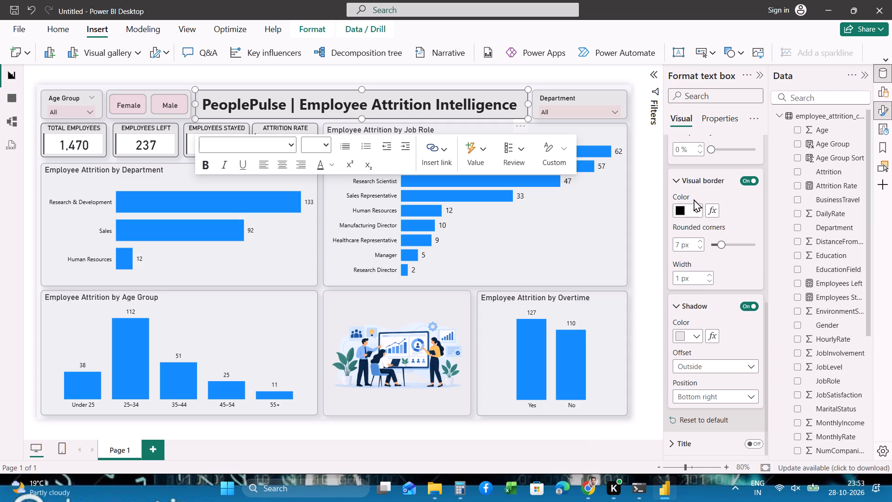
click(697, 337)
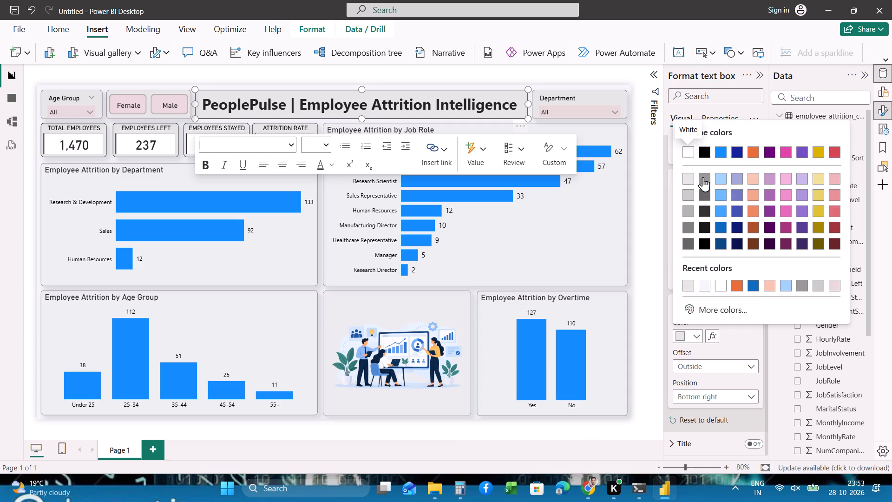
click(703, 178)
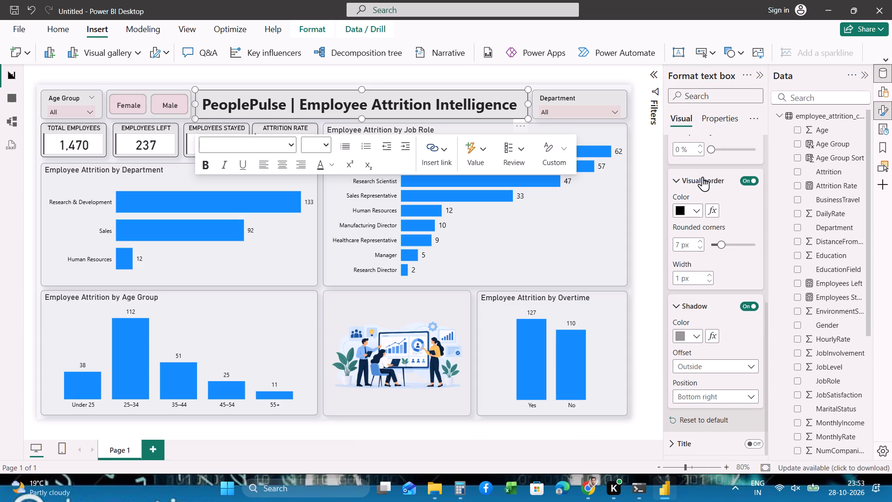
click(636, 182)
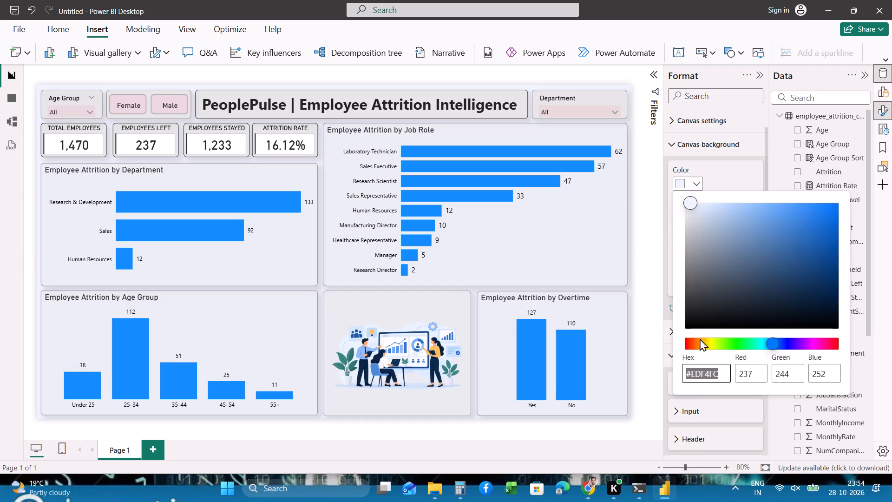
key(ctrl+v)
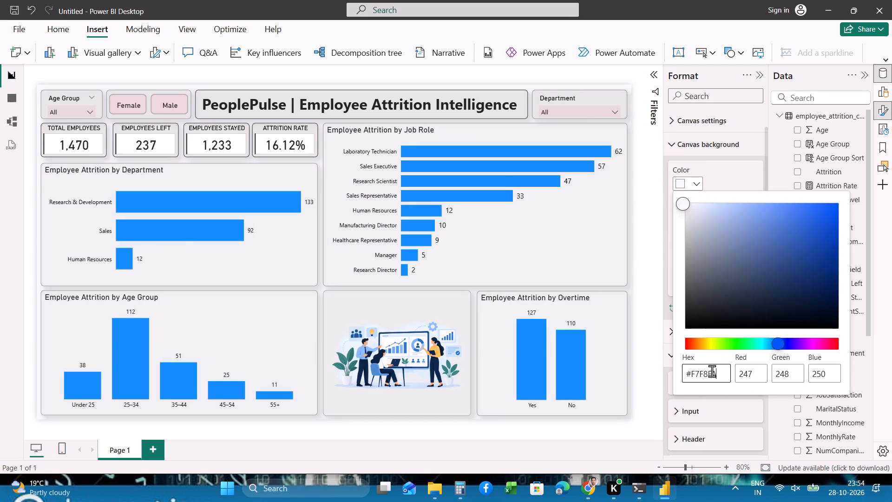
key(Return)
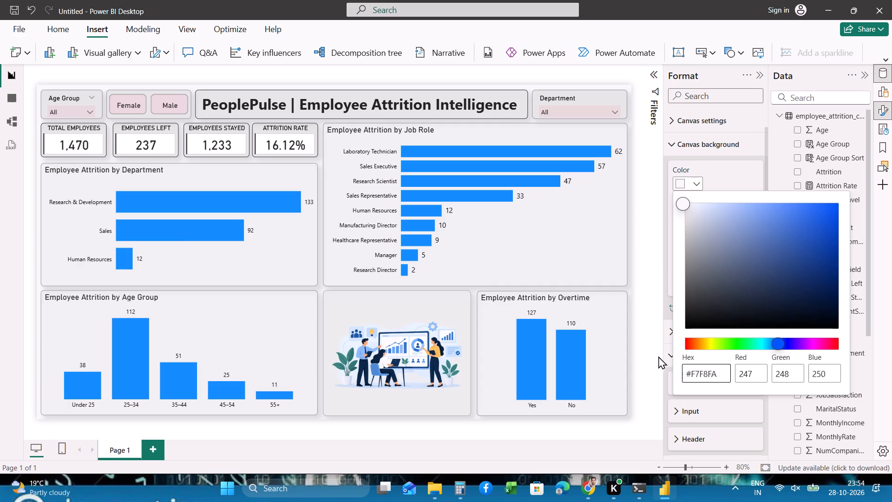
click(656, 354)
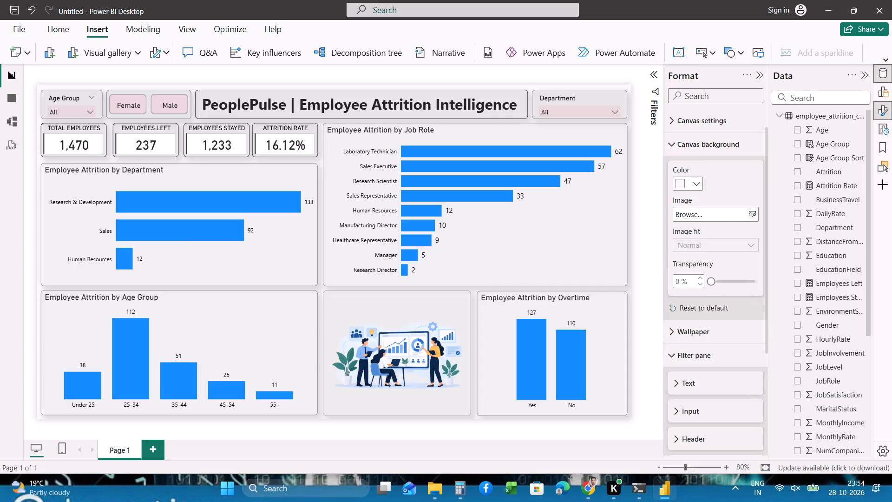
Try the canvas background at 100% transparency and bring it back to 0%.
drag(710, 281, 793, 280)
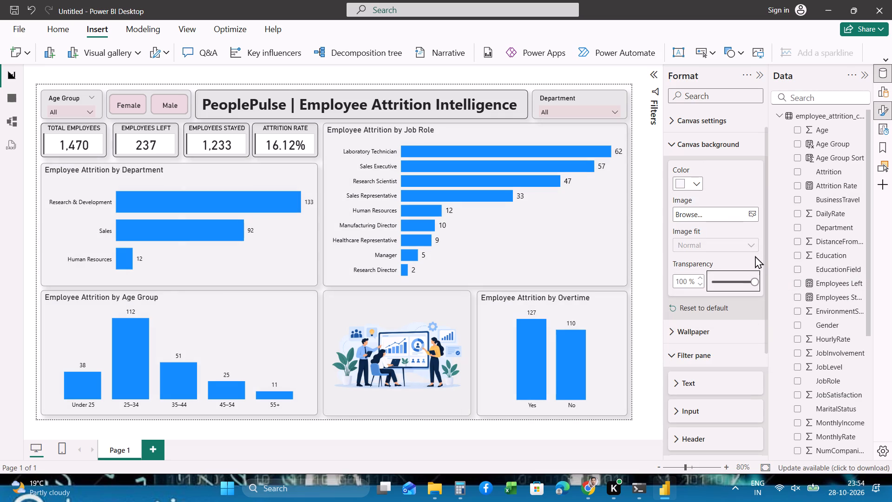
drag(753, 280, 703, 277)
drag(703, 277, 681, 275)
Set the canvas background color to #F3F6FA, reusing the hex code from the clipboard history.
click(699, 185)
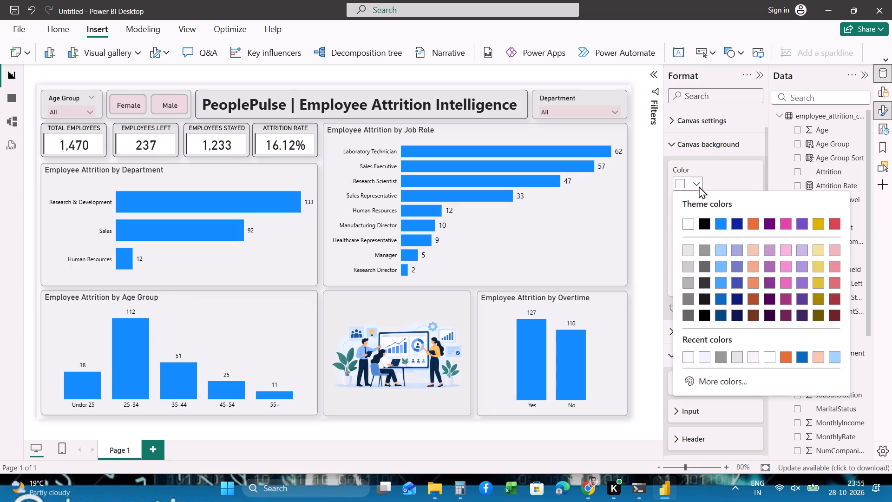
click(712, 383)
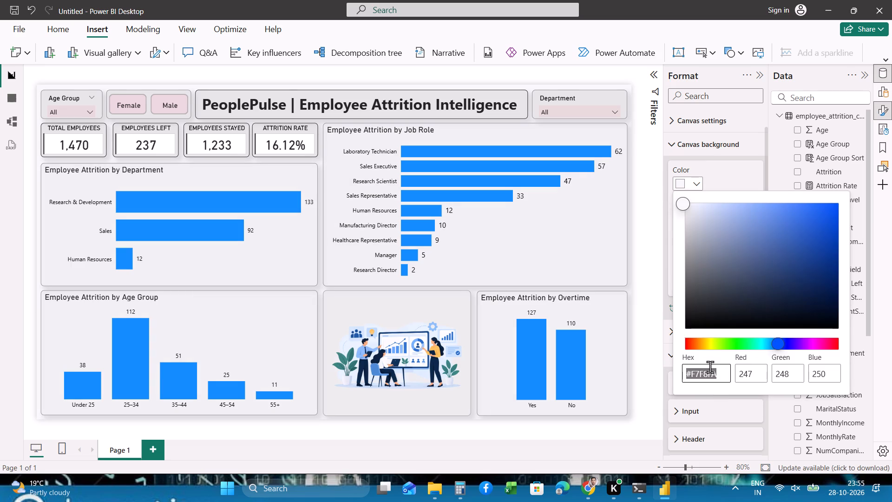
key(super+v)
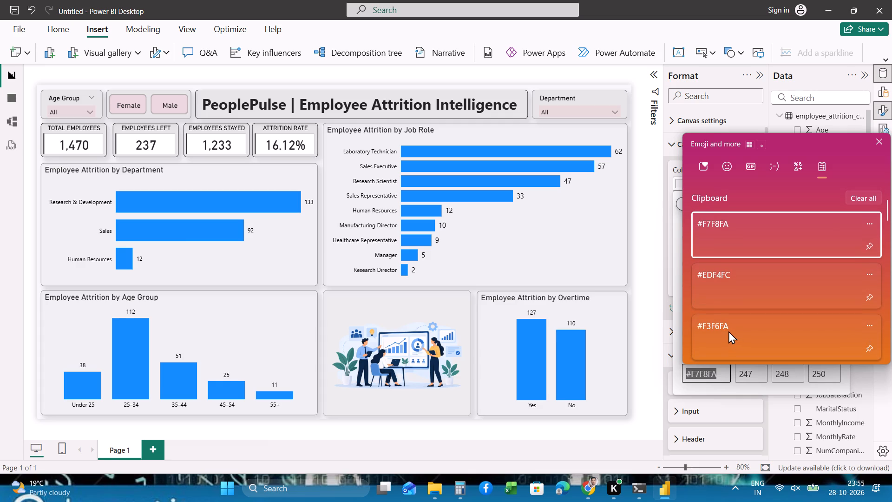
scroll(728, 331, down, 3)
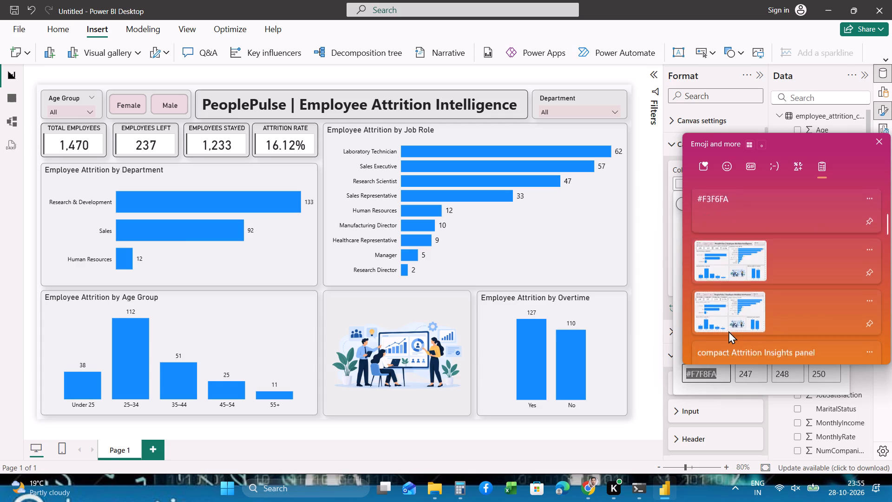
scroll(728, 331, down, 1)
scroll(728, 331, up, 3)
click(724, 286)
key(ctrl+v)
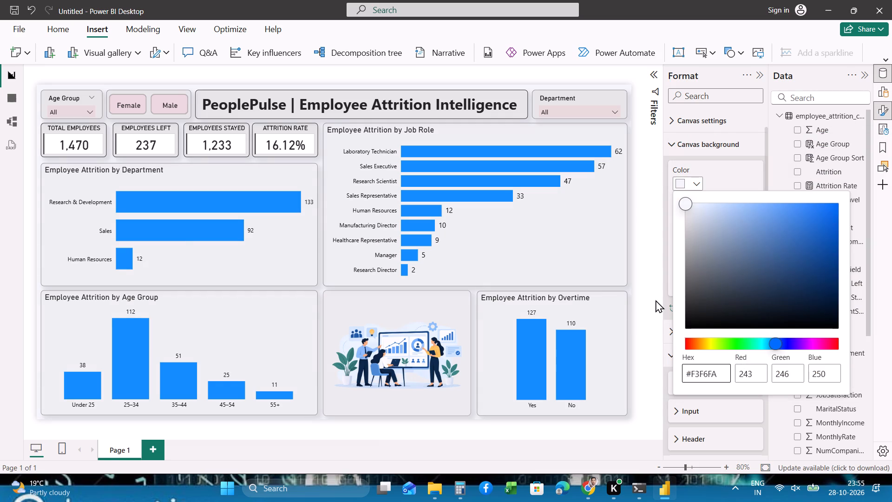
key(Return)
click(654, 292)
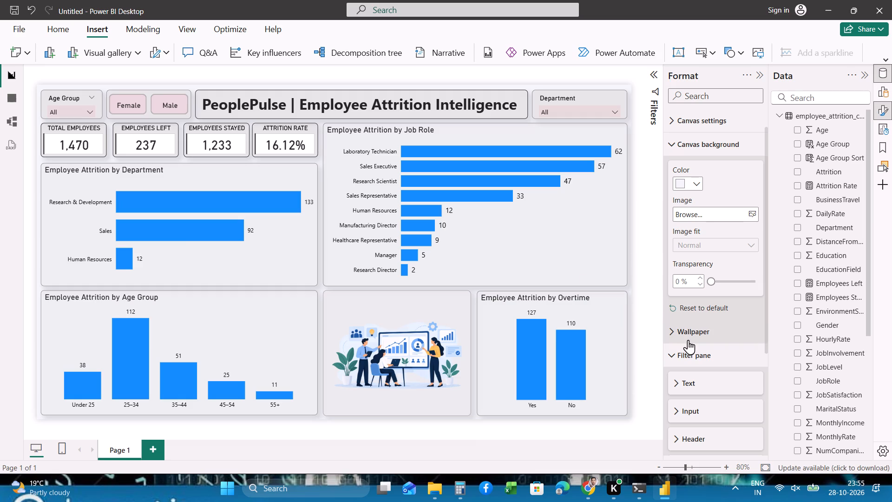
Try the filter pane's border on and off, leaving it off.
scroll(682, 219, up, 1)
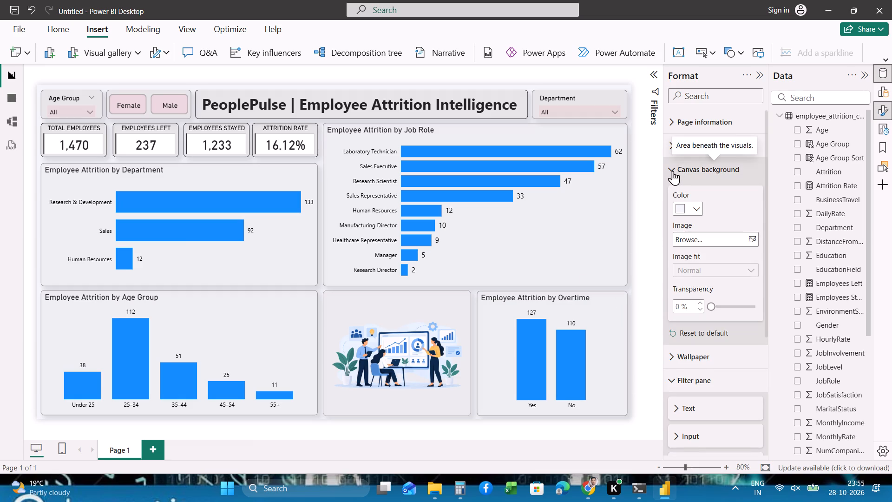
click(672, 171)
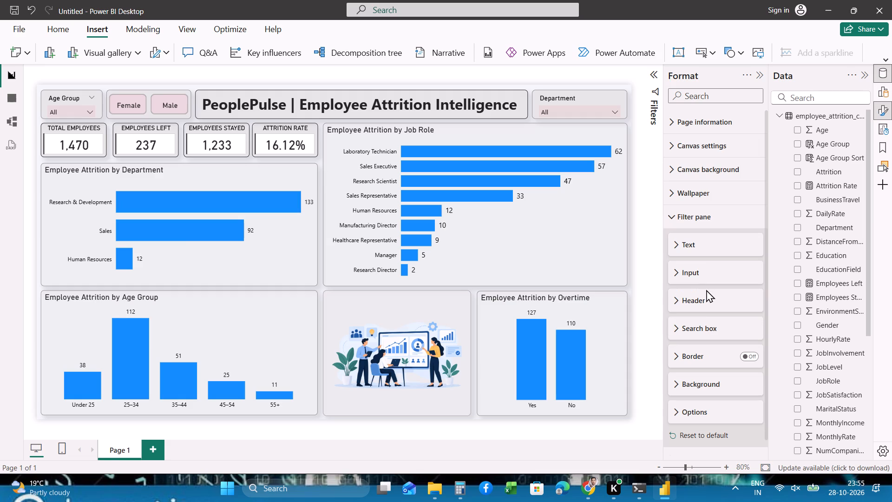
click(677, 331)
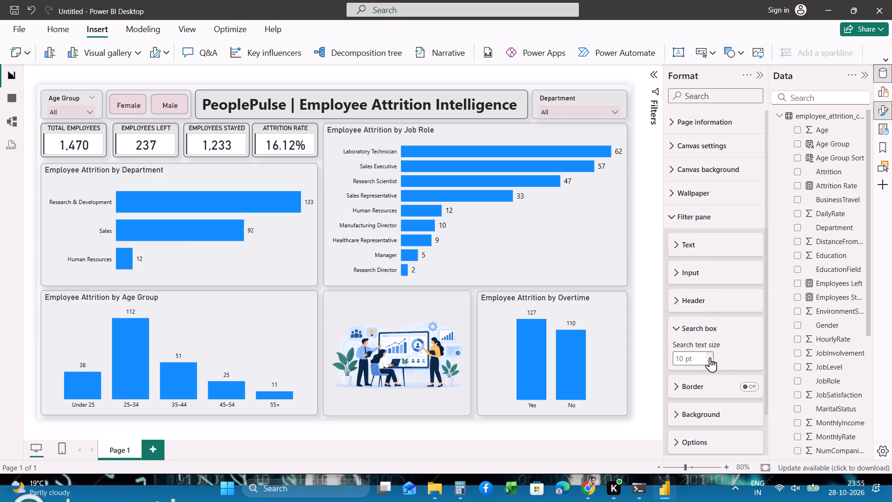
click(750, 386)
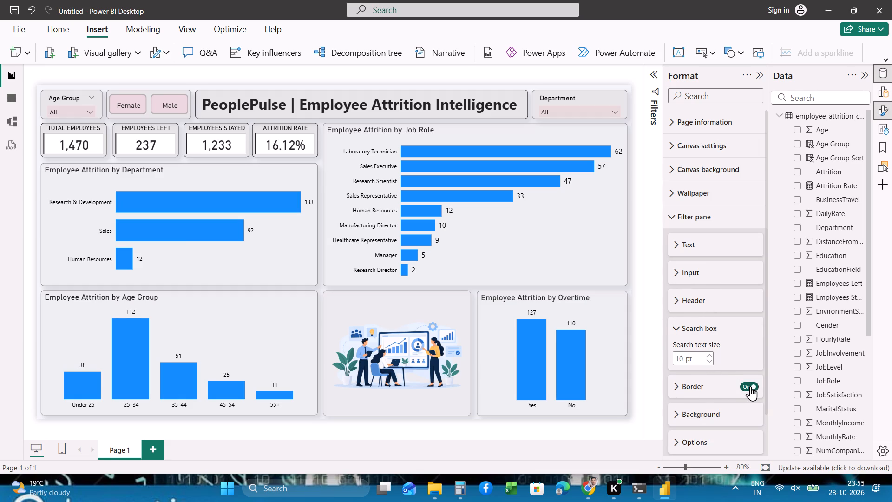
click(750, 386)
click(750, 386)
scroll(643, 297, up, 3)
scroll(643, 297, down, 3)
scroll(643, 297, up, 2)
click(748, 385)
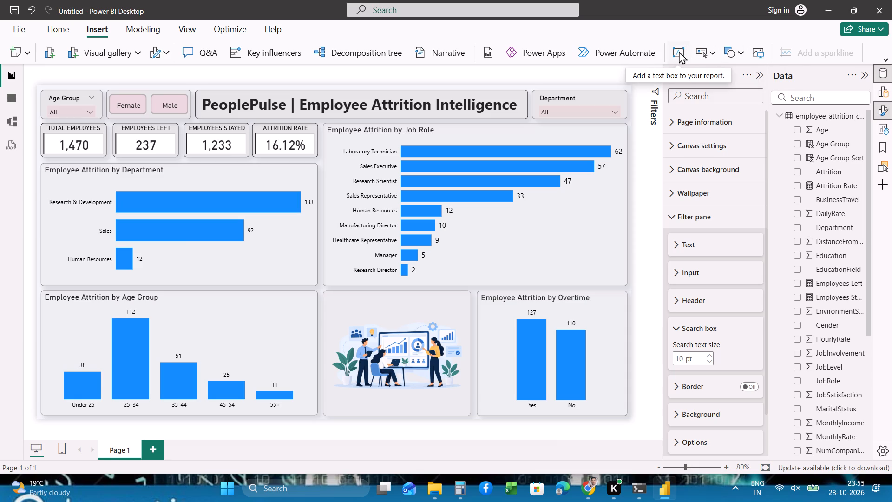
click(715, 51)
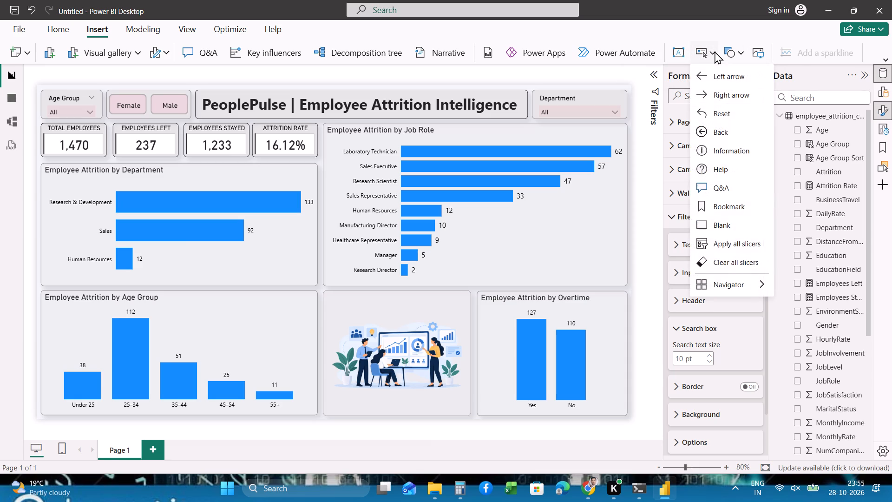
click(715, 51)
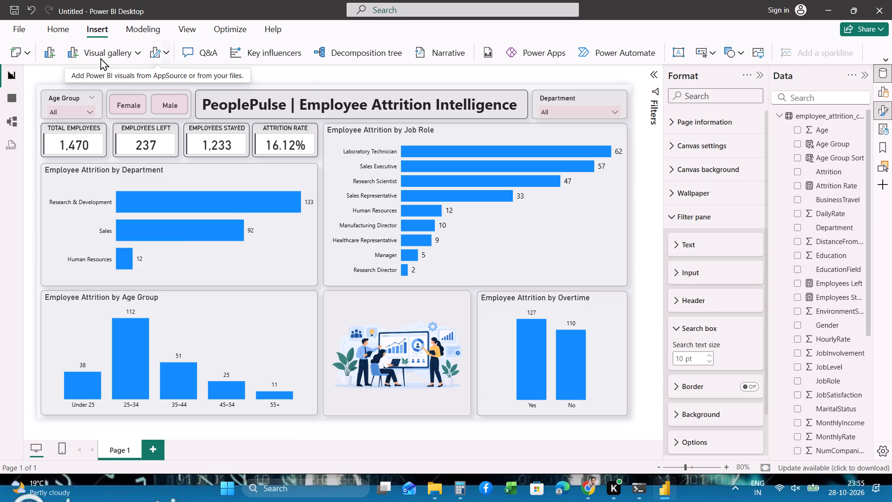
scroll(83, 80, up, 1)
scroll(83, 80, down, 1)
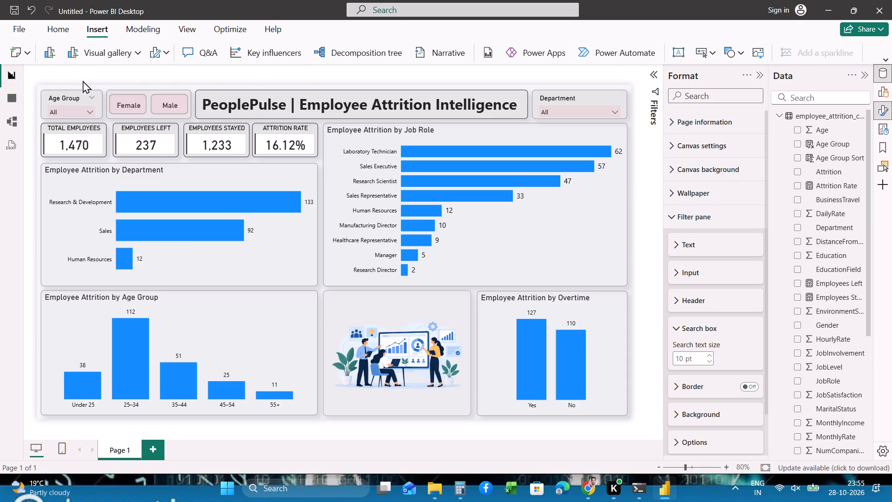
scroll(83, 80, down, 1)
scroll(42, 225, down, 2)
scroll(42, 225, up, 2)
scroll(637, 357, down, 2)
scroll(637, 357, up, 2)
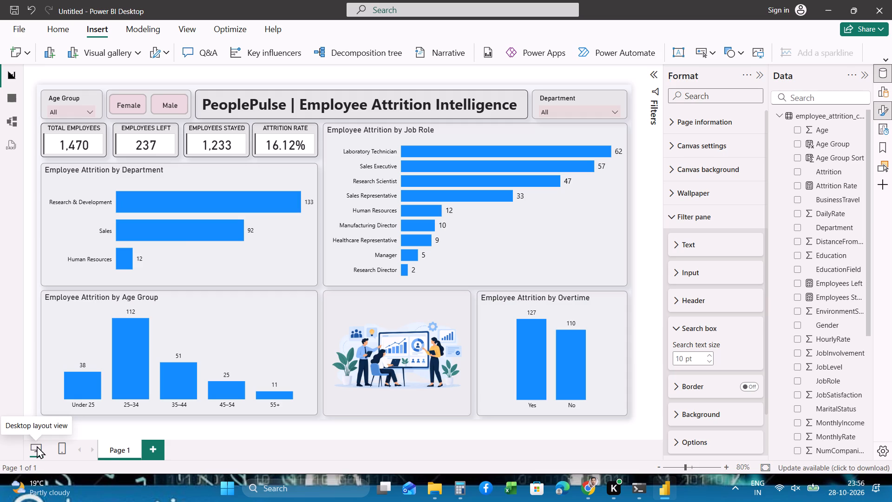
Check the report page's mobile layout and its page visuals, and return to the desktop layout.
click(65, 447)
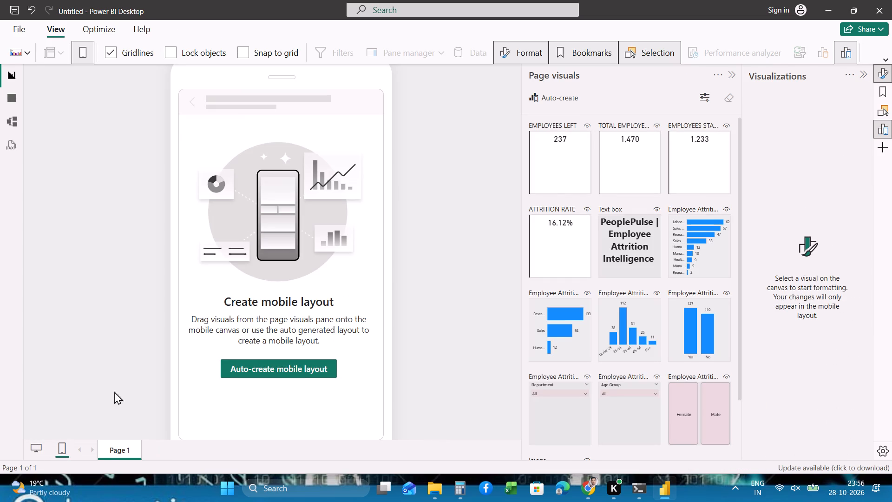
scroll(646, 340, down, 2)
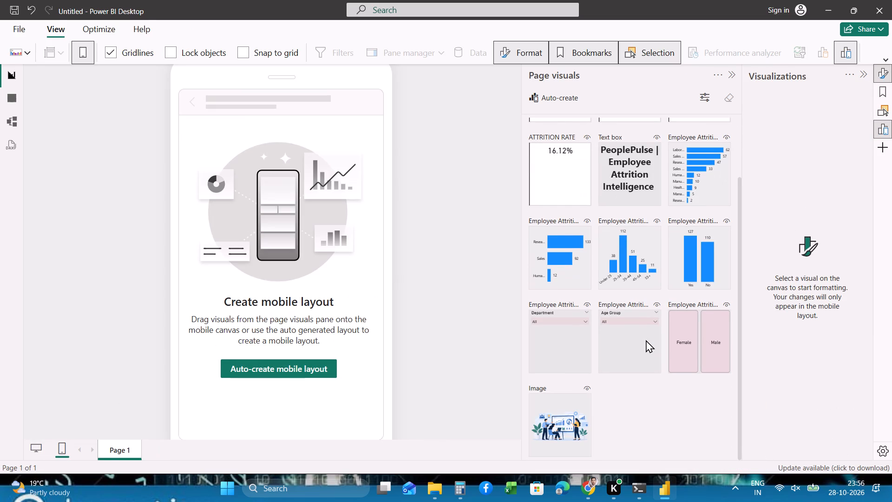
scroll(646, 340, up, 1)
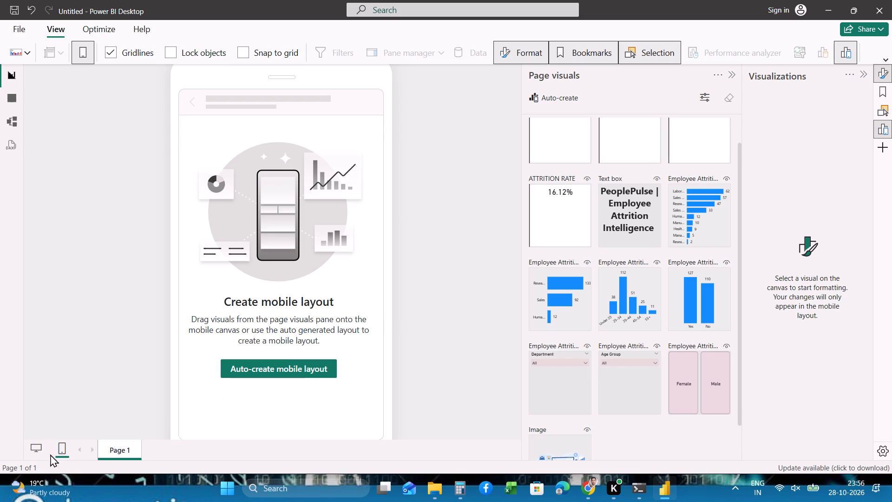
click(37, 449)
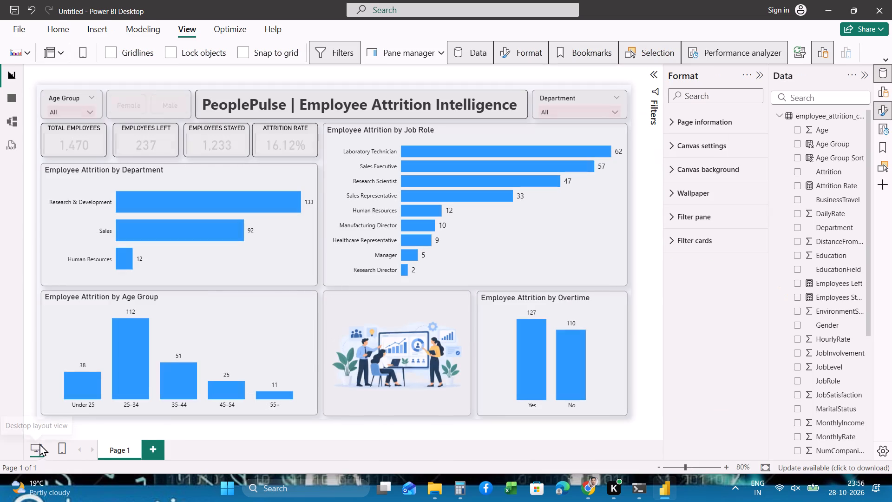
click(650, 237)
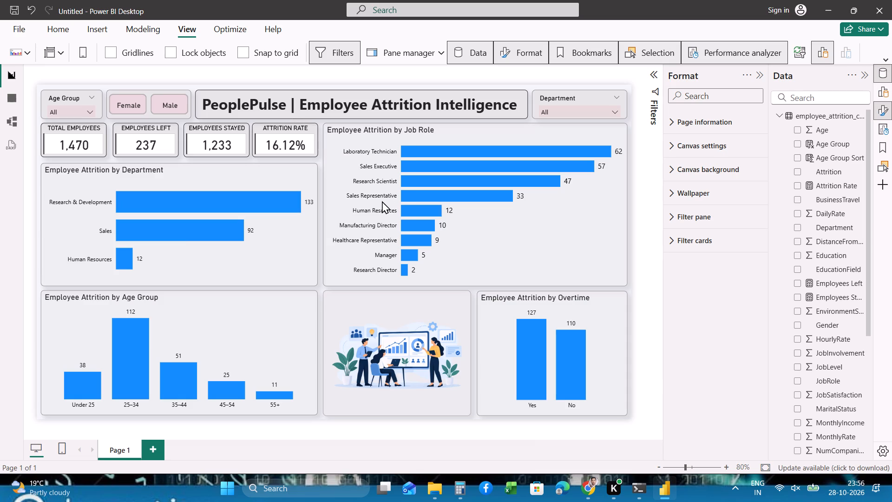
Change the Attrition Rate card's visual border color to the dark grey theme shade.
click(317, 132)
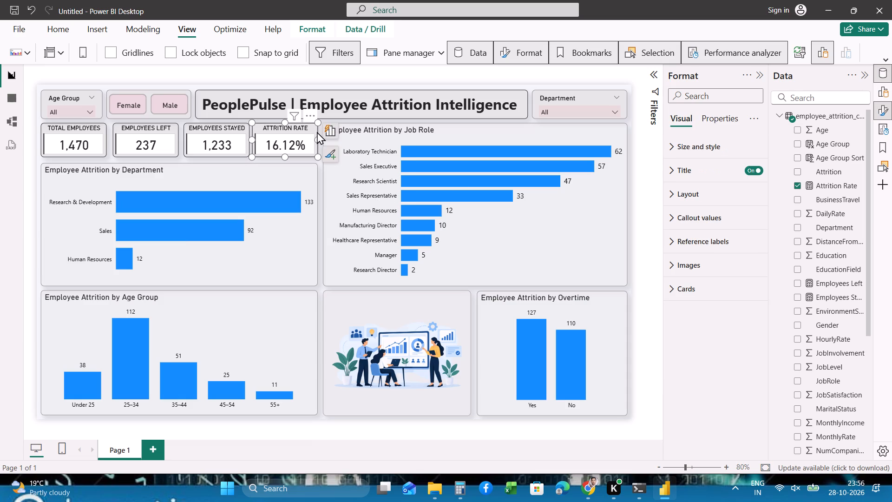
click(673, 147)
scroll(686, 206, down, 2)
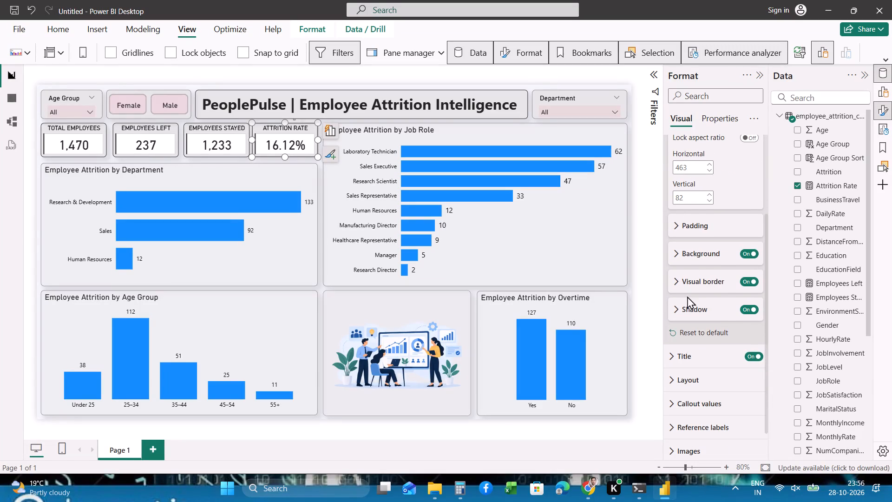
click(676, 283)
click(695, 310)
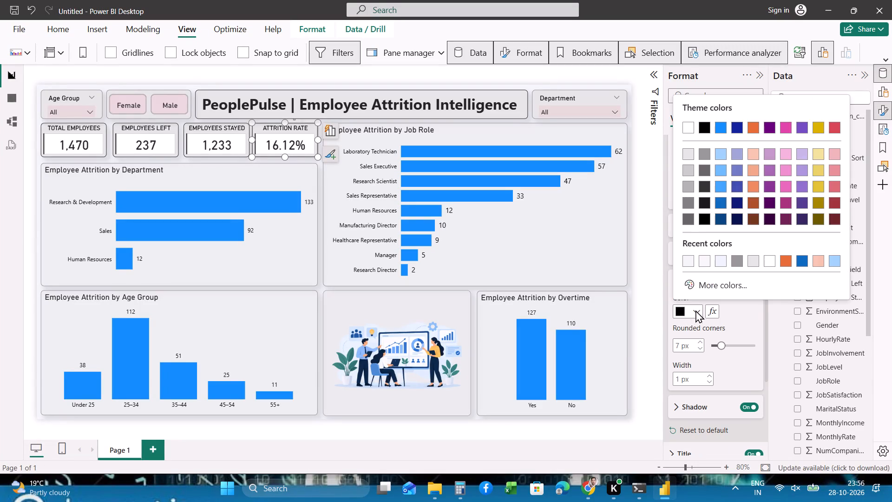
click(704, 168)
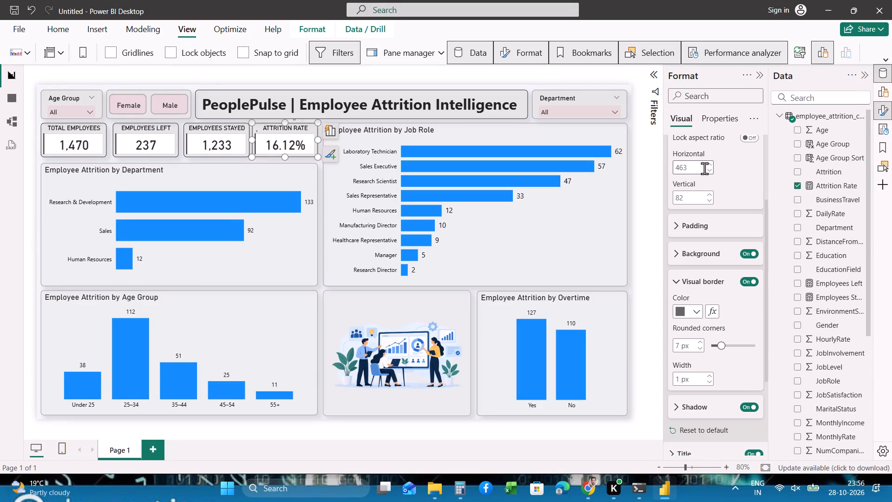
click(637, 225)
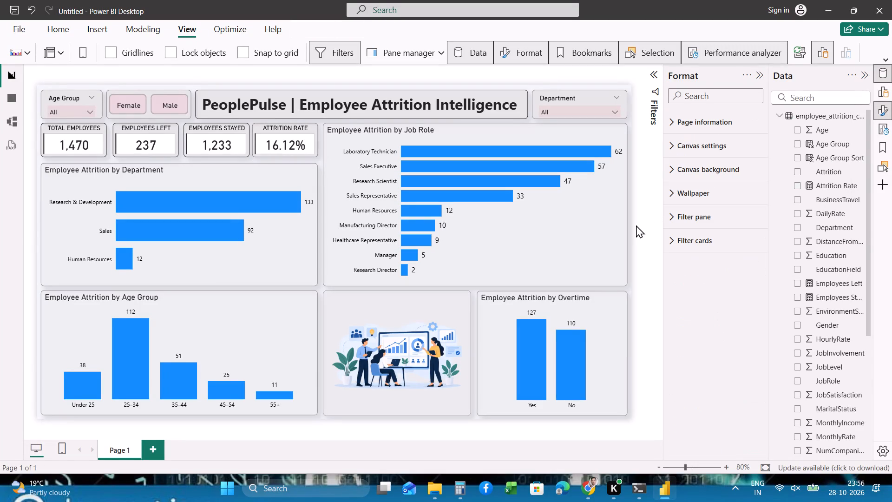
Apply the same dark grey visual border color to the Employees Stayed, Employees Left and Total Employees cards.
click(246, 132)
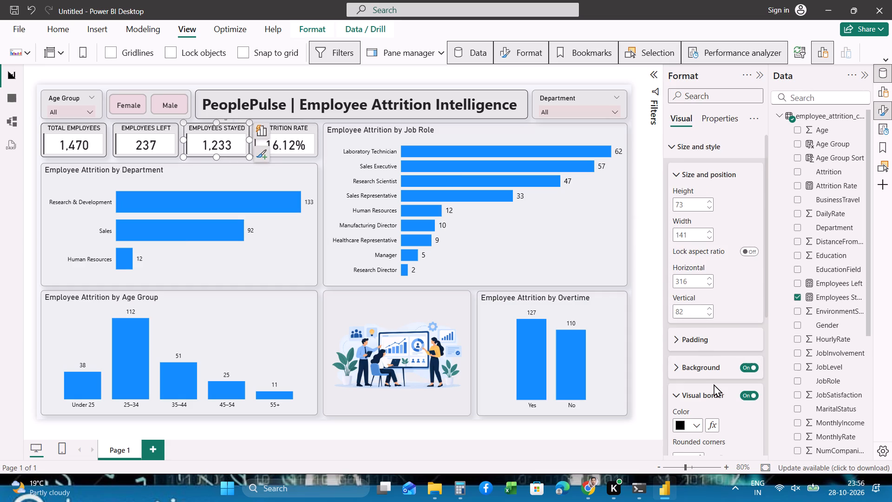
scroll(714, 384, down, 1)
click(699, 367)
click(704, 218)
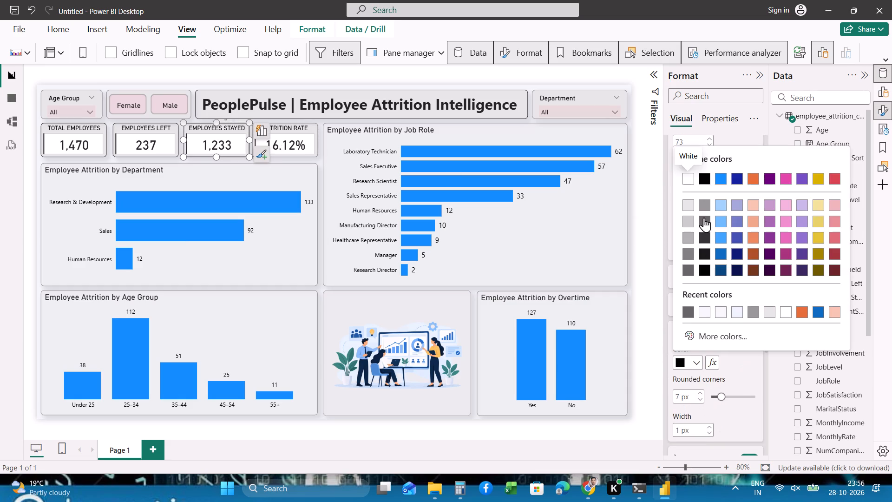
click(176, 134)
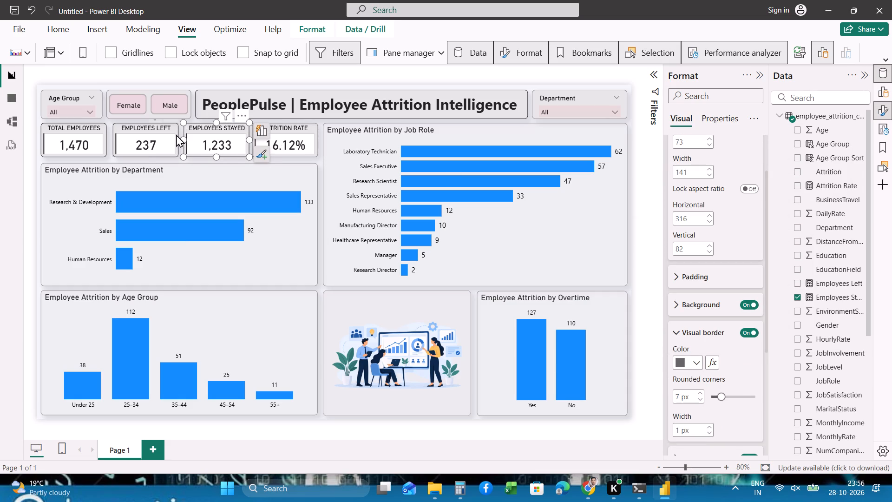
click(696, 362)
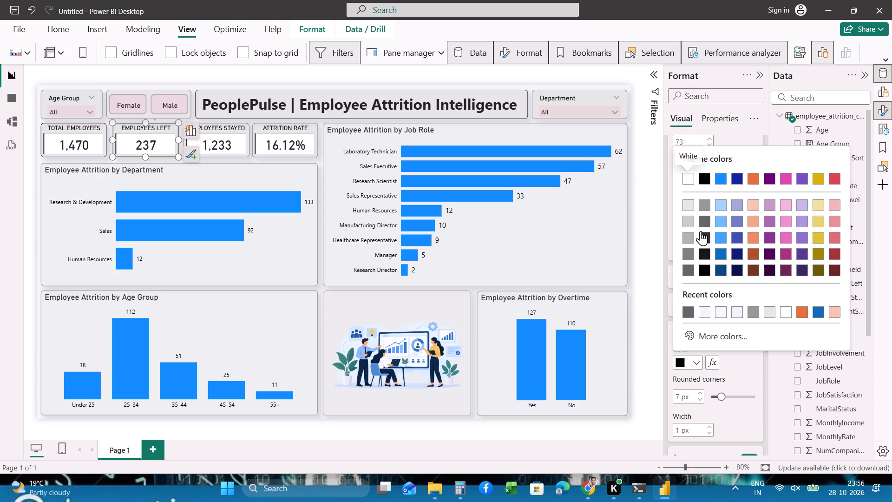
click(705, 215)
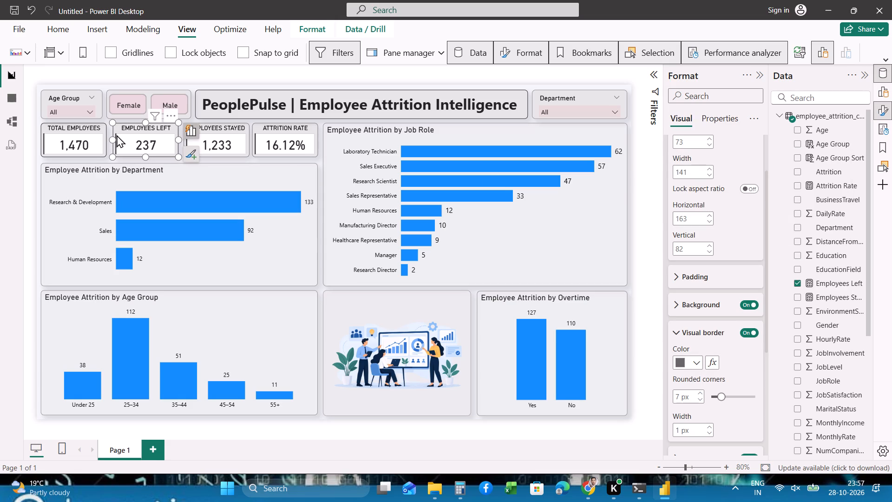
click(105, 133)
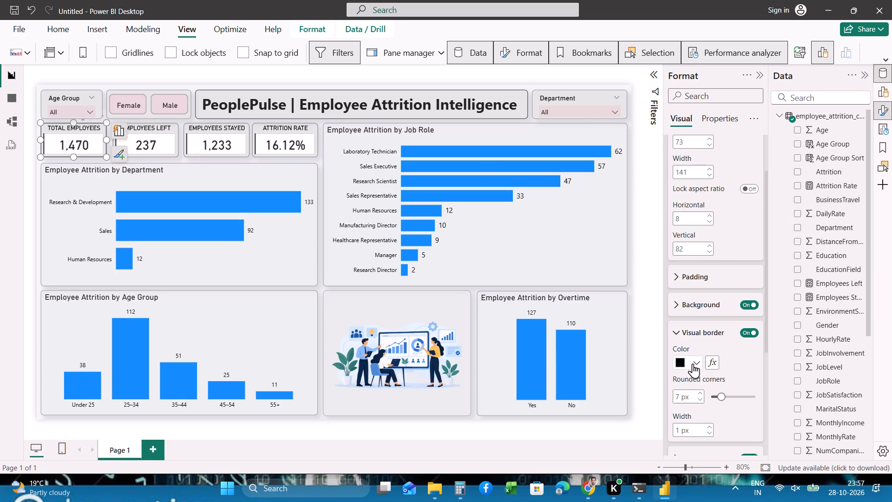
click(695, 364)
click(703, 220)
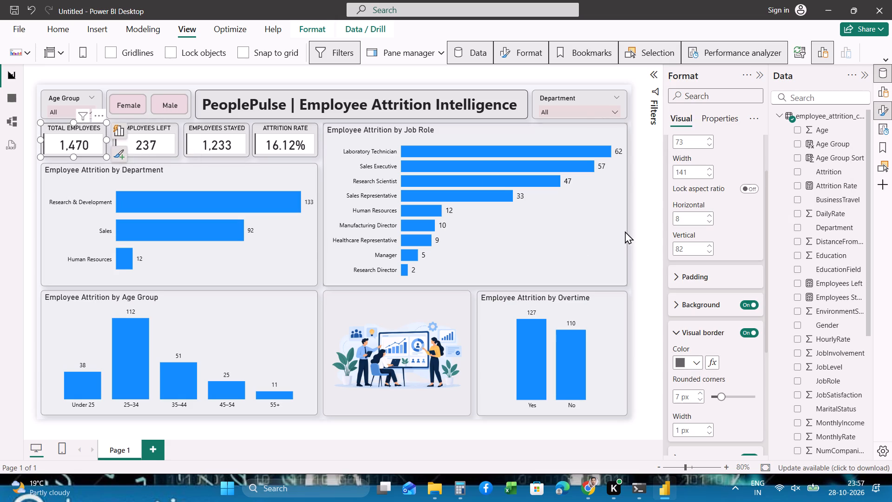
click(637, 230)
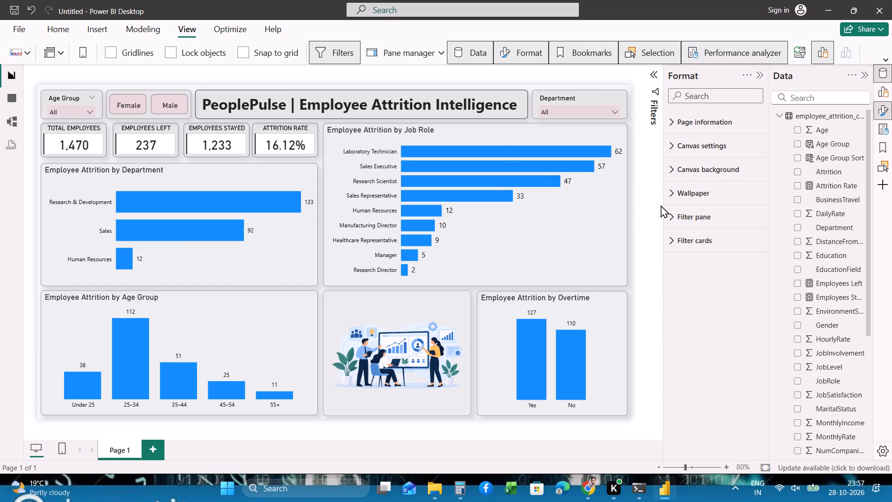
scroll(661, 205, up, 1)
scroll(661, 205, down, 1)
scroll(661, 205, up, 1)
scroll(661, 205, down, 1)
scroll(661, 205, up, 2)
key(Print)
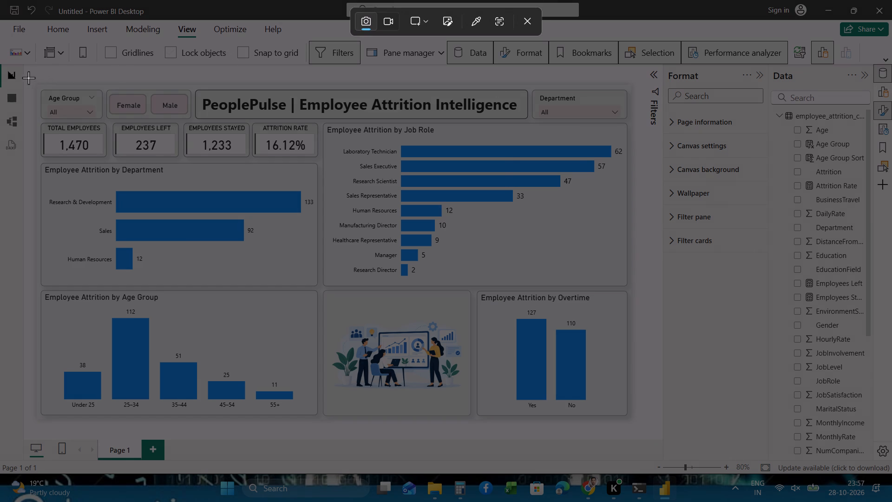
drag(28, 77, 643, 426)
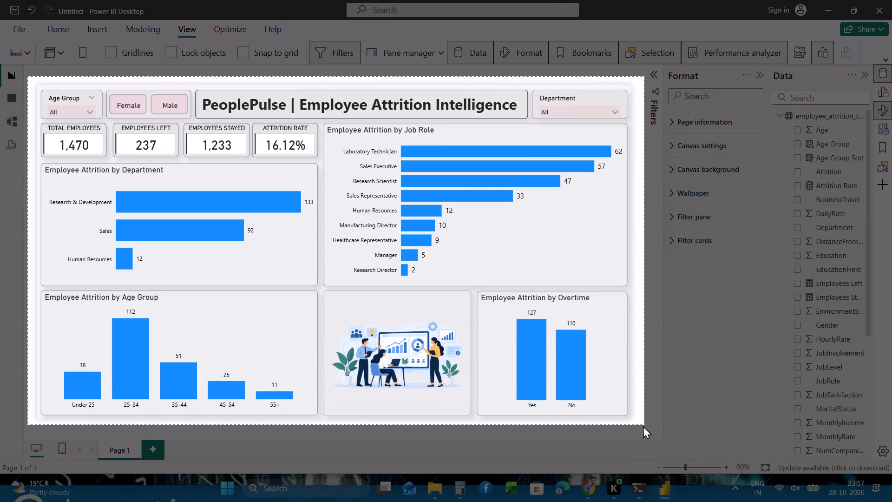
drag(643, 426, 645, 428)
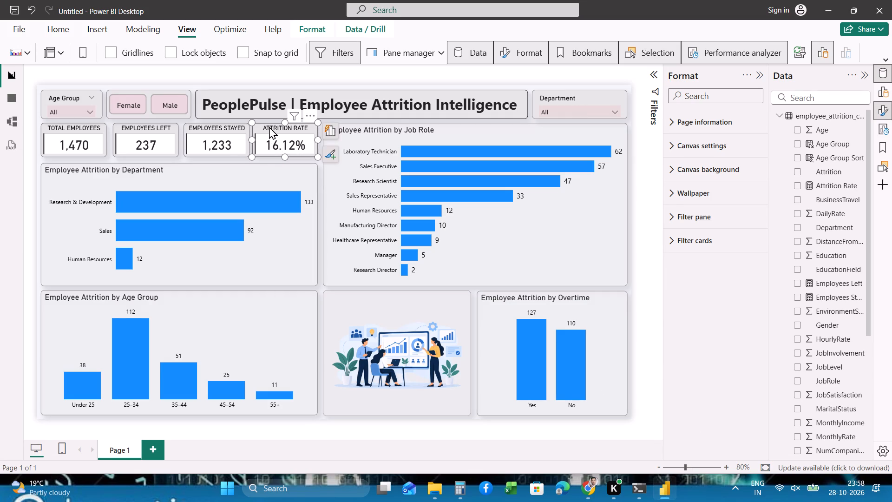
scroll(707, 293, down, 2)
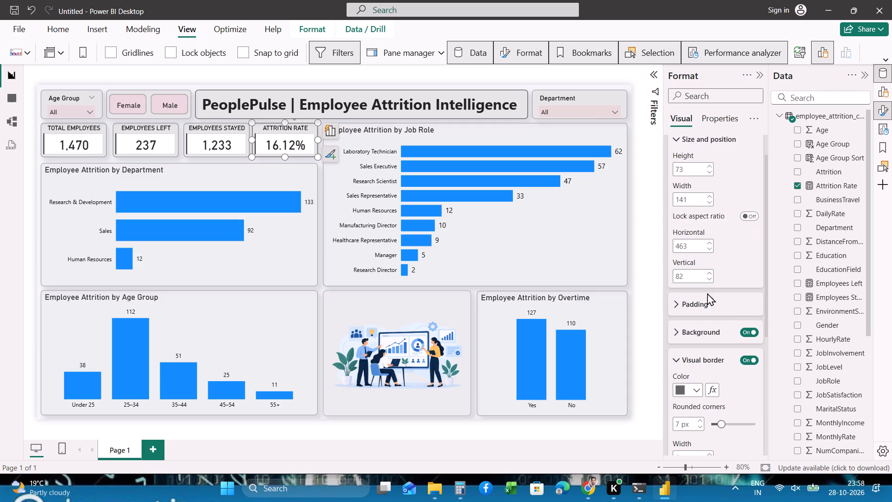
scroll(707, 293, down, 1)
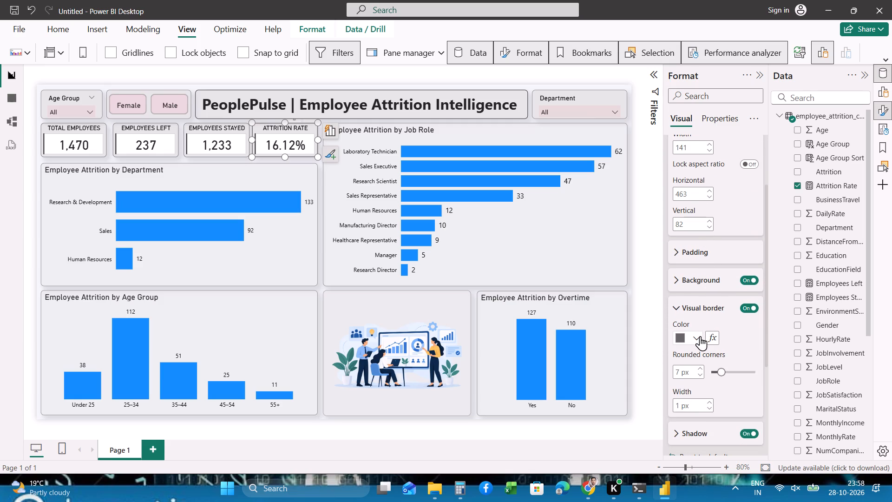
scroll(700, 336, down, 6)
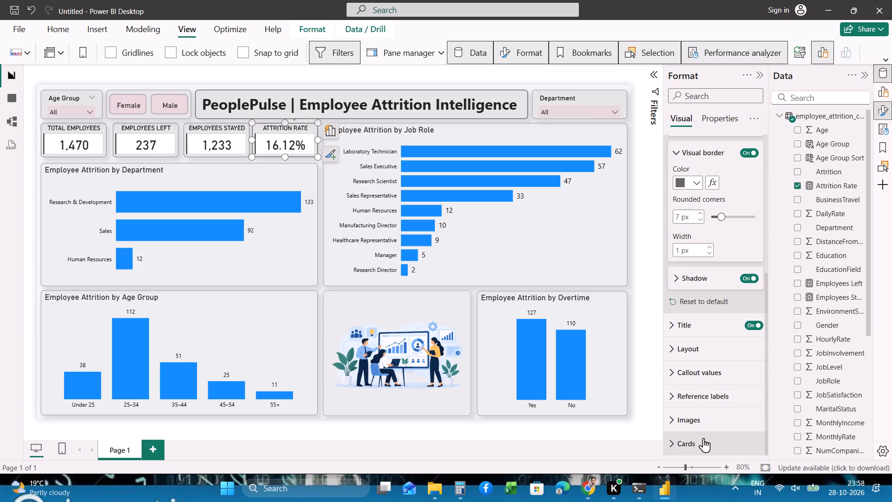
click(692, 442)
scroll(692, 442, down, 7)
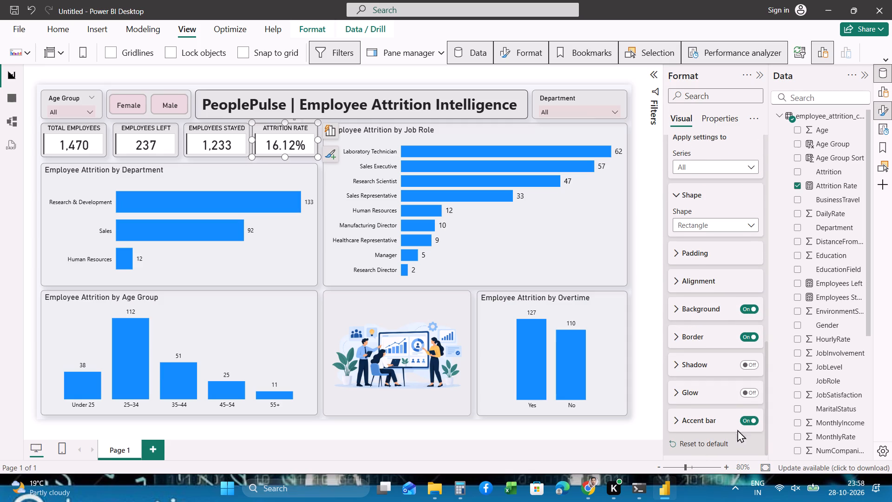
click(750, 420)
click(636, 310)
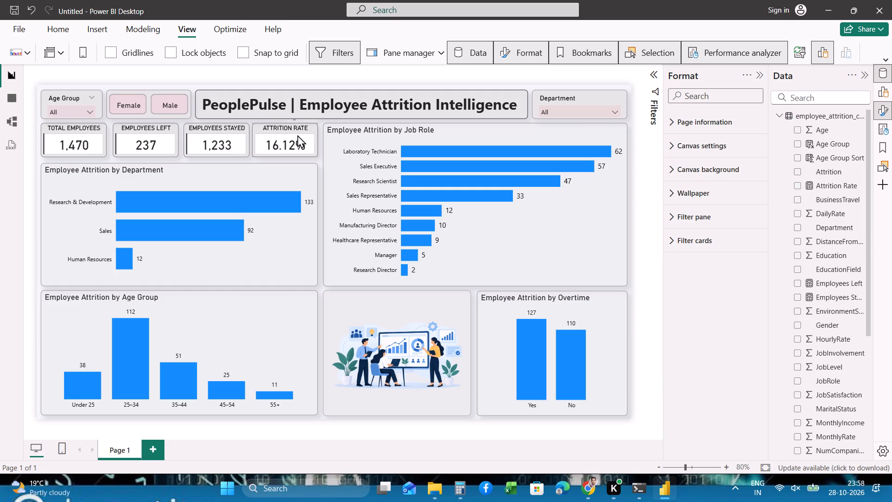
Open the accent bar settings of the Employees Stayed card to review its position, color, transparency and width.
click(248, 127)
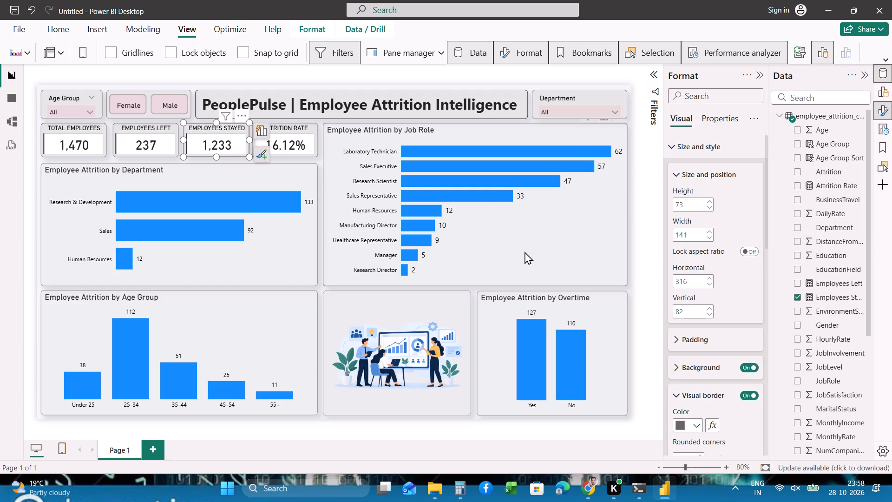
scroll(702, 387, down, 4)
scroll(701, 424, down, 2)
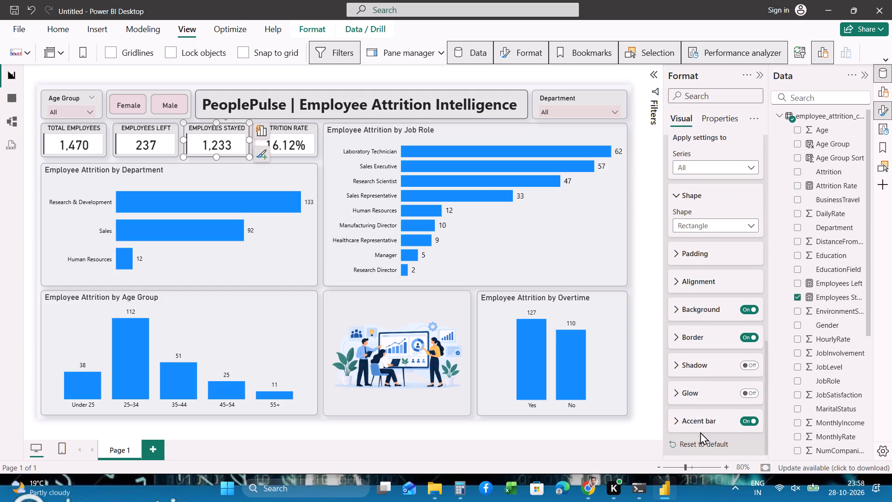
click(677, 416)
scroll(677, 416, down, 2)
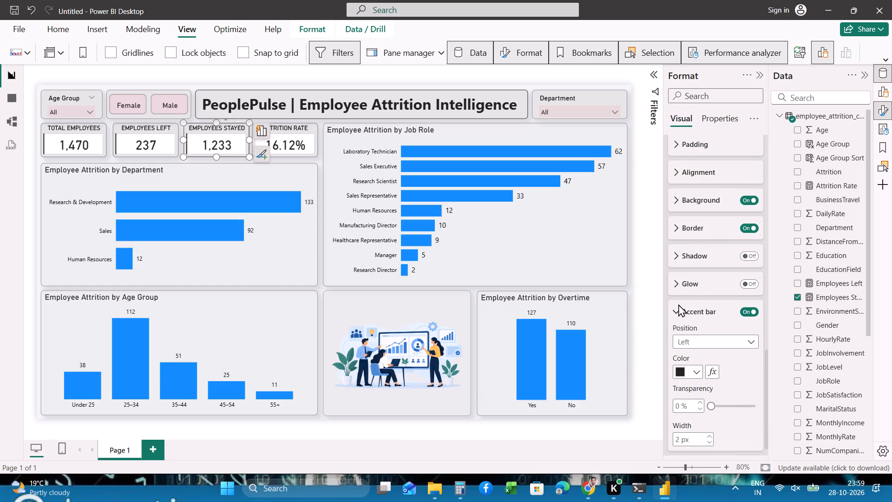
Turn the Attrition Rate card's accent bar back on and color it medium grey, the lightest shade under the black theme color.
click(307, 139)
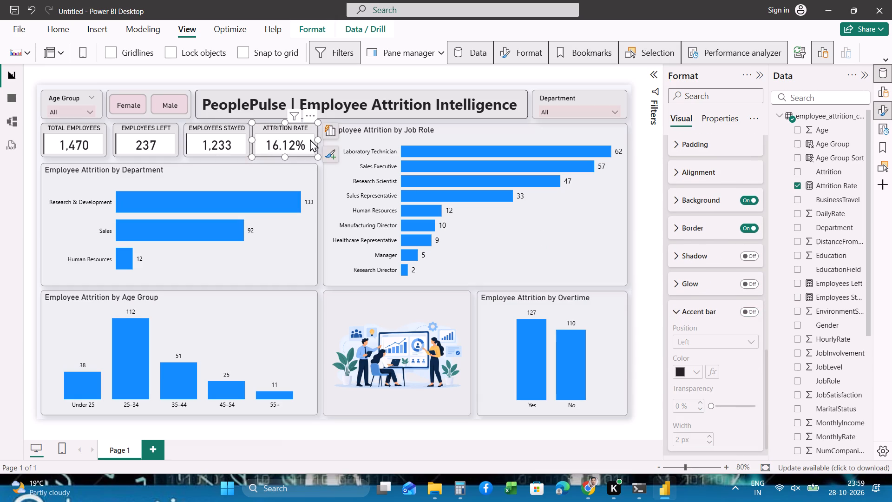
scroll(709, 374, down, 1)
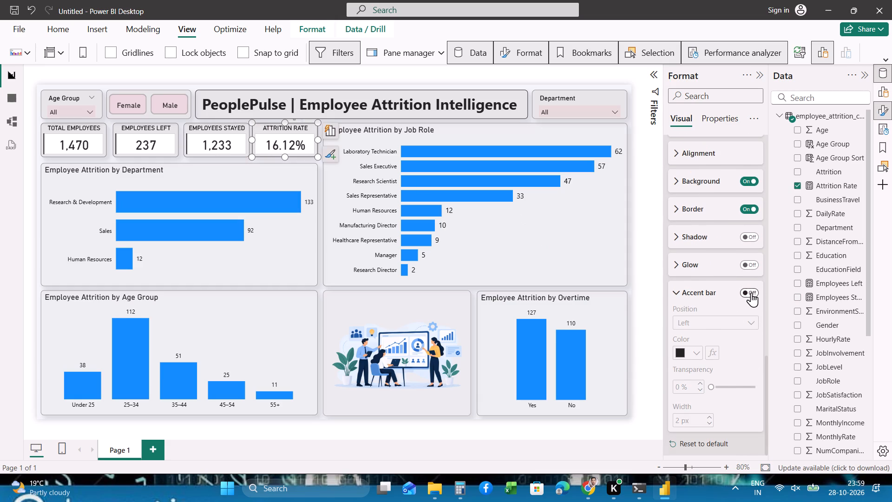
click(751, 294)
scroll(710, 370, down, 2)
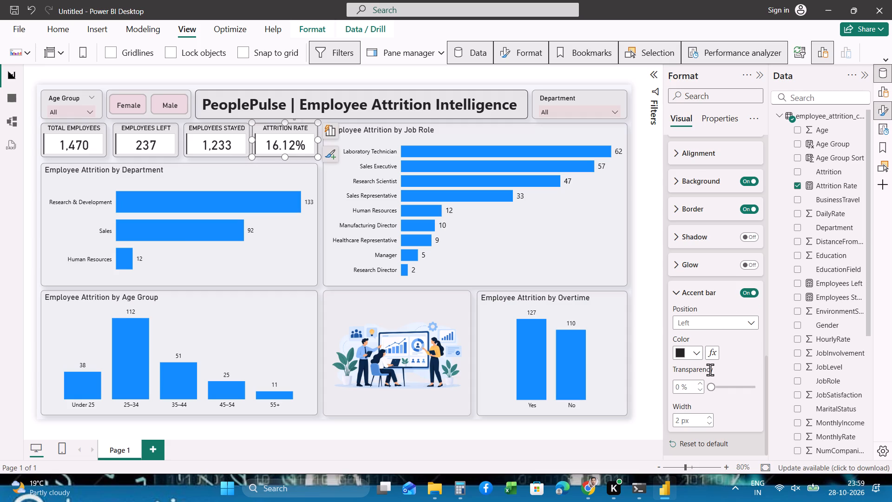
click(699, 353)
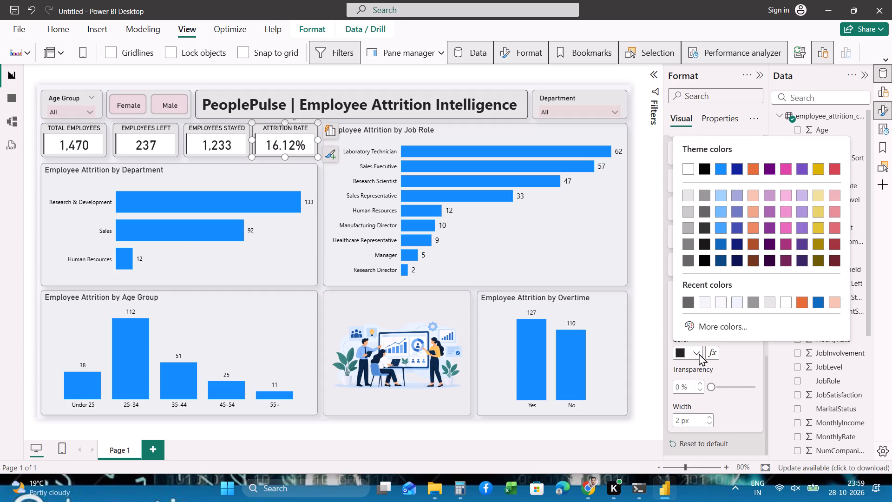
click(703, 196)
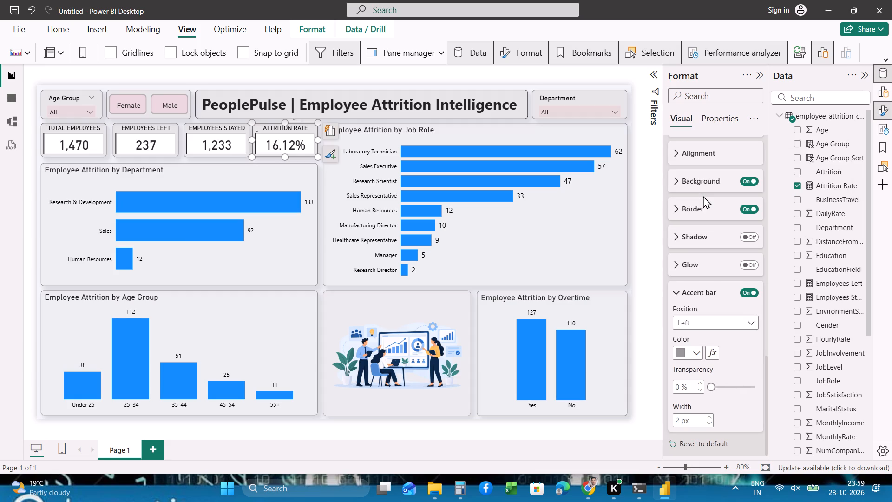
click(636, 210)
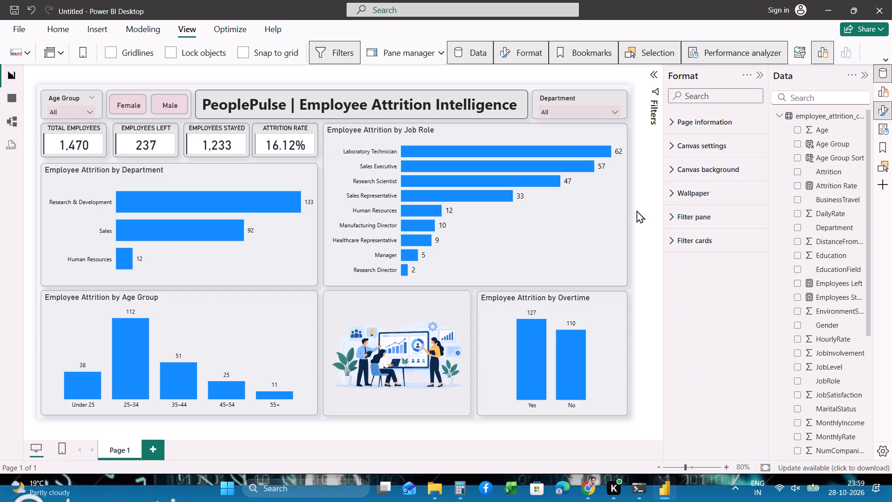
Set the Employees Stayed card's accent bar to the same medium grey, the lightest shade under the black theme color.
click(245, 132)
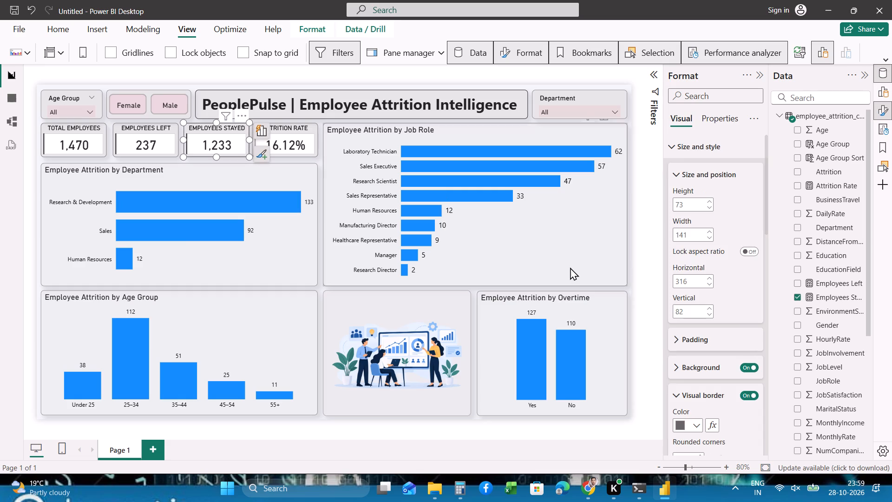
scroll(704, 363, down, 7)
scroll(714, 444, down, 4)
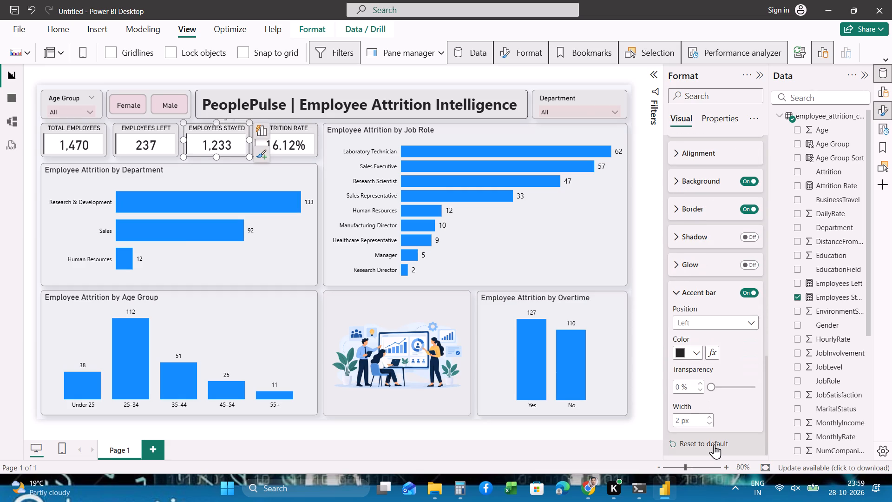
click(720, 326)
click(720, 326)
click(700, 354)
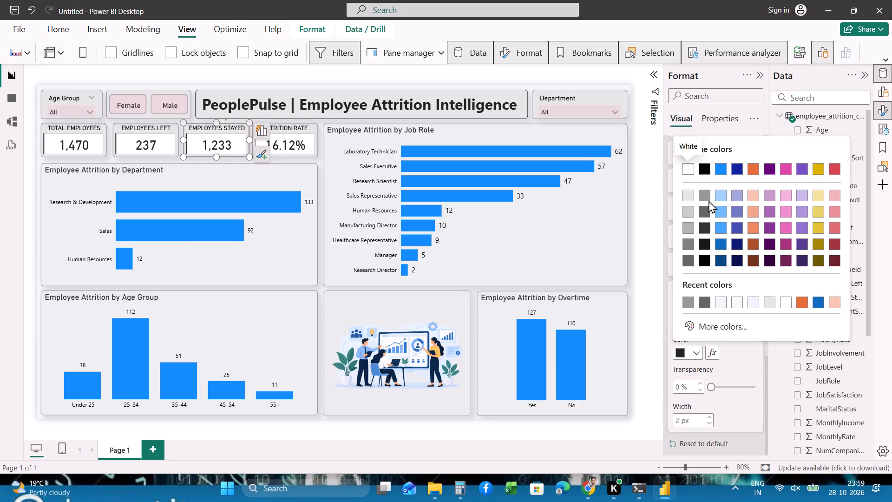
click(706, 194)
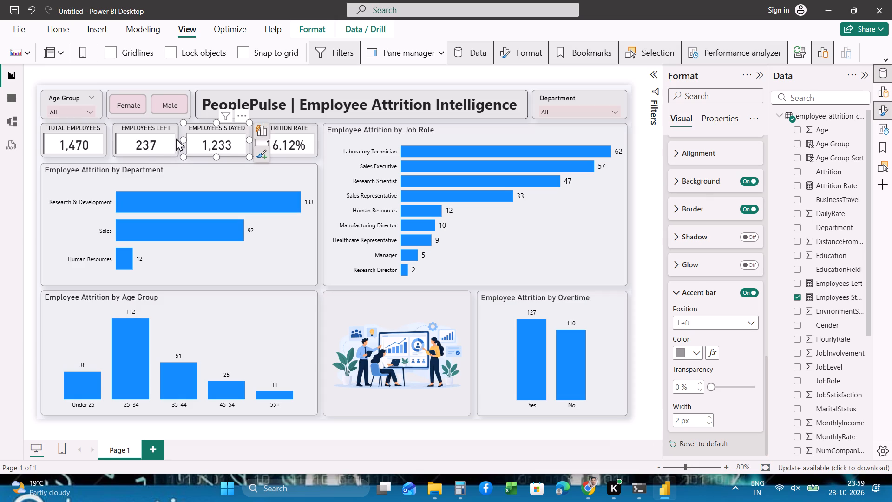
Set the Employees Left card's accent bar to the same medium grey theme shade.
click(177, 138)
scroll(736, 352, down, 1)
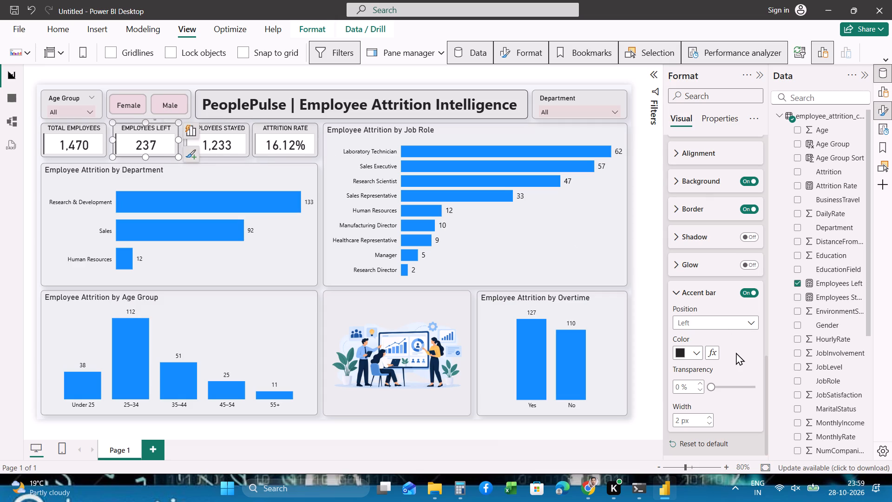
scroll(736, 352, down, 1)
click(700, 350)
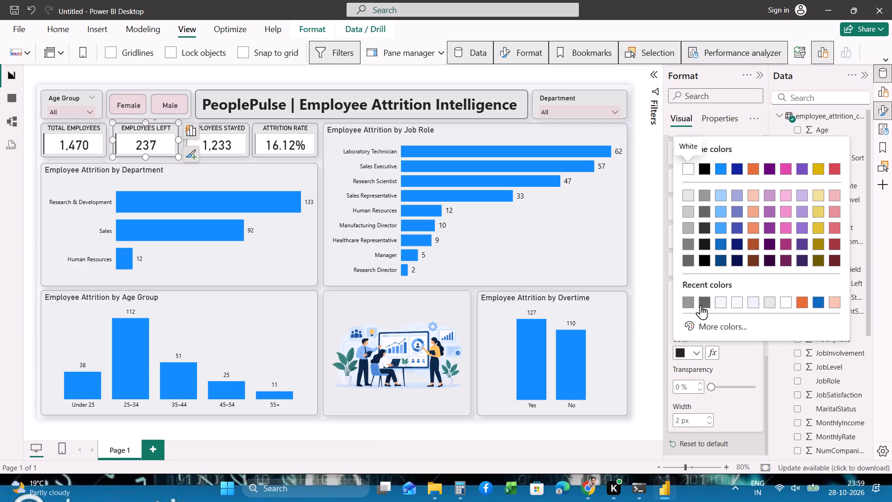
click(707, 193)
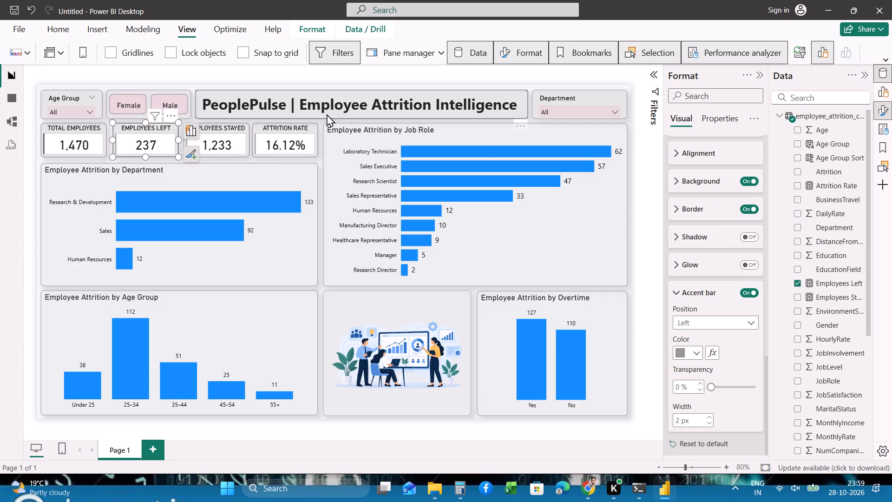
Set the Total Employees card's accent bar to the same medium grey theme shade.
click(102, 137)
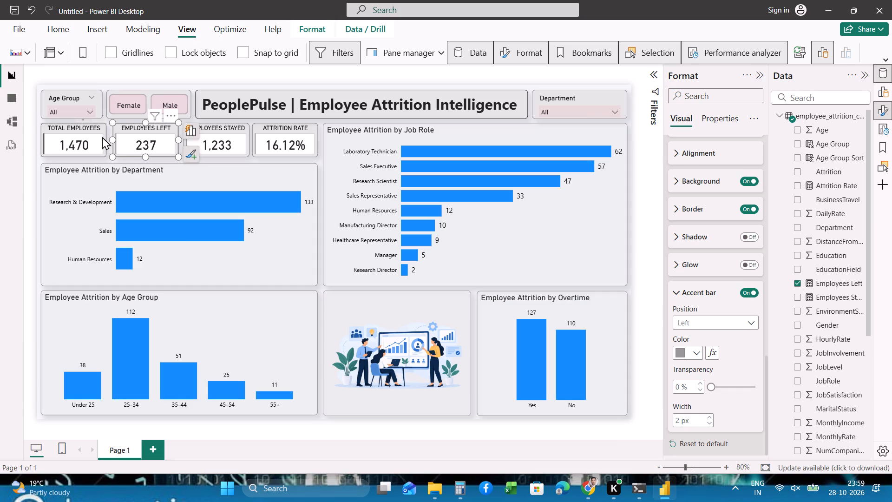
scroll(701, 362, down, 1)
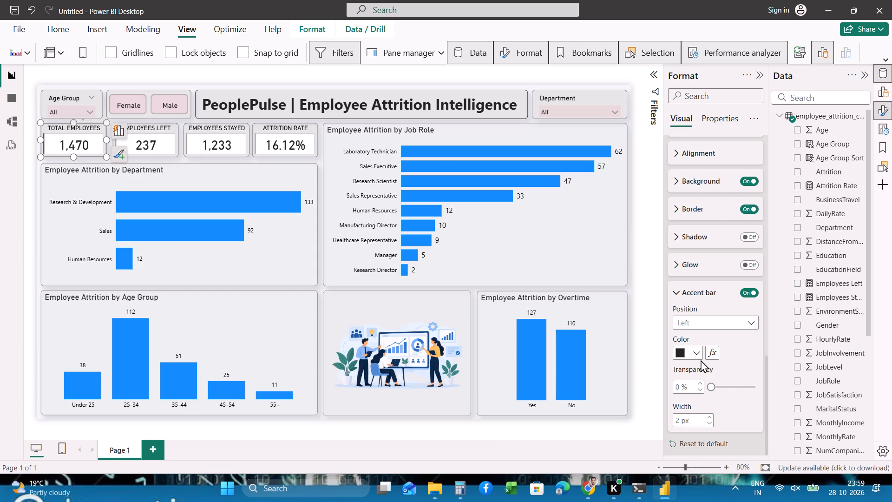
click(698, 353)
click(702, 197)
click(677, 291)
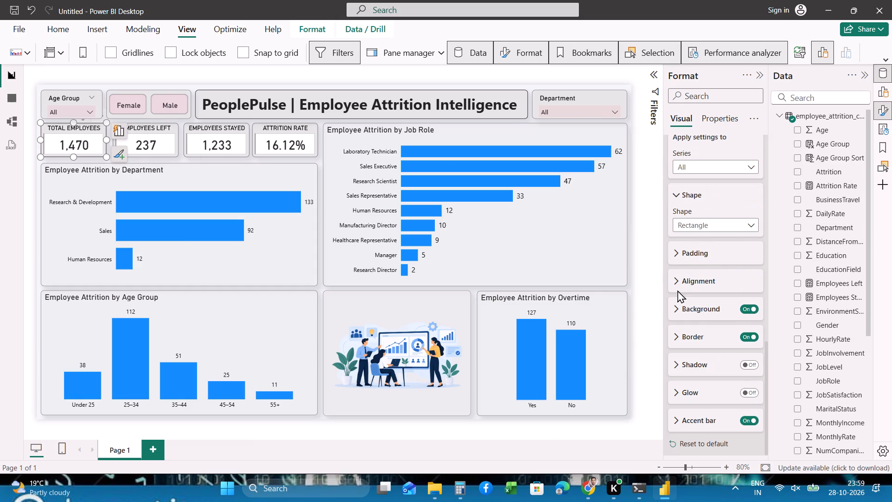
Compare the title text, font, size, color and alignment settings across the four KPI cards.
scroll(694, 245, down, 1)
scroll(694, 245, up, 4)
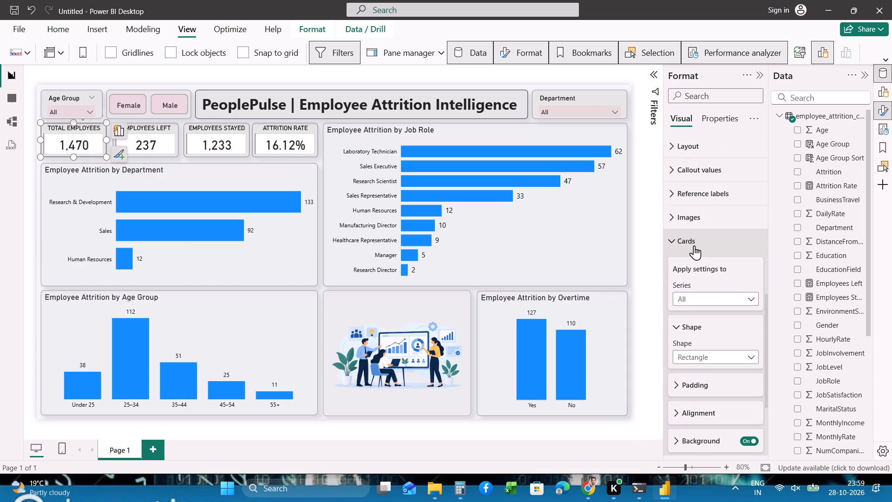
scroll(694, 245, up, 1)
scroll(677, 185, up, 4)
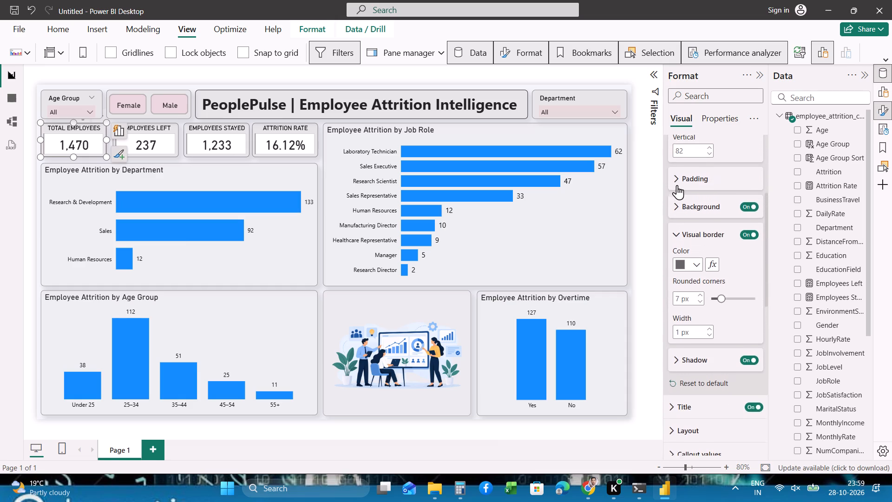
scroll(677, 185, up, 3)
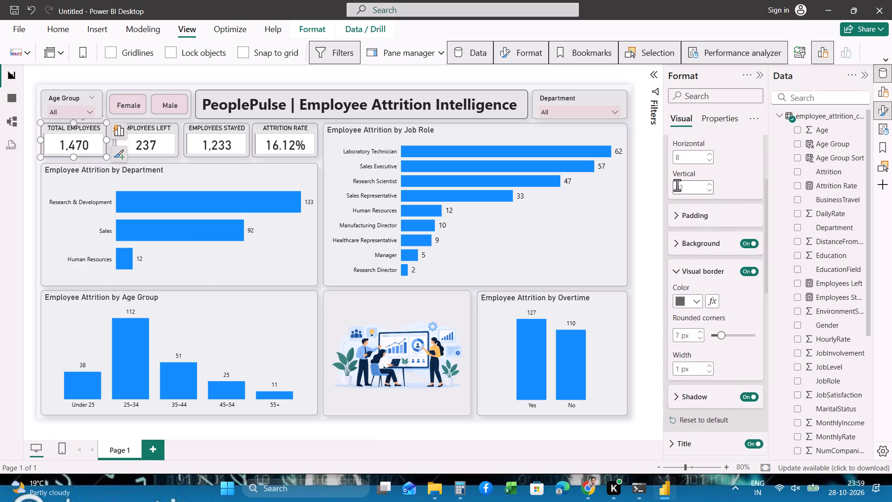
scroll(677, 185, up, 1)
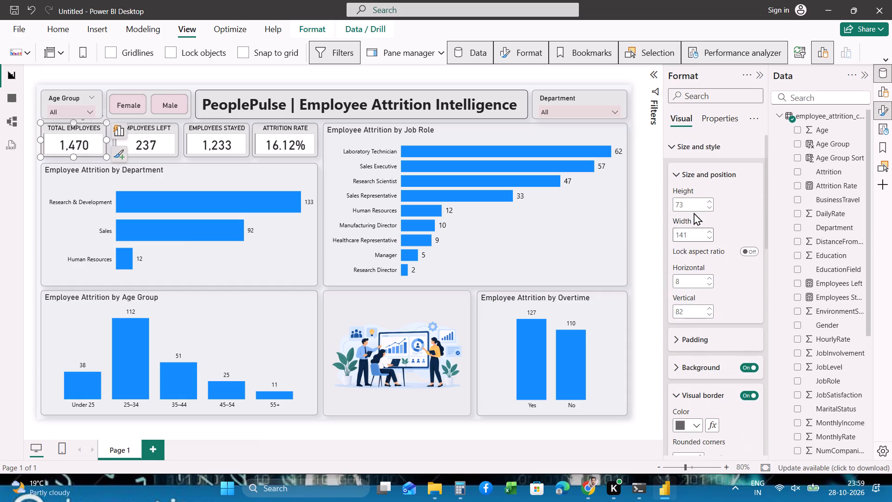
click(675, 146)
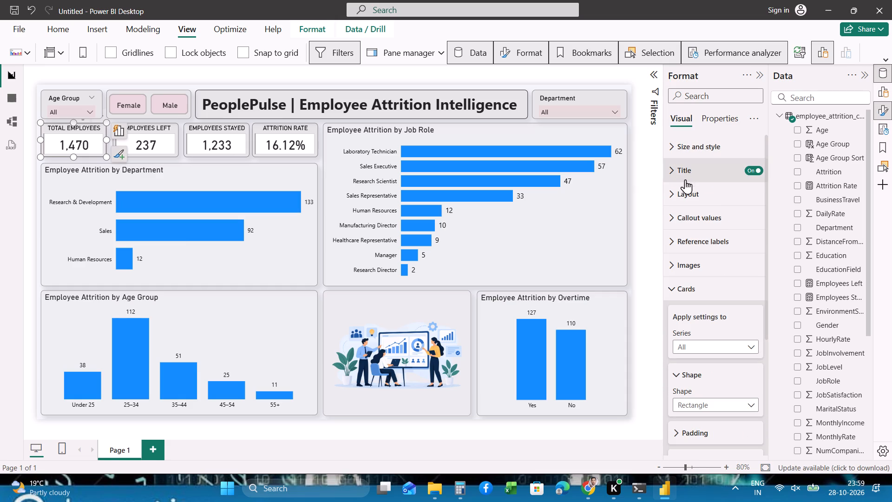
click(676, 290)
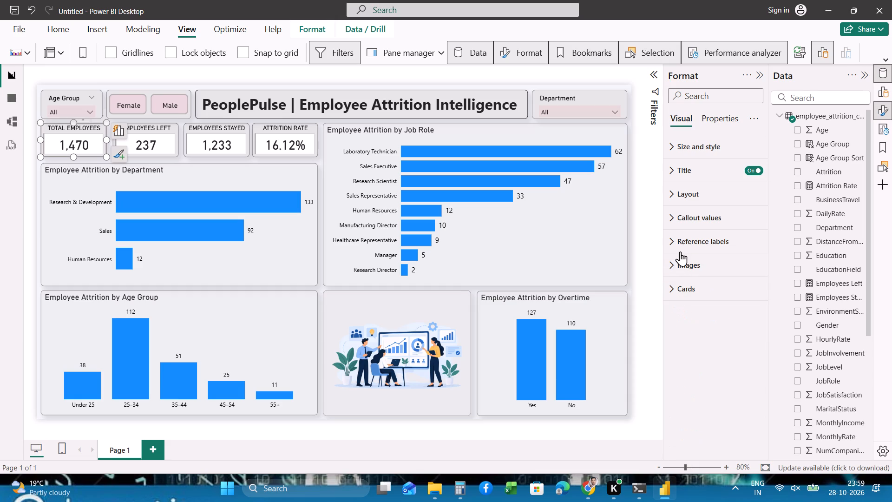
scroll(680, 248, up, 1)
click(671, 175)
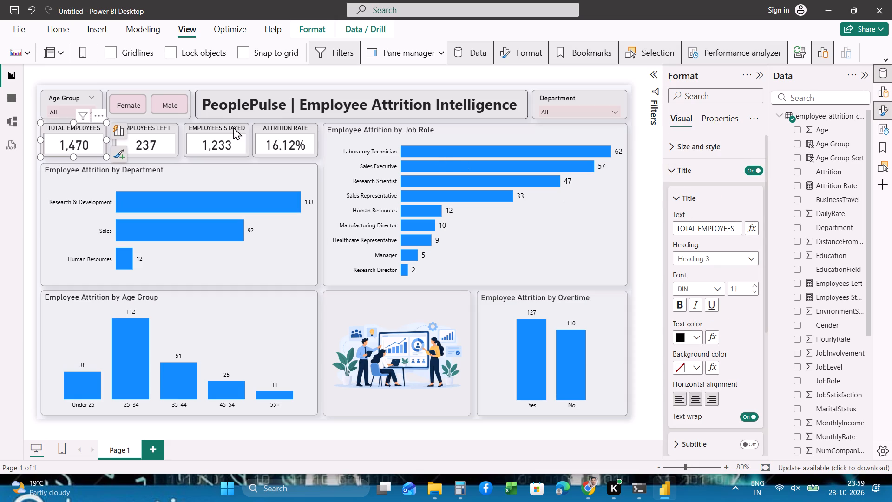
click(174, 129)
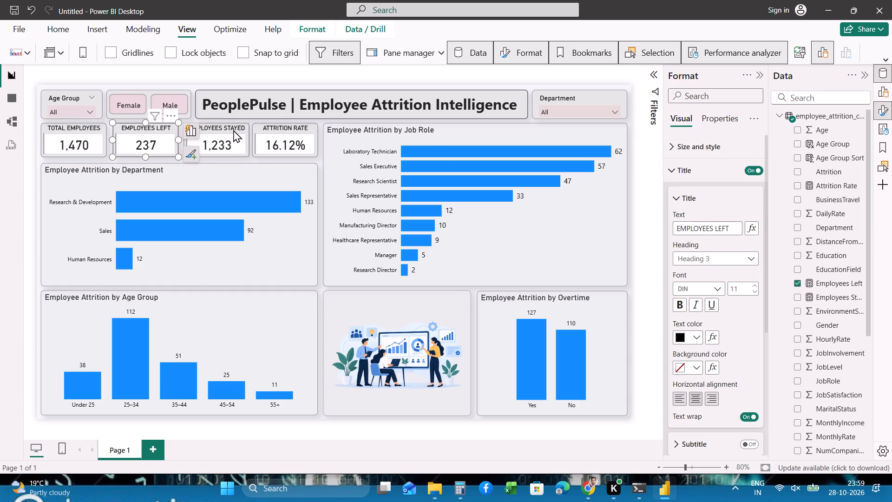
click(245, 132)
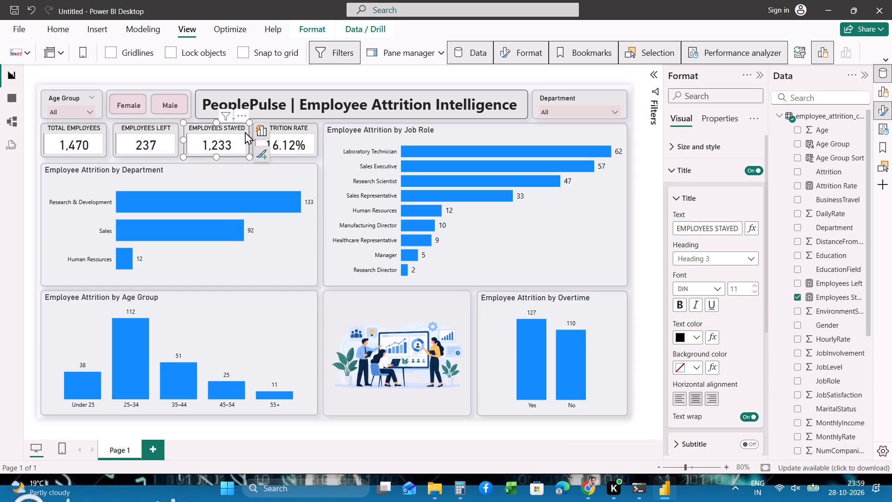
click(300, 129)
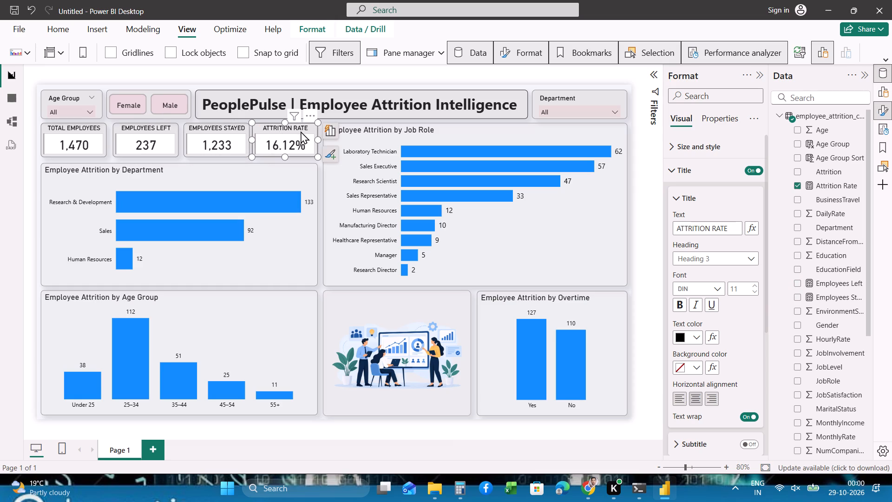
click(245, 133)
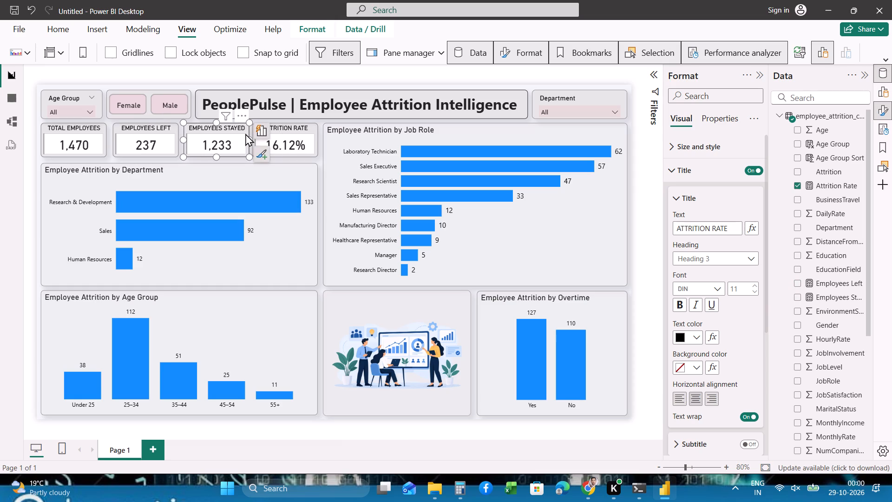
click(305, 130)
Check the title spacing settings of the Attrition Rate card.
scroll(726, 304, down, 1)
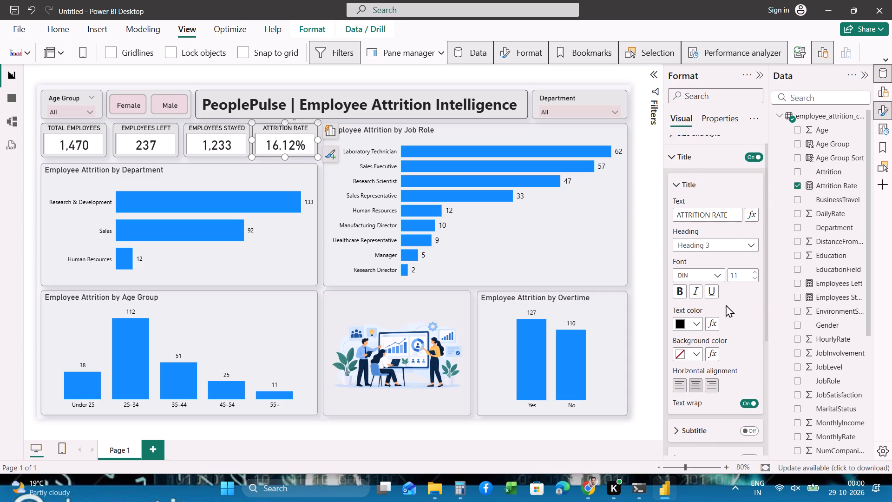
scroll(726, 304, down, 4)
click(707, 303)
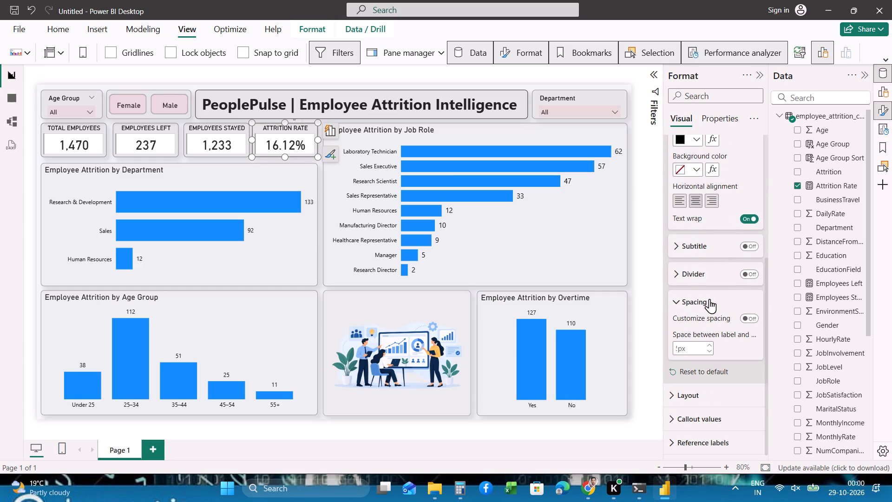
click(706, 302)
scroll(706, 302, down, 1)
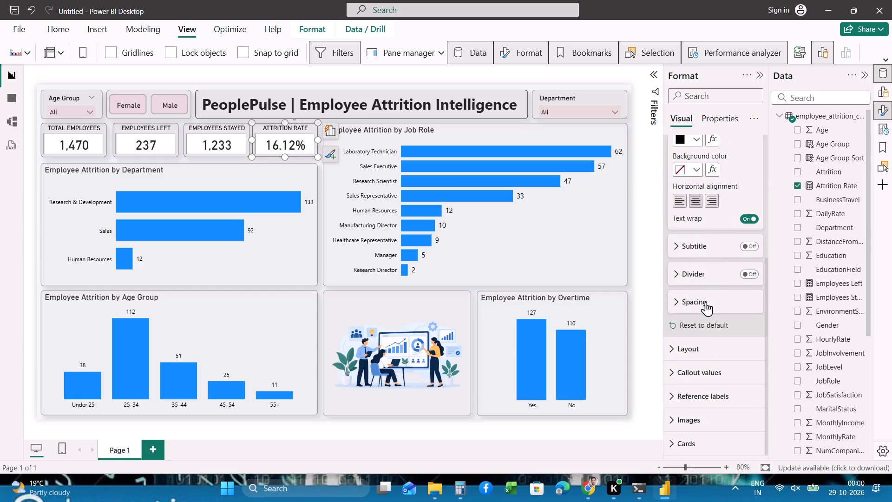
Compare the callout value font, size, color and alignment settings of the Attrition Rate, Employees Stayed and Employees Left cards.
scroll(706, 302, down, 1)
click(703, 370)
scroll(703, 370, down, 1)
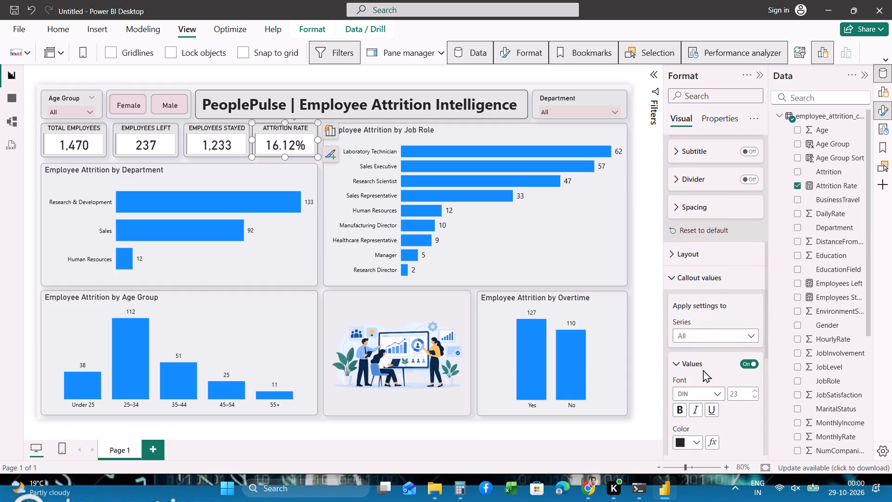
scroll(703, 370, down, 4)
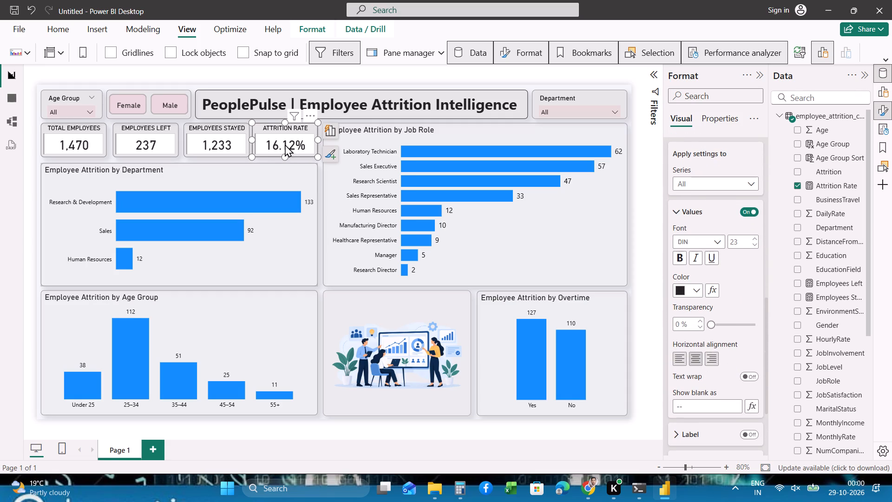
click(243, 137)
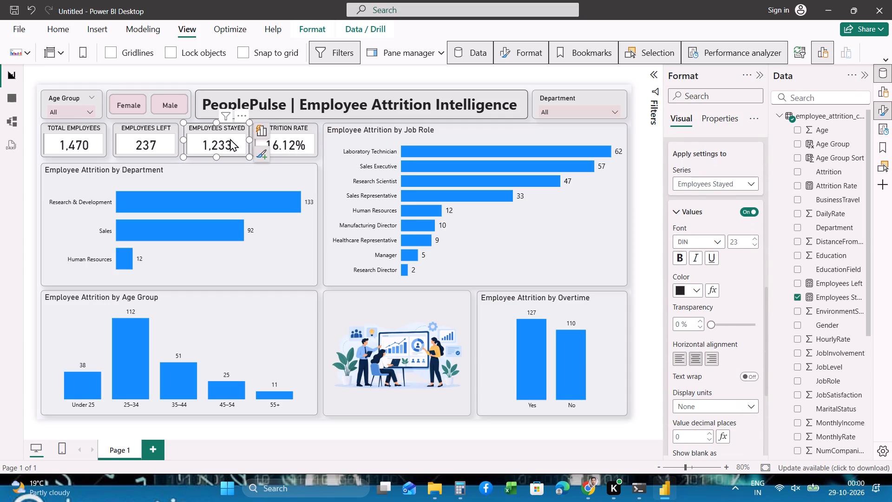
click(295, 136)
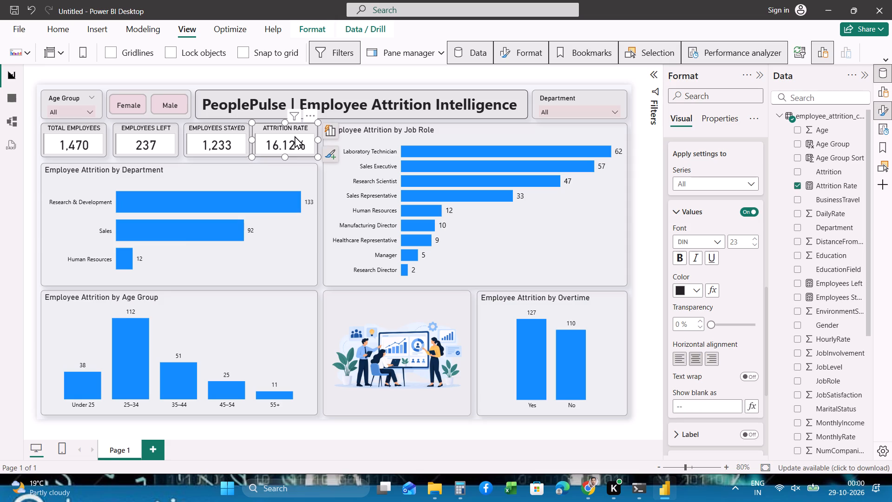
click(236, 142)
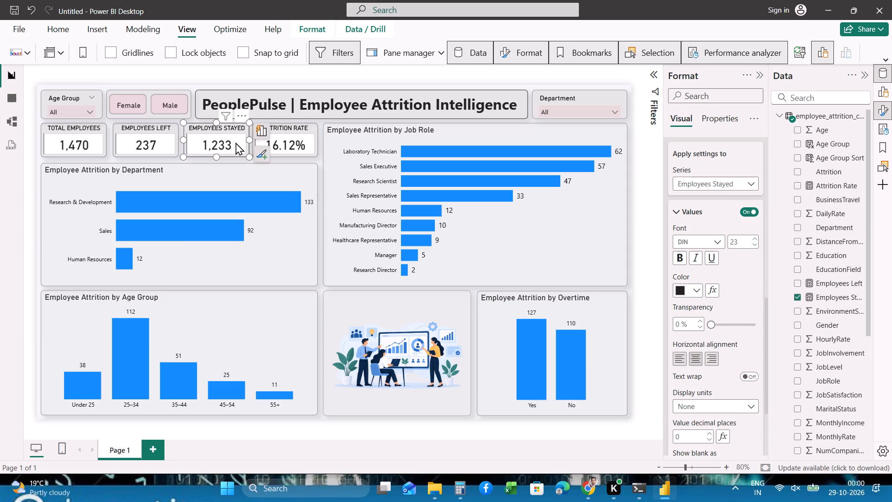
click(286, 141)
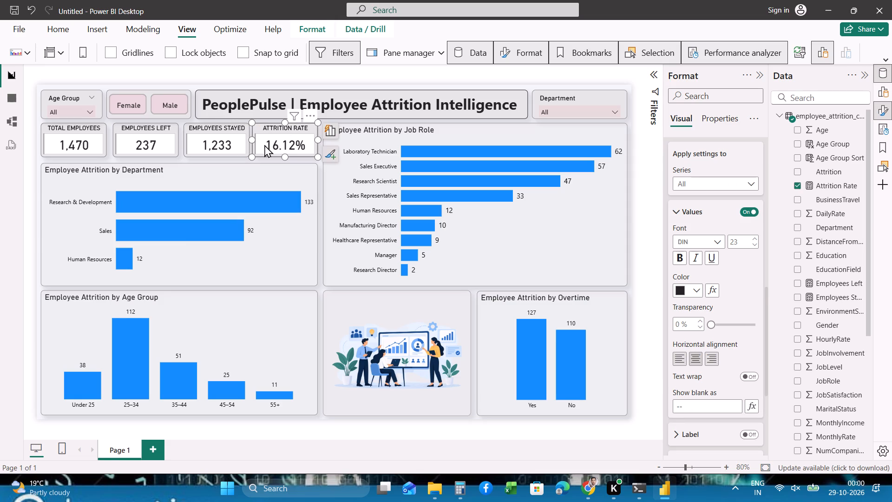
click(239, 143)
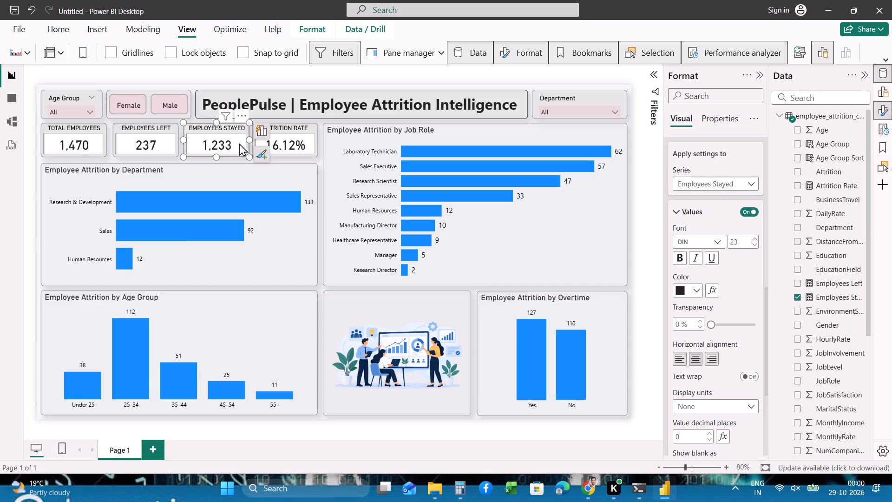
click(172, 140)
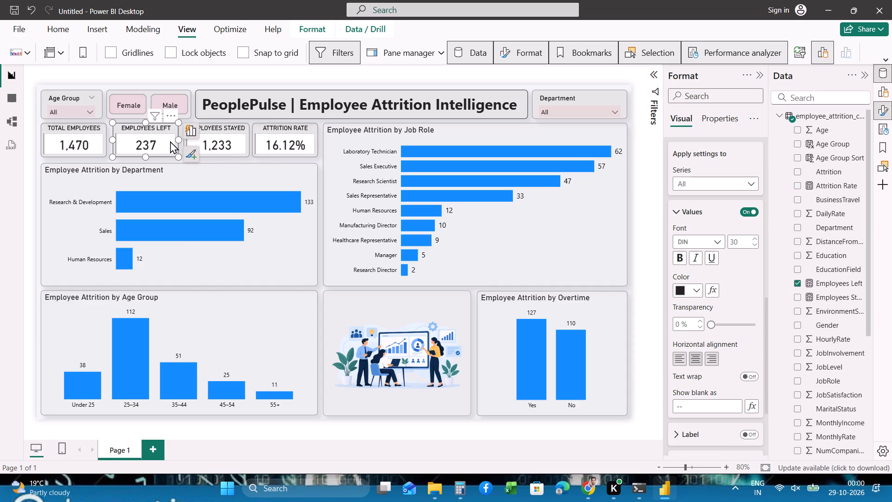
click(211, 141)
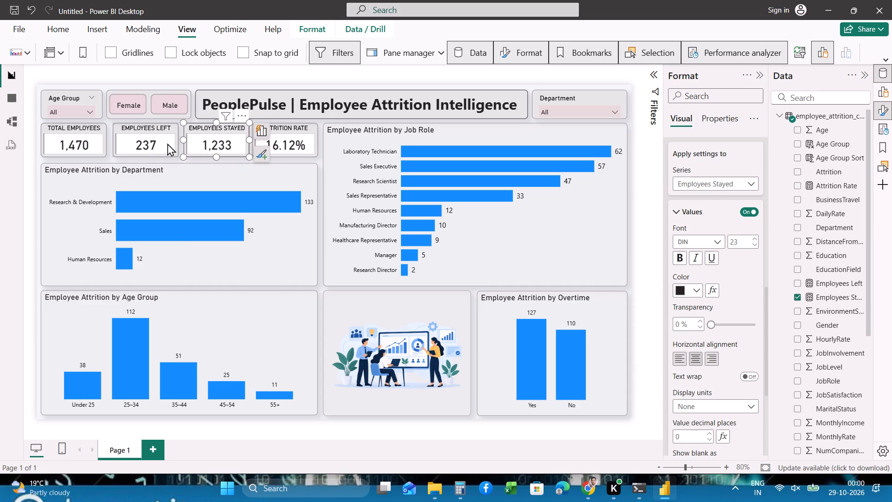
Set the Employees Left card's callout value font size to 23.
click(164, 143)
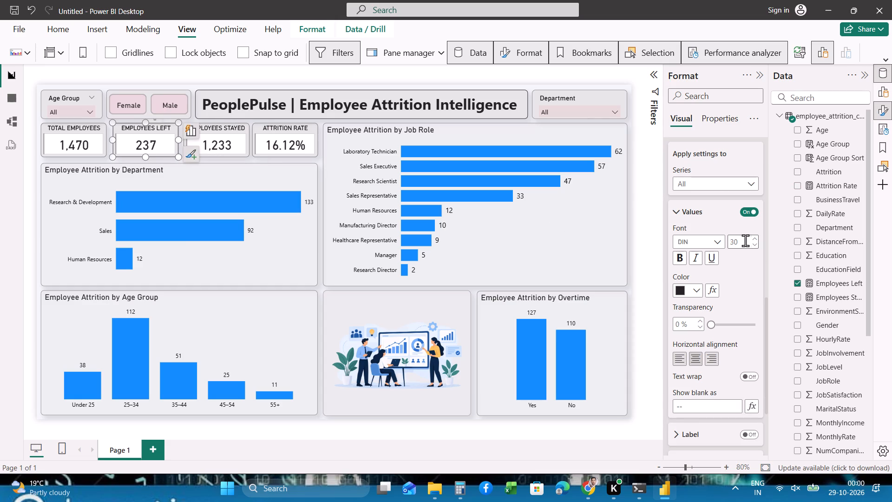
click(744, 240)
text(23)
key(Return)
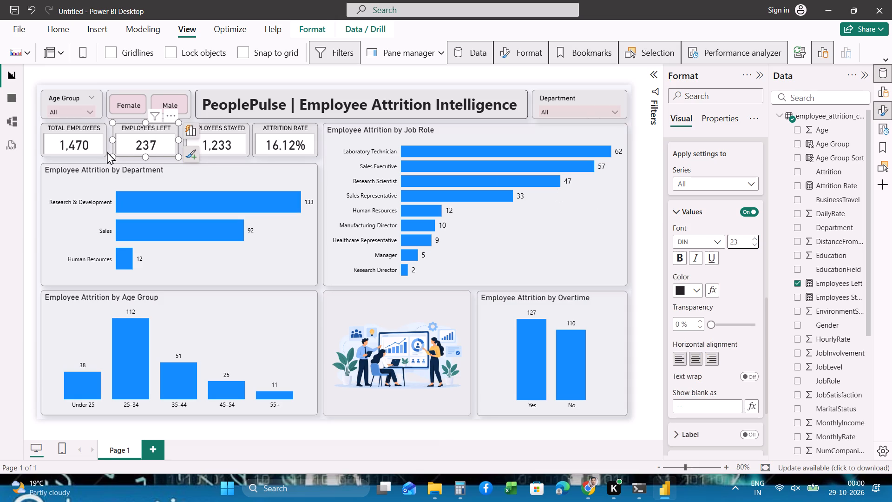
Set the Total Employees card's callout value font size to 23.
click(97, 141)
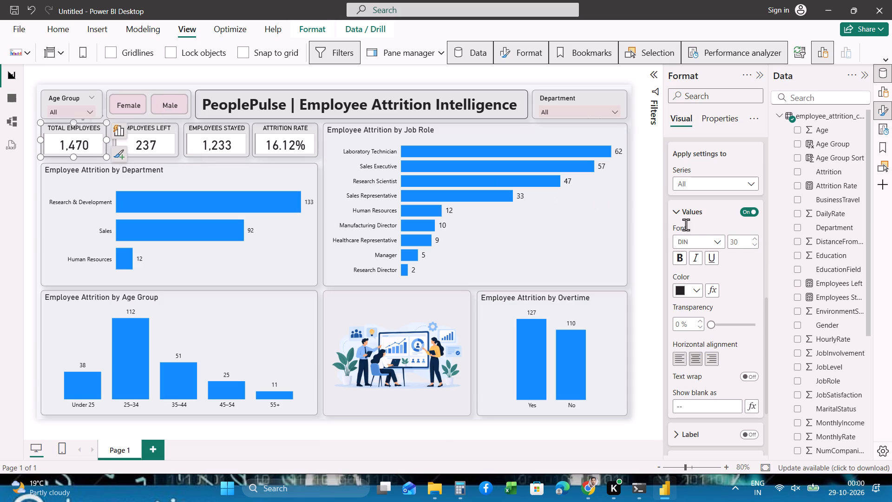
click(734, 242)
text(23)
key(Return)
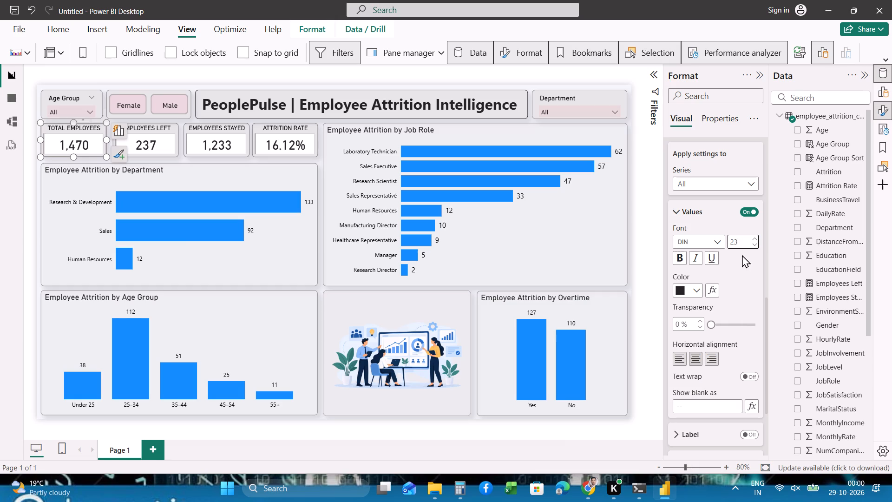
click(740, 259)
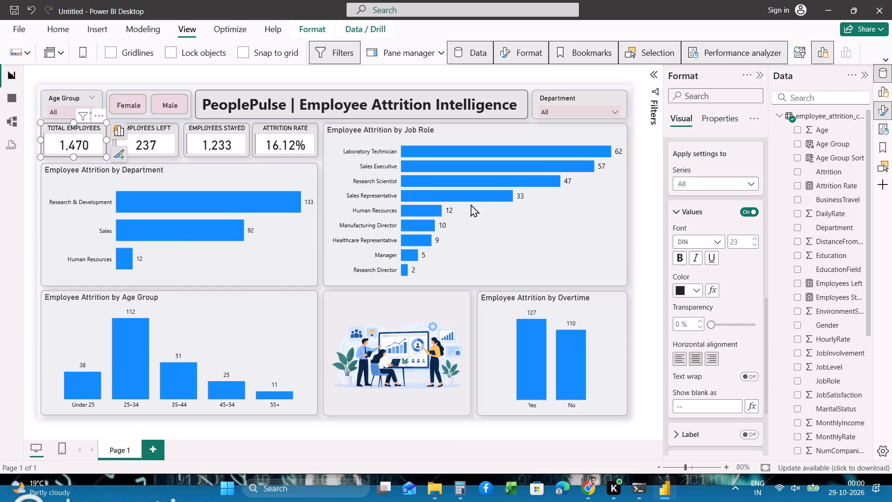
Recheck the callout value font settings across all four KPI cards for consistency.
click(158, 141)
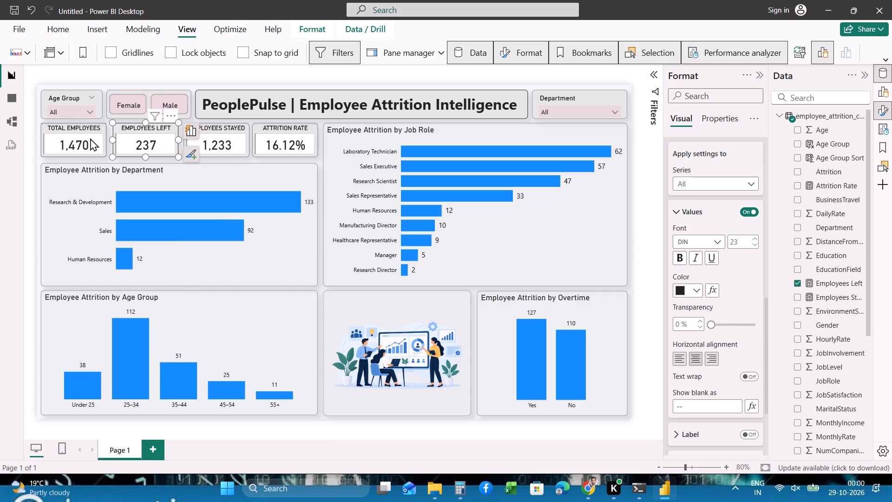
click(85, 141)
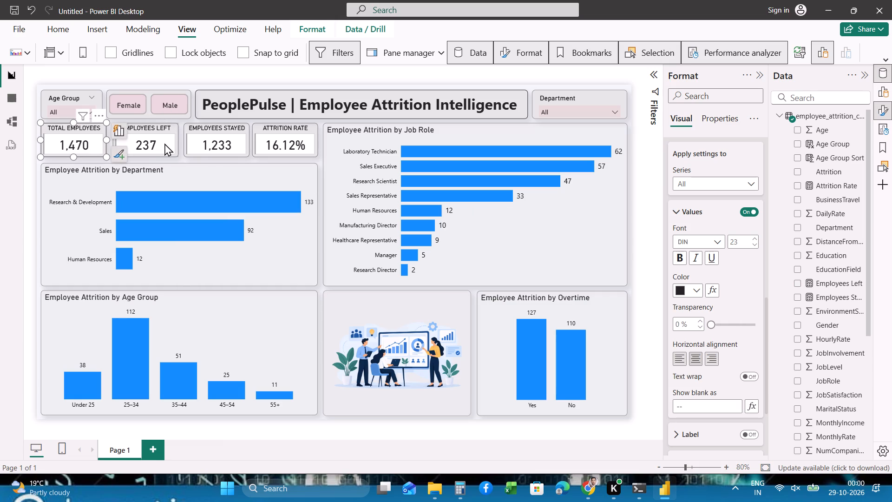
click(164, 143)
click(210, 144)
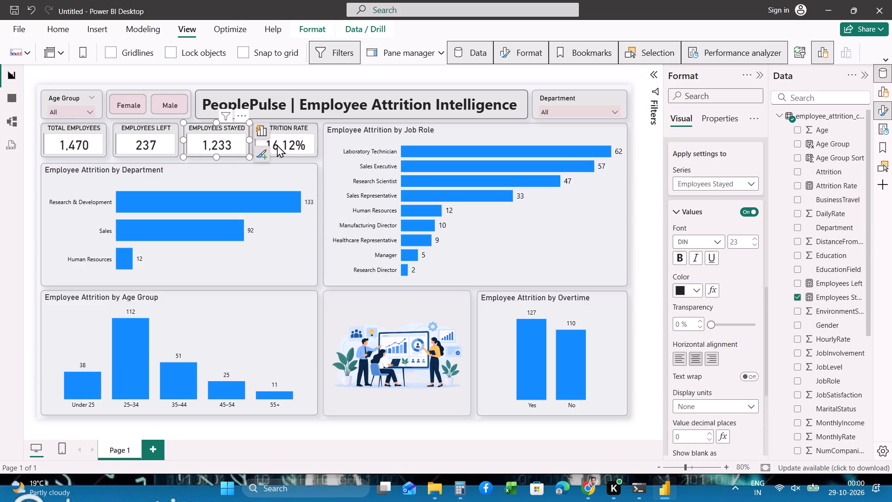
click(285, 145)
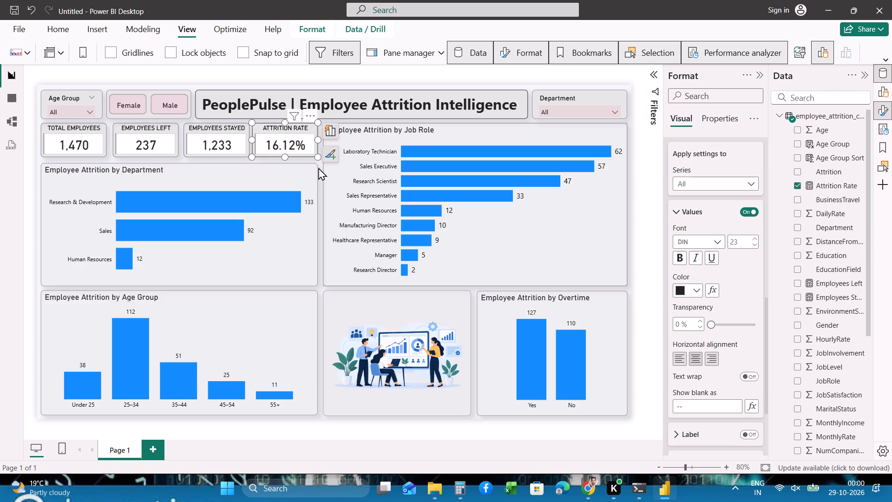
click(320, 169)
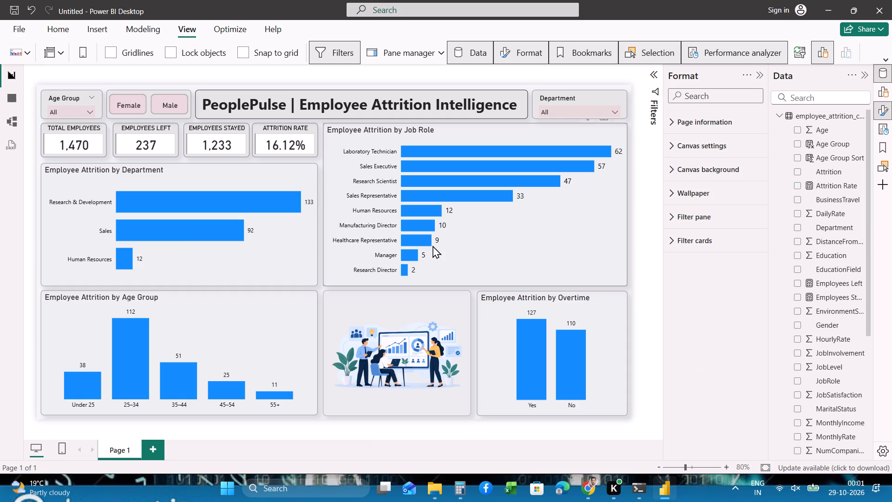
Set the Y-axis values font size to 10 in the Employee Attrition by Job Role chart.
click(340, 260)
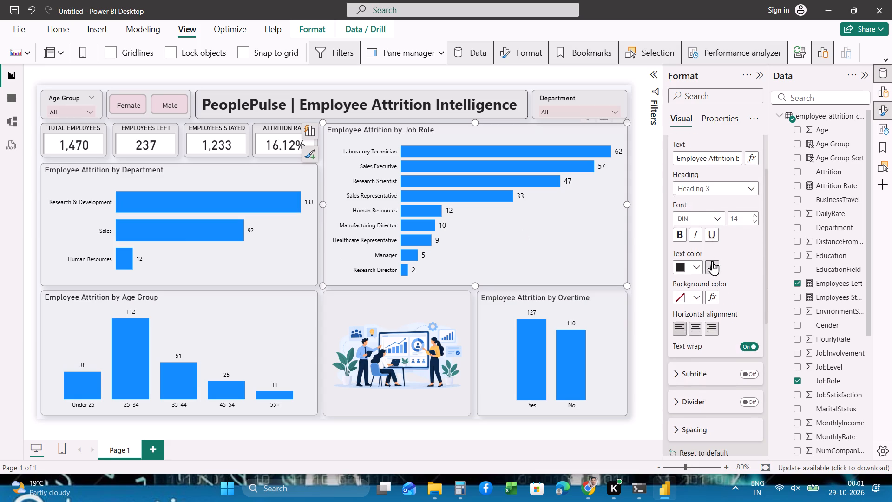
click(677, 200)
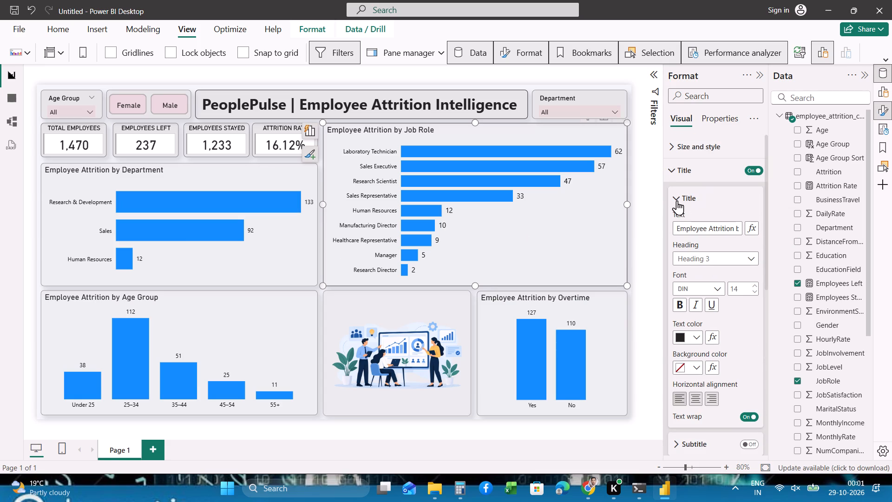
double_click(676, 169)
scroll(700, 283, down, 1)
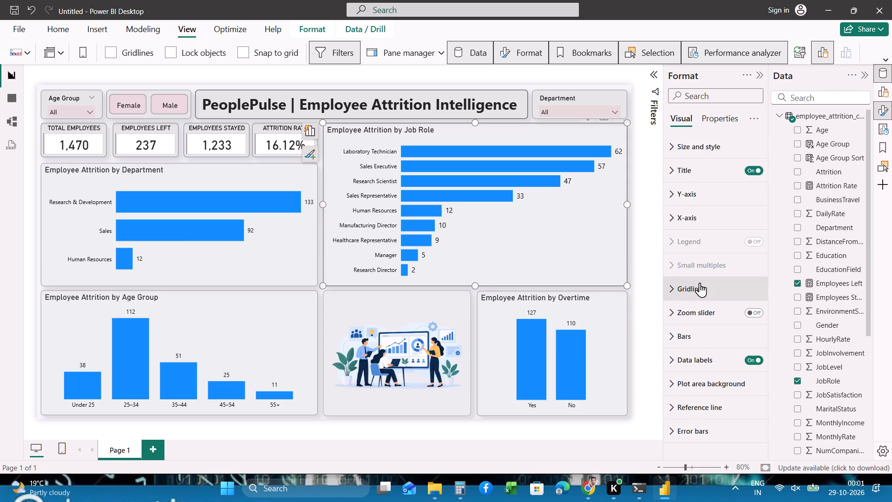
scroll(700, 283, down, 1)
scroll(700, 283, up, 1)
click(673, 197)
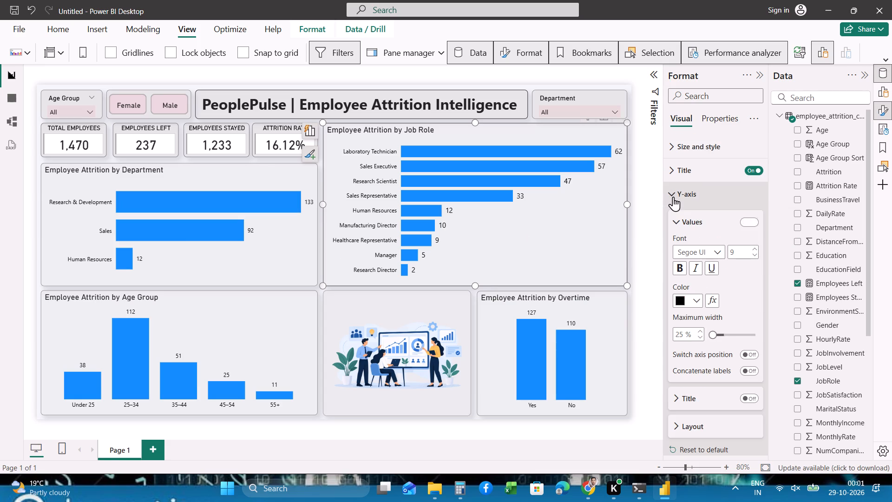
click(755, 247)
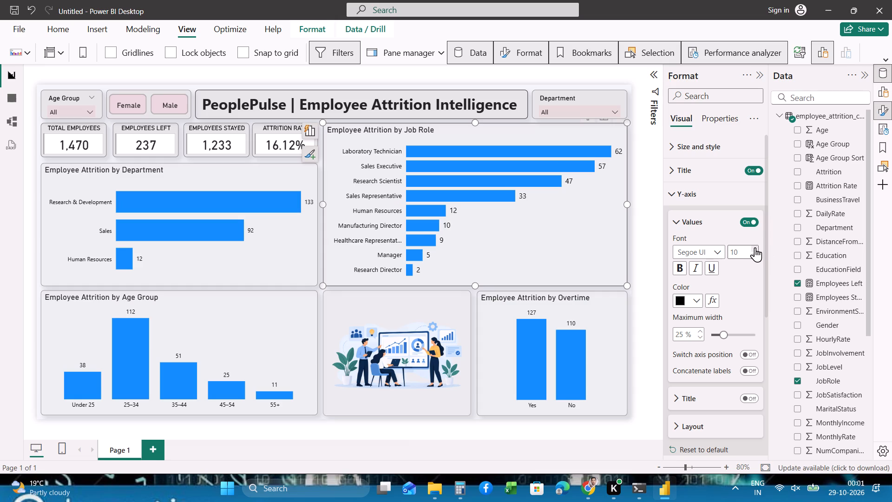
Set the X-axis values font size to 10 in the Employee Attrition by Overtime chart.
click(605, 321)
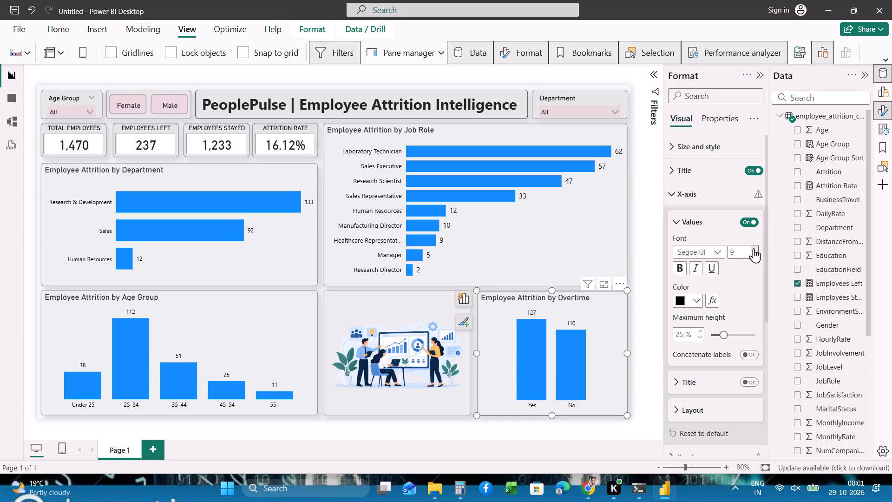
click(754, 248)
scroll(738, 280, up, 1)
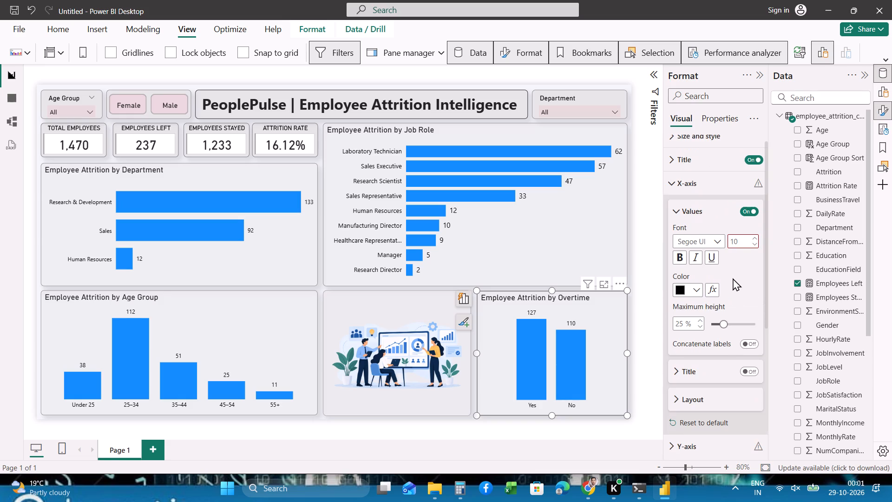
scroll(733, 278, down, 2)
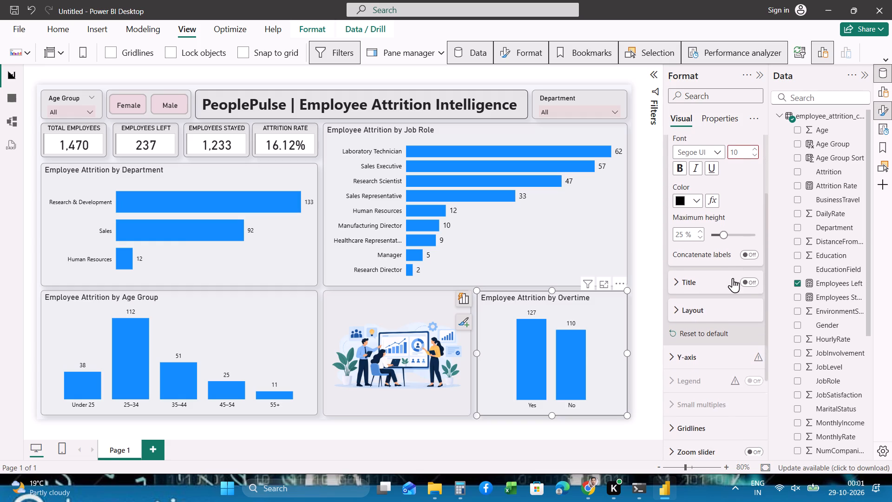
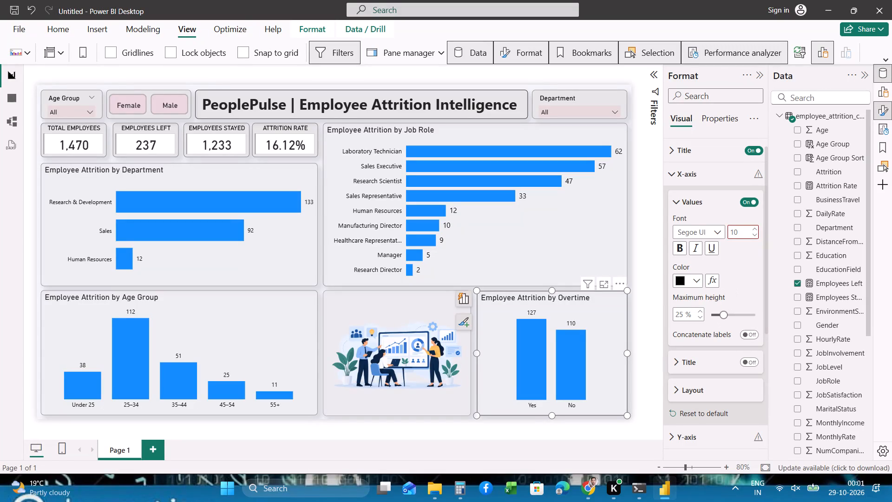
Set the maximum height of the x-axis values on the Employee Attrition by Overtime chart to 15 %.
drag(723, 315, 705, 318)
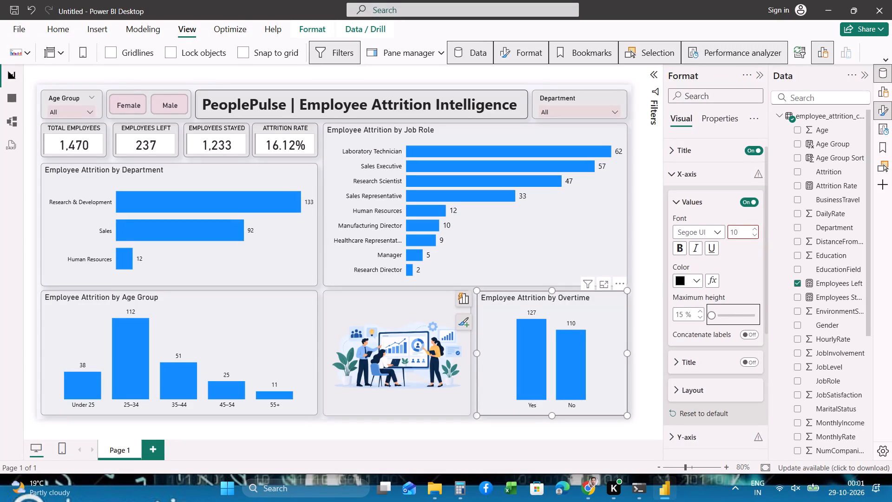
drag(713, 318, 796, 321)
drag(752, 314, 696, 314)
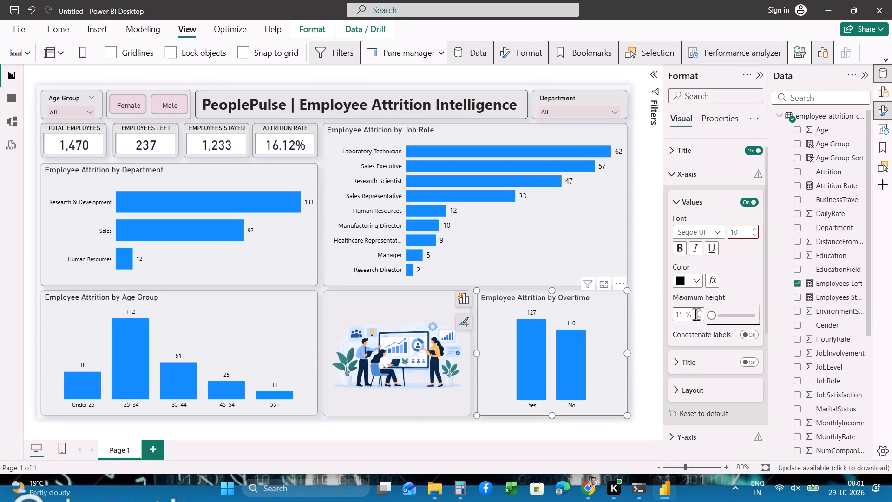
click(674, 176)
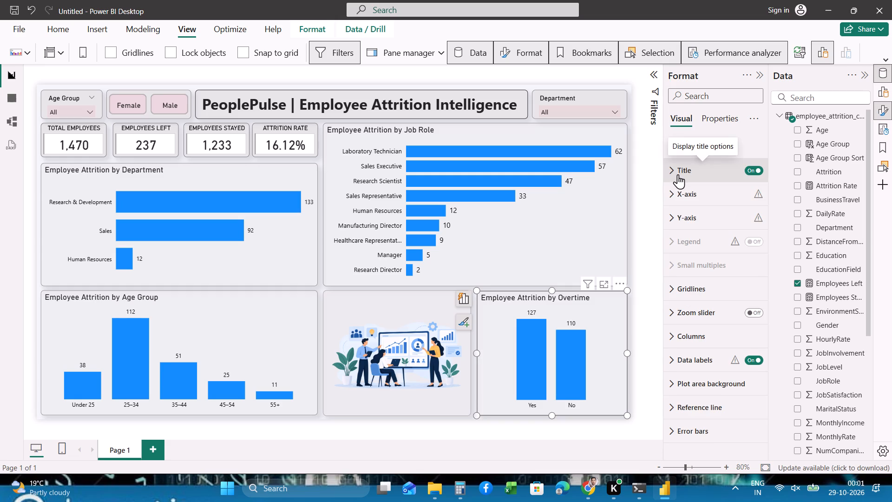
click(675, 215)
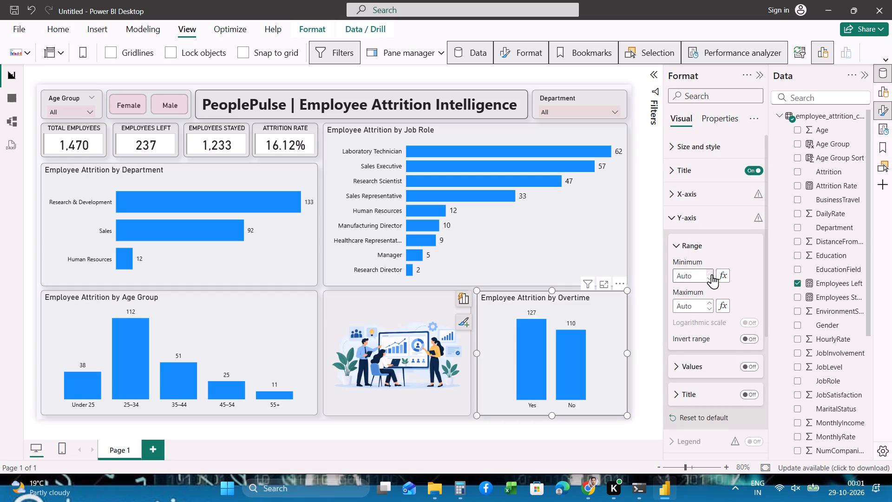
click(673, 218)
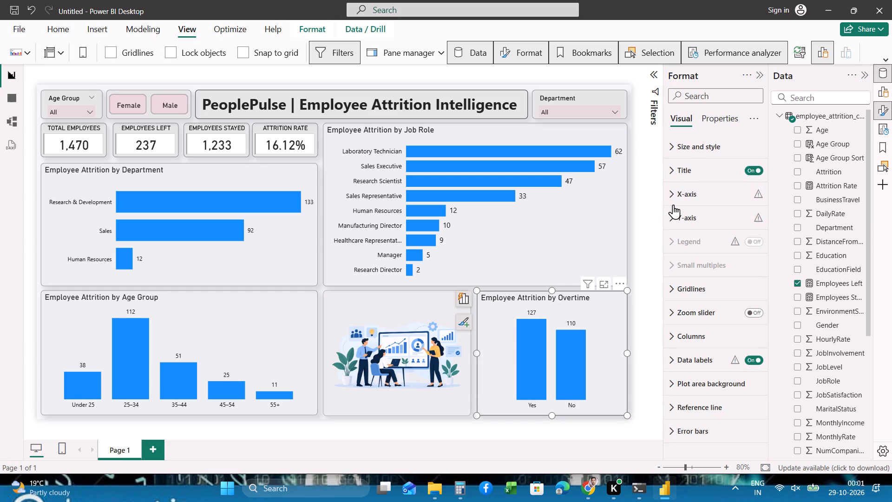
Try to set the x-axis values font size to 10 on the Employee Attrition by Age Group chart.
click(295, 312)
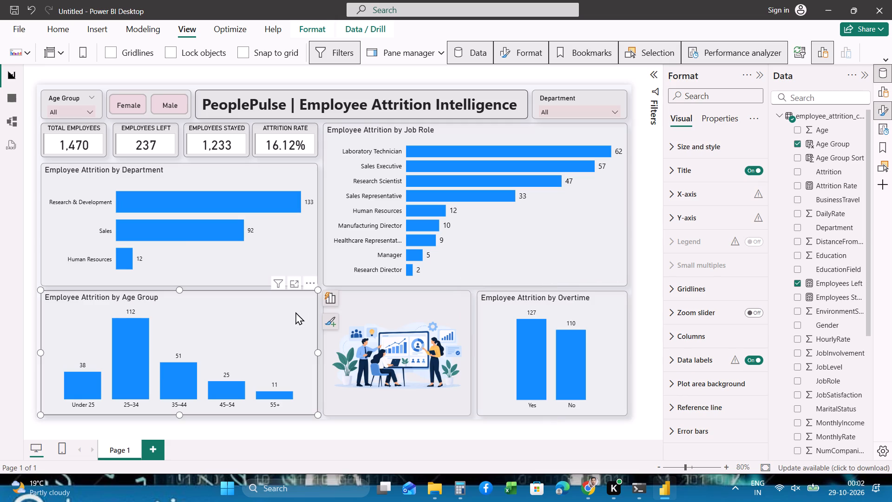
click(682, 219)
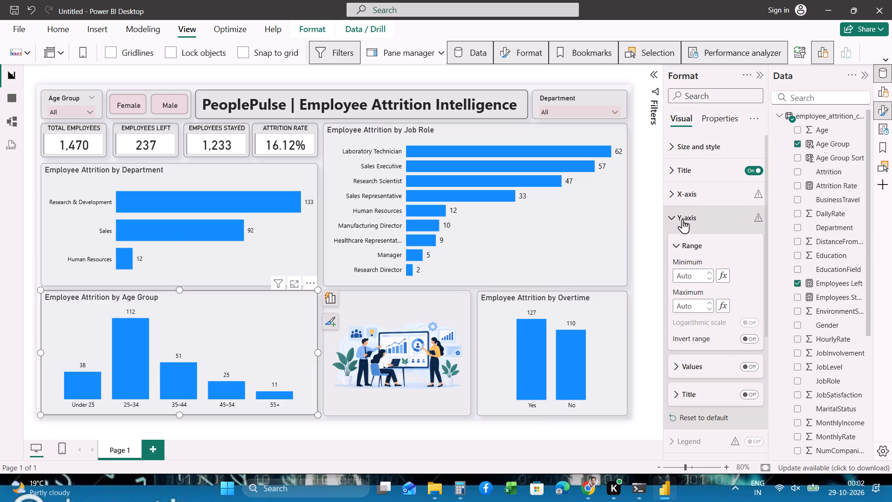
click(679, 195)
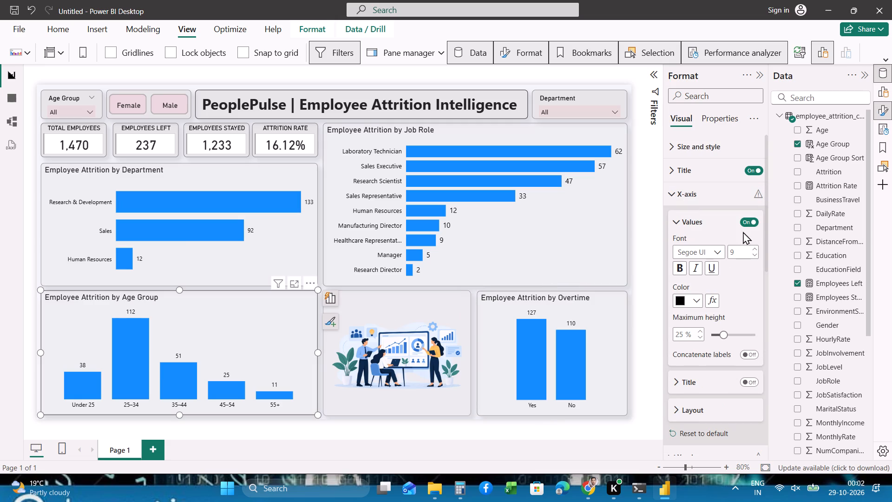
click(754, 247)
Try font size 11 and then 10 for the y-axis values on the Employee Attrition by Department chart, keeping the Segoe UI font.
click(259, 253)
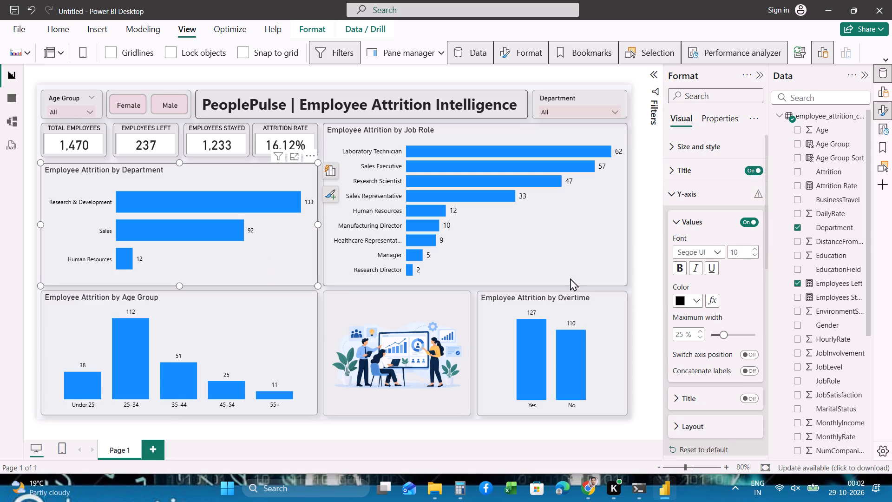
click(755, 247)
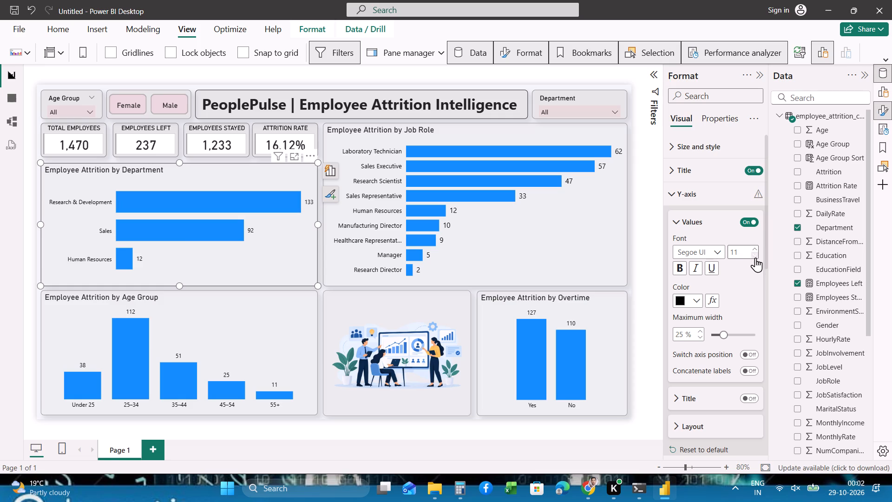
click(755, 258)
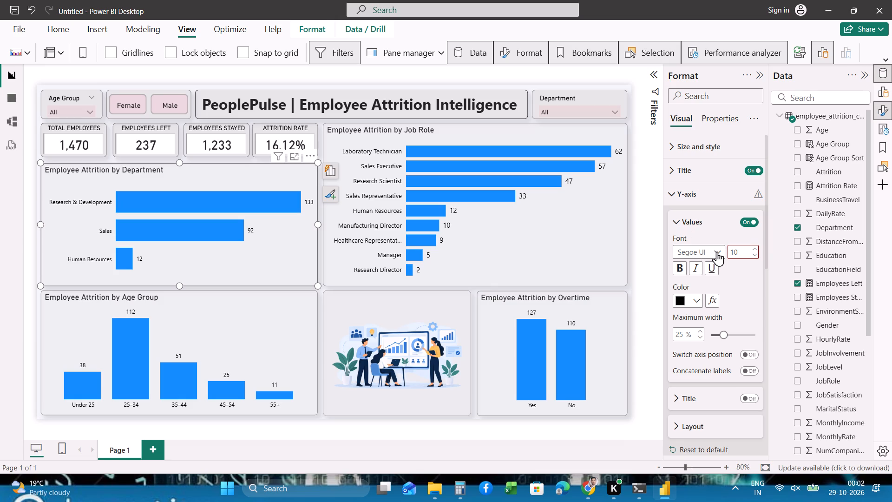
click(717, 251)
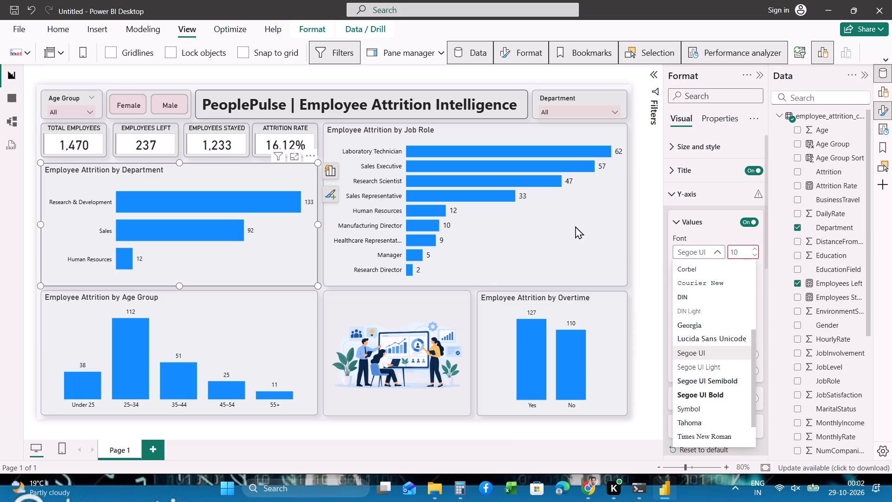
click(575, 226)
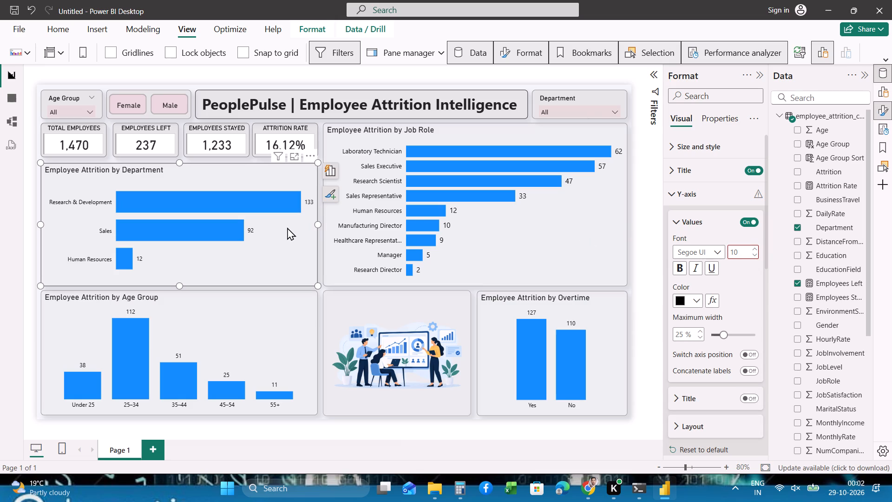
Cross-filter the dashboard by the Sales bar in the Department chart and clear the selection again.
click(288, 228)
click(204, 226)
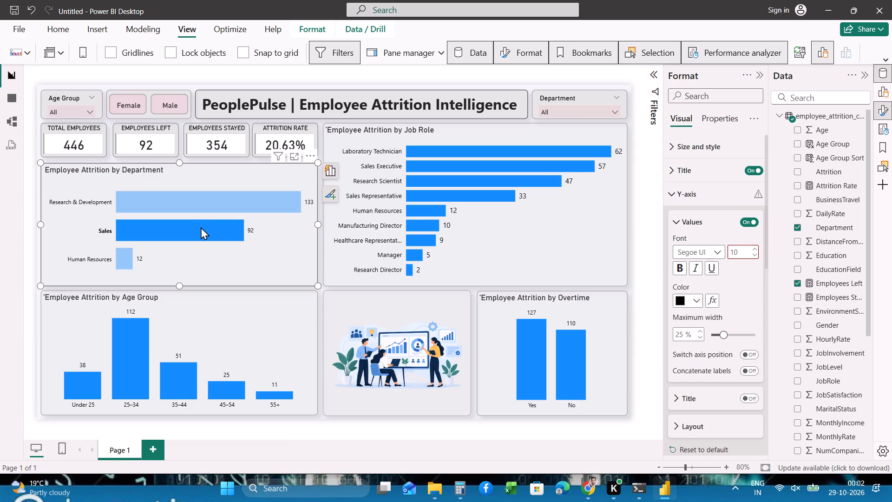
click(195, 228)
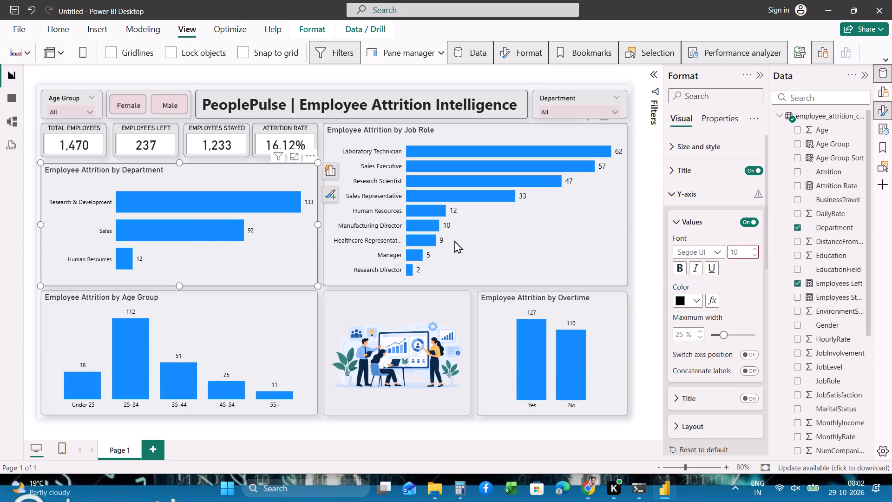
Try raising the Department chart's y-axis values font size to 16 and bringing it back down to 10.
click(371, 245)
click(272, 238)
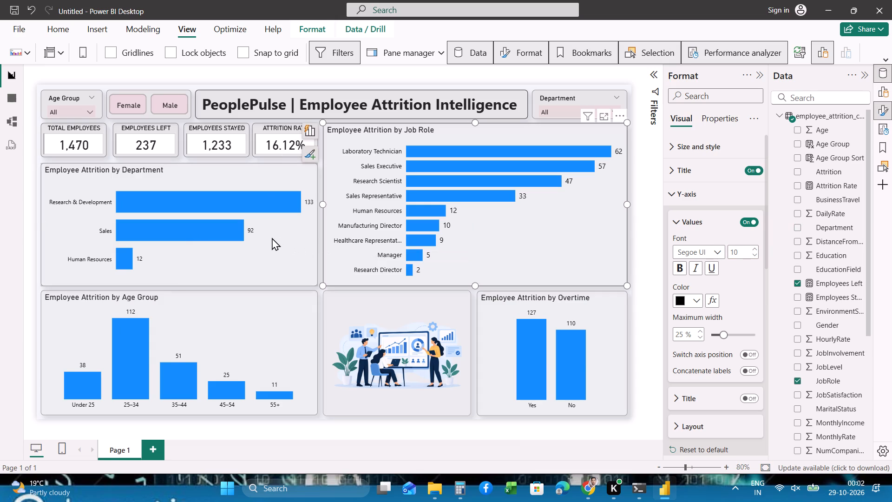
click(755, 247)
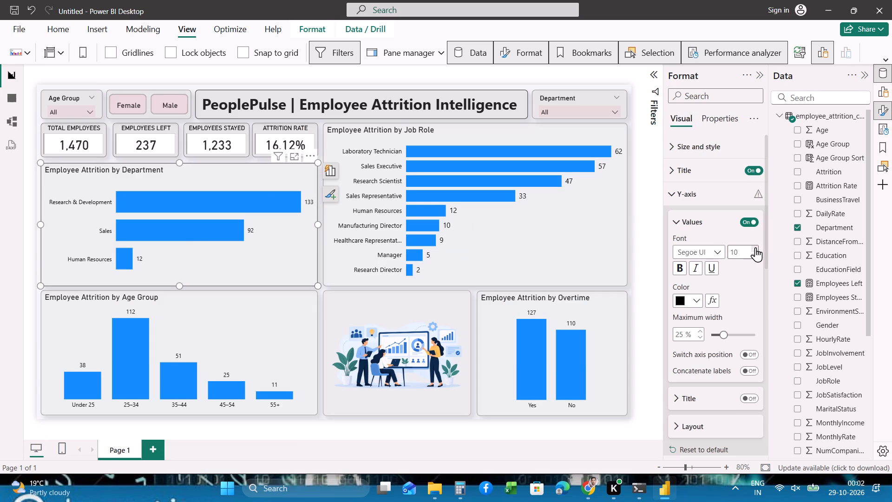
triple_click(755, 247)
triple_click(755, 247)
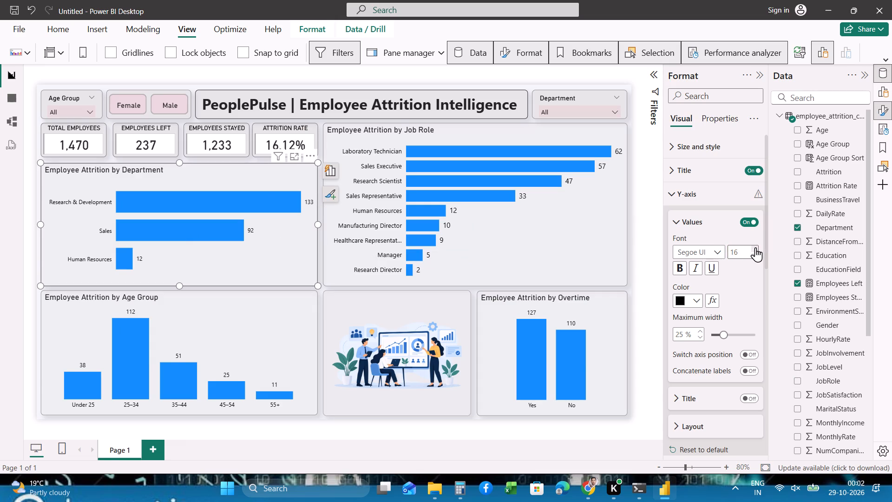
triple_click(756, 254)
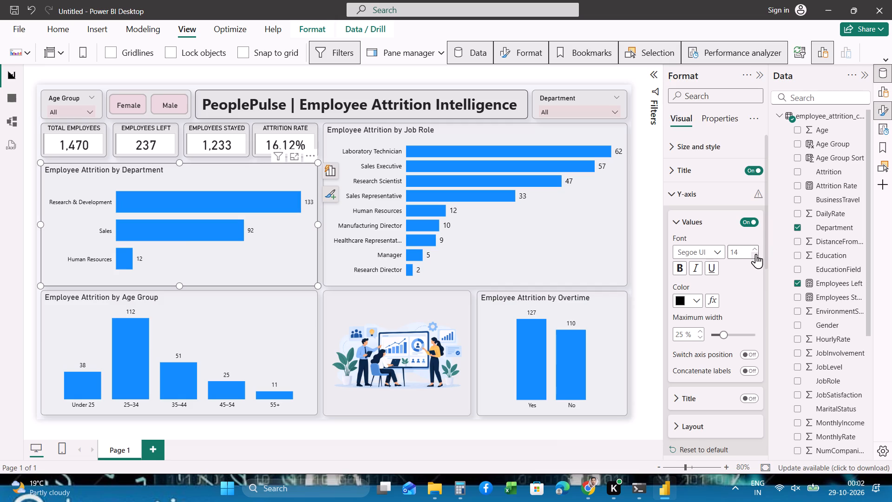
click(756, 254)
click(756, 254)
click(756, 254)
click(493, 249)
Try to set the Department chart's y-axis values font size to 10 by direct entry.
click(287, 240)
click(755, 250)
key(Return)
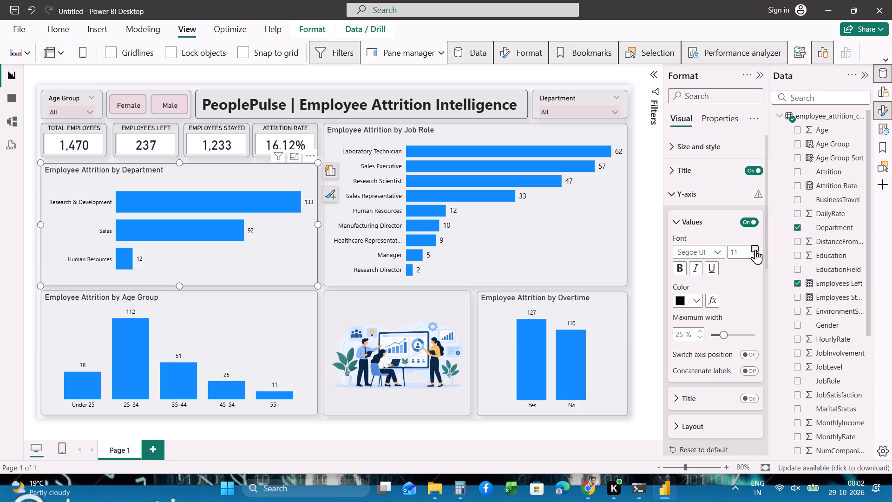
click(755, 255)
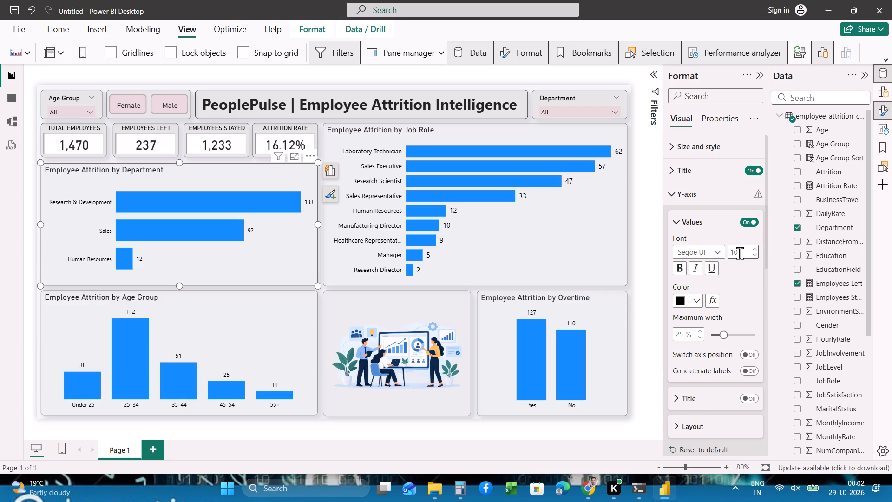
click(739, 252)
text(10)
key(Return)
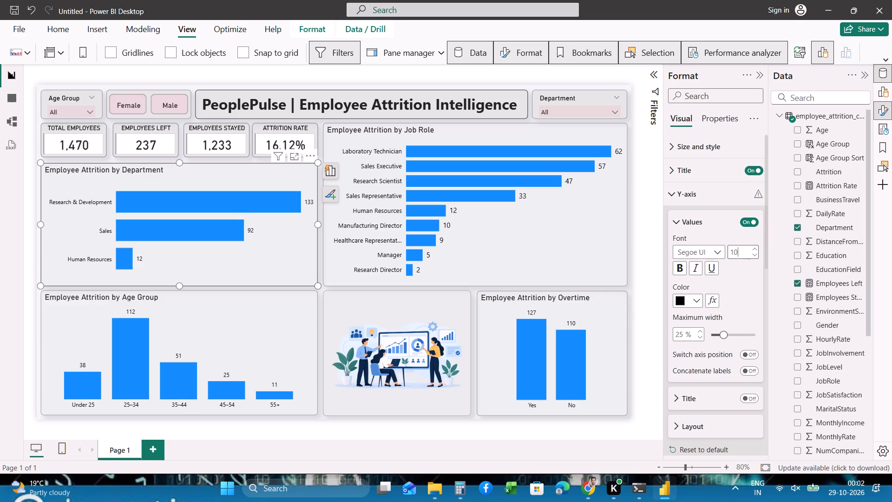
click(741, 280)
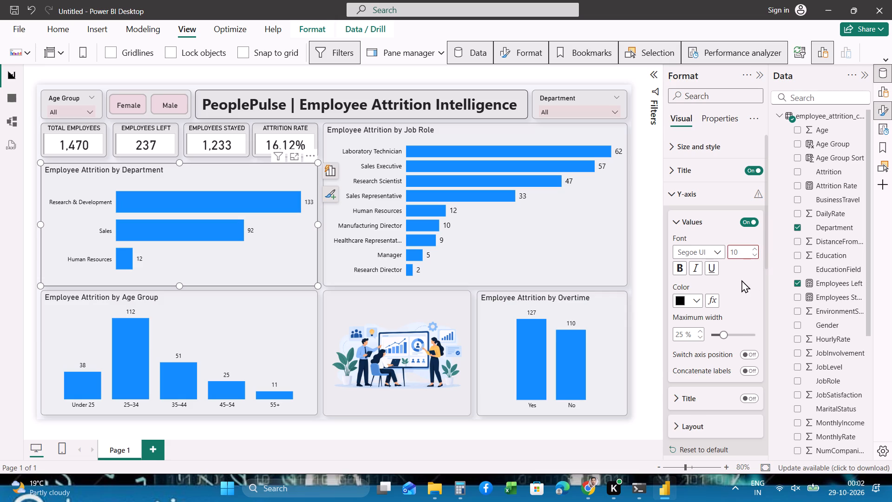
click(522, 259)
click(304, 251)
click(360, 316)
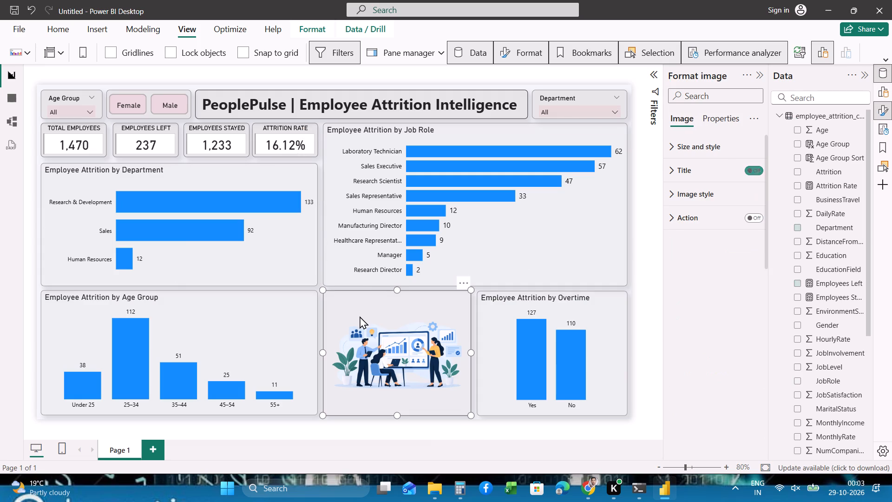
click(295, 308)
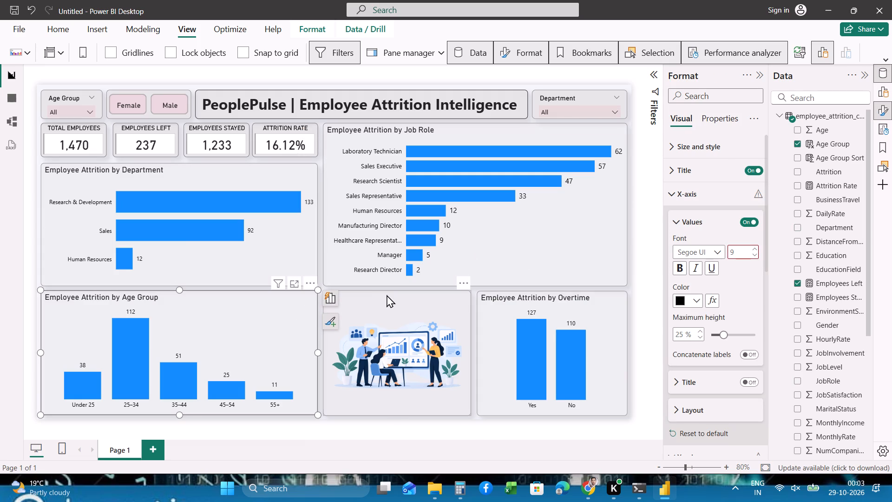
Set the y-axis values font size on the Employee Attrition by Department chart to 10.
click(276, 248)
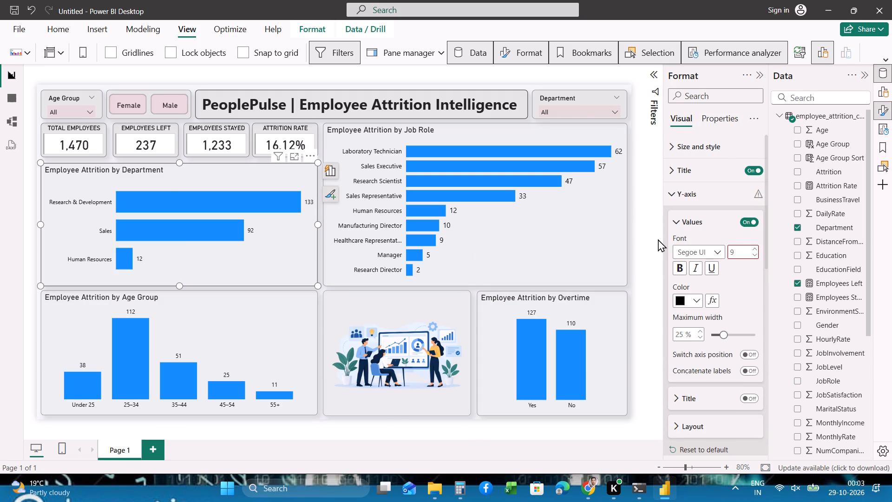
click(757, 248)
Increase the maximum width of the Department chart's y-axis values to about 29 %.
drag(726, 332, 735, 332)
drag(735, 332, 730, 333)
drag(730, 333, 727, 334)
click(561, 275)
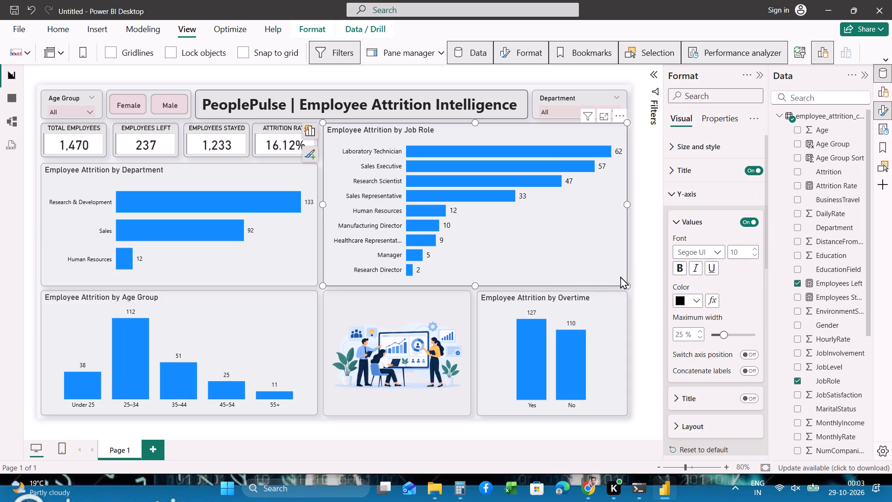
click(647, 280)
Start saving the untitled report and browse this device for a save location.
key(ctrl+s)
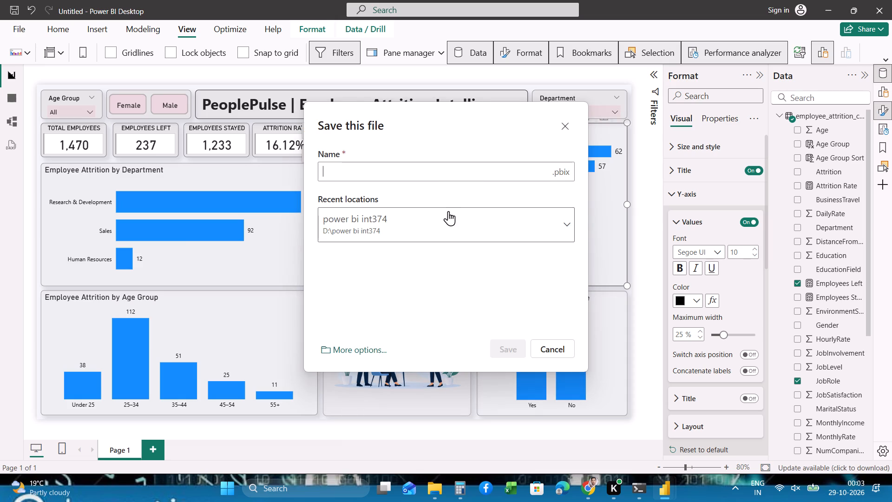
click(518, 222)
scroll(449, 268, down, 1)
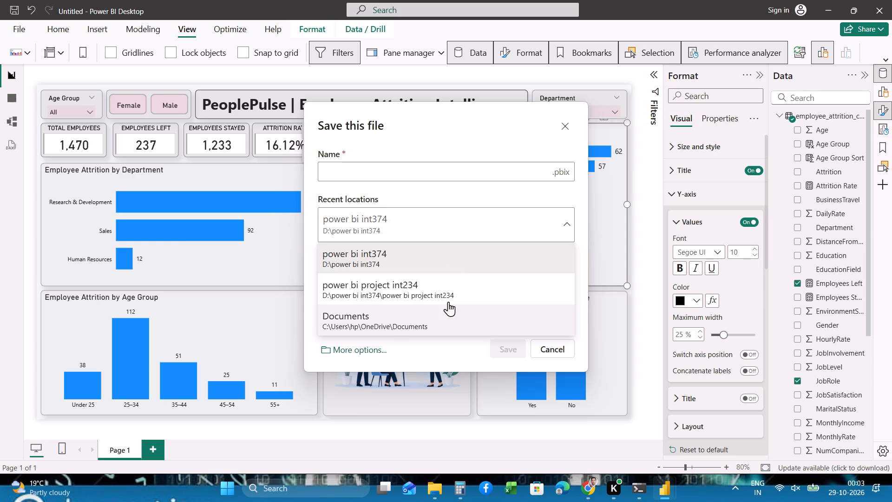
scroll(426, 297, down, 1)
click(369, 349)
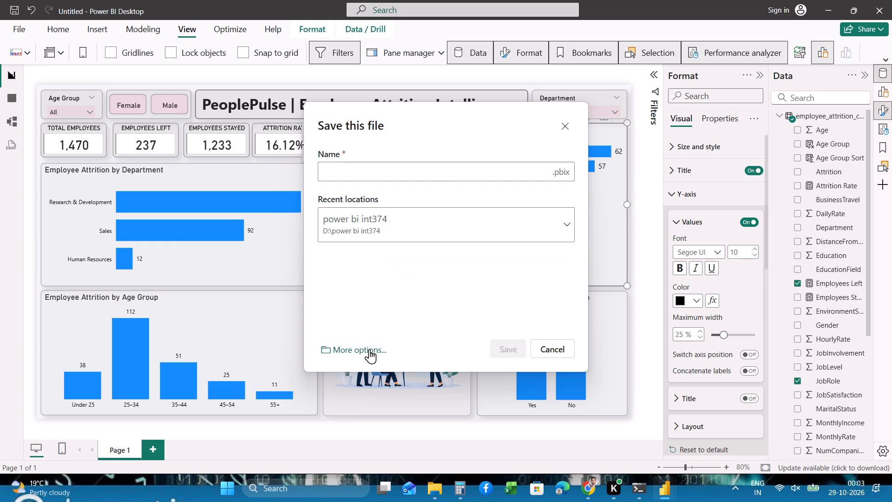
click(369, 349)
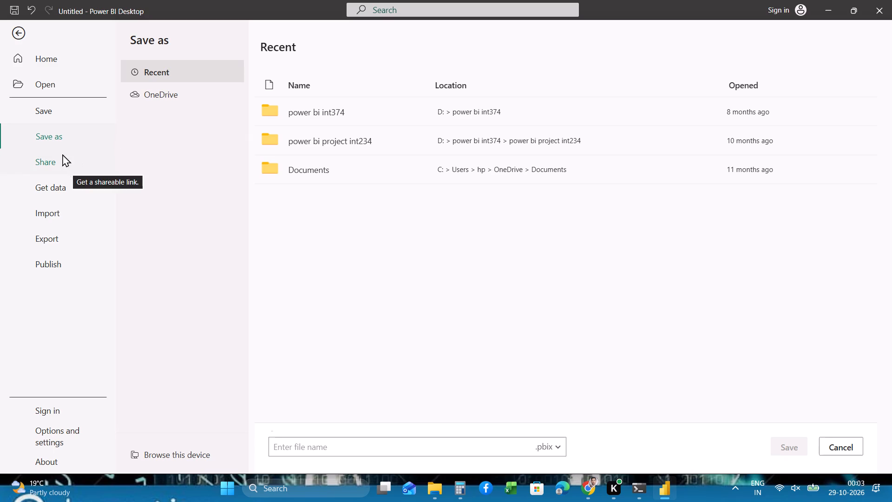
click(60, 137)
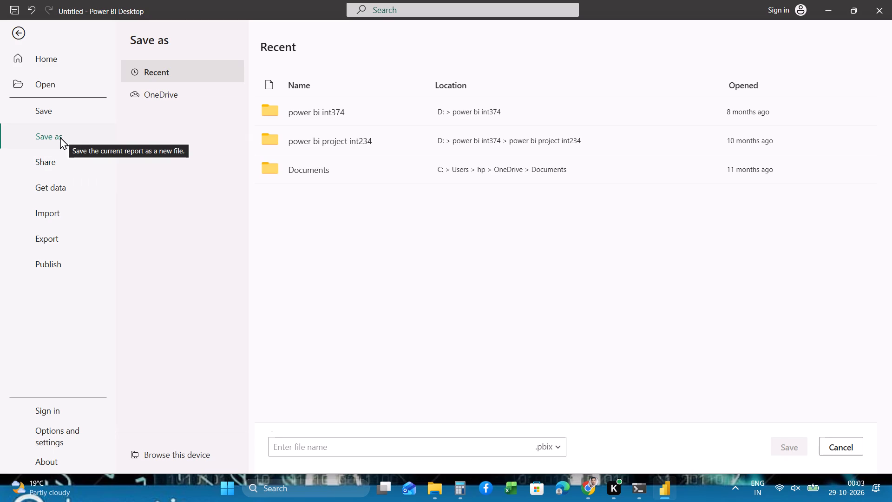
click(55, 137)
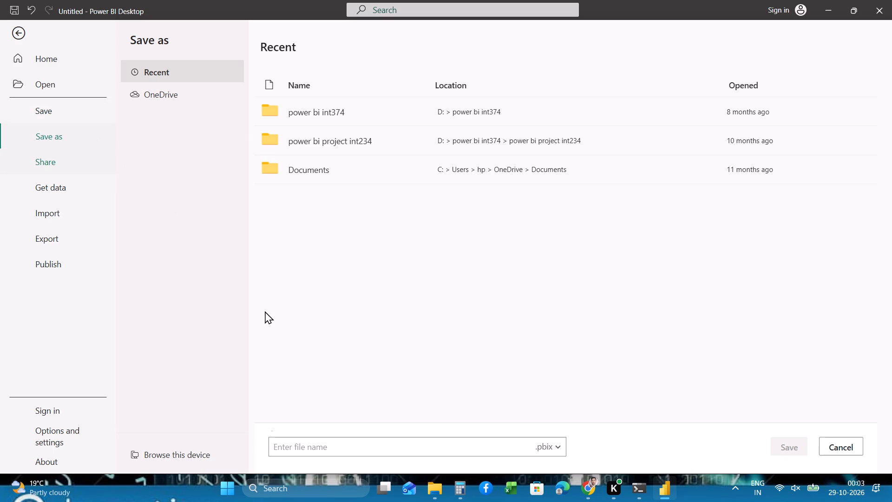
click(321, 444)
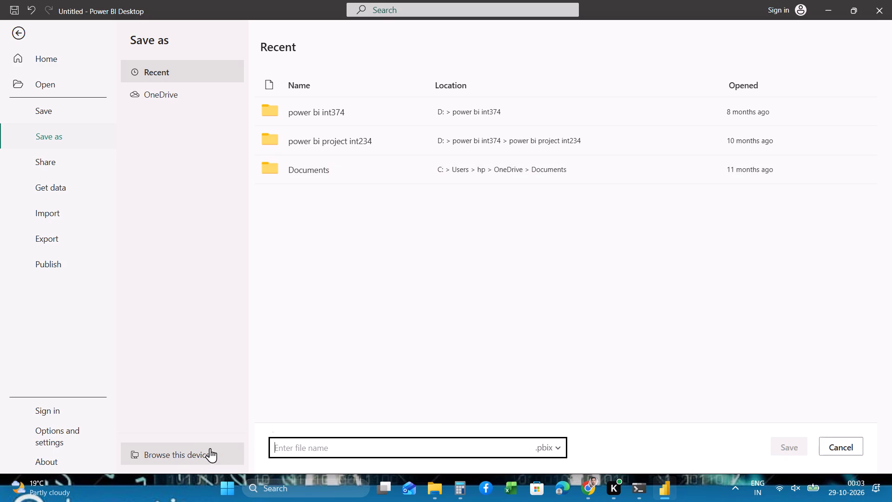
click(198, 451)
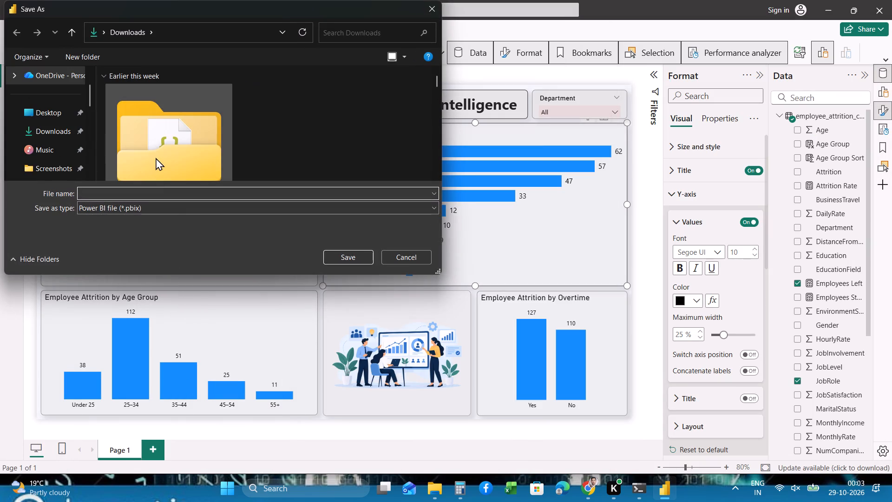
Choose the Predicting Employee Attrition folder inside the projects folder on Disk (D:) as the save location.
scroll(35, 169, down, 1)
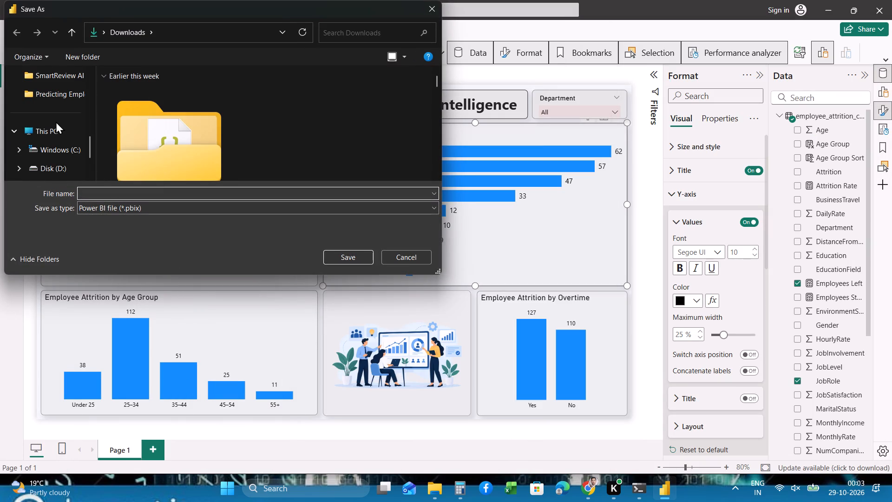
click(51, 159)
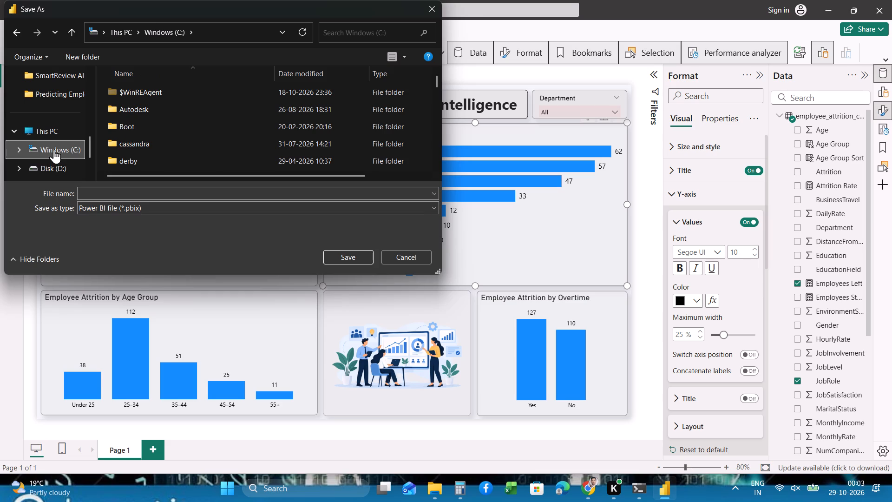
click(54, 163)
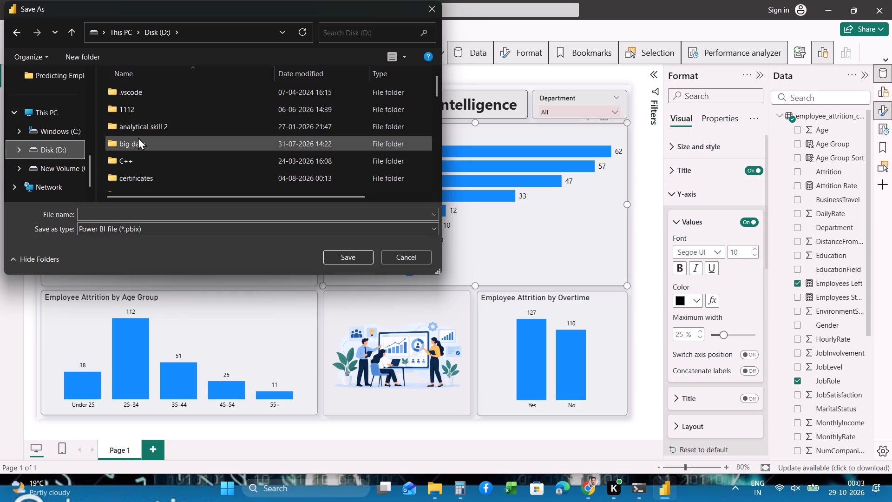
scroll(138, 137, down, 1)
scroll(146, 174, down, 1)
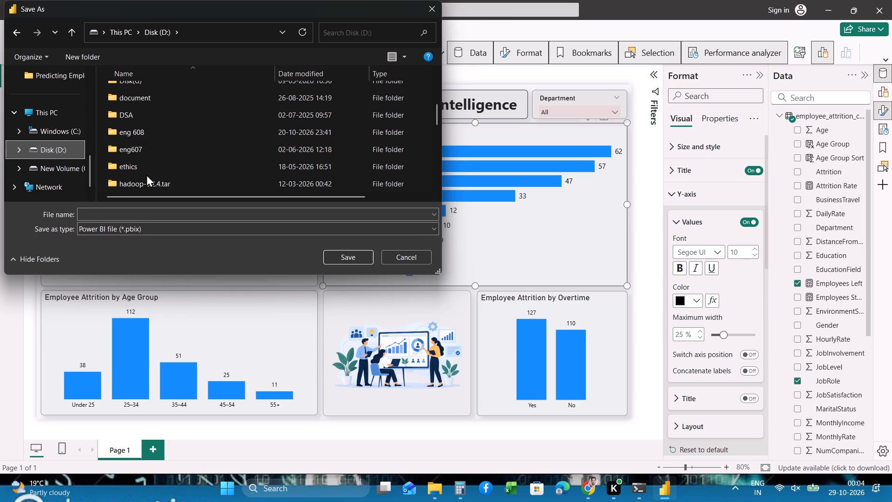
scroll(146, 174, down, 1)
double_click(145, 183)
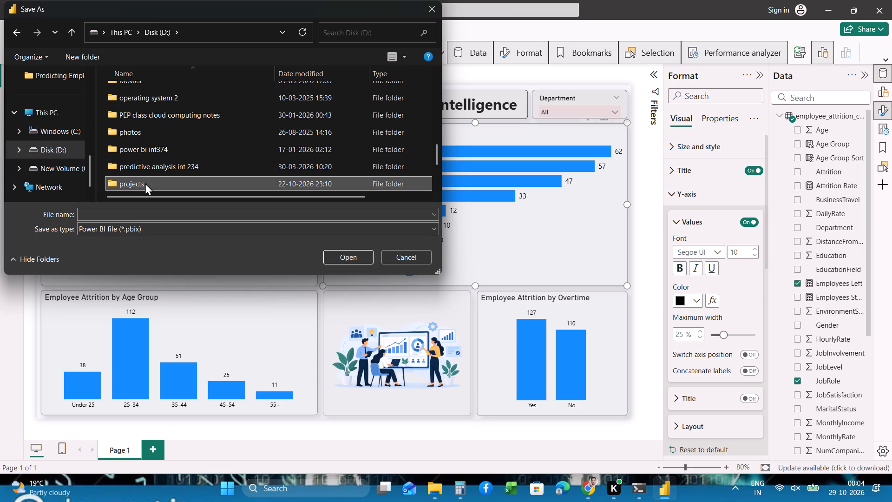
scroll(153, 153, down, 1)
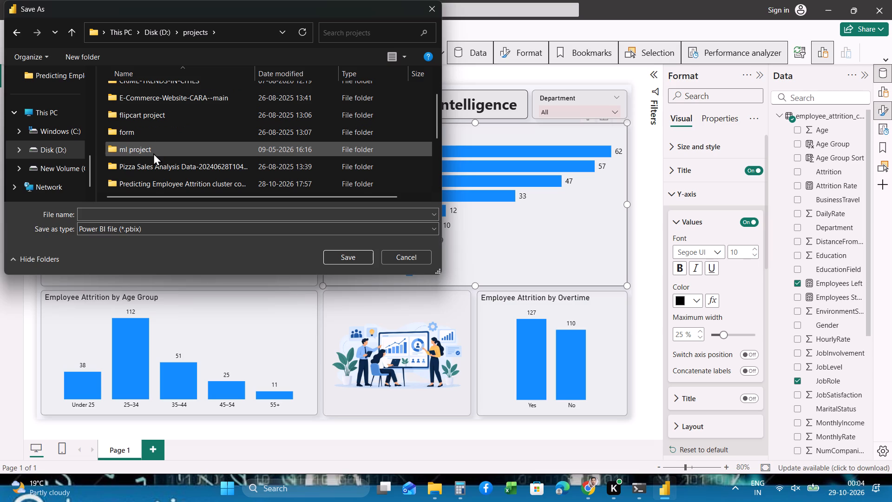
scroll(153, 153, down, 1)
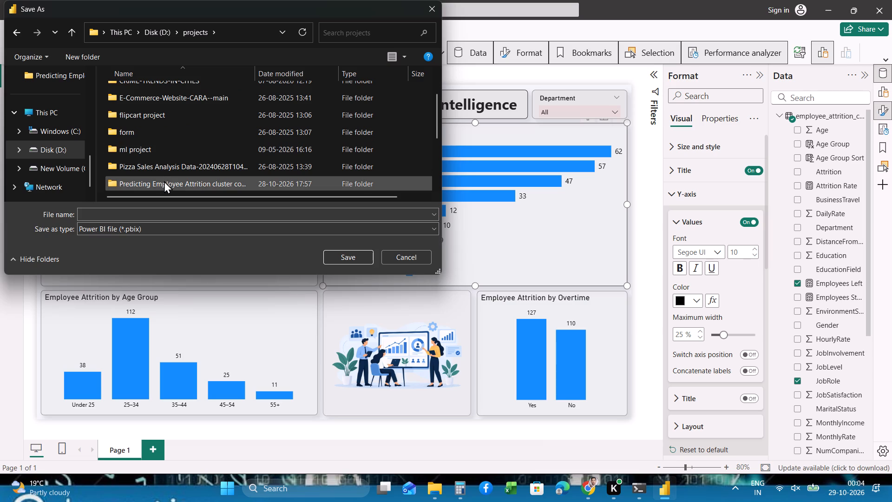
double_click(164, 181)
Name the file project power bi dashboard and save it as a Power BI file (*.pbix).
click(146, 213)
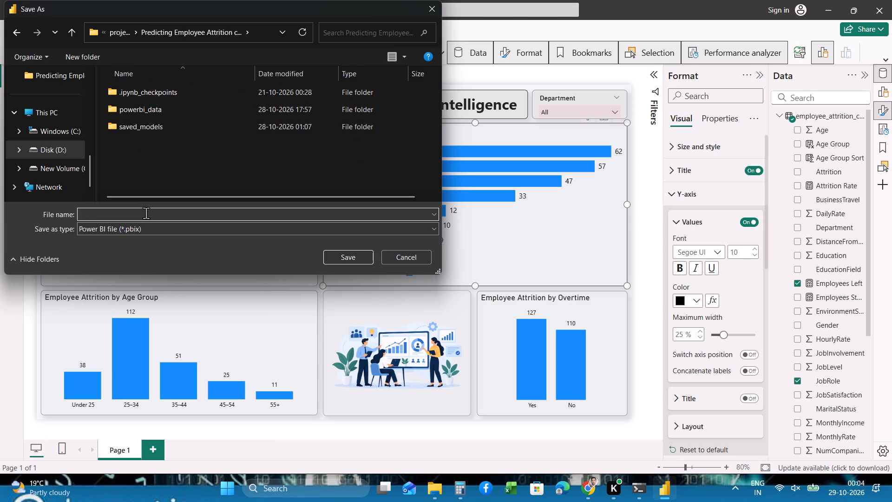
text(dashba)
key(BackSpace)
key(o)
key(BackSpace)
key(BackSpace)
key(BackSpace)
key(BackSpace)
key(BackSpace)
key(BackSpace)
key(BackSpace)
key(BackSpace)
key(BackSpace)
key(BackSpace)
key(BackSpace)
key(BackSpace)
key(BackSpace)
key(BackSpace)
text(project)
key(space)
text(power bi dashab)
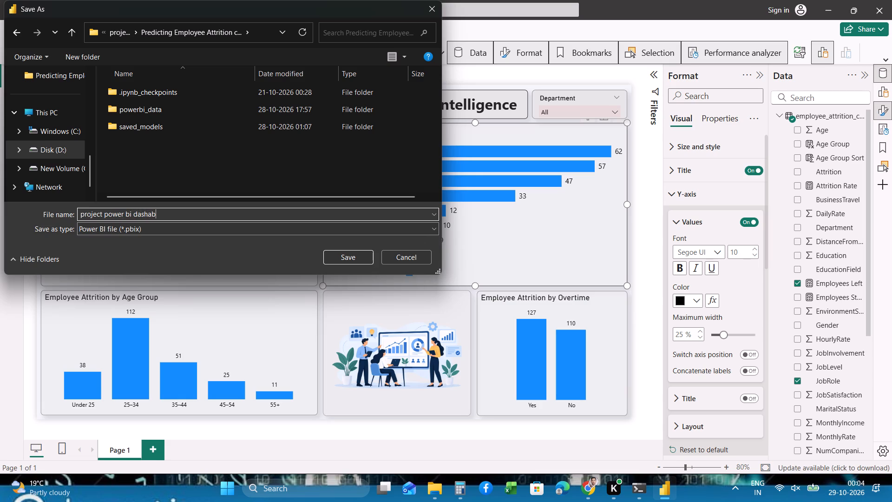
key(BackSpace)
key(BackSpace)
text(ba)
key(BackSpace)
text(oard)
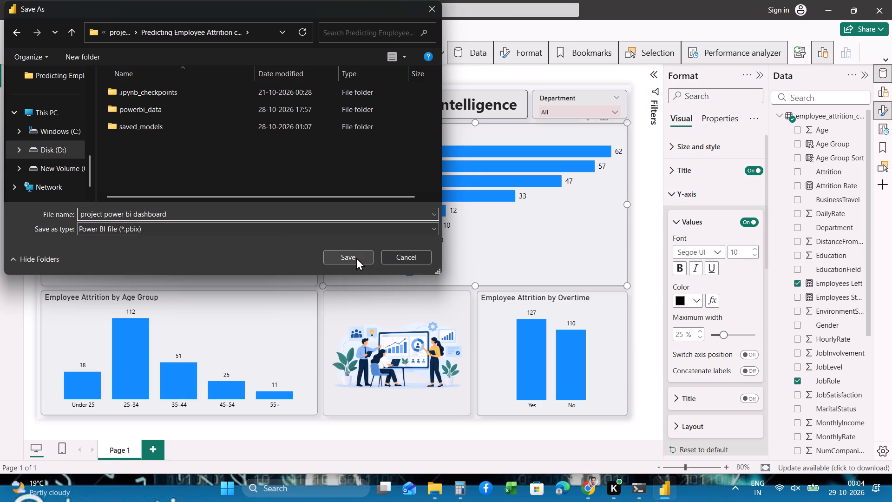
click(356, 258)
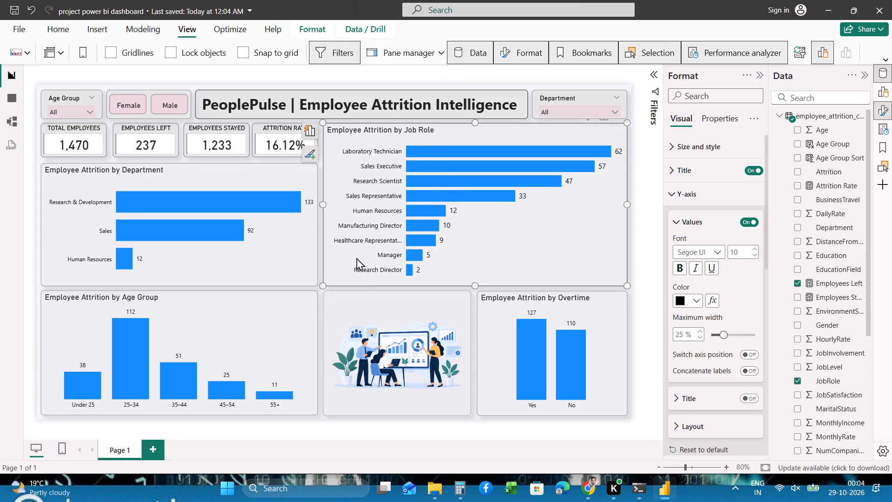
Deselect the Job Role chart and close the saved report.
click(637, 240)
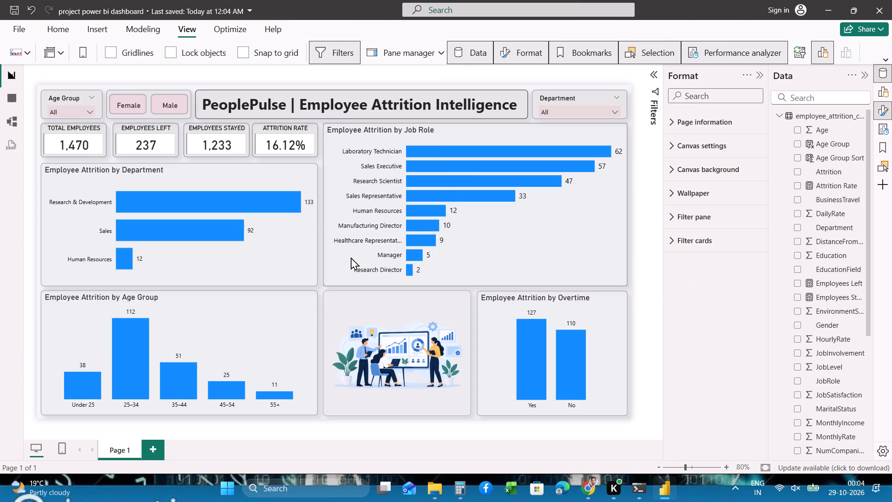
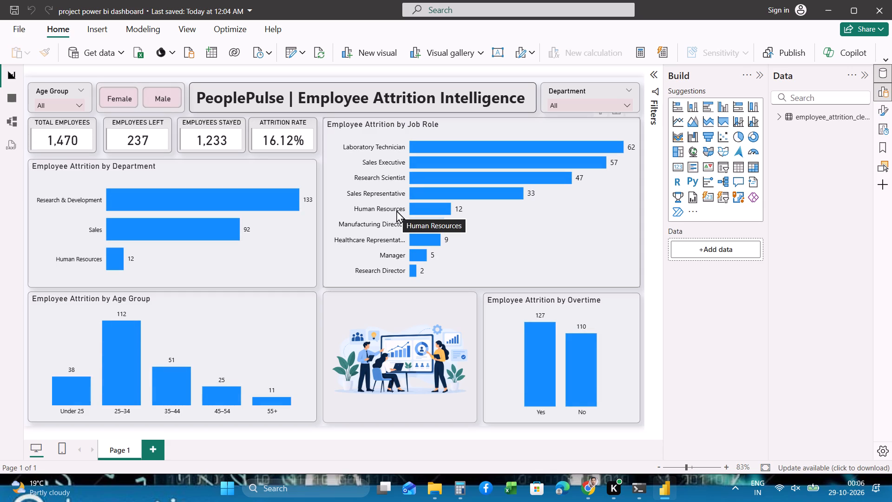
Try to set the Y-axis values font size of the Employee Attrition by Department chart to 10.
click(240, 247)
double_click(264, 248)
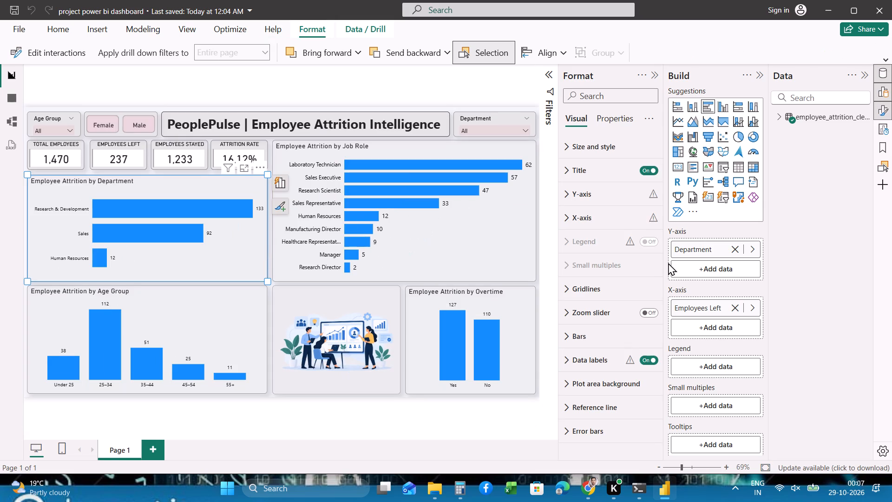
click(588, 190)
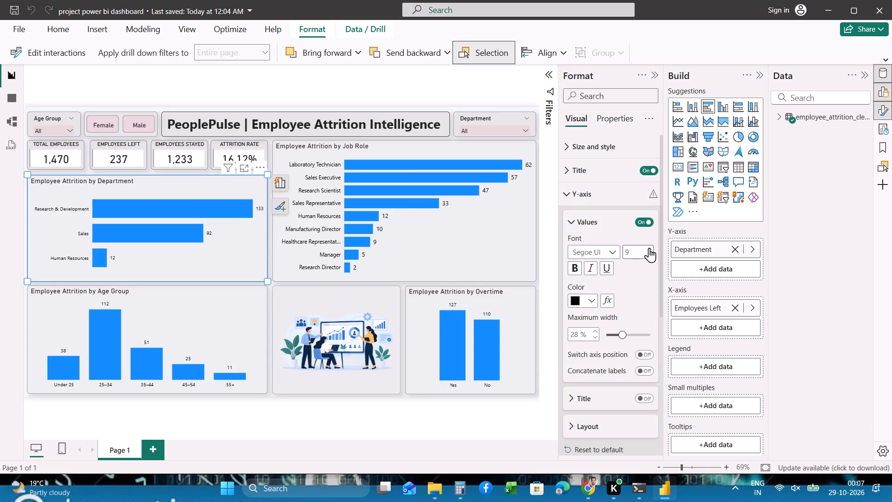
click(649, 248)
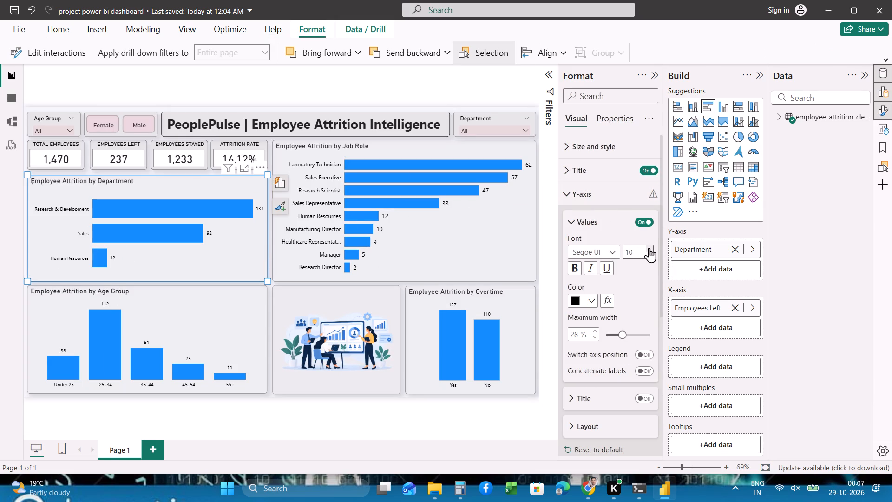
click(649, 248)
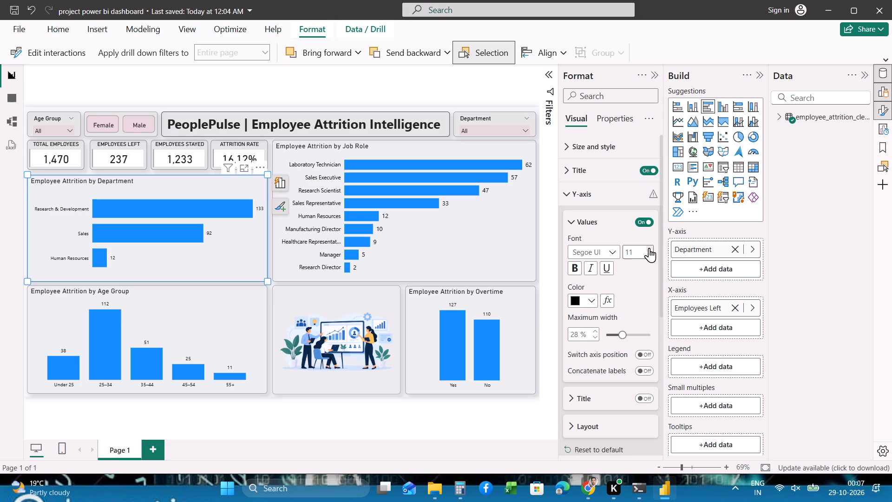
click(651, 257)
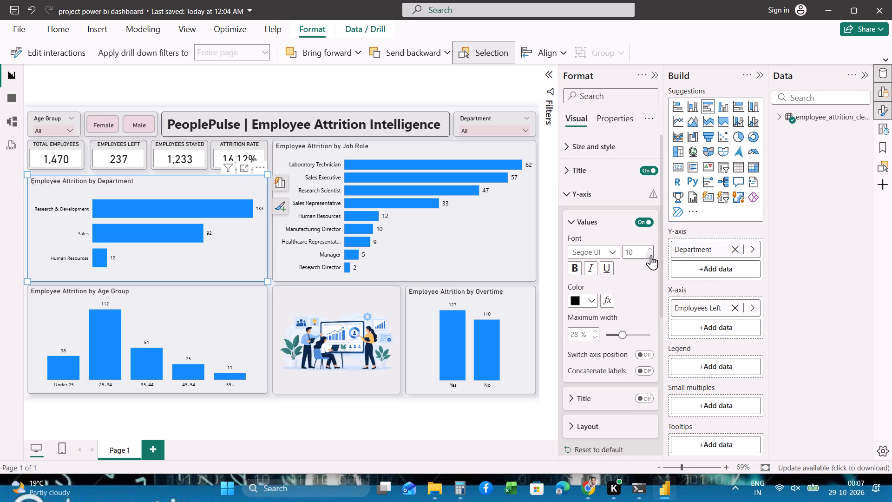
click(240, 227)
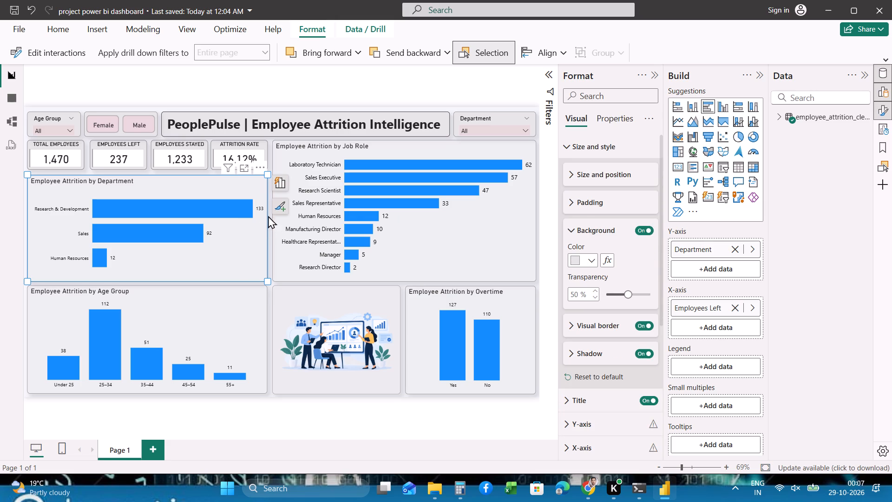
Stretch the Employee Attrition by Department chart slightly upward towards the KPI cards.
click(267, 176)
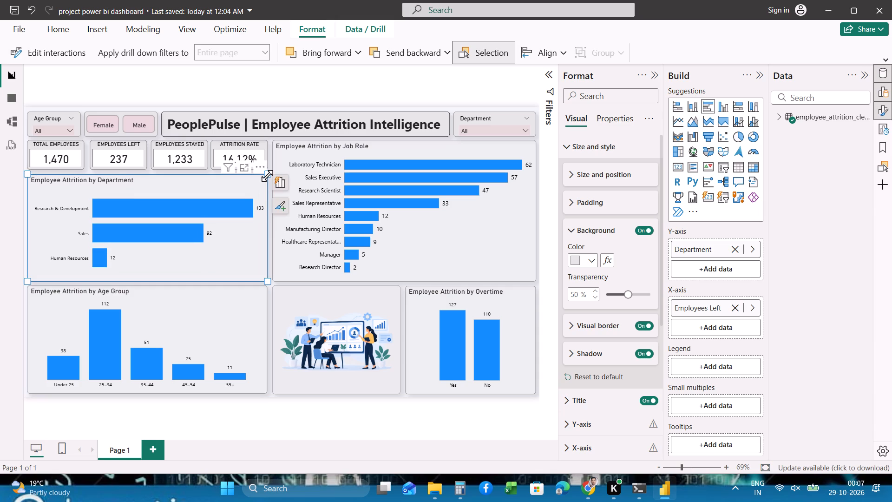
click(284, 250)
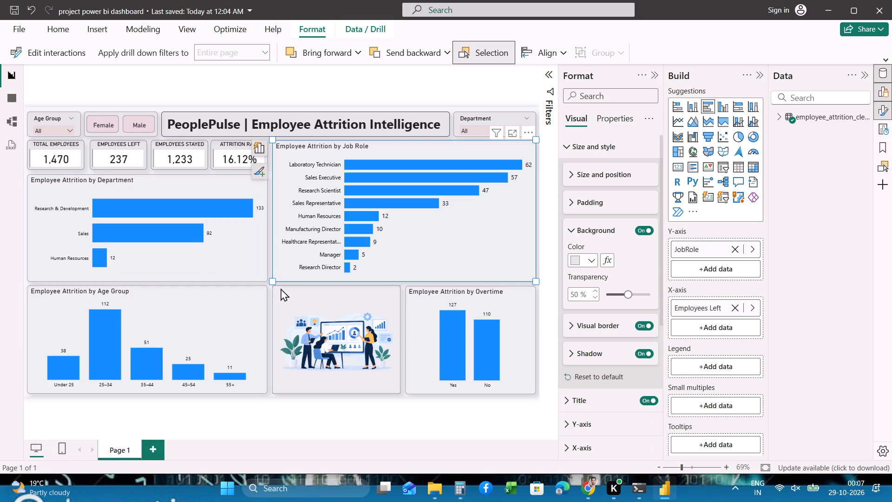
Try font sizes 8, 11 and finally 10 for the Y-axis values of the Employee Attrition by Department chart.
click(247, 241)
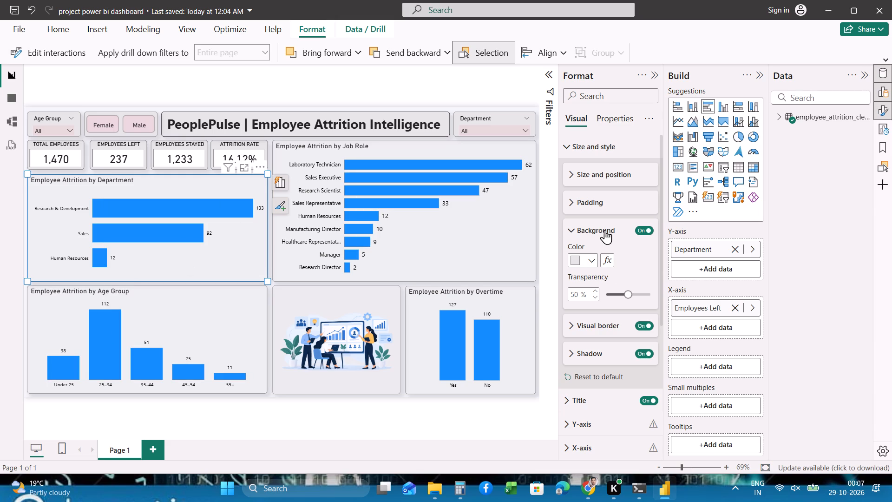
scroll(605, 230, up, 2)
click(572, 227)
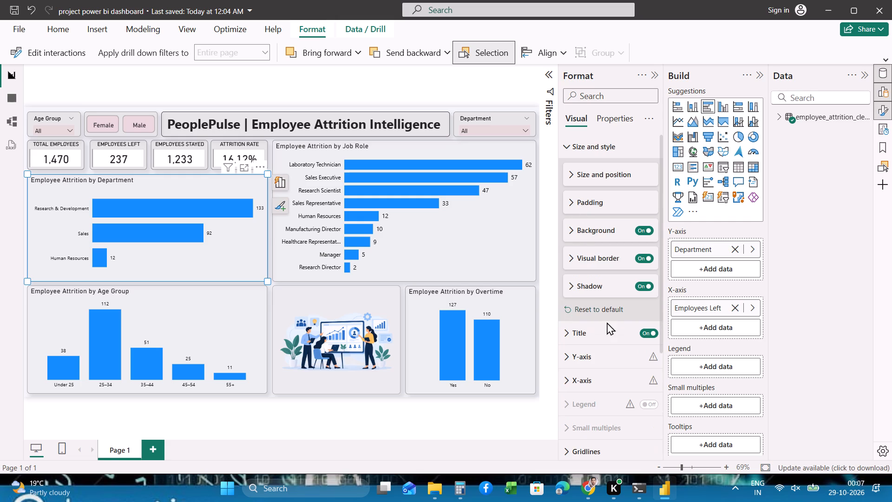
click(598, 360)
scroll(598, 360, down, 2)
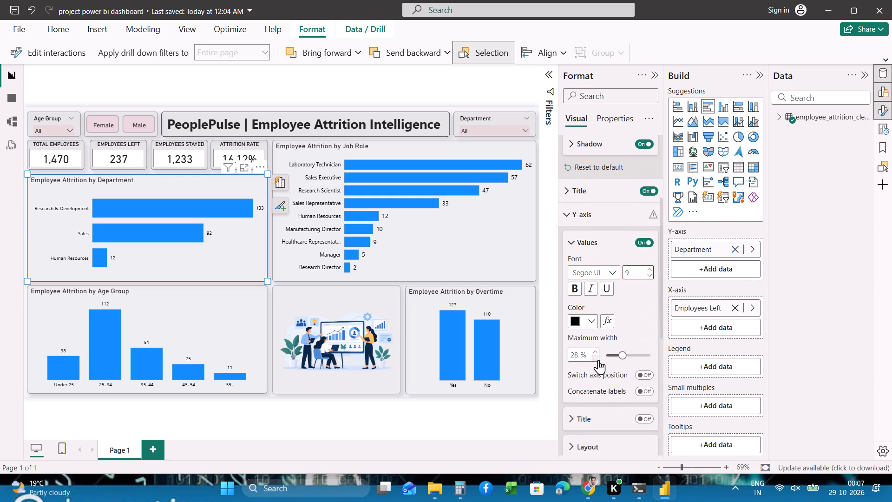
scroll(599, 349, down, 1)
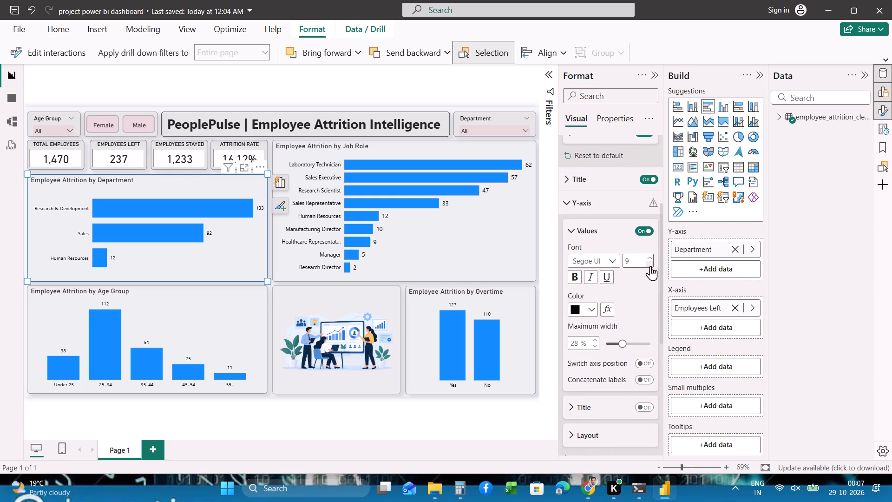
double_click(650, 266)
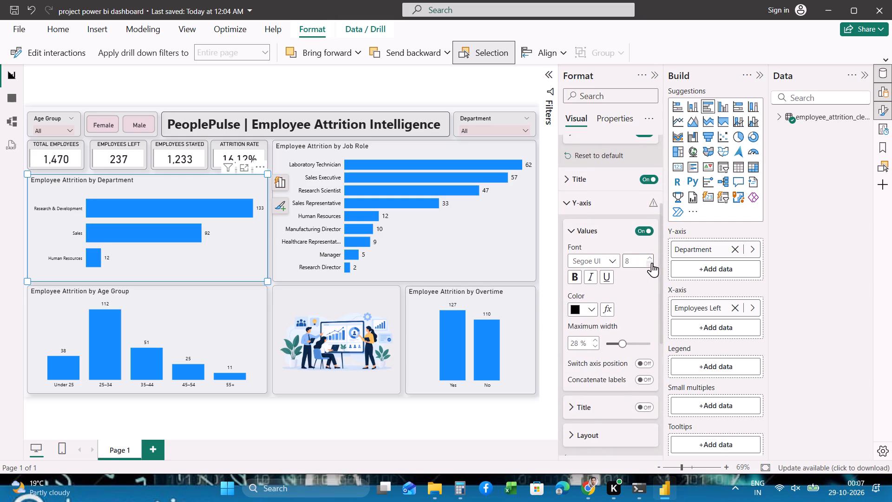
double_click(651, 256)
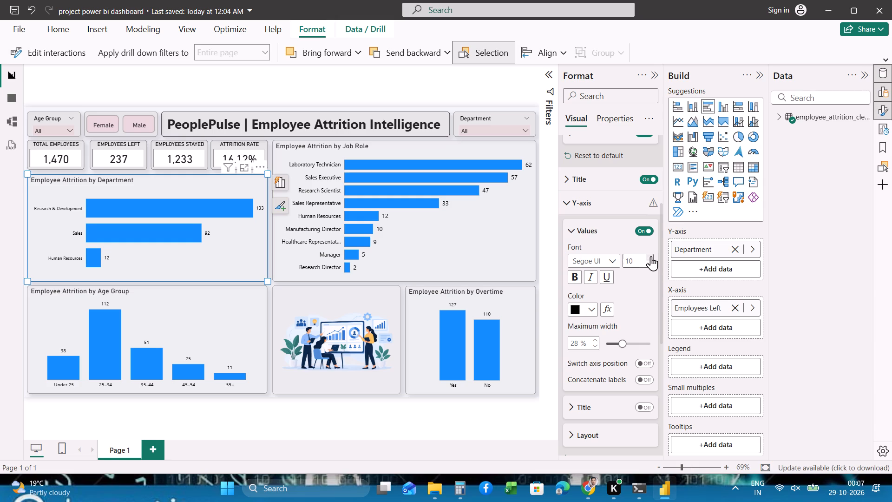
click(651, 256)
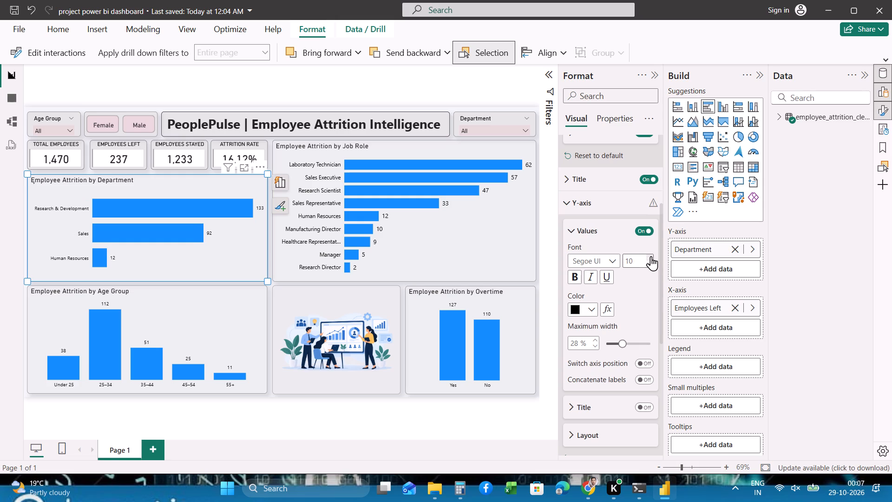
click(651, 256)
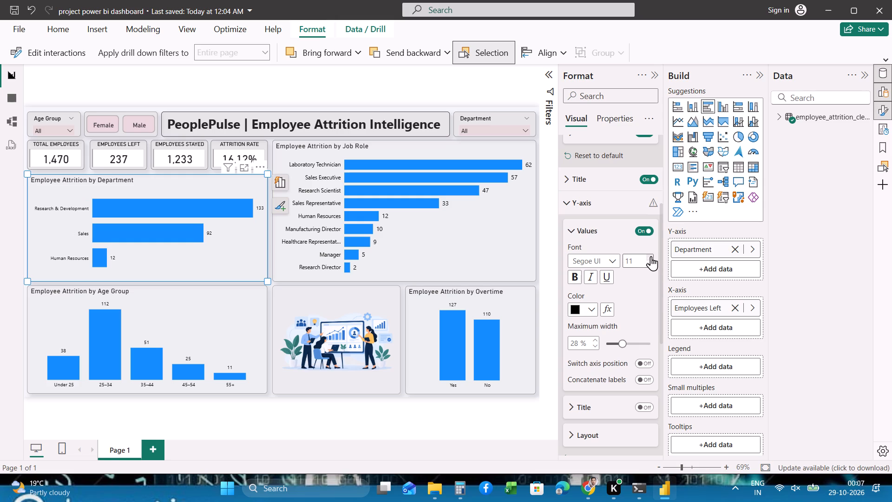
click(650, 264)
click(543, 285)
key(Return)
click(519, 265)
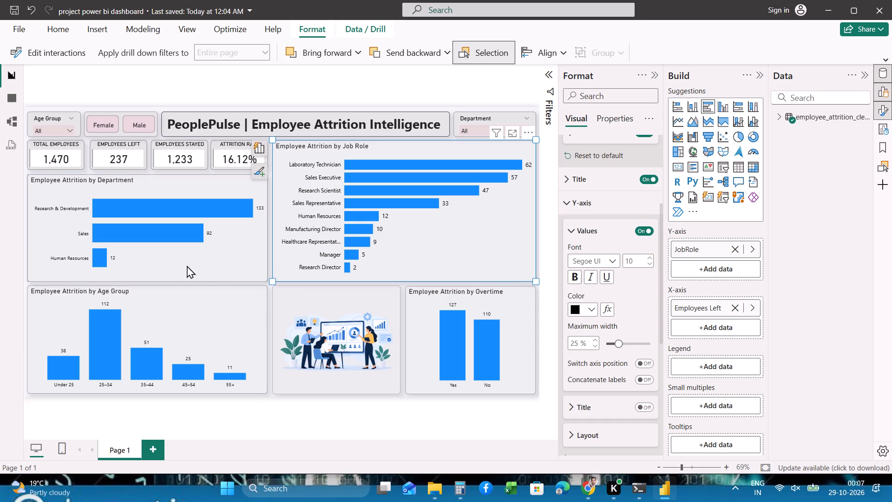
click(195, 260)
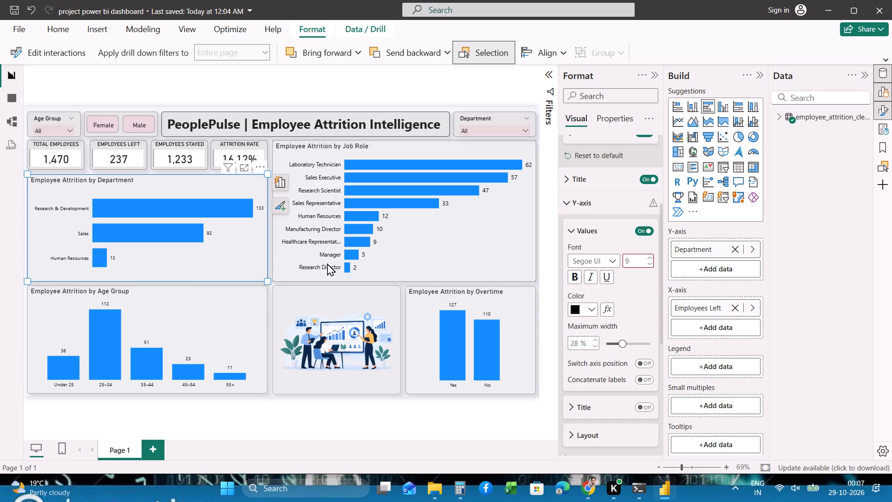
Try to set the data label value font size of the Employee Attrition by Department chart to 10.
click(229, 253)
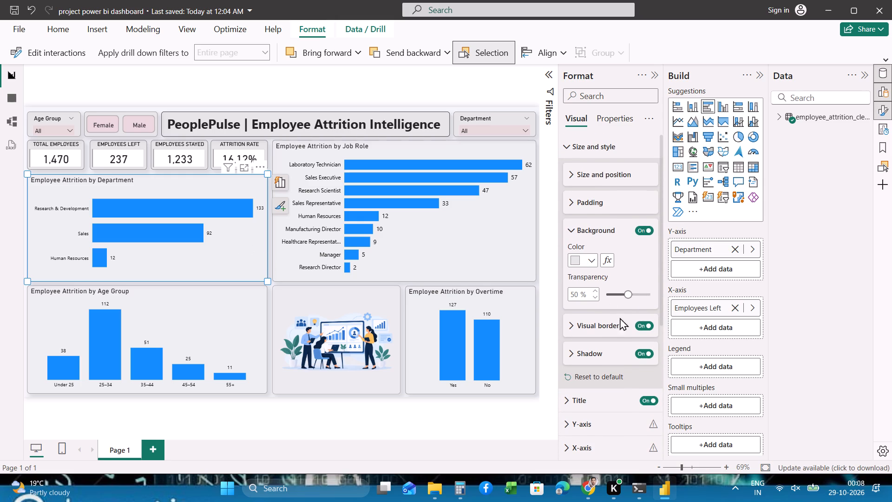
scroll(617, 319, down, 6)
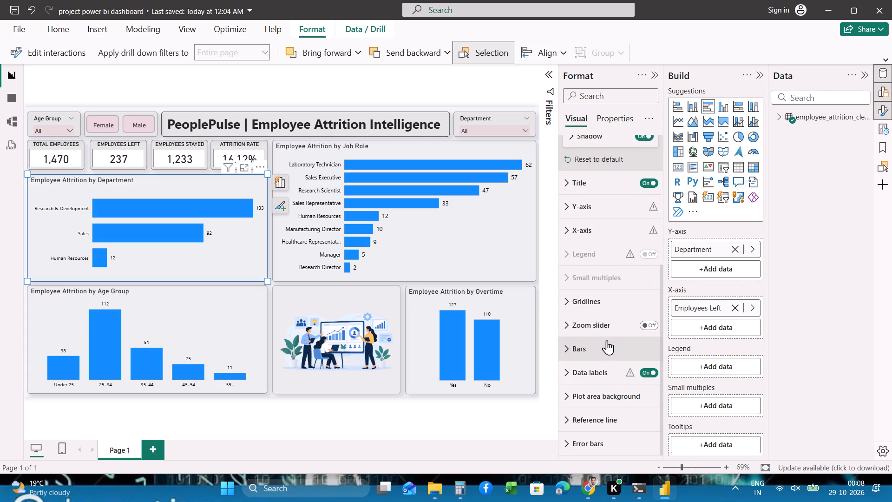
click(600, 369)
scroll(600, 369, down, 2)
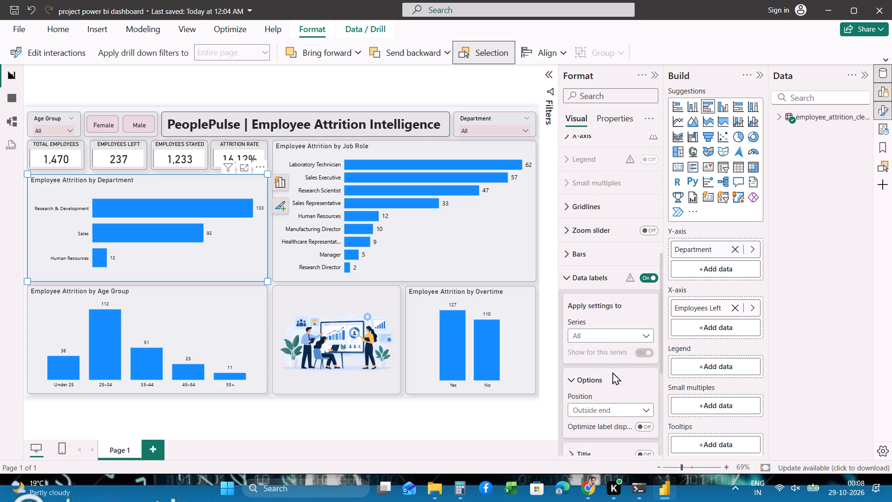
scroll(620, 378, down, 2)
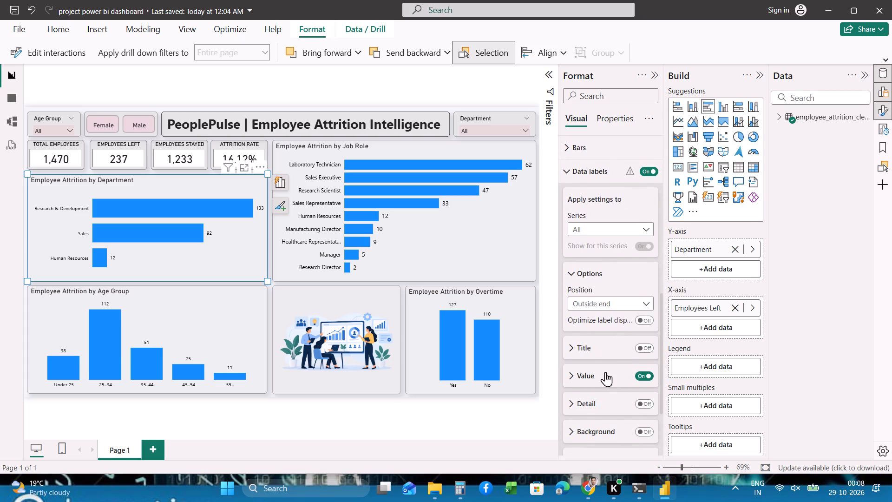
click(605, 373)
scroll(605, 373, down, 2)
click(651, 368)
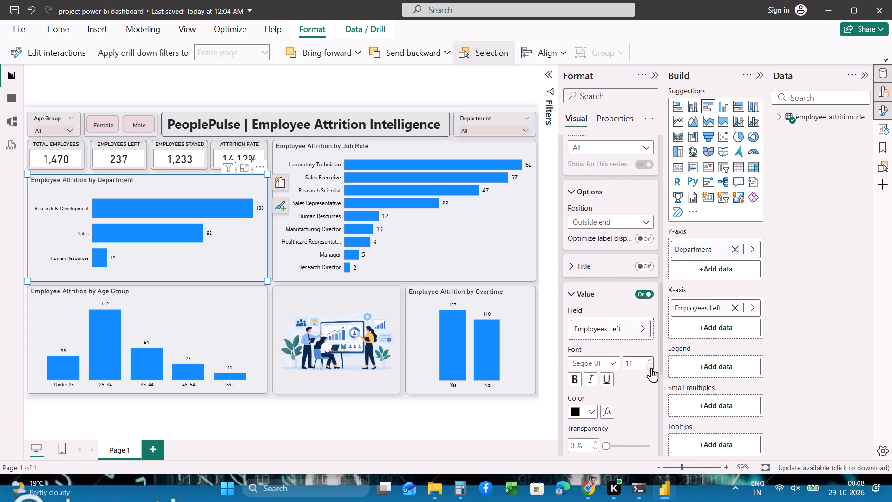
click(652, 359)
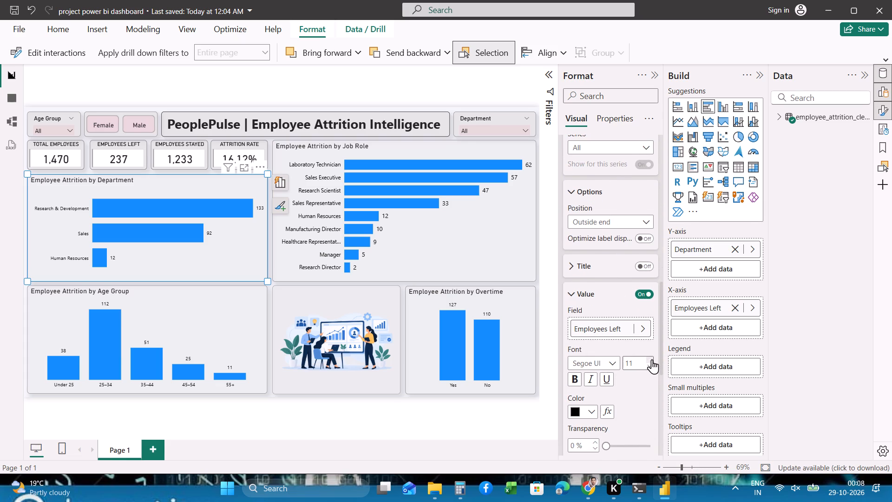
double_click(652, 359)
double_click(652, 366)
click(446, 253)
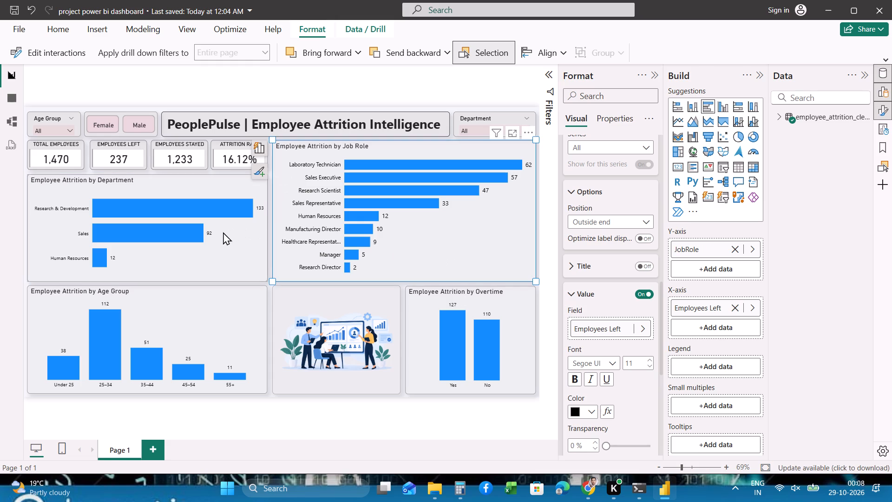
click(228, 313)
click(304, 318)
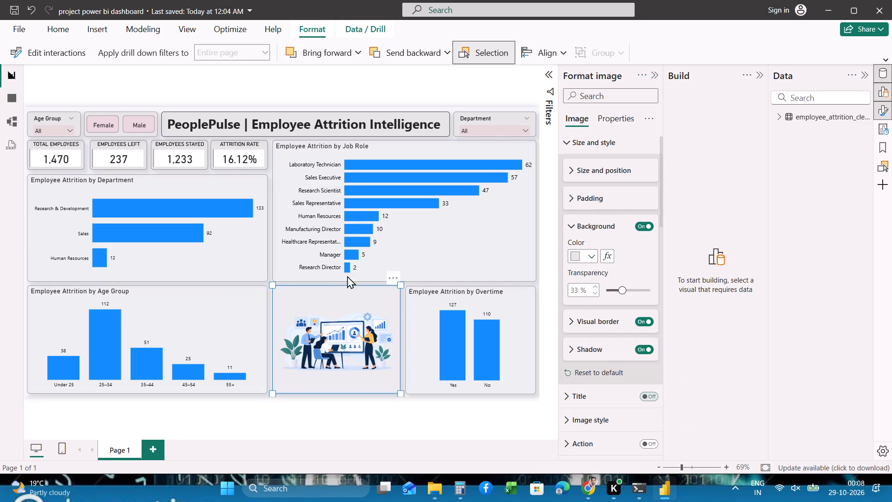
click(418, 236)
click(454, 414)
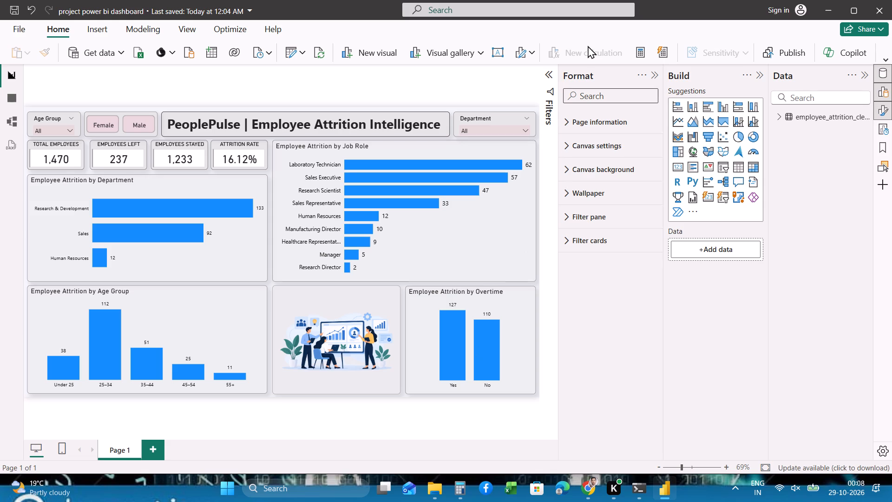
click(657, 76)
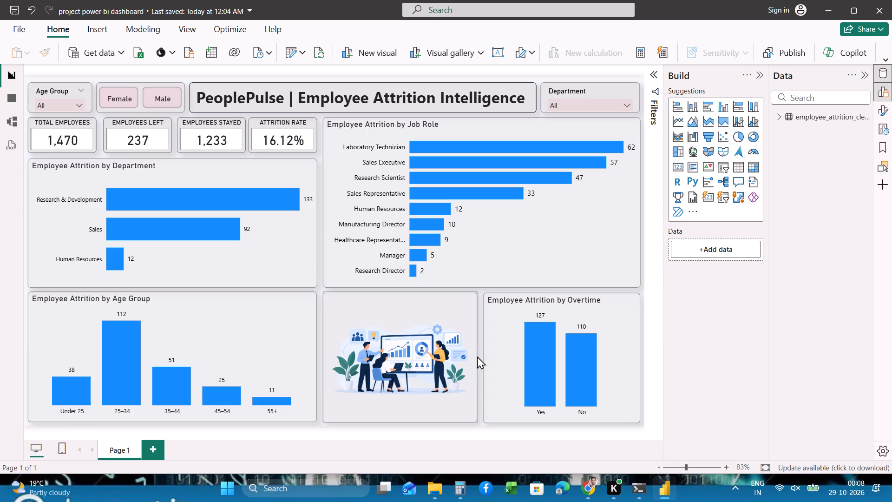
Center the titles of the Employee Attrition by Age Group, Overtime, Job Role and Department charts.
click(248, 351)
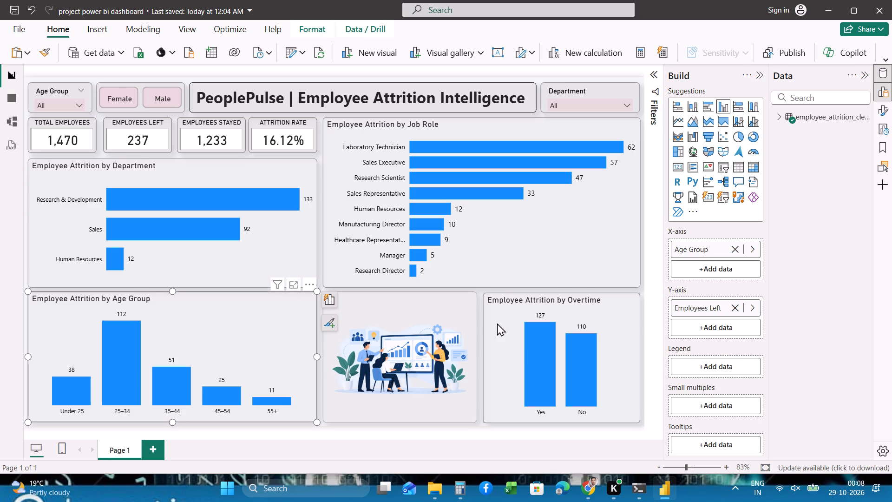
double_click(275, 324)
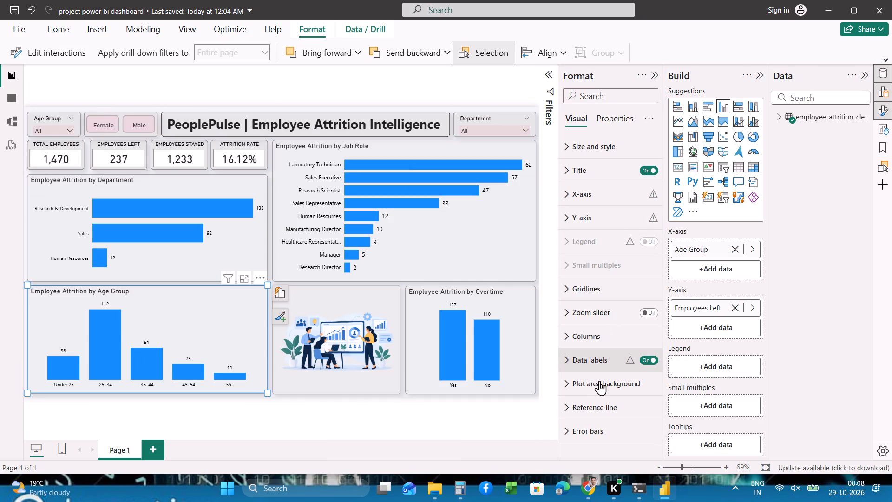
click(602, 165)
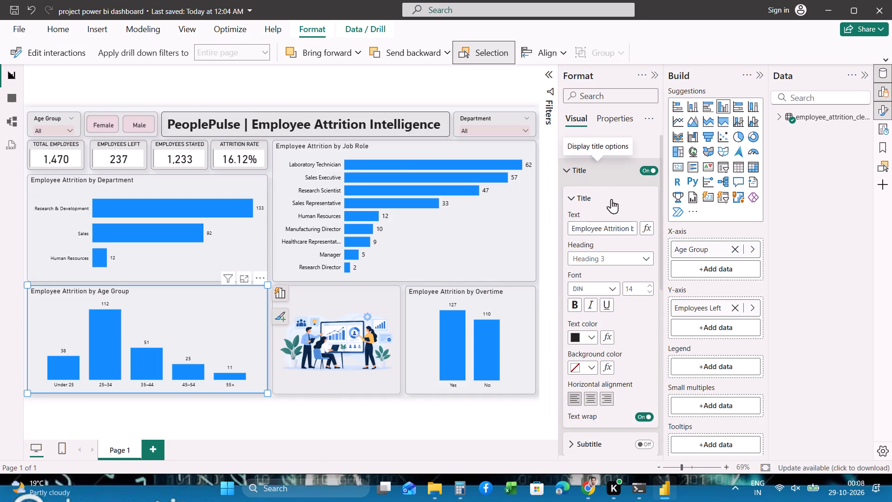
click(593, 400)
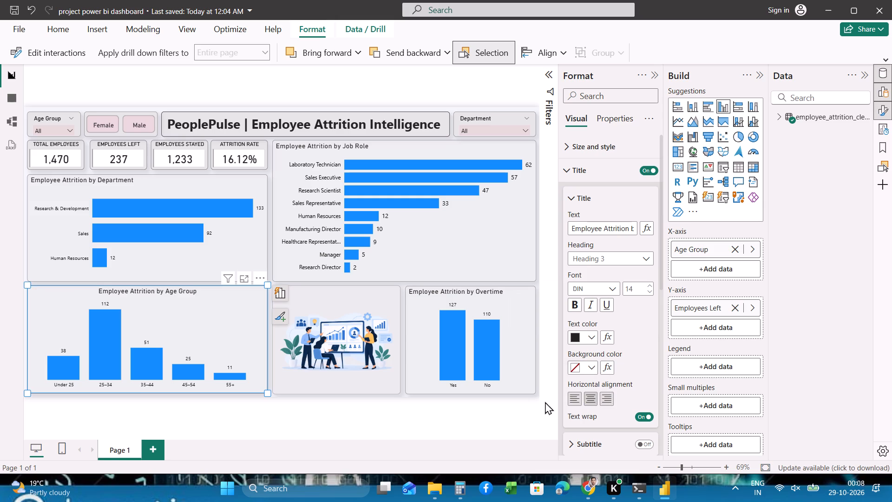
click(481, 432)
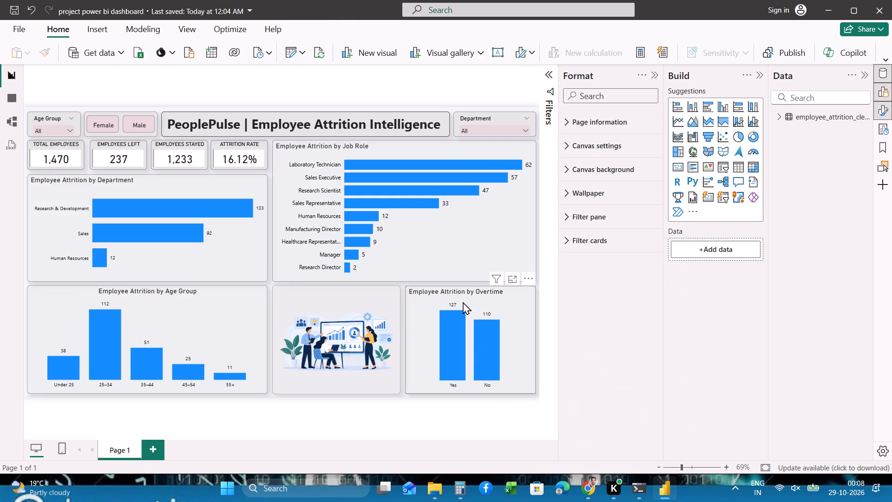
click(461, 302)
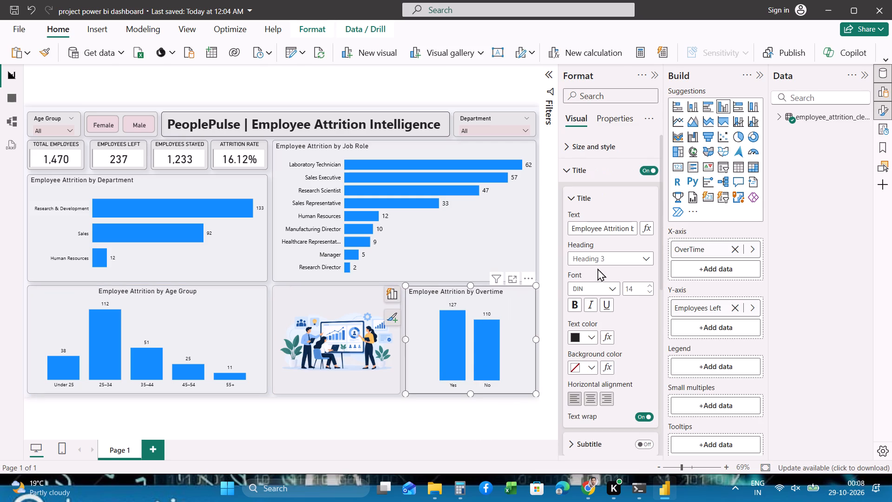
click(593, 403)
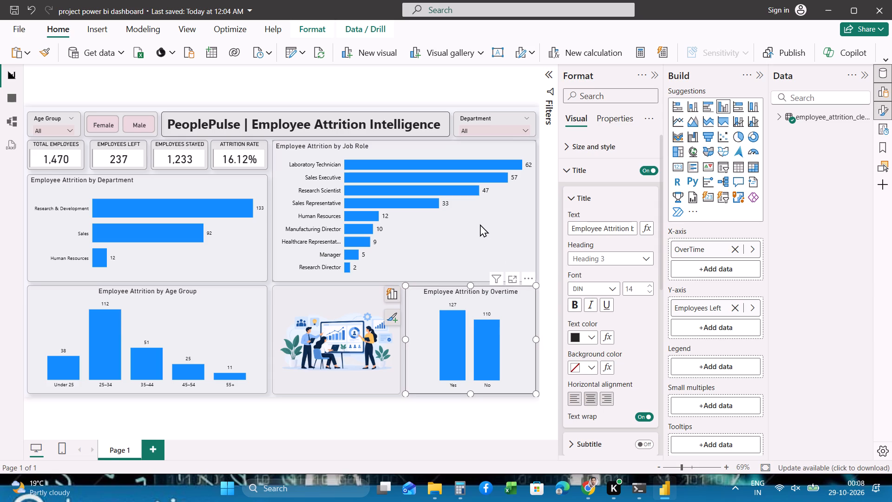
click(479, 223)
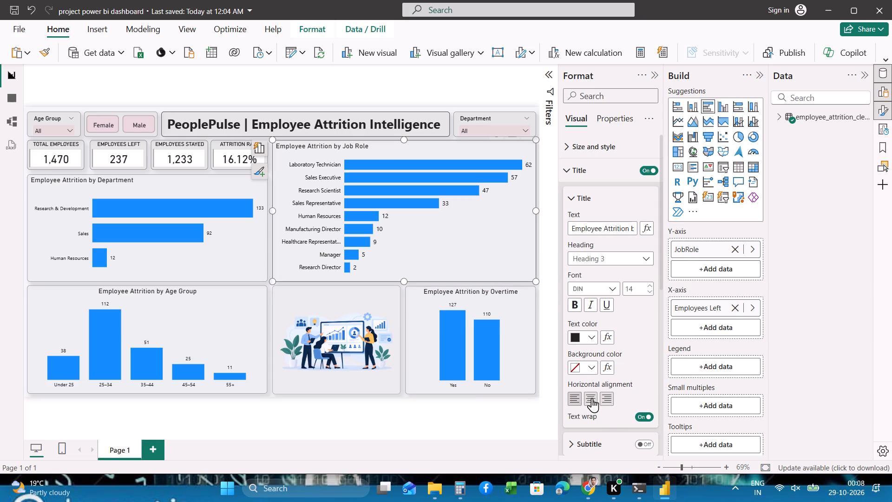
click(591, 397)
click(260, 190)
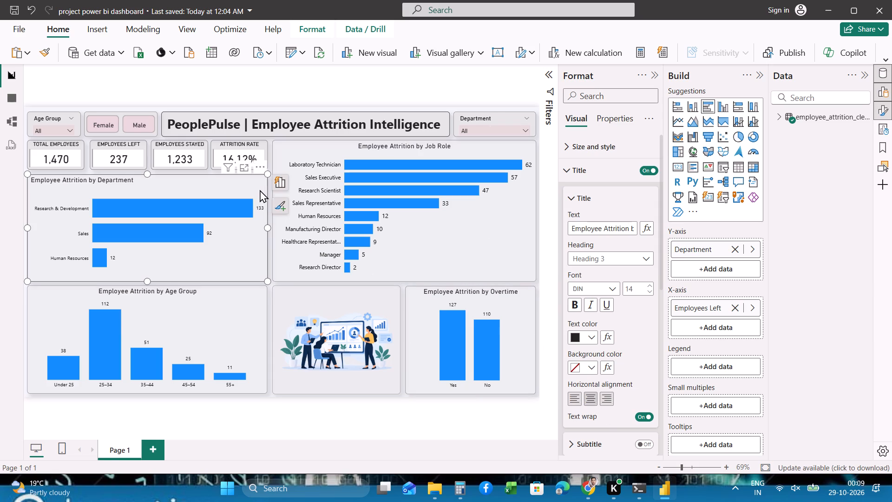
click(590, 400)
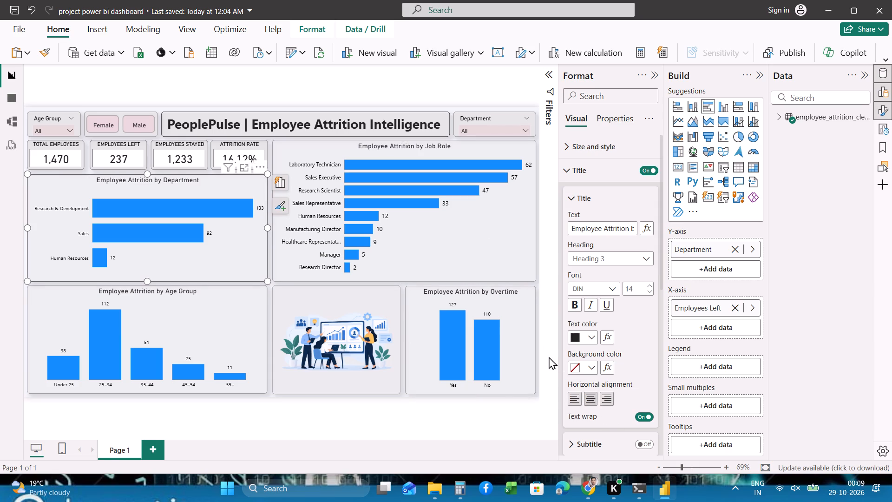
click(464, 443)
Collapse the Format and Build panes to give the report canvas more room.
click(654, 78)
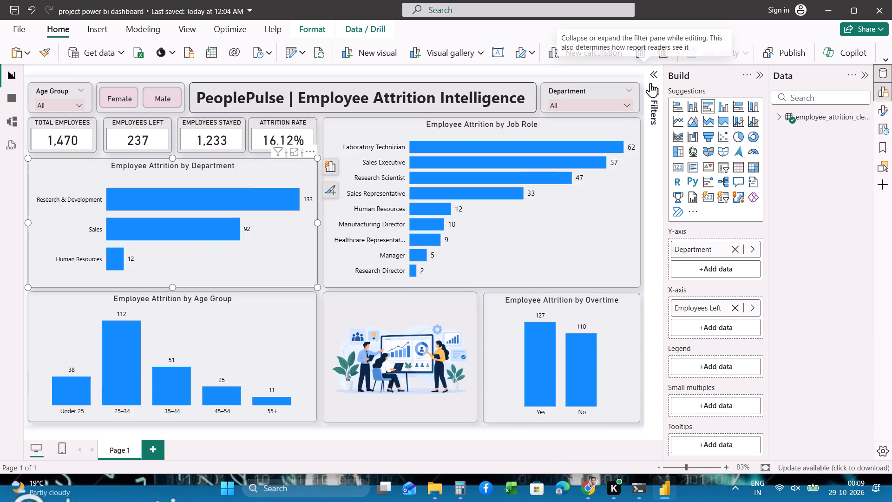
click(652, 145)
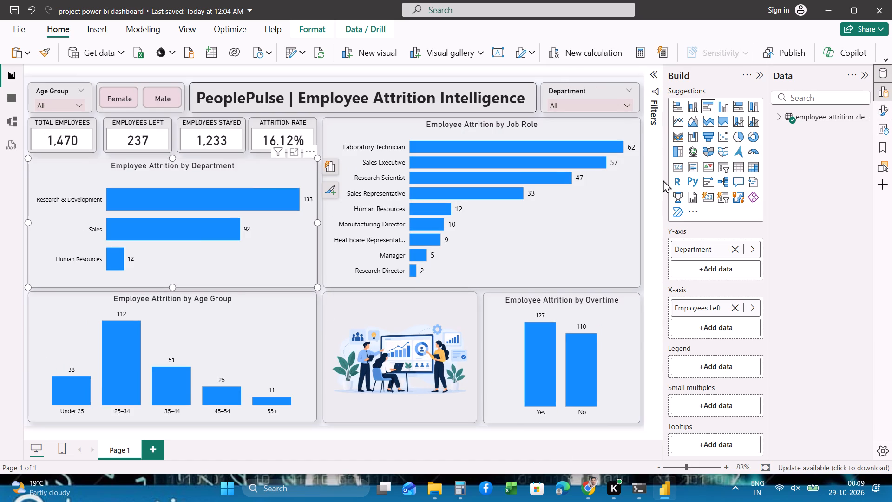
click(658, 210)
click(318, 299)
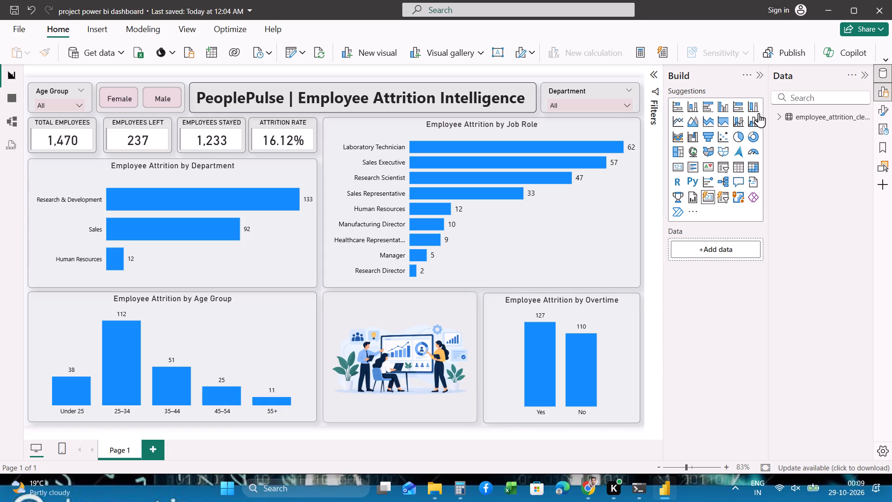
click(764, 74)
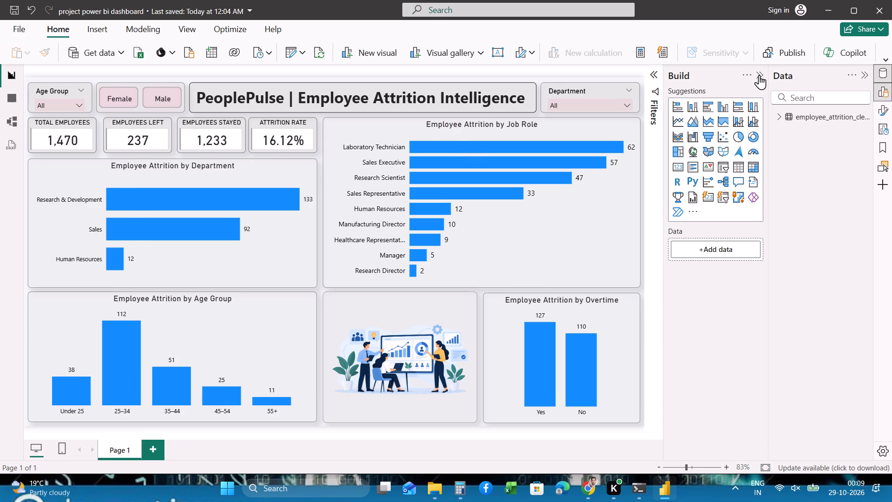
click(759, 75)
click(746, 120)
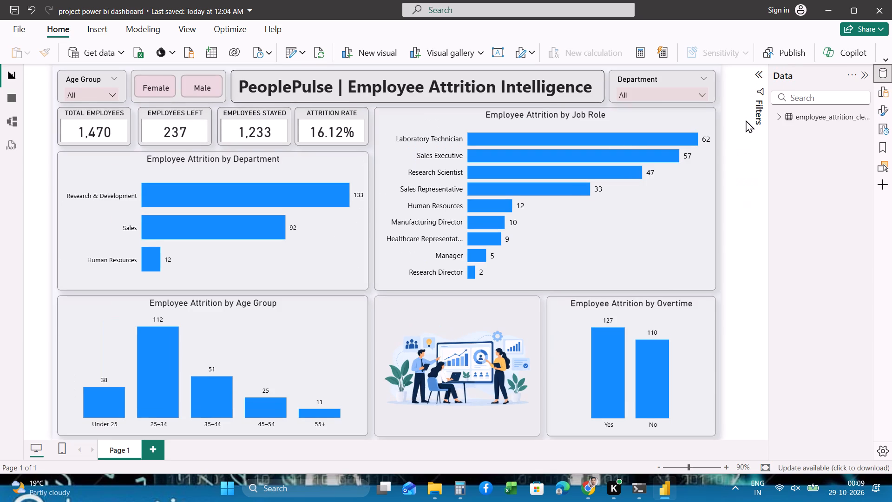
Capture a screenshot of the complete dashboard page, from the header and slicers down to the lower row of charts.
scroll(746, 120, up, 1)
scroll(746, 120, down, 1)
scroll(746, 120, up, 1)
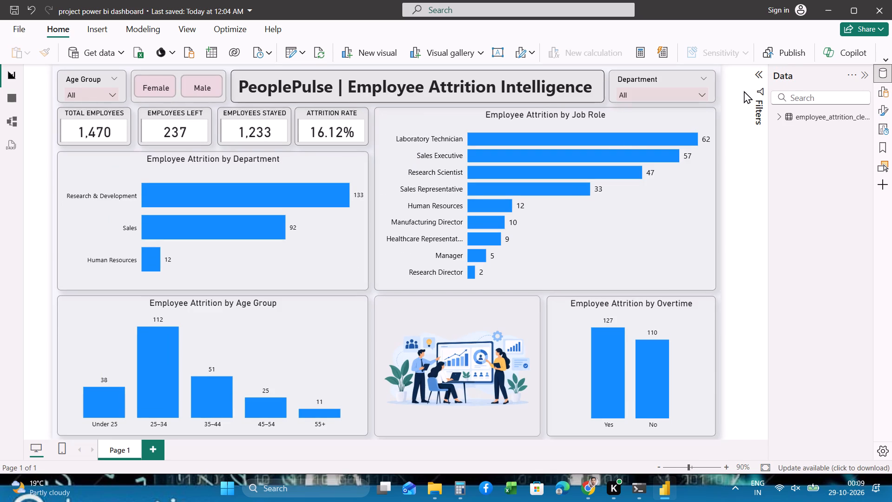
click(741, 85)
scroll(749, 129, down, 1)
scroll(749, 129, up, 1)
key(Print)
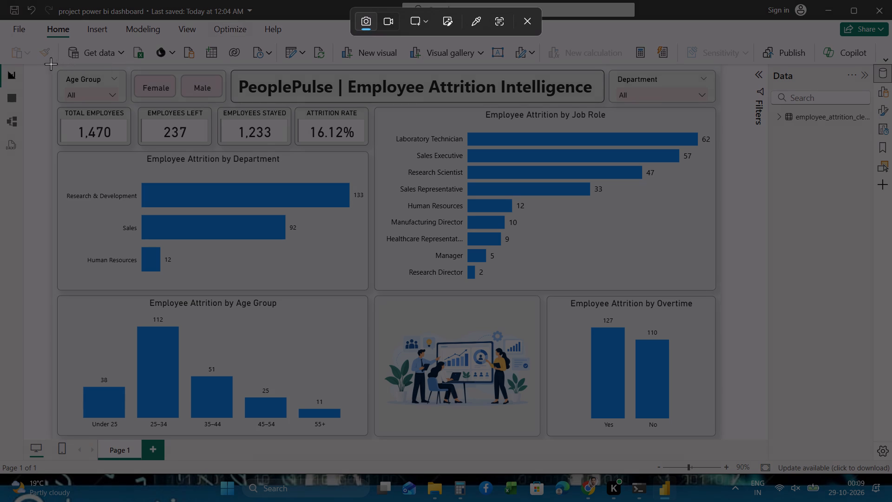
drag(51, 64, 728, 443)
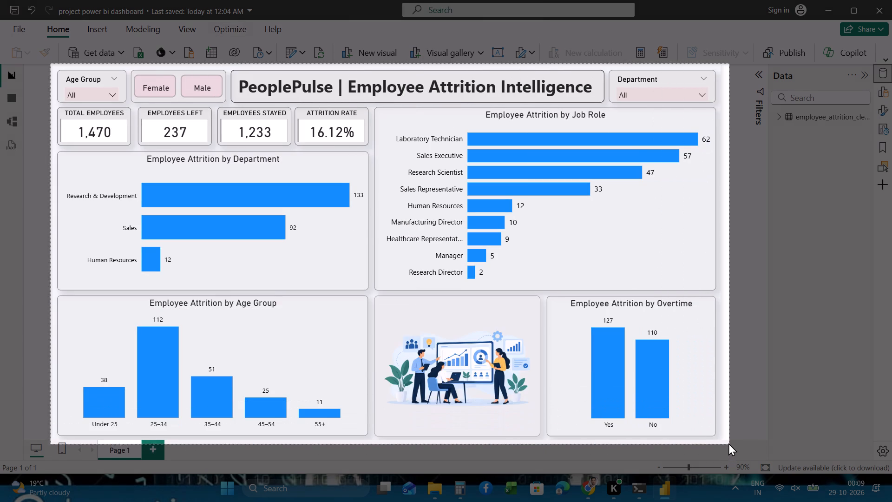
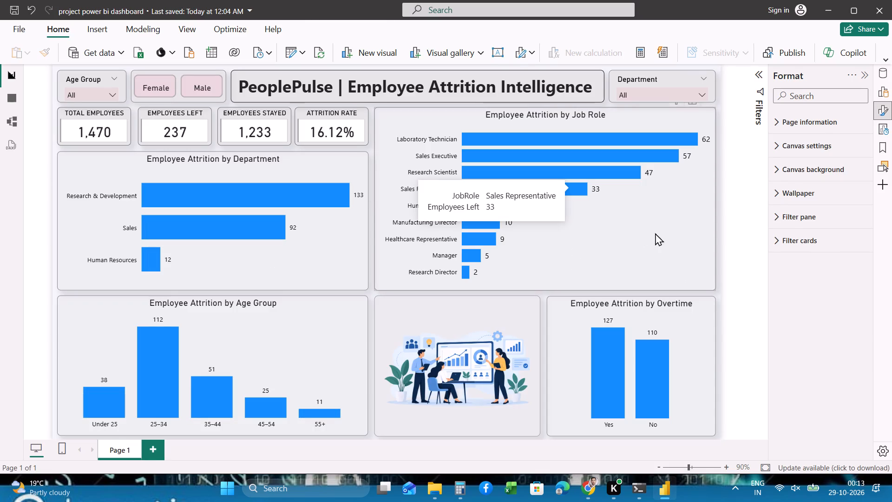
scroll(718, 249, left, 1)
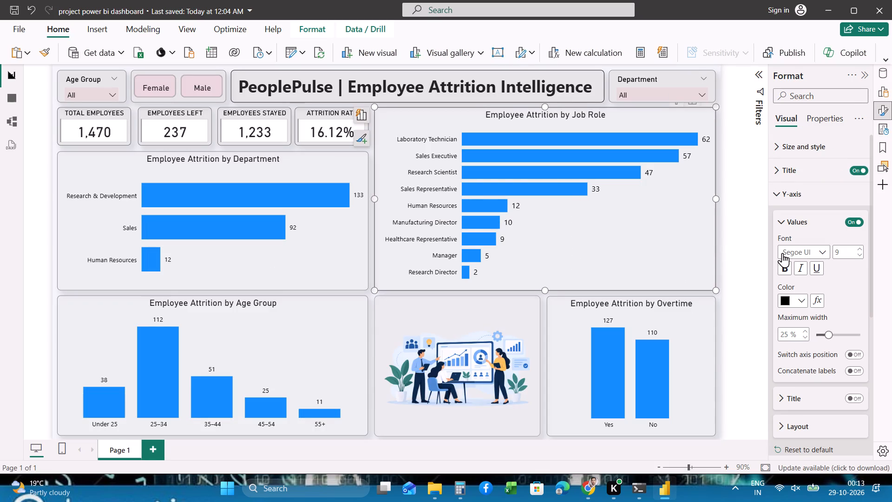
scroll(808, 264, down, 5)
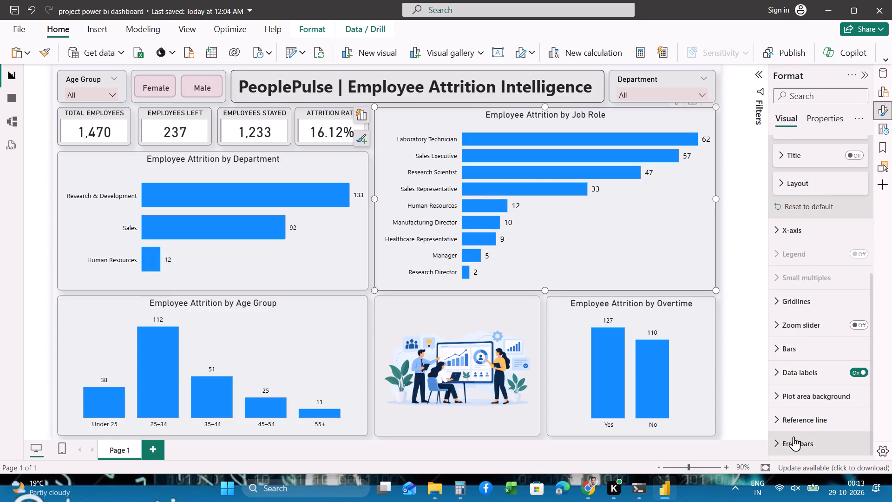
click(787, 346)
scroll(787, 346, down, 2)
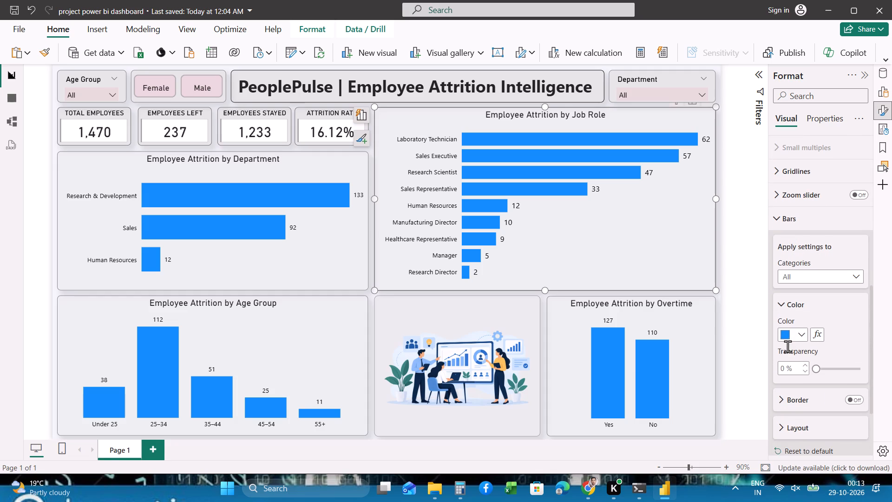
click(805, 331)
click(758, 306)
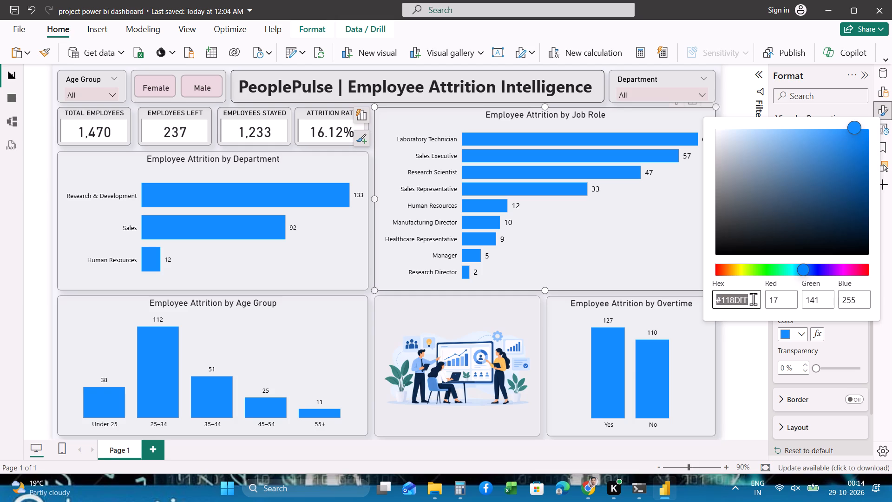
key(ctrl+v)
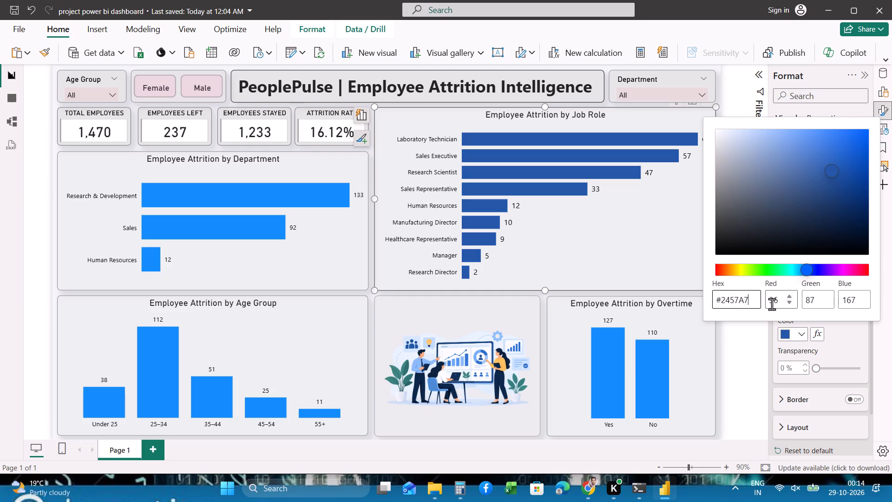
key(Return)
click(737, 342)
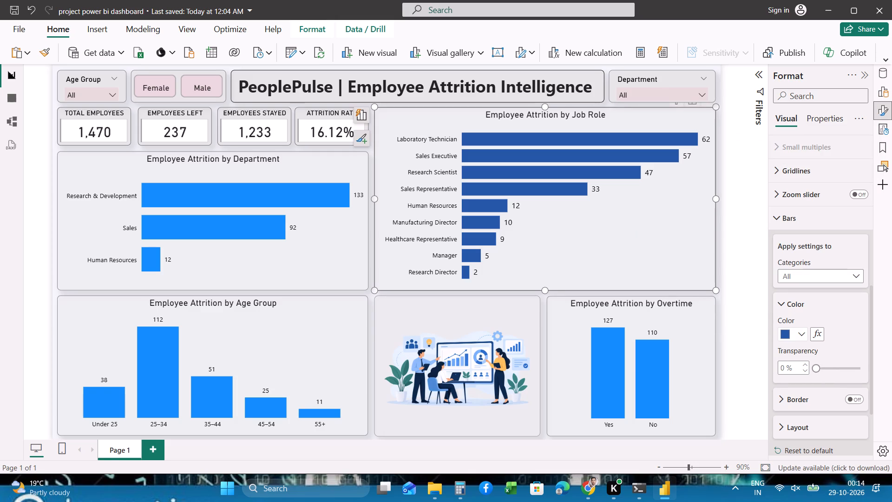
Set the bar color transparency of the Employee Attrition by Job Role chart to 4%.
drag(817, 367, 825, 367)
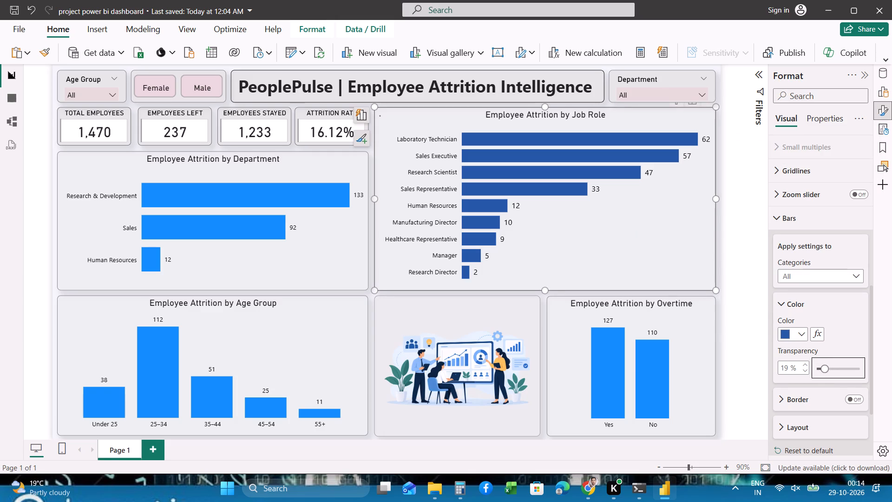
click(825, 367)
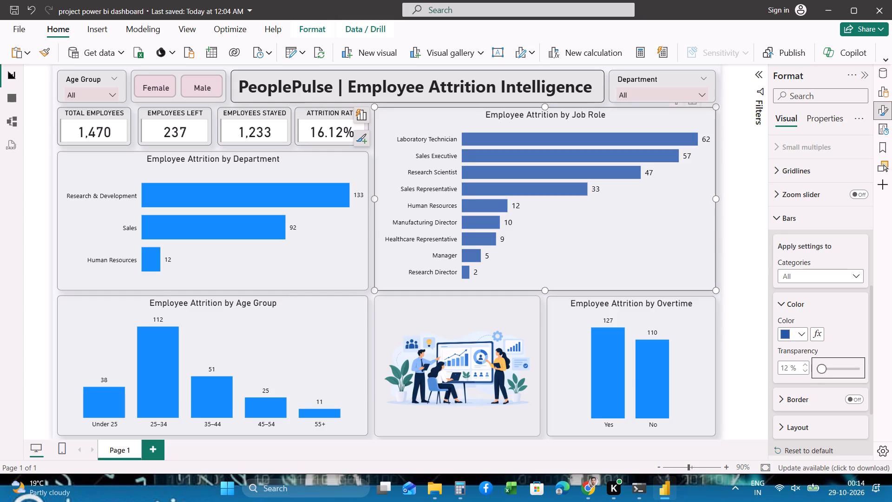
click(822, 367)
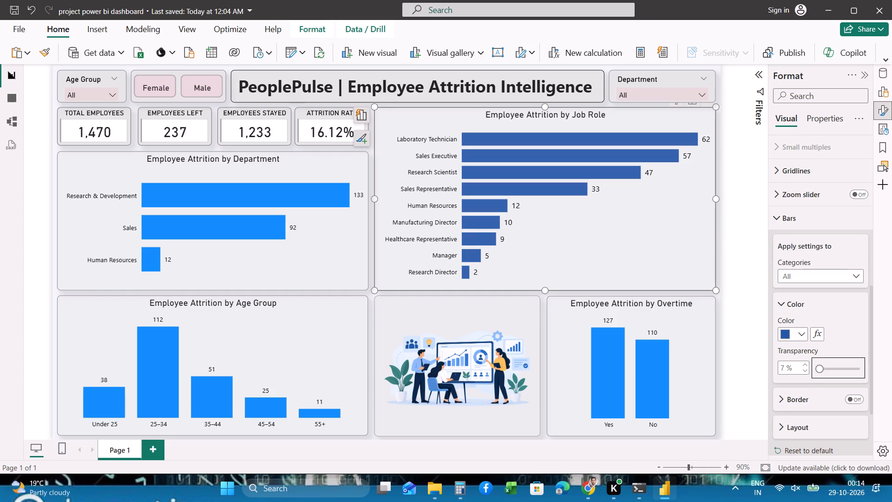
drag(820, 368, 810, 369)
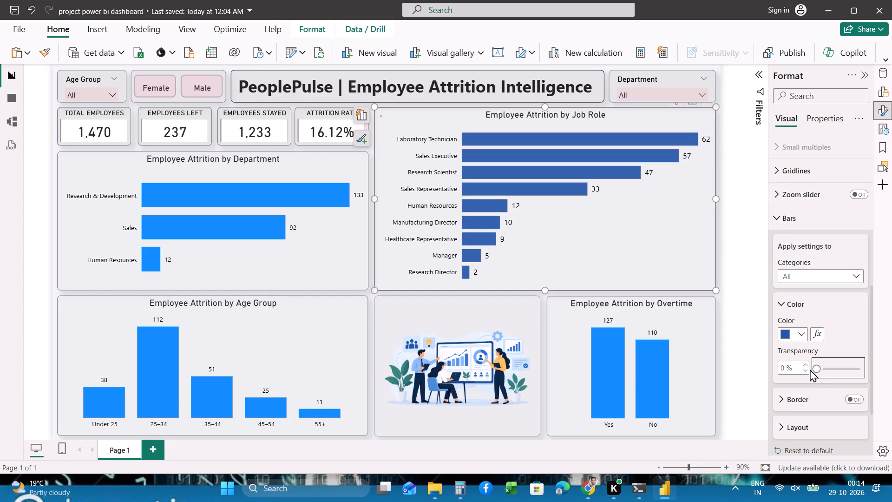
click(819, 369)
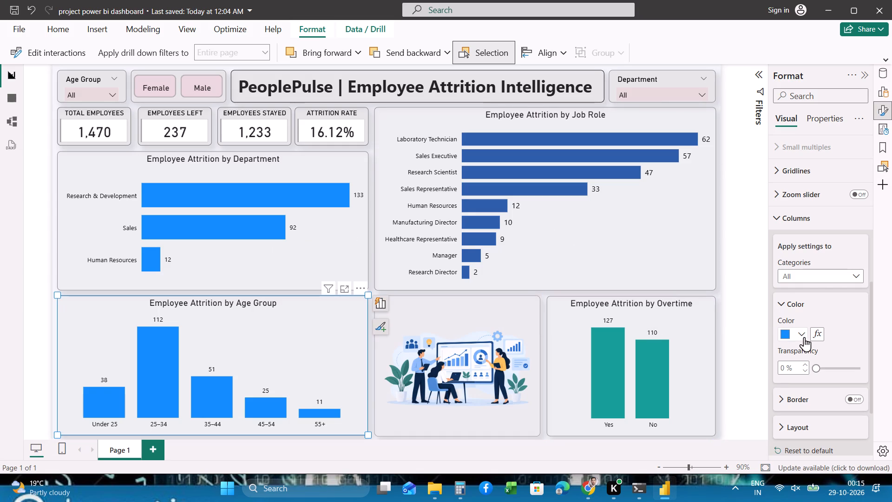
click(741, 308)
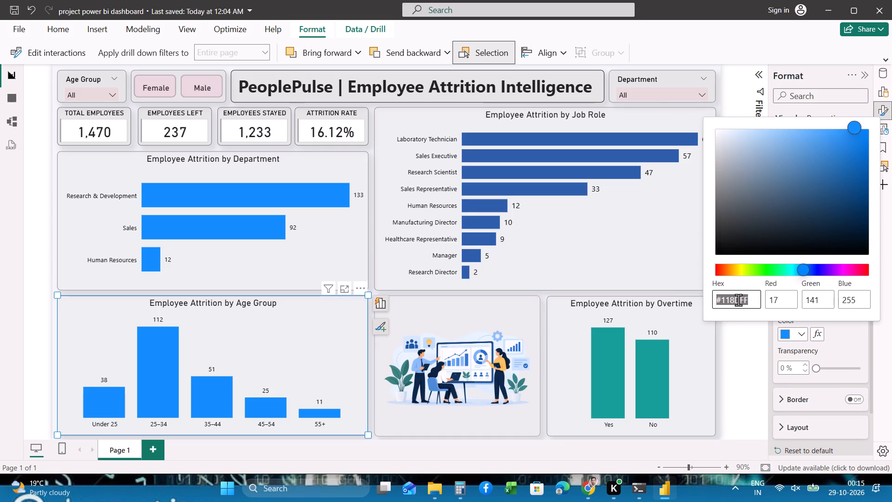
key(ctrl+v)
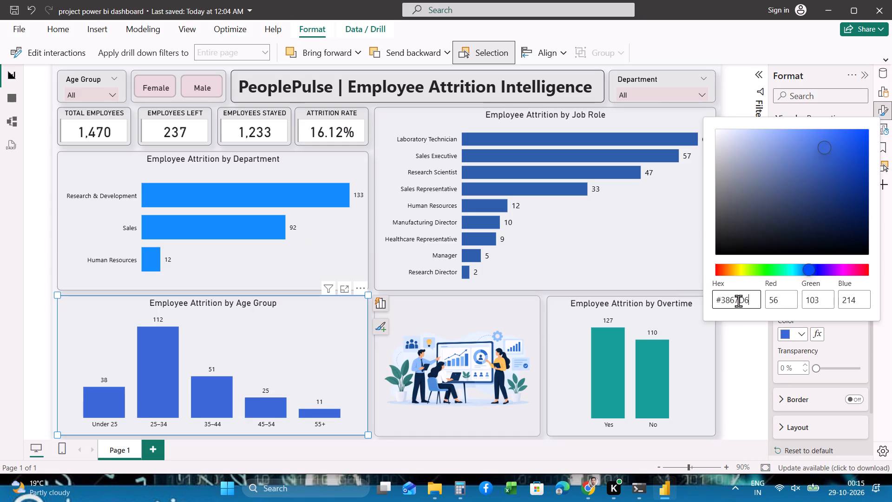
key(Return)
click(756, 345)
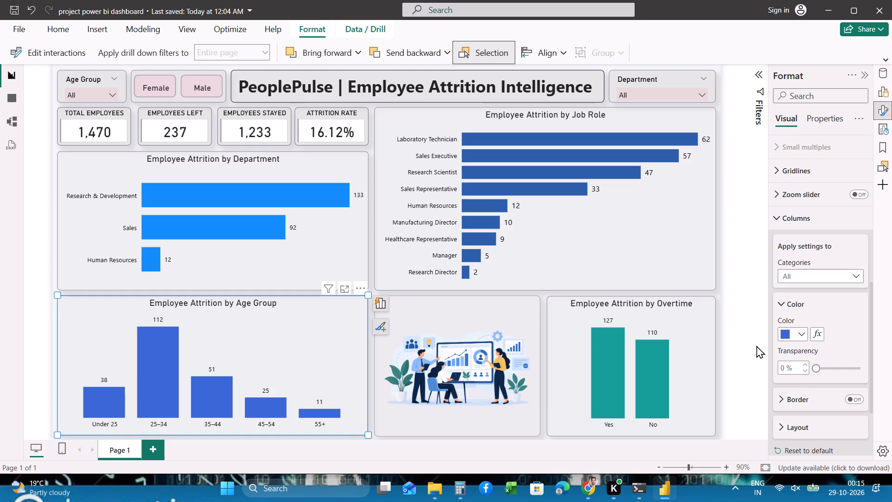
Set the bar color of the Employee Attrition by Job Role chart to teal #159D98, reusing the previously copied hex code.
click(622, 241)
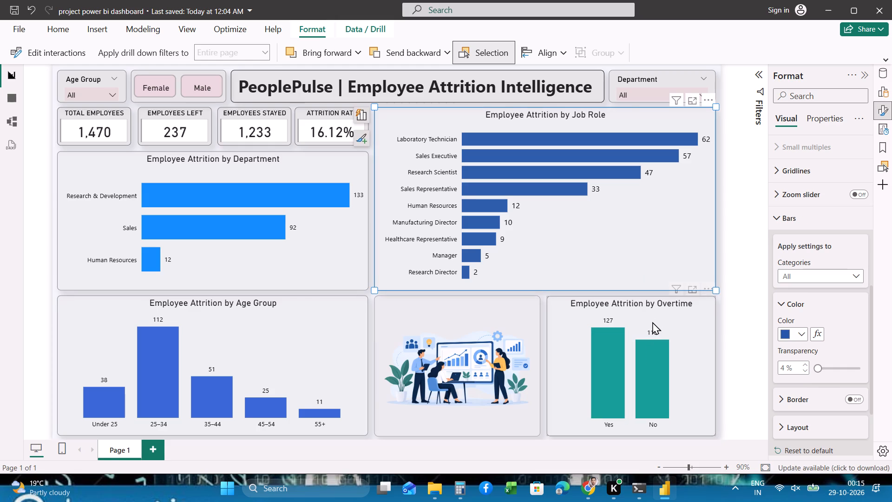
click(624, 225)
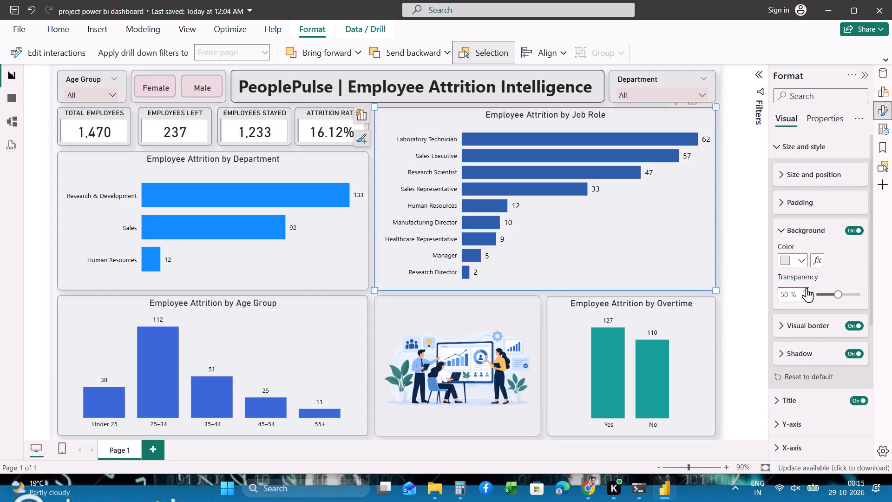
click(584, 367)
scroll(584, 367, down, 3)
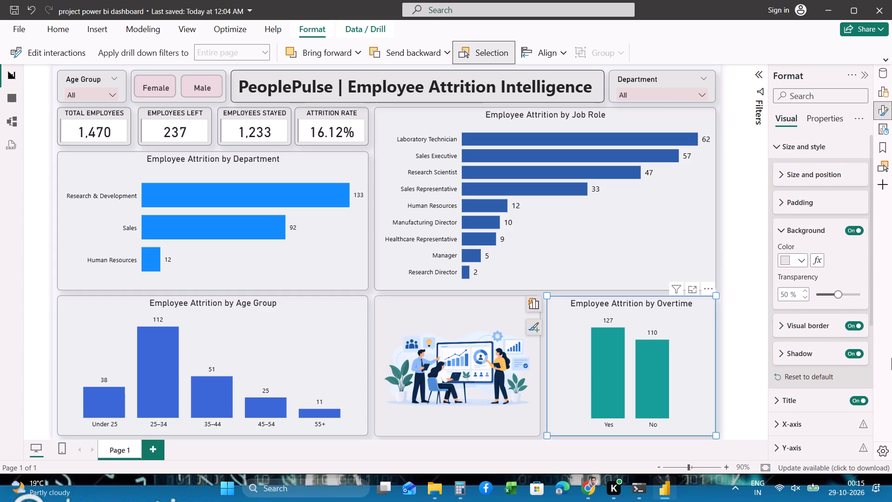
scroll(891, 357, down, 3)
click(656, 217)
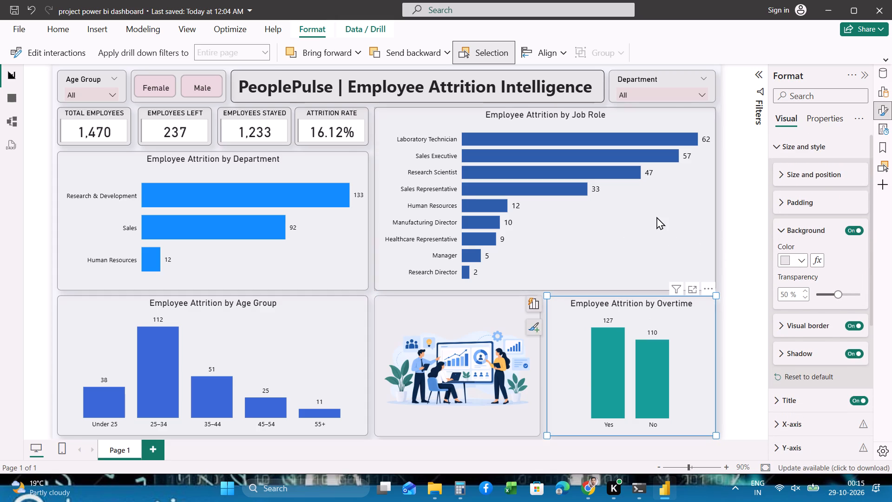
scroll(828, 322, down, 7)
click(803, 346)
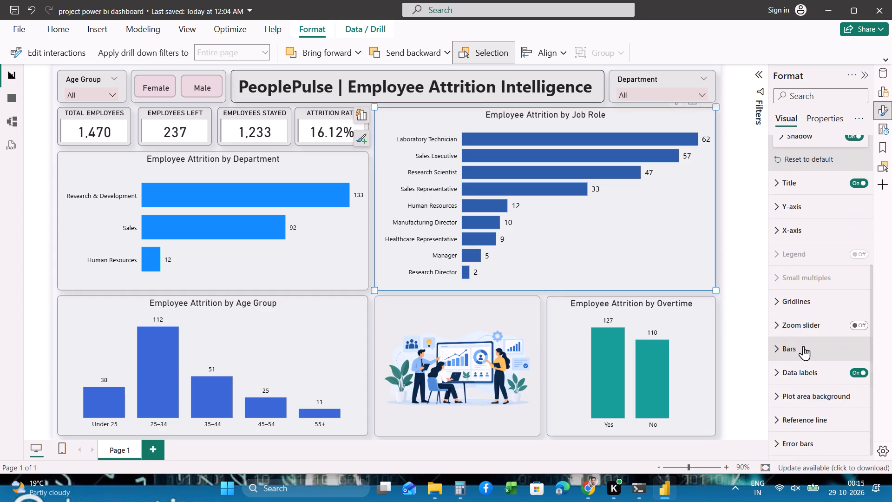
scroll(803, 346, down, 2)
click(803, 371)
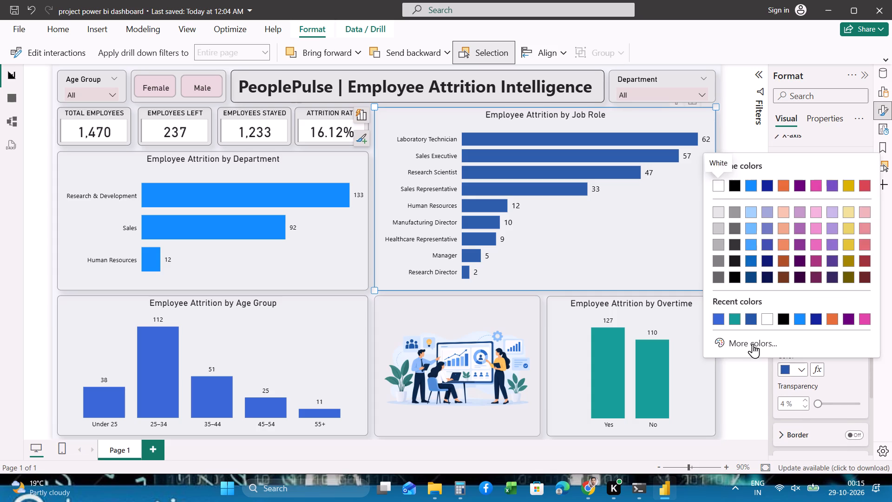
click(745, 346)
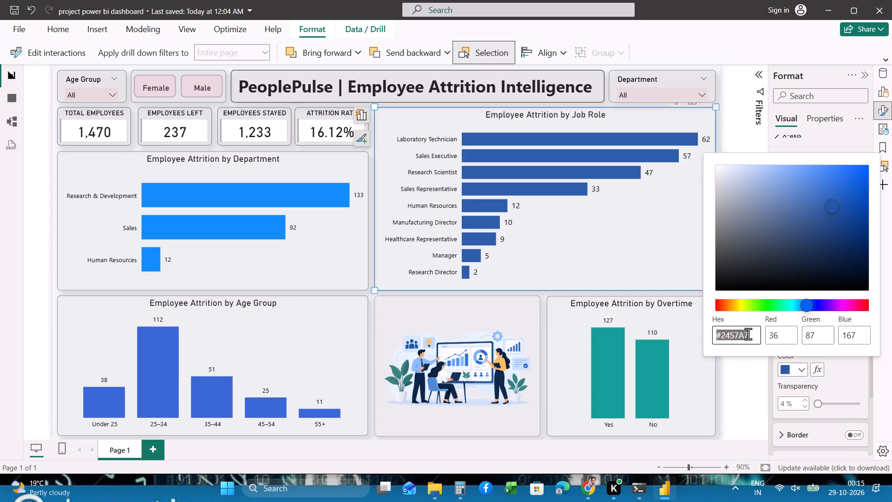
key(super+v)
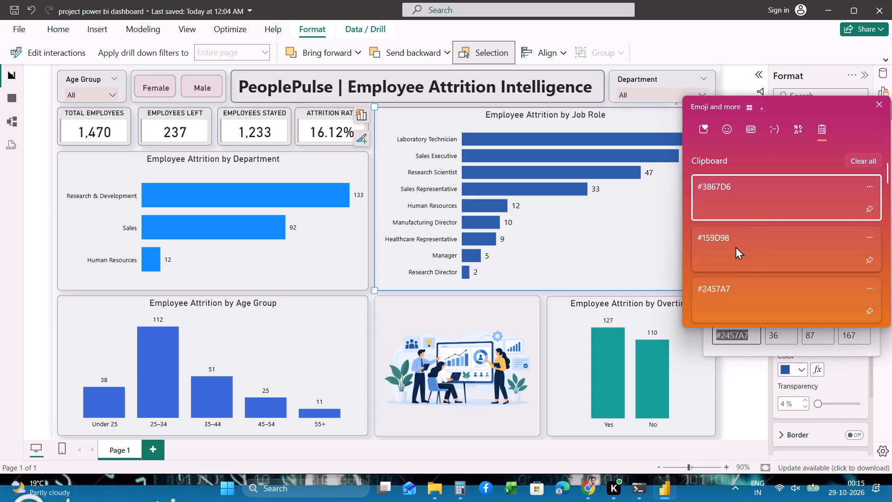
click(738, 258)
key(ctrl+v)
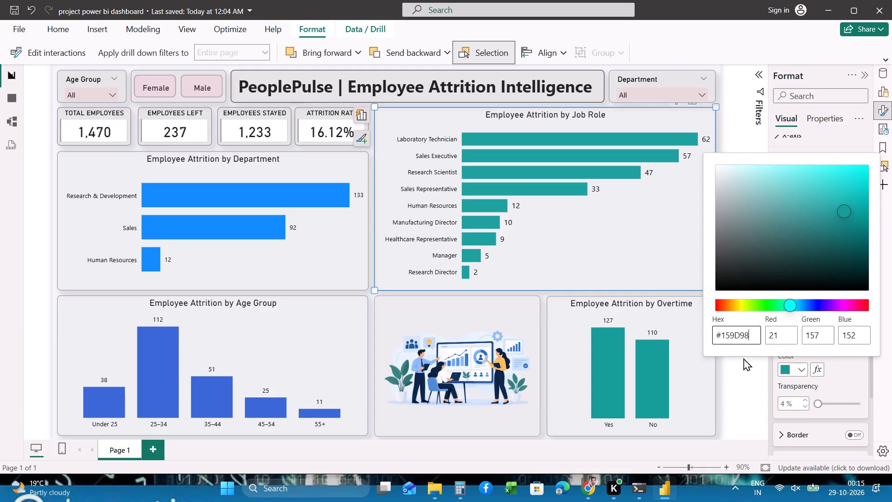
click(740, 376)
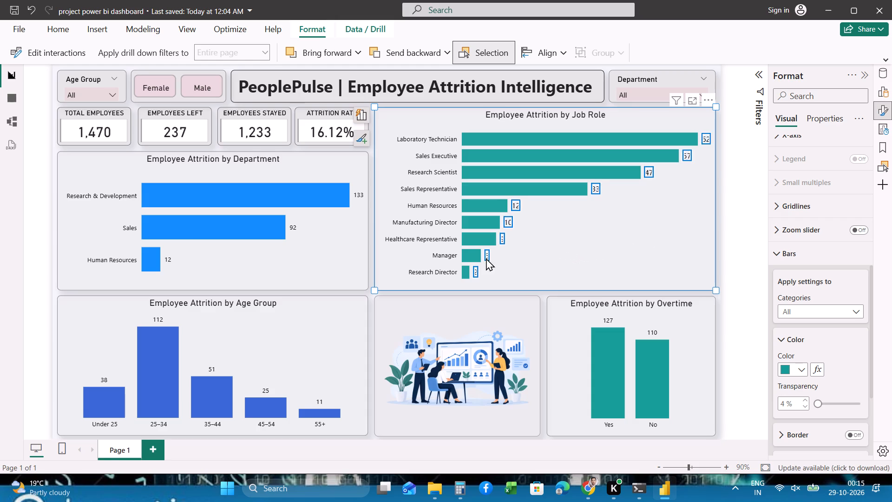
Check the new chart colors by temporarily cross-highlighting the Research Scientist bar and the 45–54 age column.
click(479, 172)
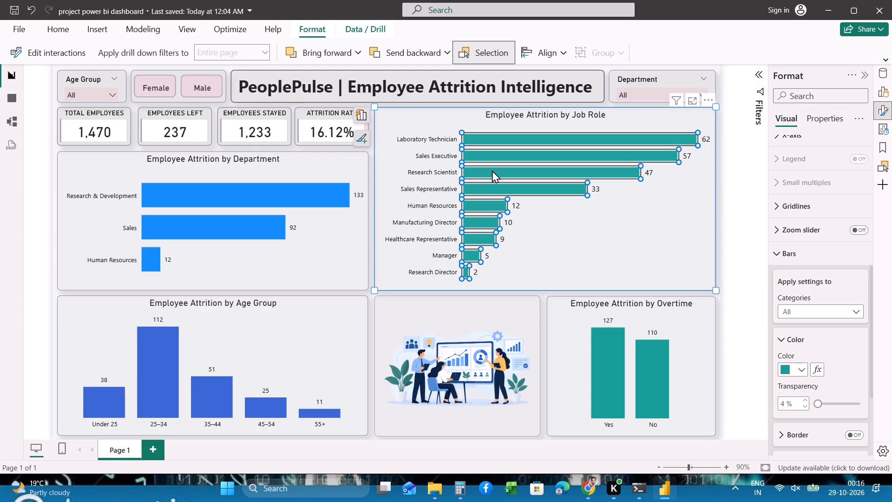
click(493, 170)
click(582, 260)
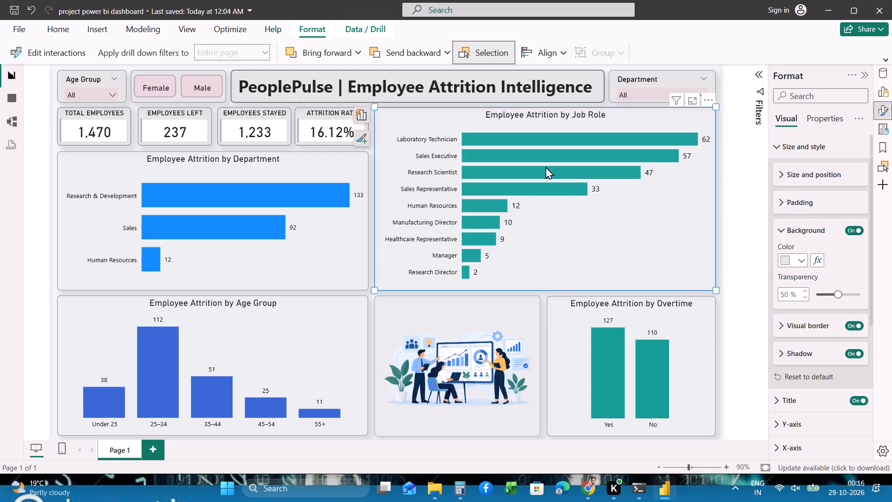
click(738, 197)
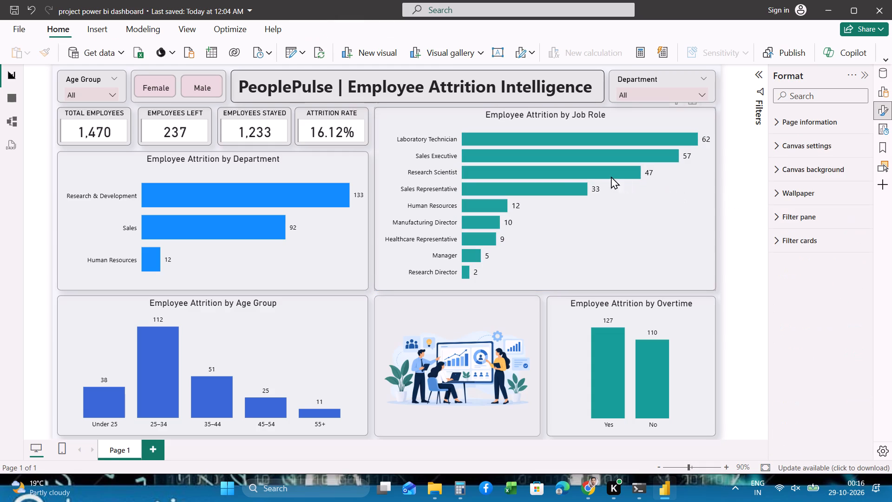
click(575, 169)
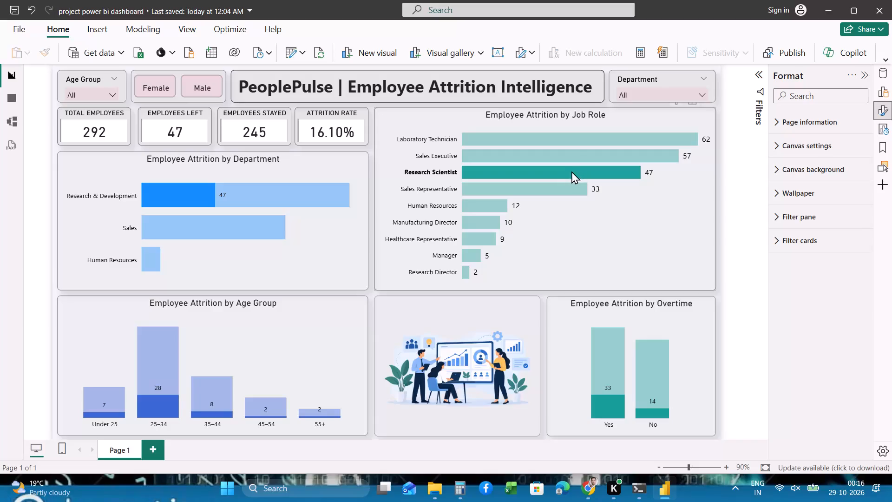
click(521, 171)
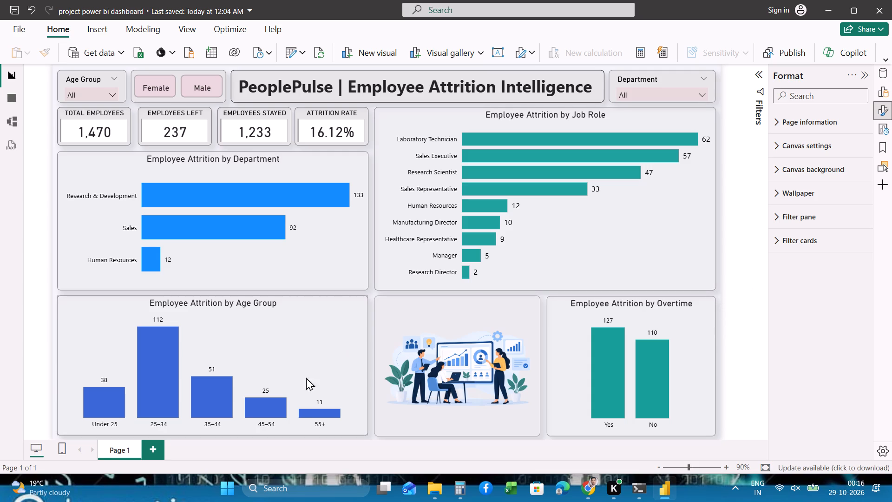
click(269, 404)
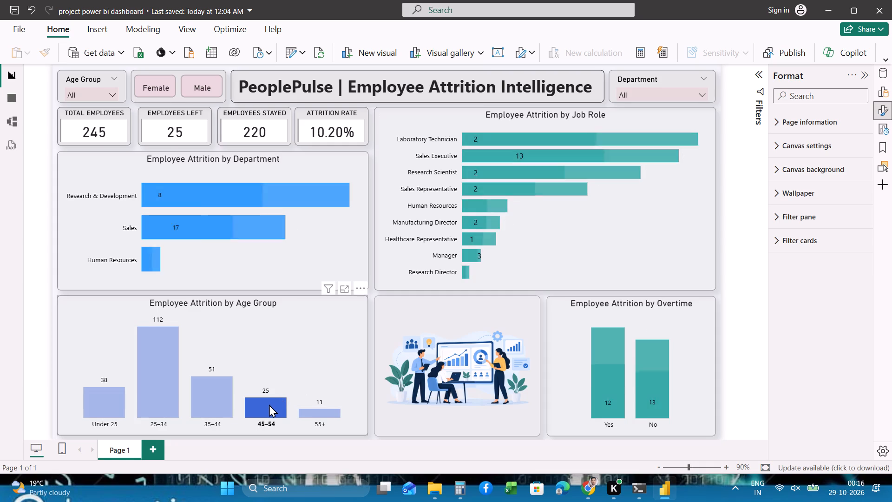
click(270, 404)
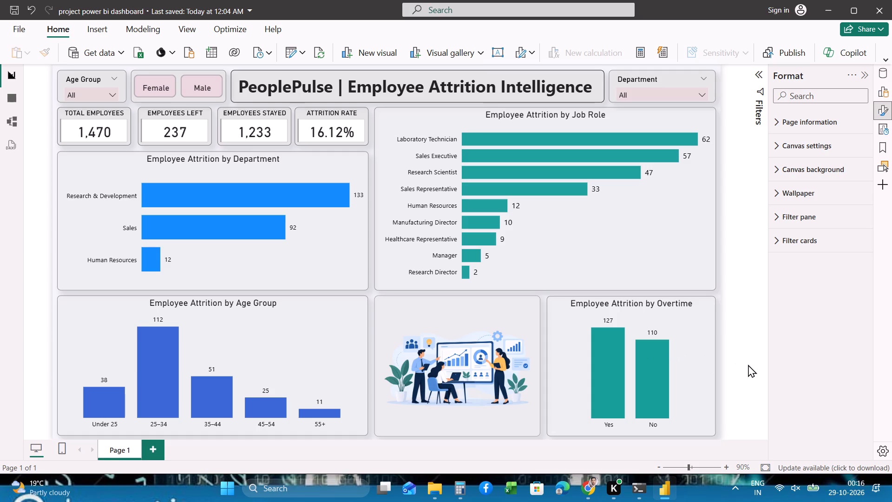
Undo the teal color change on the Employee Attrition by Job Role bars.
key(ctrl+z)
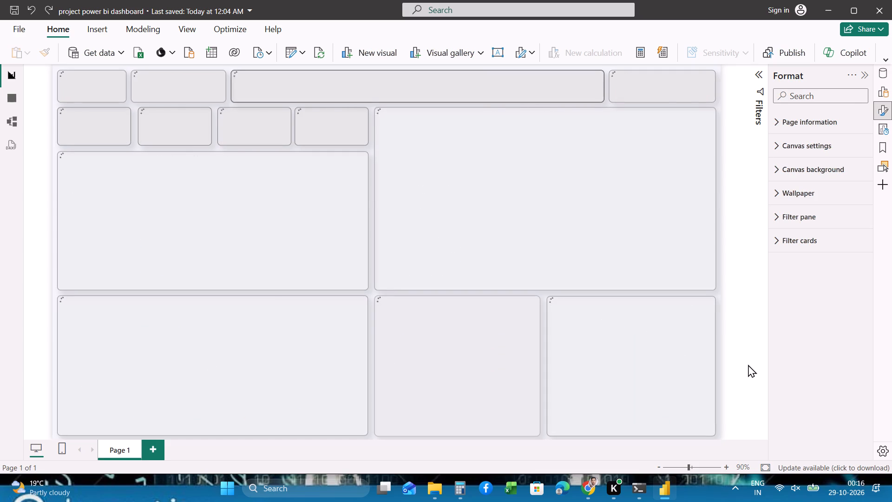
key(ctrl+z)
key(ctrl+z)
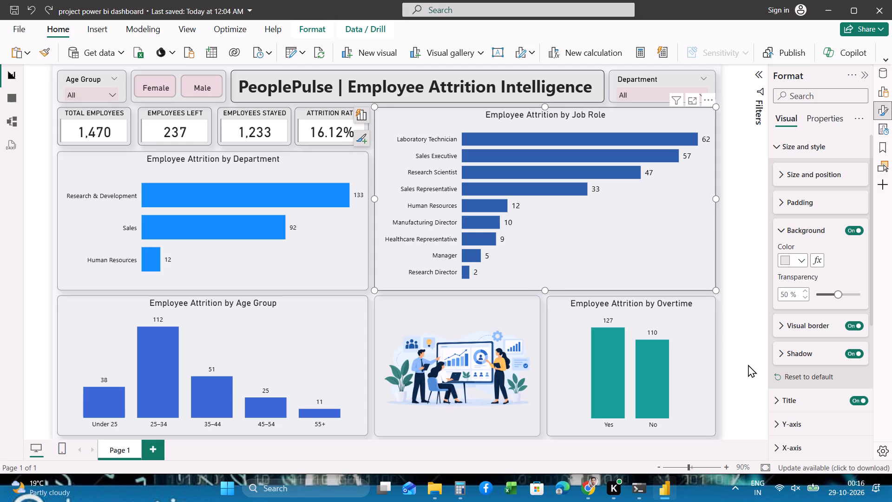
Look through the visual formatting options of the Employee Attrition by Age Group chart.
click(209, 403)
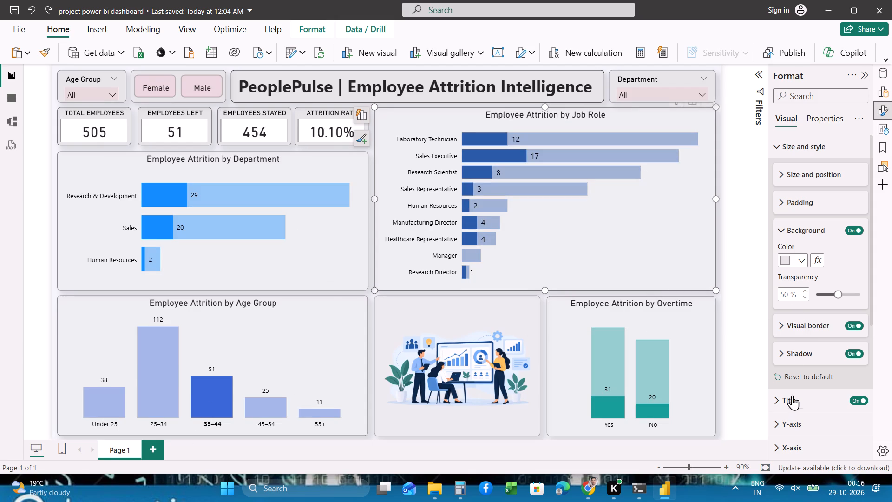
scroll(791, 399, down, 1)
click(351, 339)
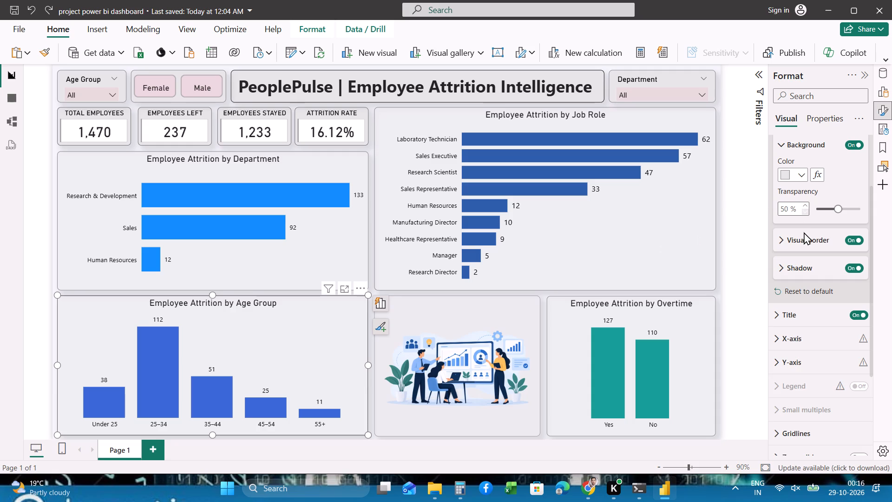
scroll(804, 232, up, 2)
scroll(813, 314, down, 2)
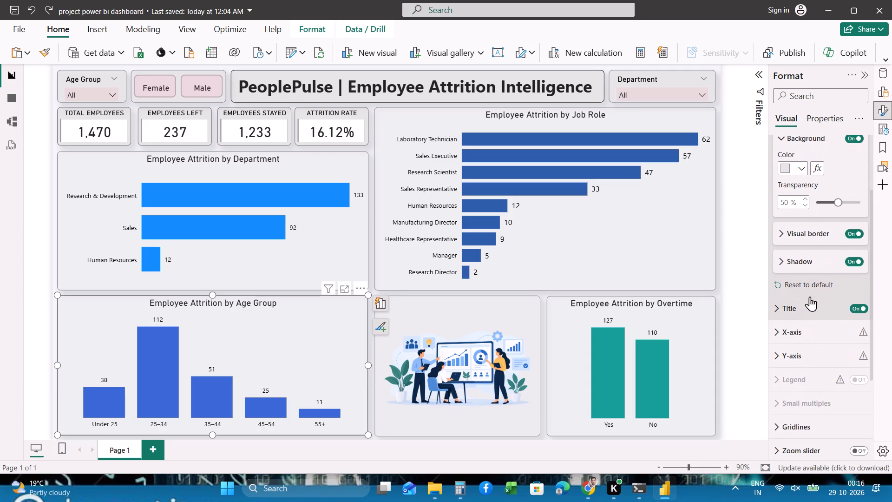
scroll(799, 243, down, 6)
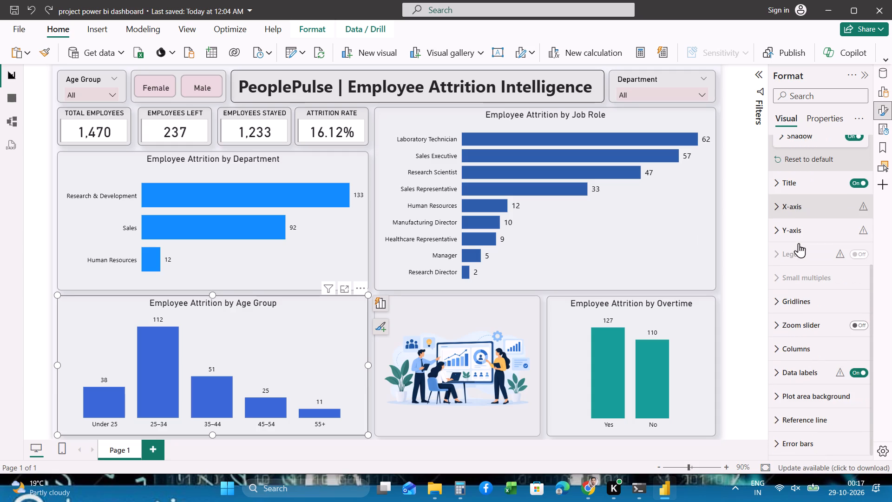
scroll(805, 337, up, 1)
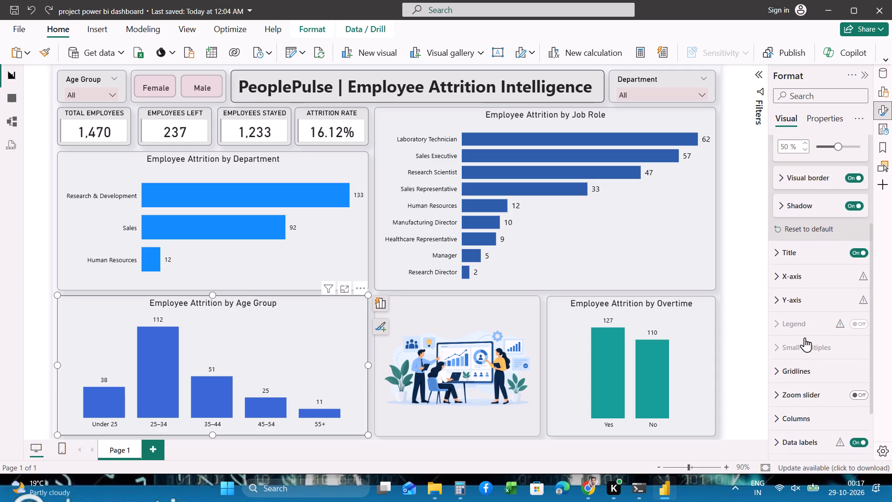
scroll(805, 337, up, 6)
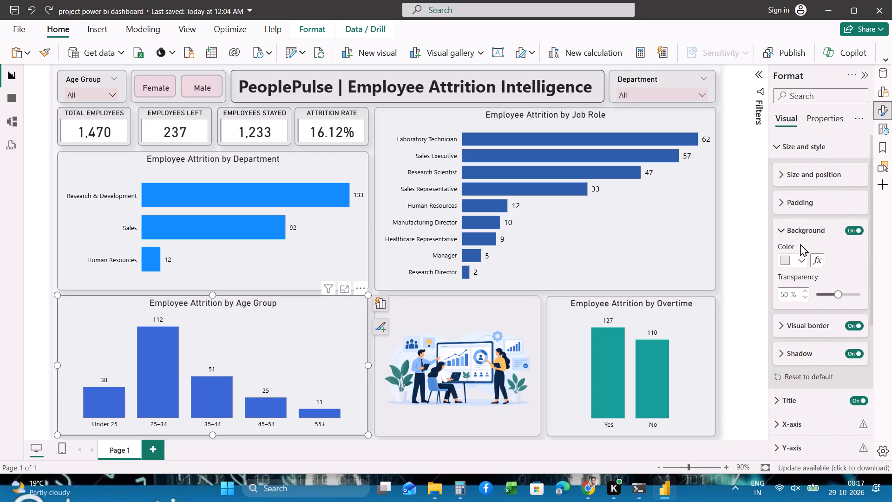
scroll(816, 319, down, 8)
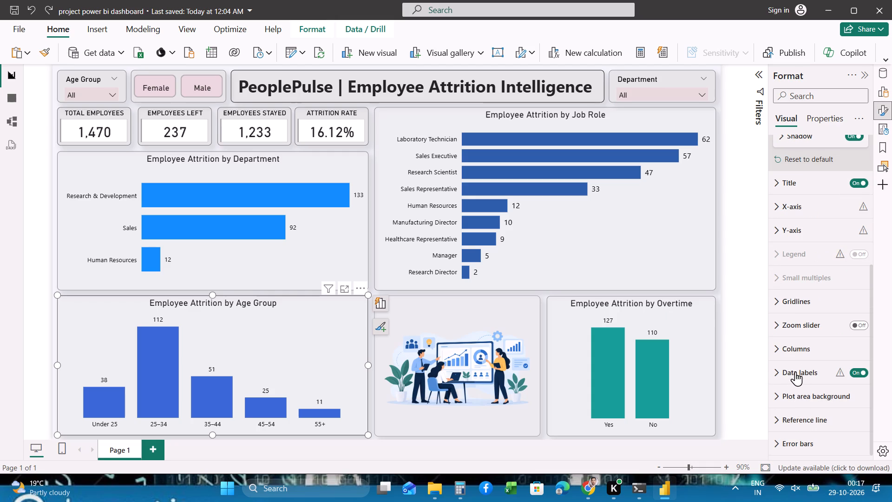
scroll(779, 294, up, 1)
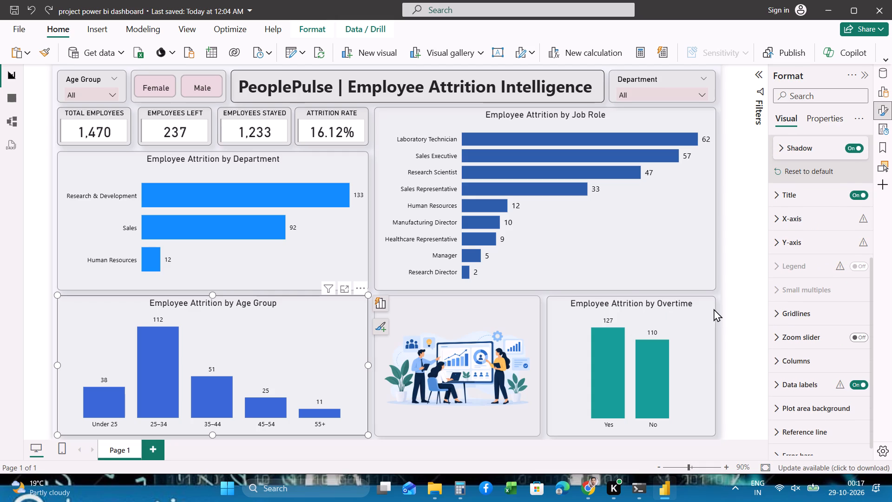
Open the column formatting settings of the Employee Attrition by Age Group chart.
click(714, 310)
click(697, 247)
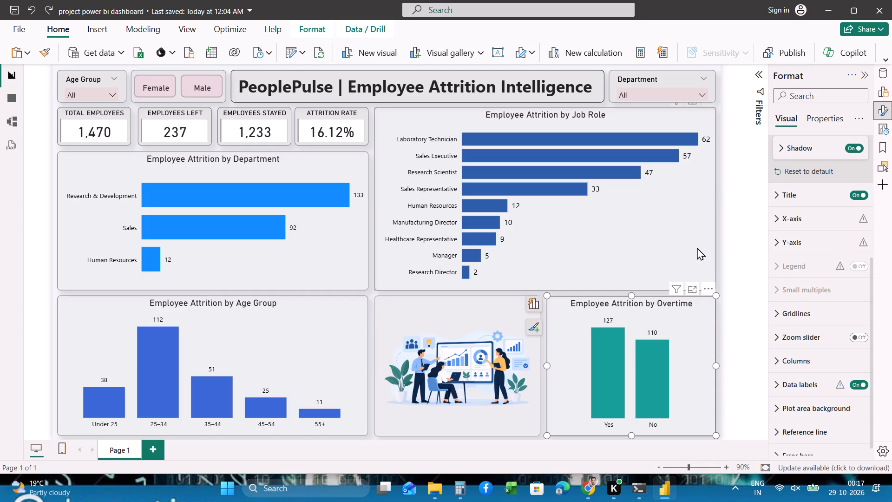
scroll(801, 267, down, 1)
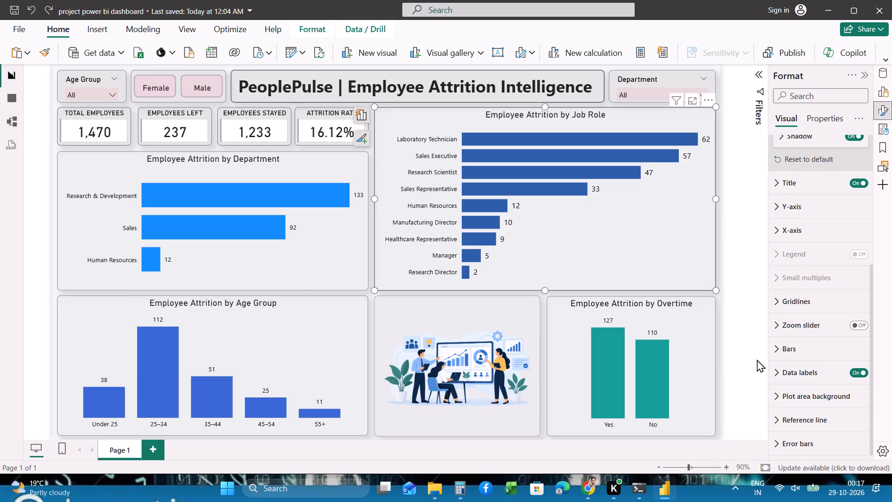
click(709, 362)
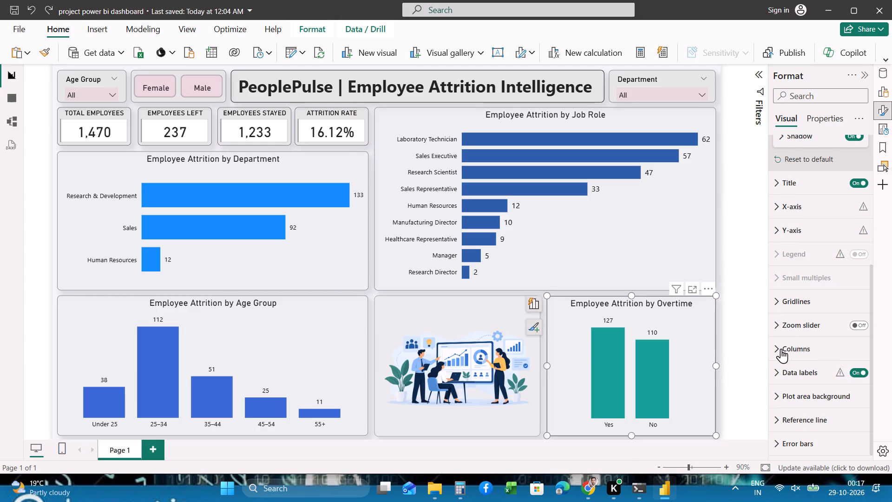
click(359, 360)
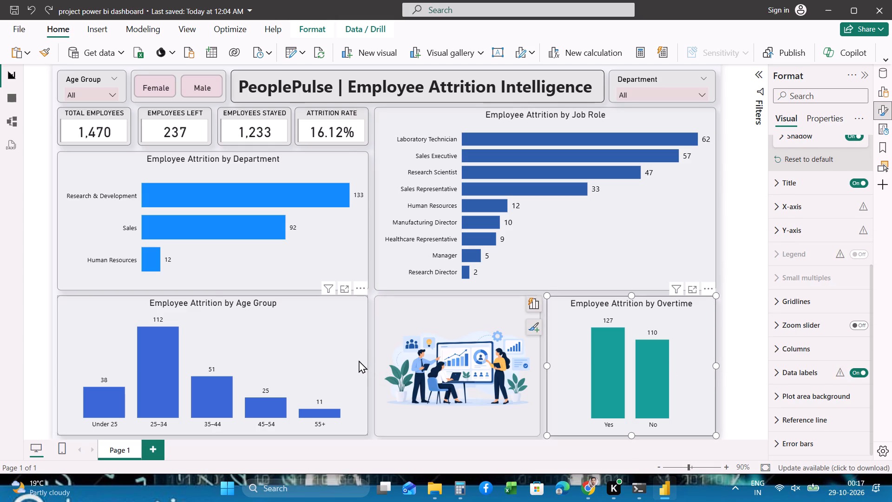
click(775, 349)
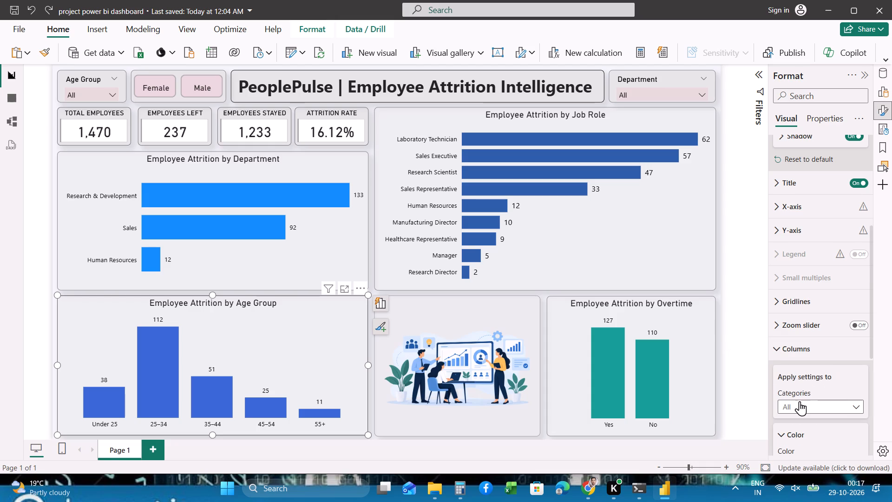
Locate the color setting for the columns of the Employee Attrition by Age Group chart.
scroll(800, 401, down, 2)
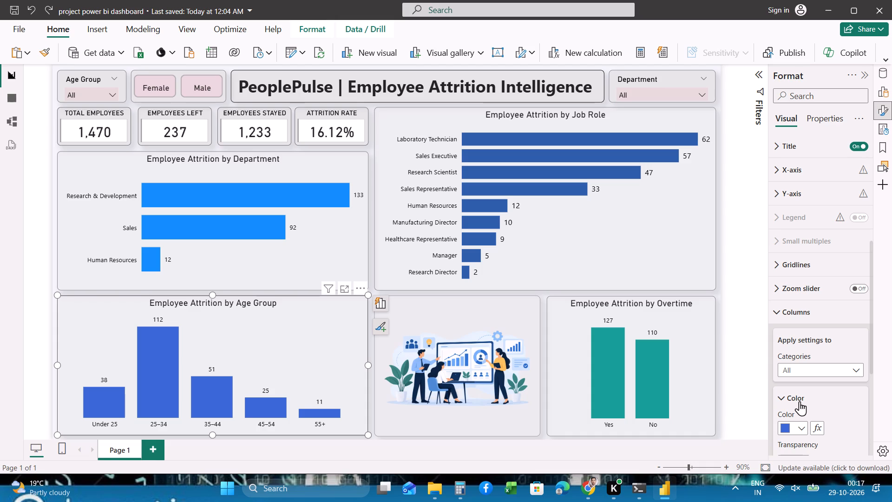
Switch to the Chrome window whose title starts with "Predicting Employe".
click(592, 438)
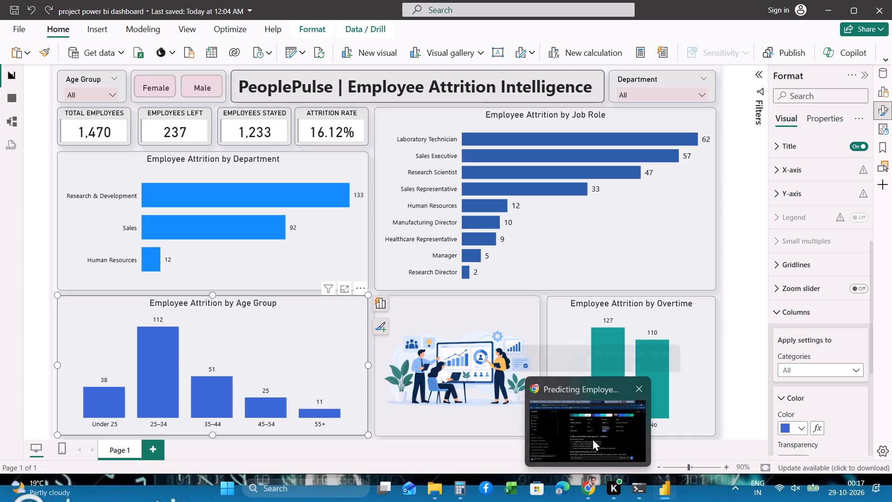
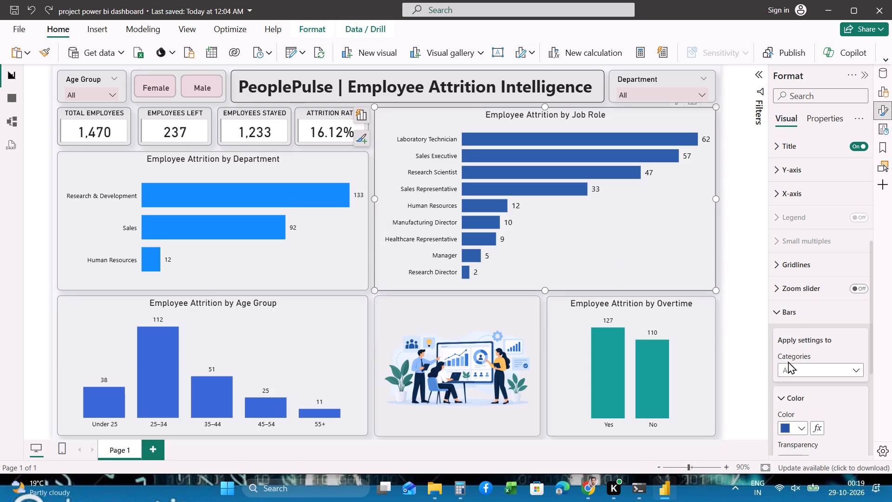
Set the Employee Attrition by Job Role bars to color #118DFF and copy that hex code for reuse.
scroll(787, 361, down, 1)
click(801, 359)
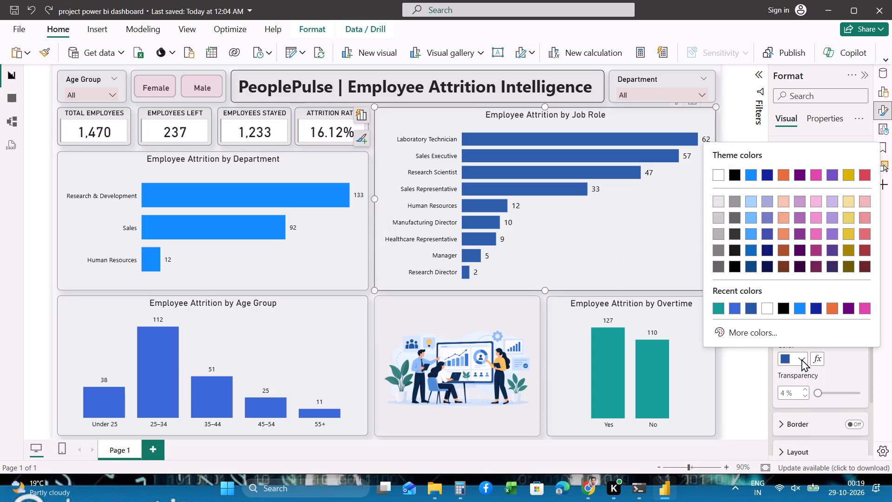
click(741, 330)
click(736, 327)
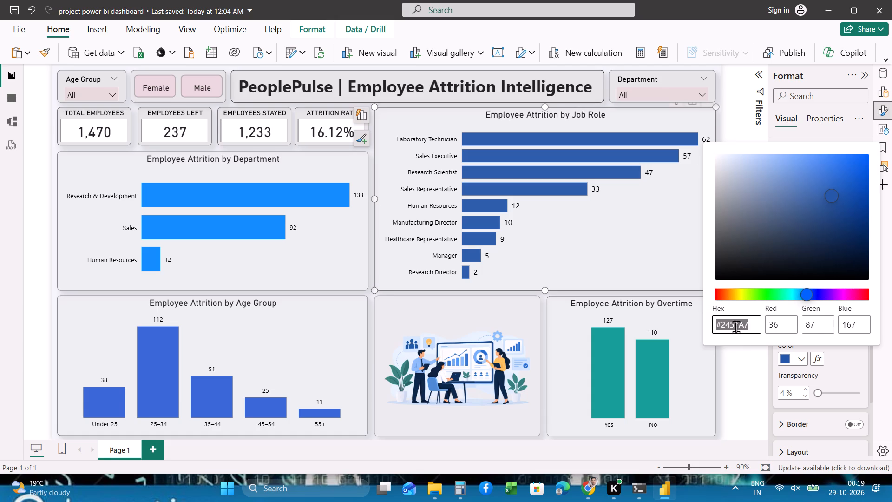
click(749, 323)
key(BackSpace)
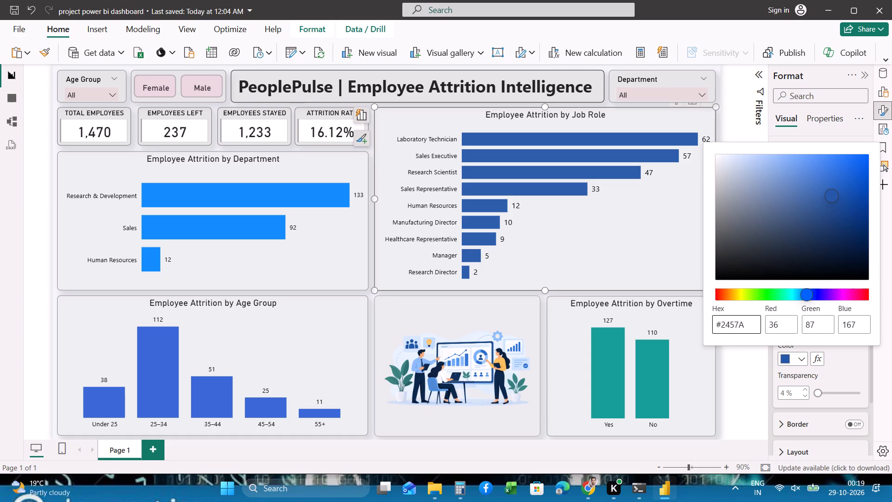
key(BackSpace)
key(BackSpace)
key(BackSpace)
key(BackSpace)
key(BackSpace)
text(11)
key(8)
text(DFF)
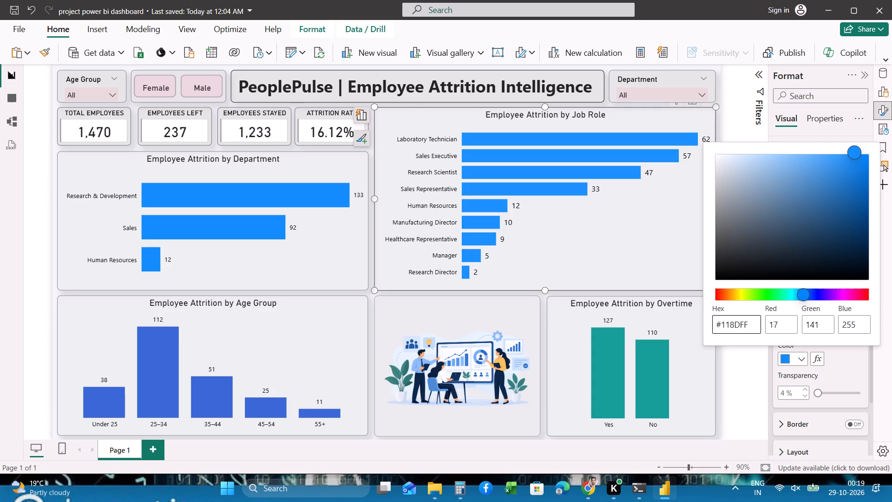
key(Return)
key(ctrl+a)
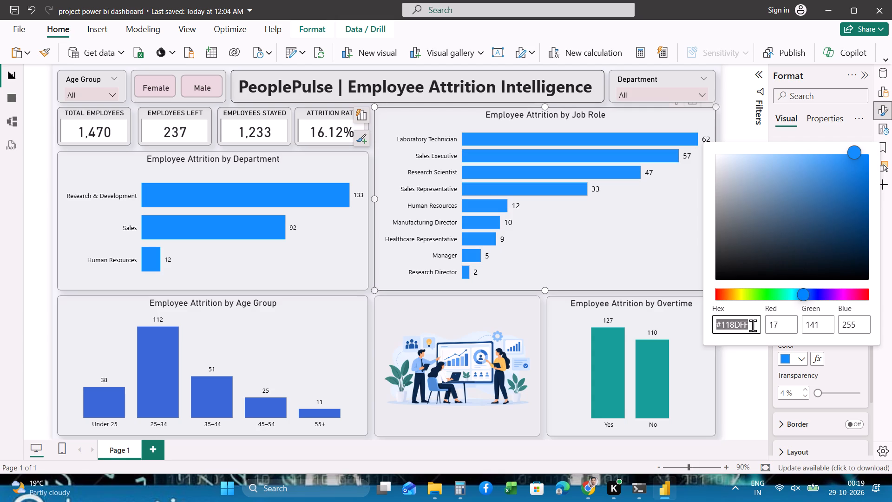
key(ctrl+c)
click(695, 371)
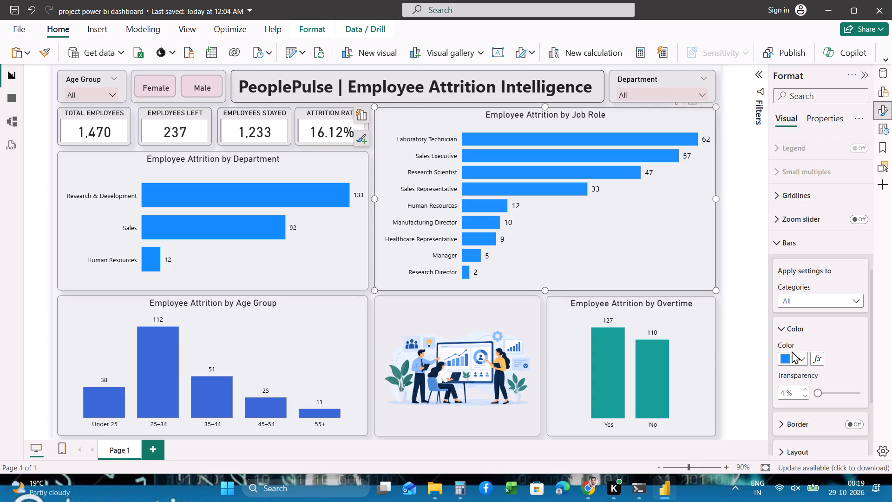
click(801, 357)
click(688, 365)
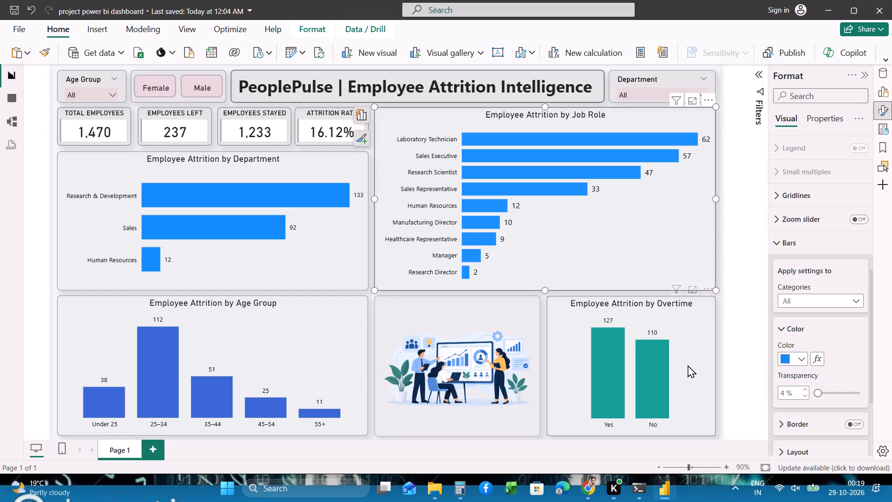
Apply the copied color #118DFF to the columns of the Employee Attrition by Overtime chart.
click(693, 365)
click(802, 359)
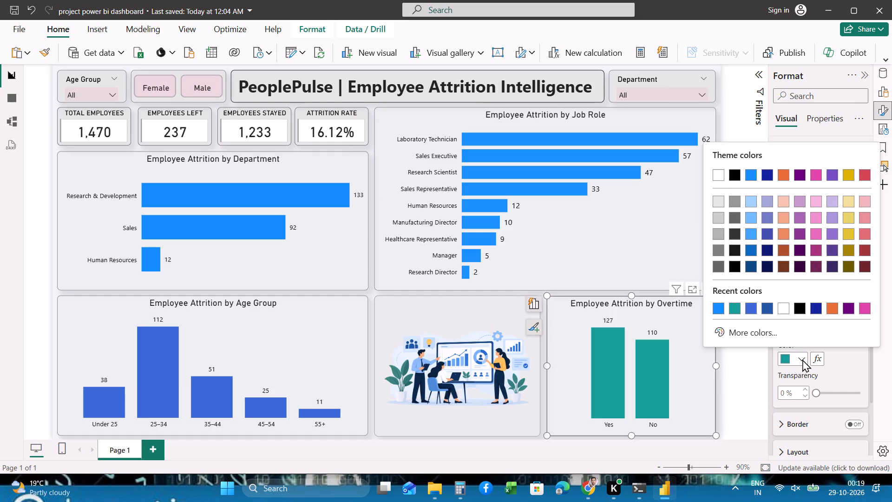
click(758, 332)
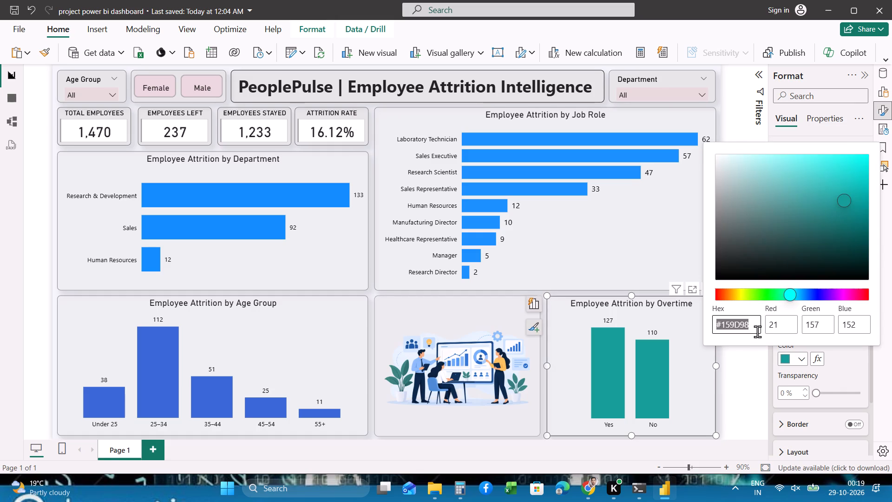
key(ctrl+v)
key(Return)
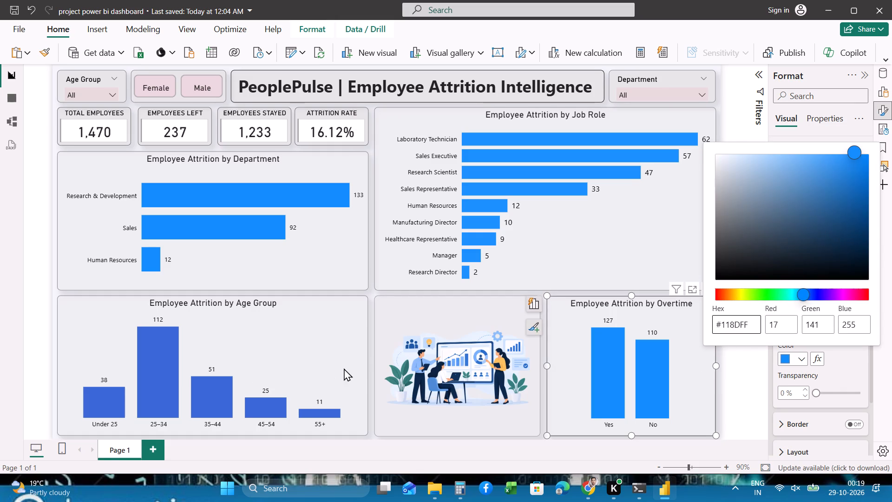
click(367, 368)
Apply the copied color #118DFF to the columns of the Employee Attrition by Age Group chart.
click(351, 370)
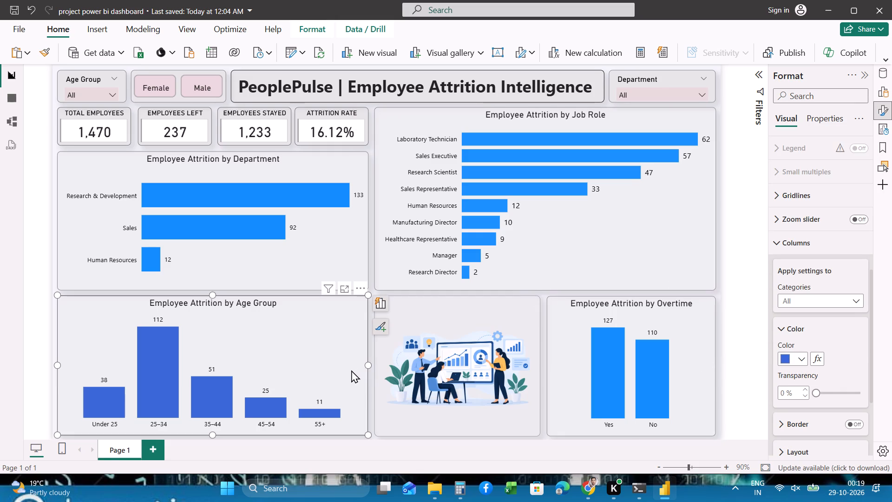
double_click(351, 370)
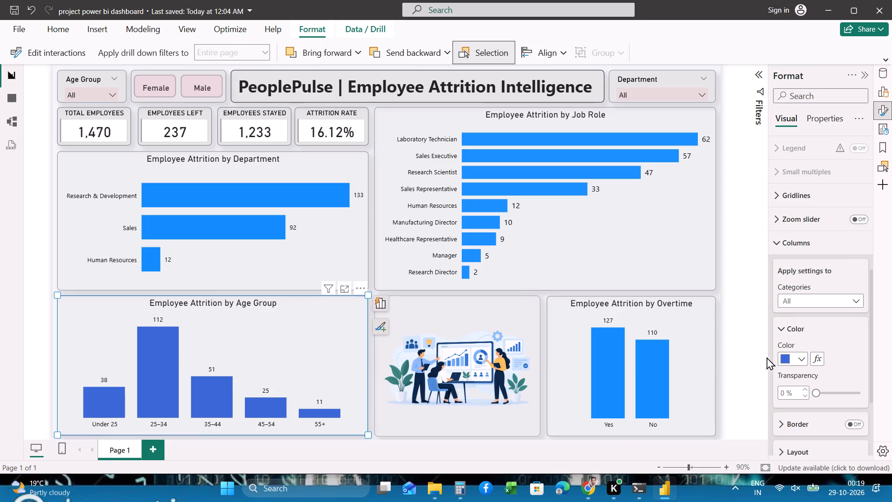
click(800, 358)
click(765, 337)
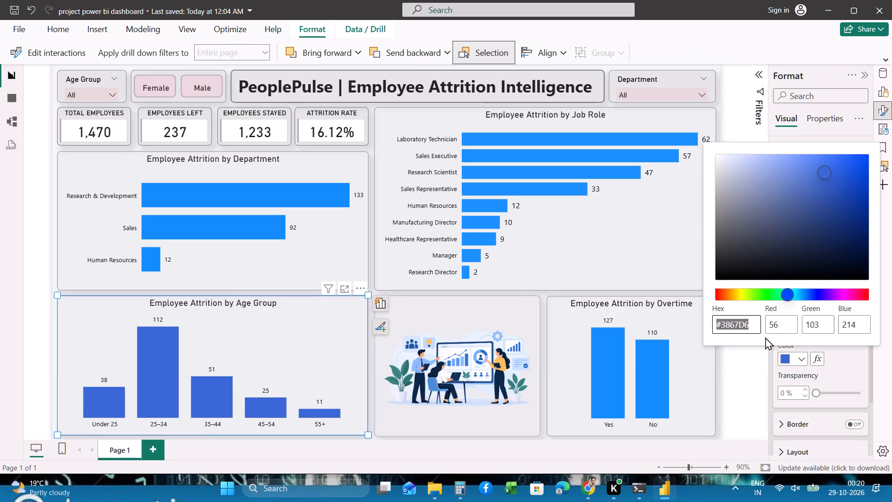
key(ctrl+v)
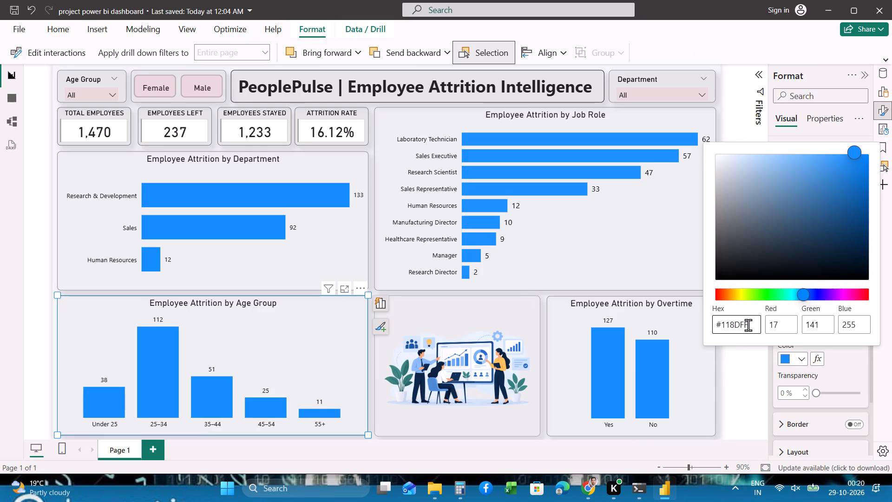
Finalize color #118DFF for the Employee Attrition by Age Group columns and deselect the chart.
key(Return)
click(748, 374)
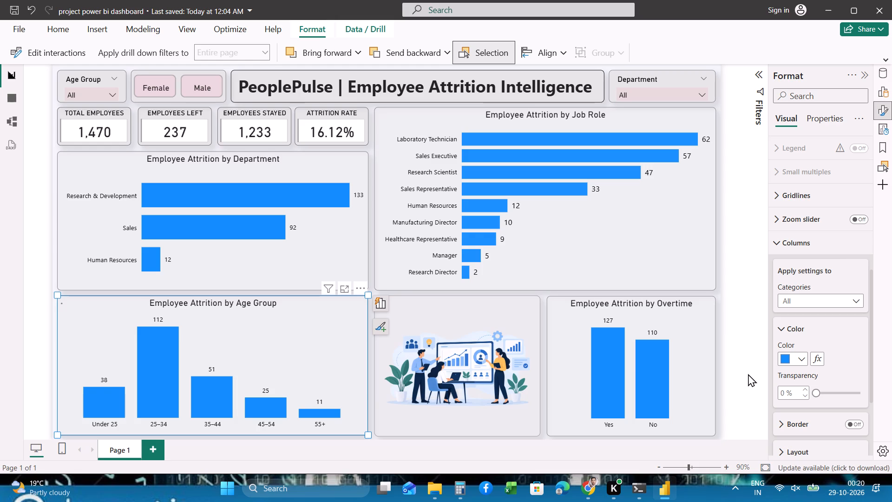
click(747, 327)
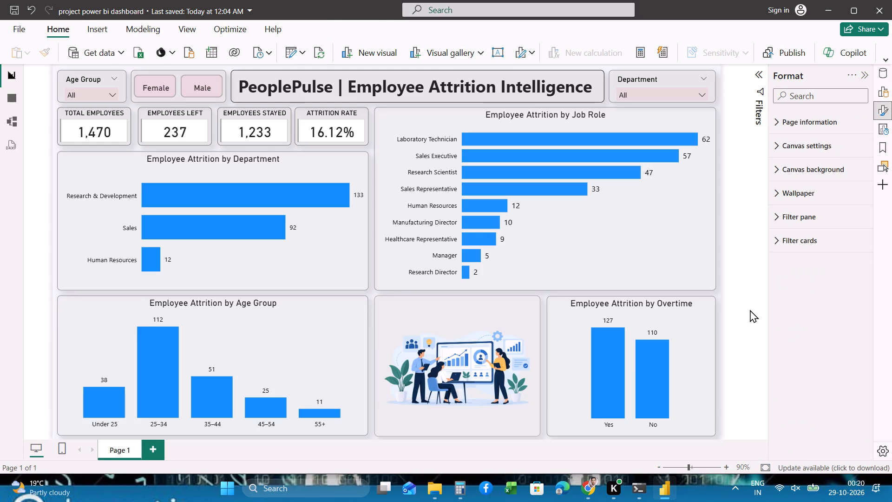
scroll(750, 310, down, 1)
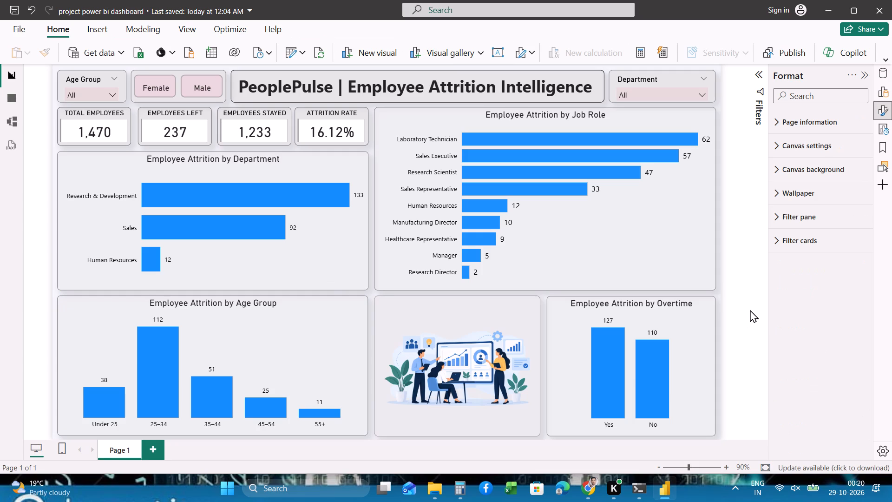
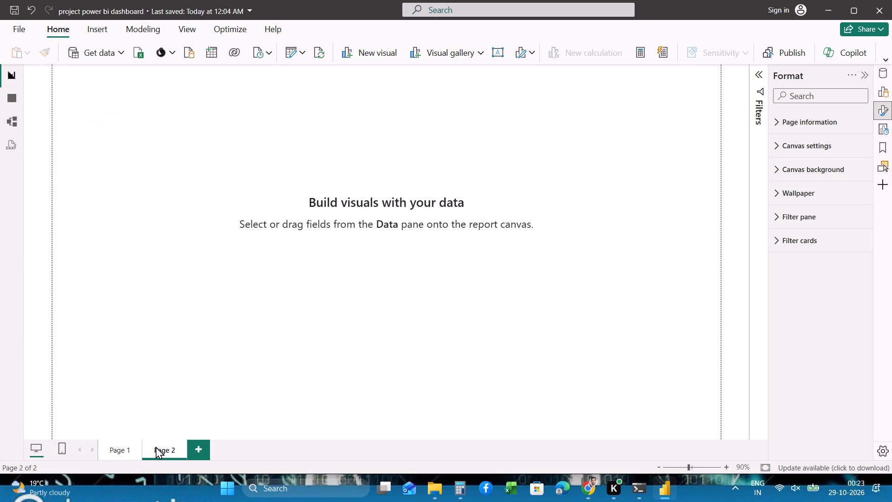
right_click(163, 448)
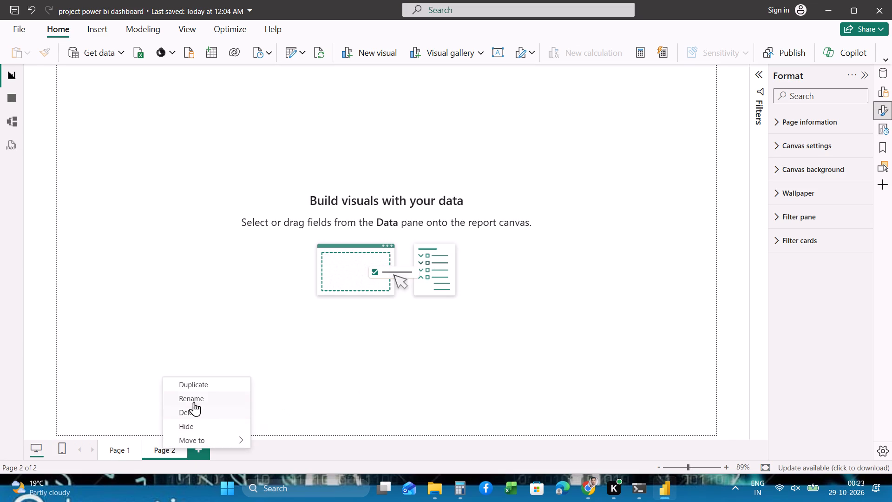
click(194, 402)
key(BackSpace)
key(BackSpace)
key(BackSpace)
key(BackSpace)
key(BackSpace)
key(BackSpace)
key(BackSpace)
key(BackSpace)
key(BackSpace)
key(BackSpace)
key(BackSpace)
key(BackSpace)
key(BackSpace)
key(BackSpace)
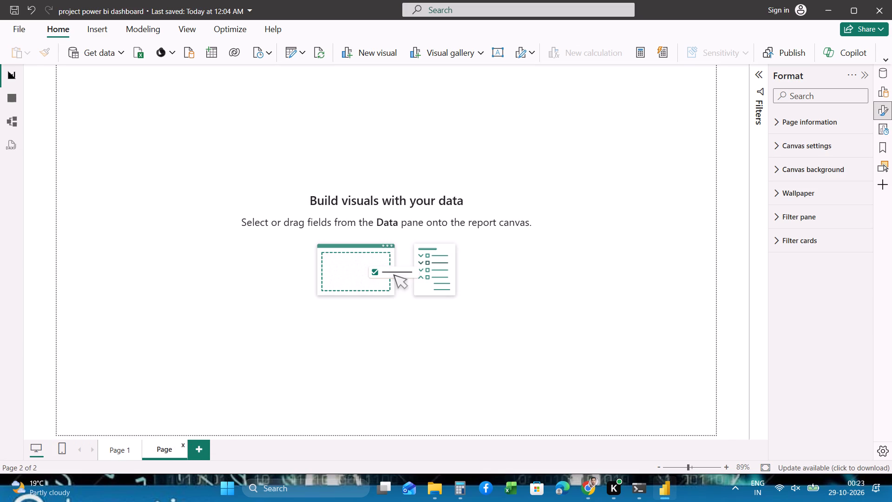
key(ctrl+v)
key(Return)
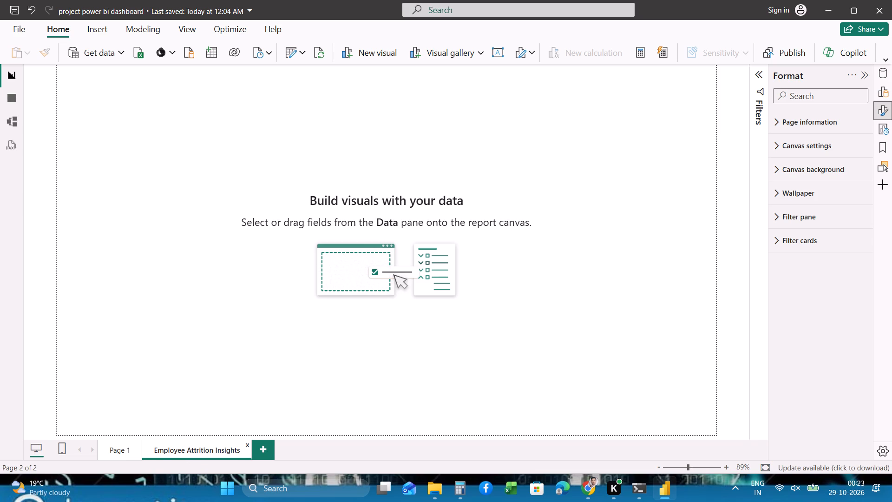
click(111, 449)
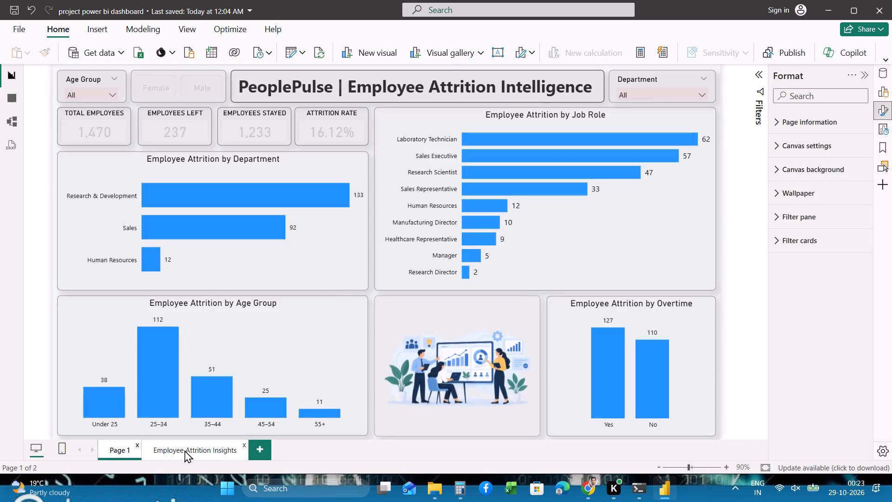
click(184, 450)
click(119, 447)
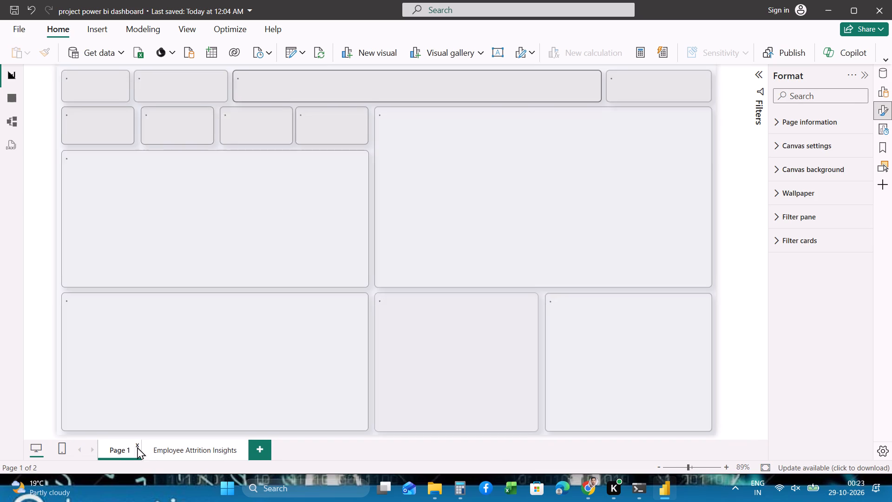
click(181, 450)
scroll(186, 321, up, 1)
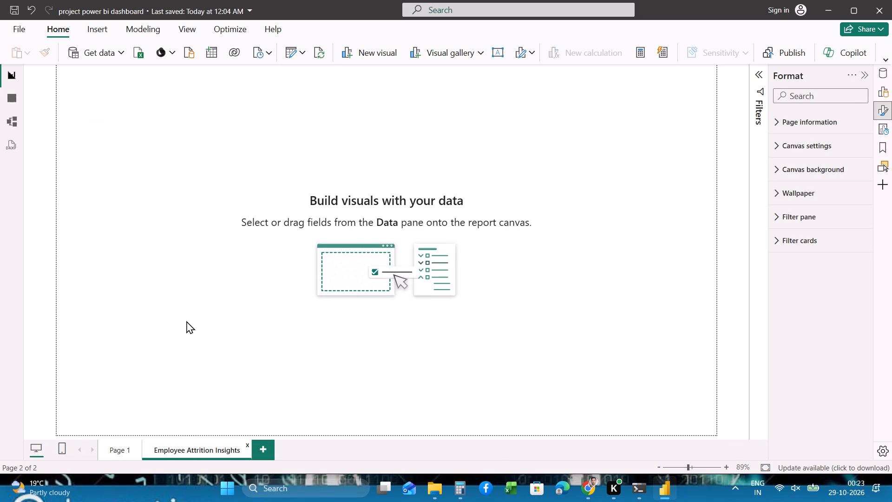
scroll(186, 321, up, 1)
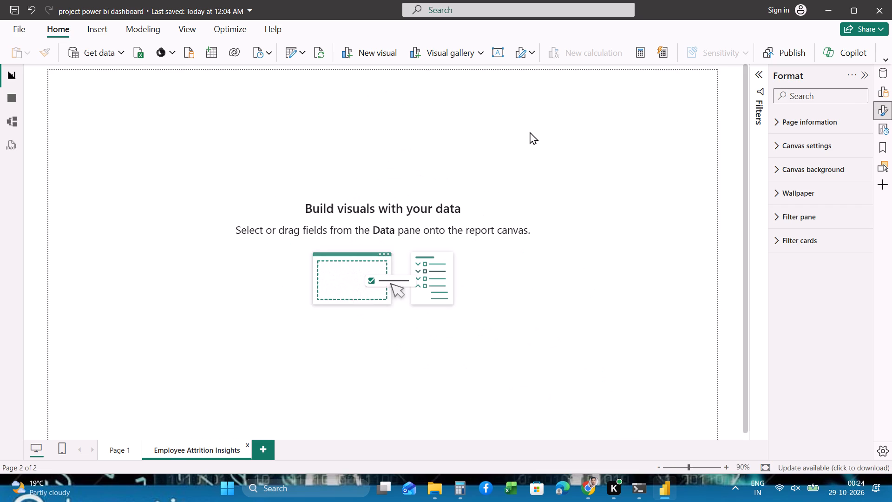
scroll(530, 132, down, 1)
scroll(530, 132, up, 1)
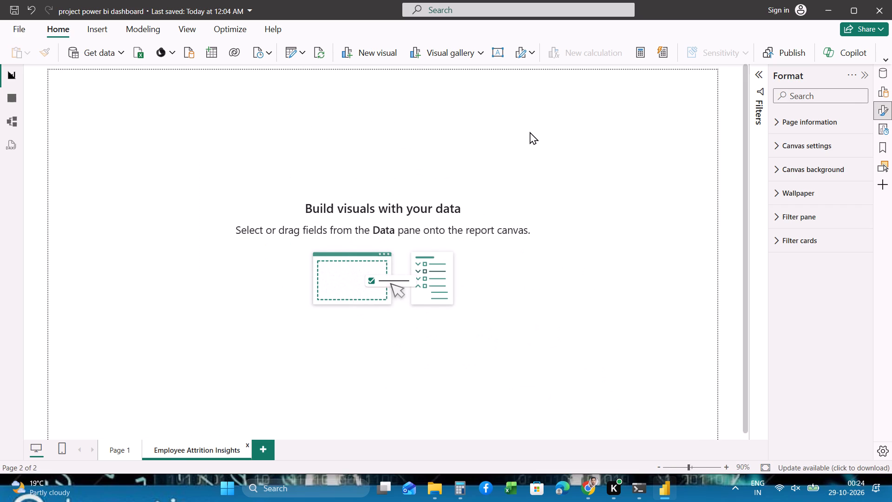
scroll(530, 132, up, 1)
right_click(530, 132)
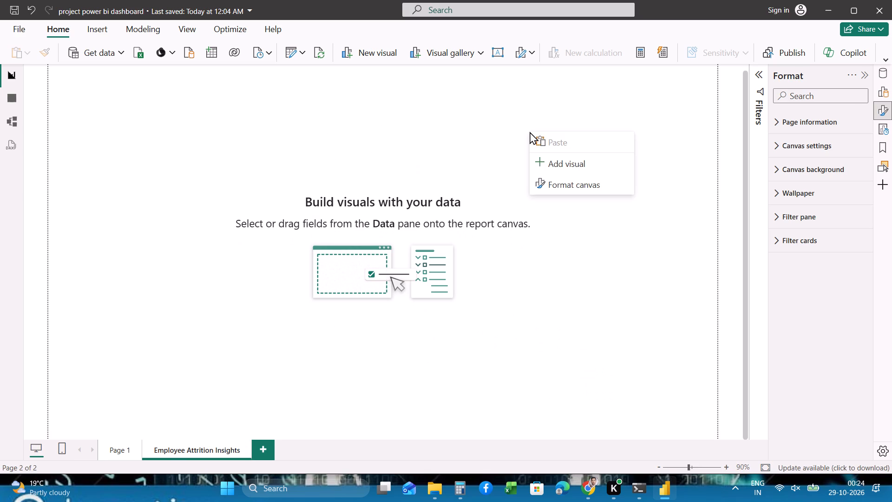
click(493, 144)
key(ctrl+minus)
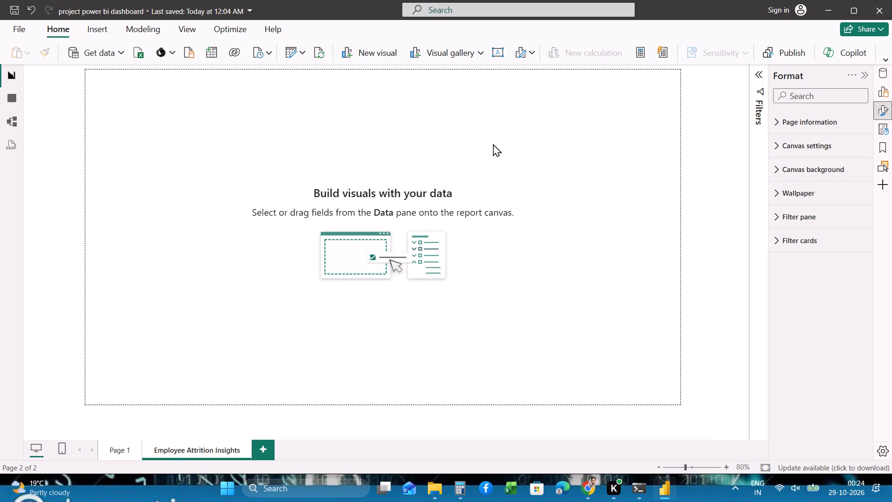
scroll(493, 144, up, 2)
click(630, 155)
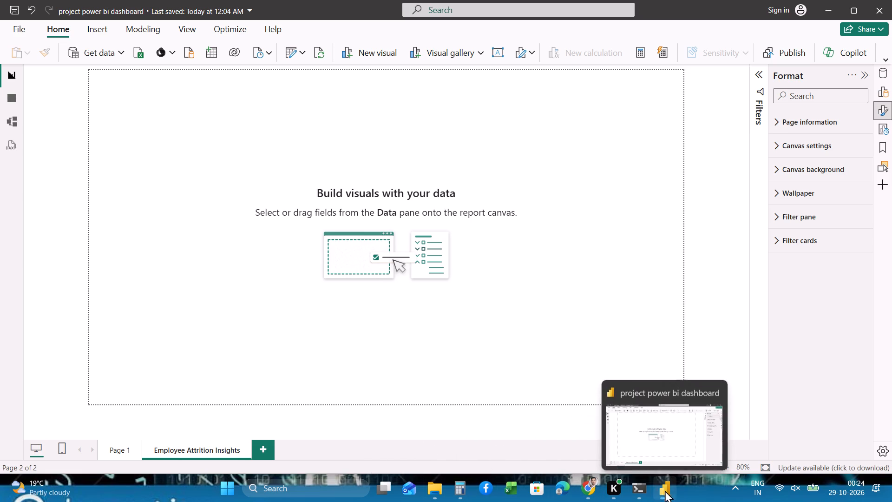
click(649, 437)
Examine Page 1's canvas background and wallpaper settings, including the wallpaper colour choices.
click(122, 450)
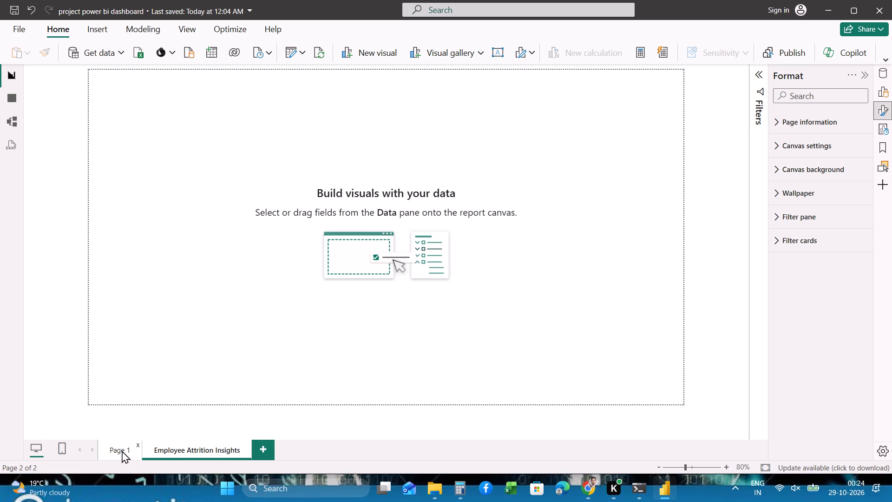
click(683, 303)
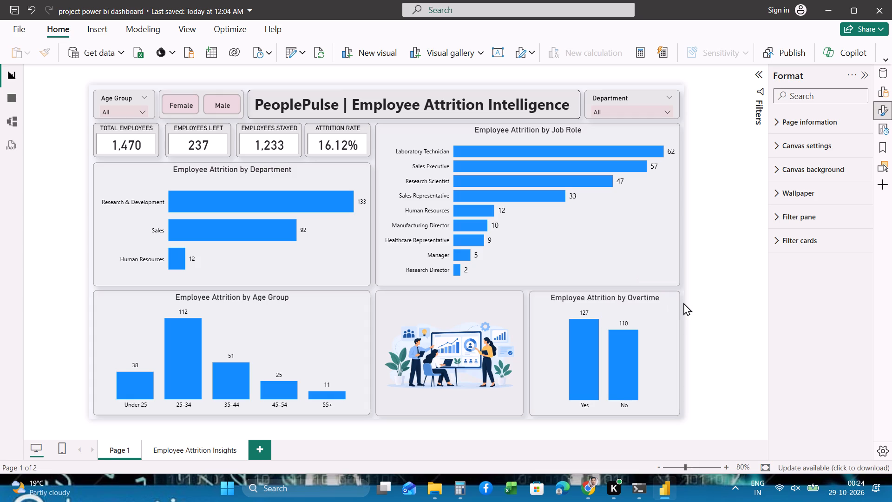
click(683, 303)
click(778, 169)
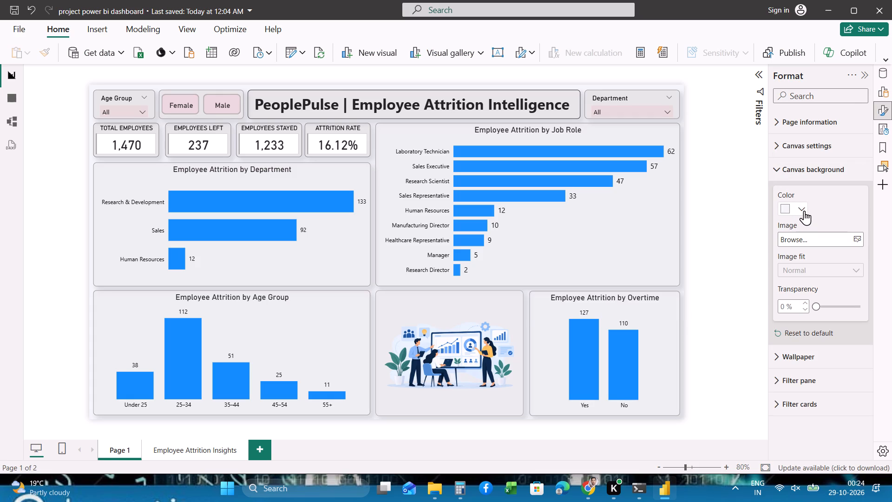
scroll(811, 326, down, 1)
click(777, 354)
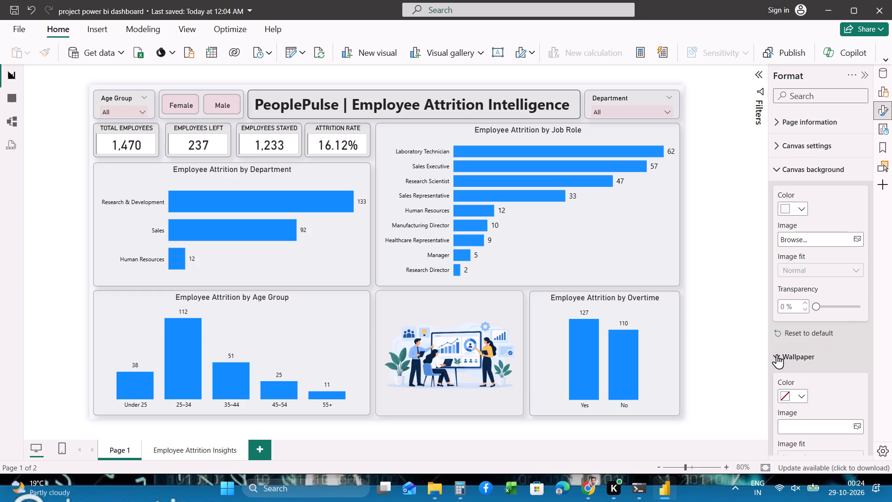
scroll(777, 354, down, 2)
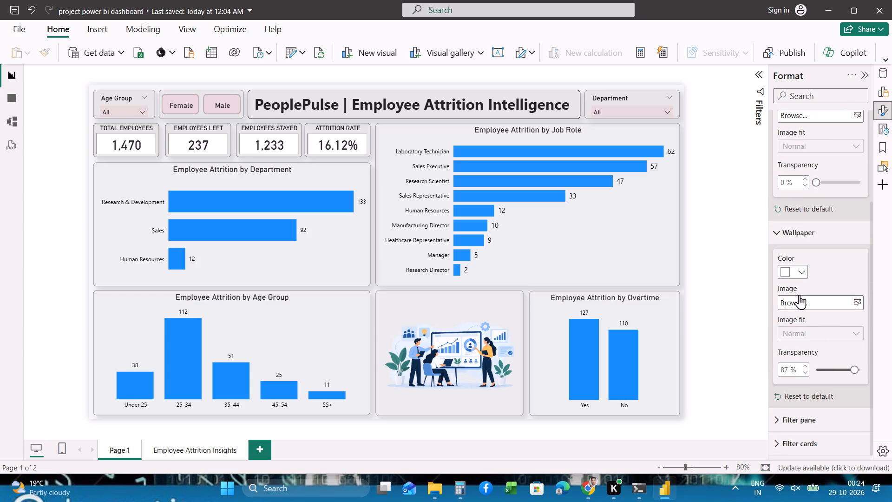
click(802, 273)
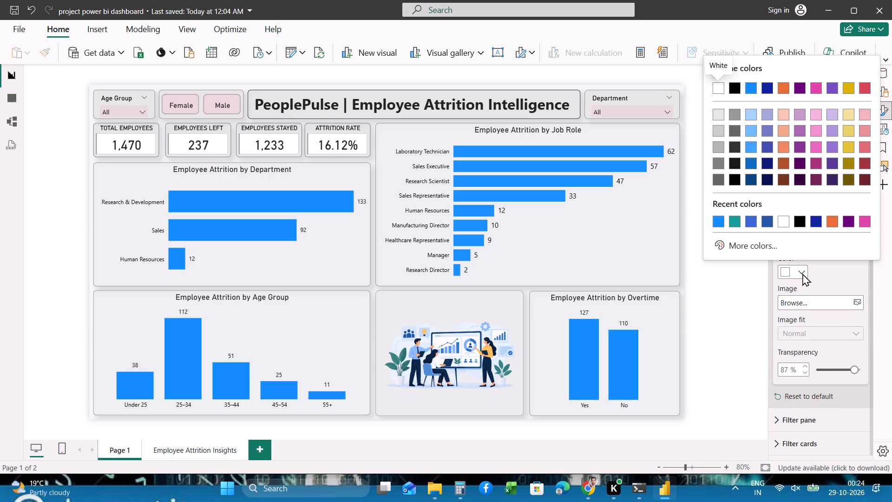
click(680, 289)
click(680, 288)
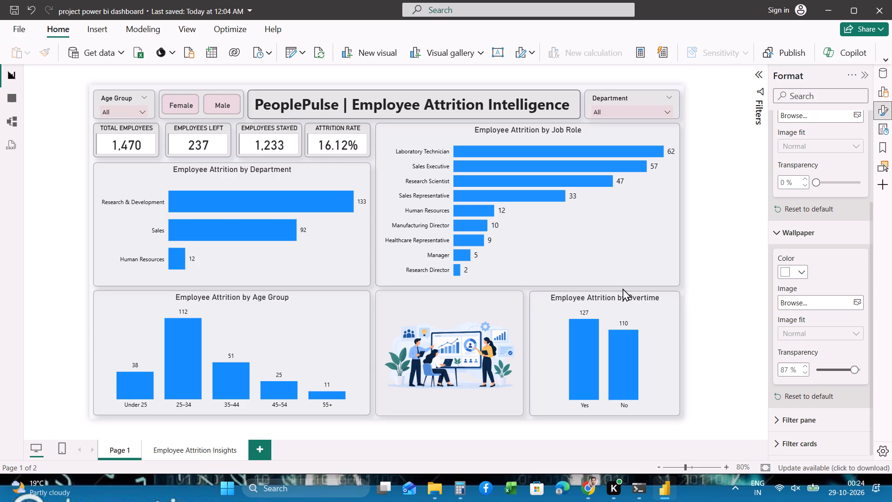
click(618, 289)
click(684, 287)
Examine Page 1's filter pane format settings, including its background colour and transparency.
scroll(808, 271, down, 1)
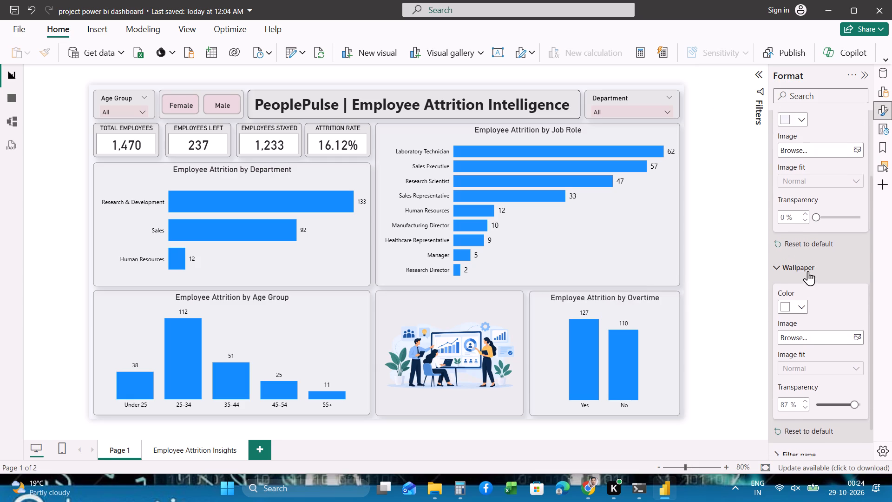
scroll(808, 271, down, 1)
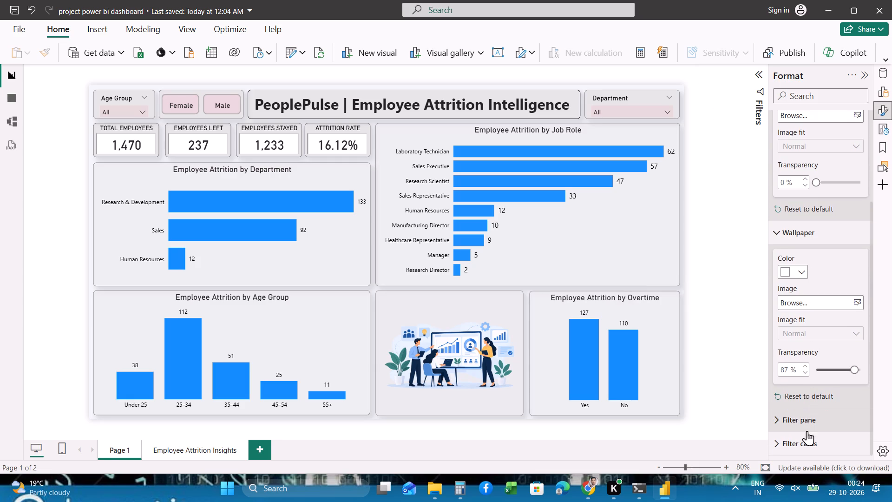
click(796, 422)
scroll(796, 422, down, 2)
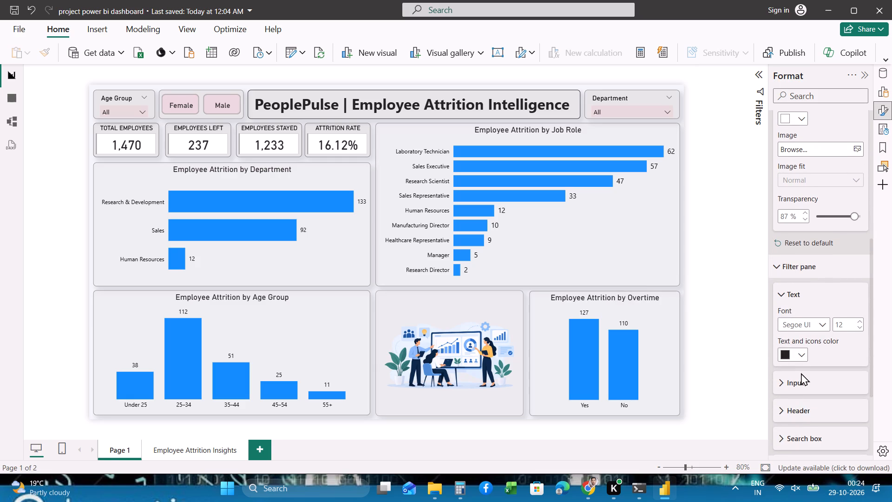
scroll(801, 373, down, 2)
click(785, 377)
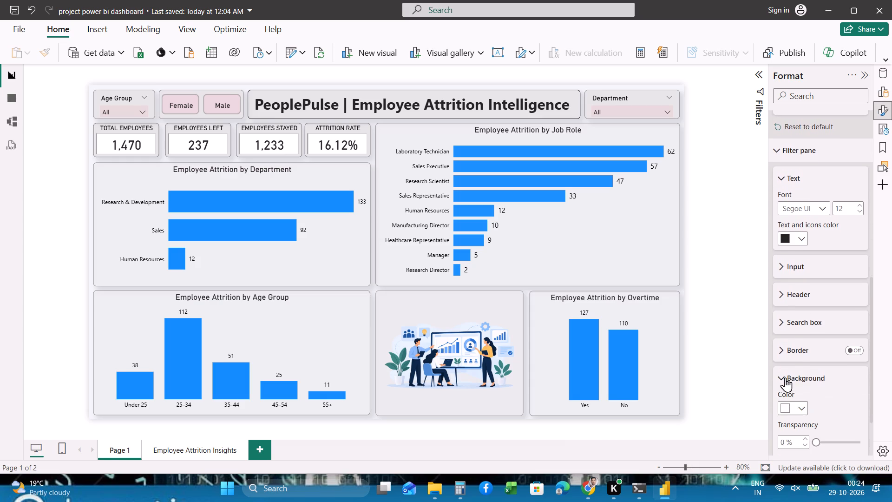
scroll(785, 377, down, 2)
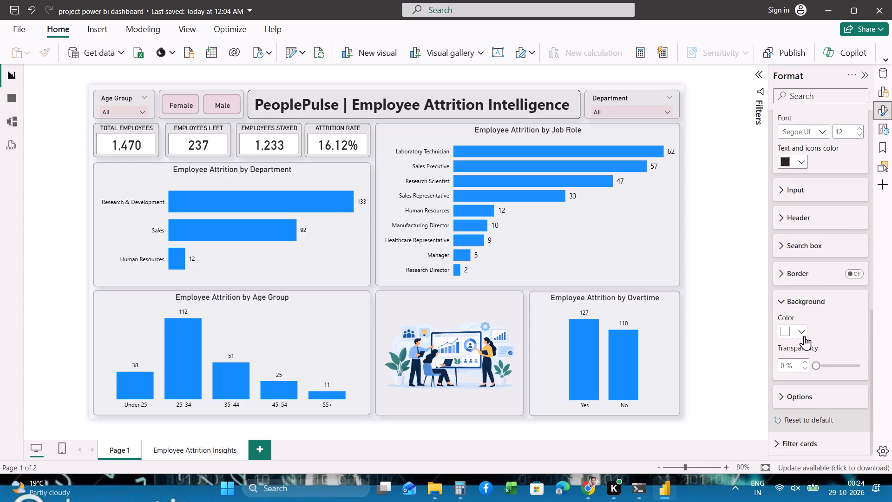
scroll(804, 336, down, 1)
Copy the hex code #F3F6FA from Page 1's canvas background colour.
scroll(807, 334, up, 3)
scroll(785, 229, up, 2)
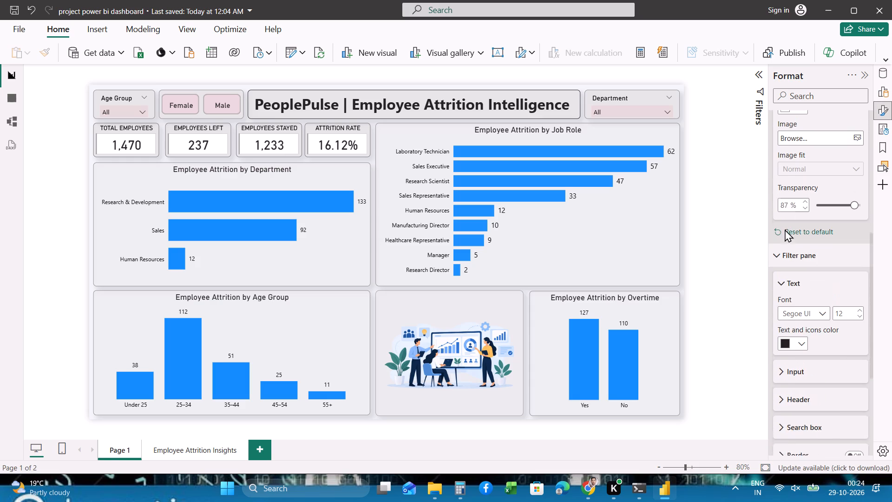
scroll(785, 229, up, 5)
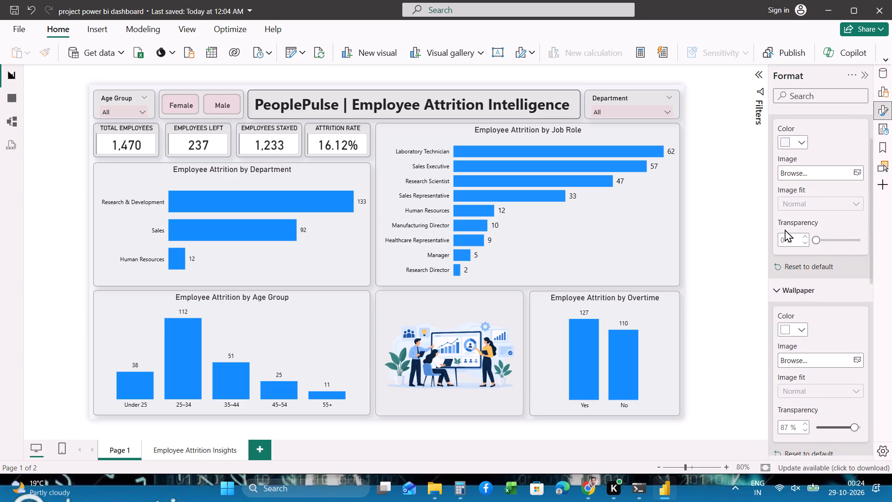
scroll(785, 229, down, 1)
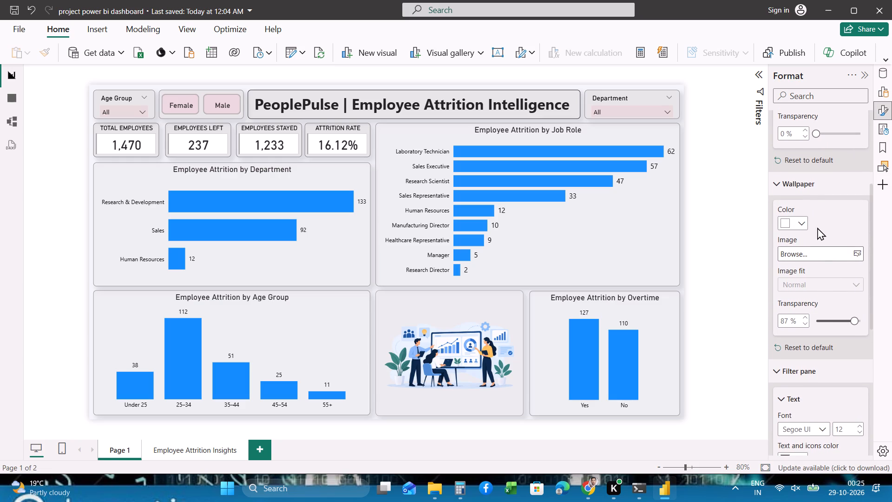
scroll(817, 220, up, 6)
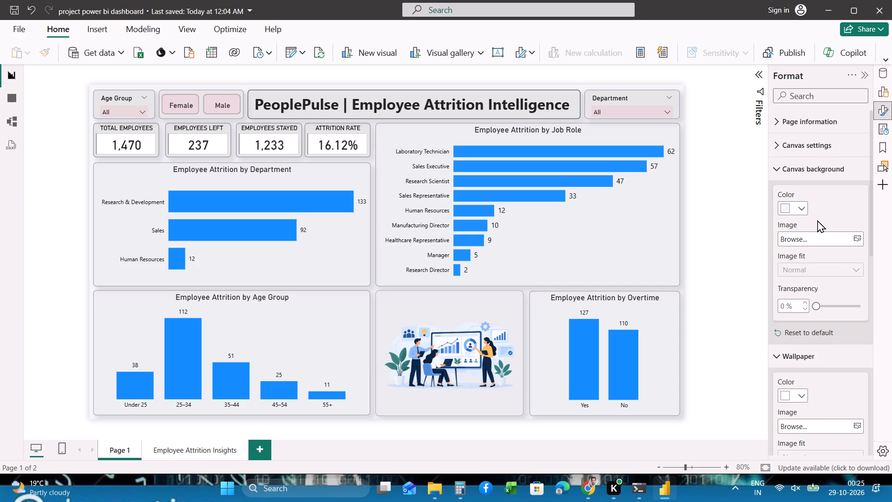
scroll(817, 220, up, 1)
click(801, 206)
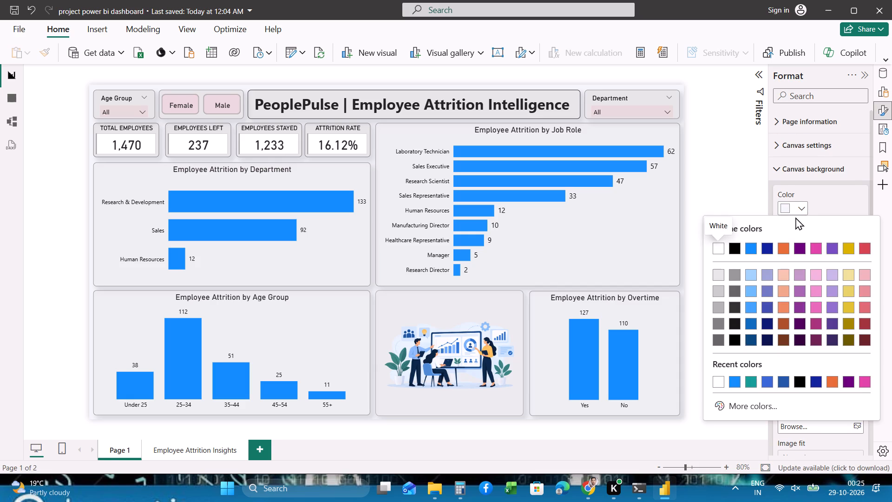
click(741, 406)
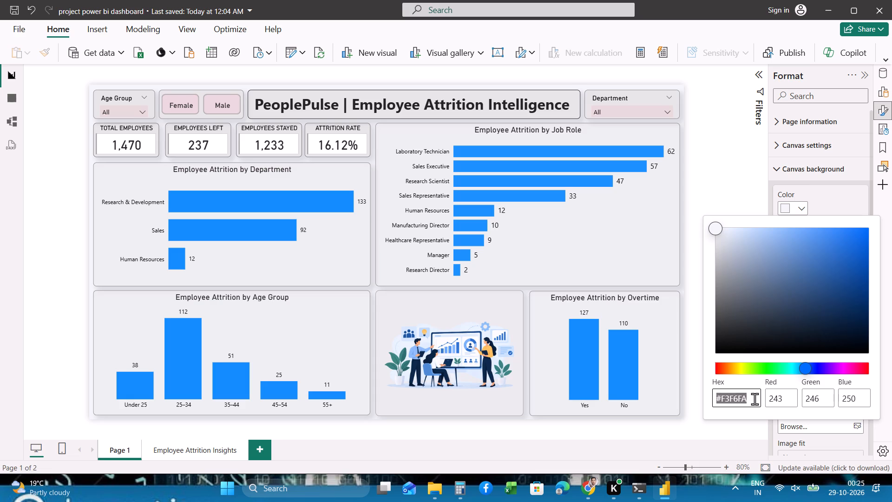
key(ctrl+c)
click(738, 436)
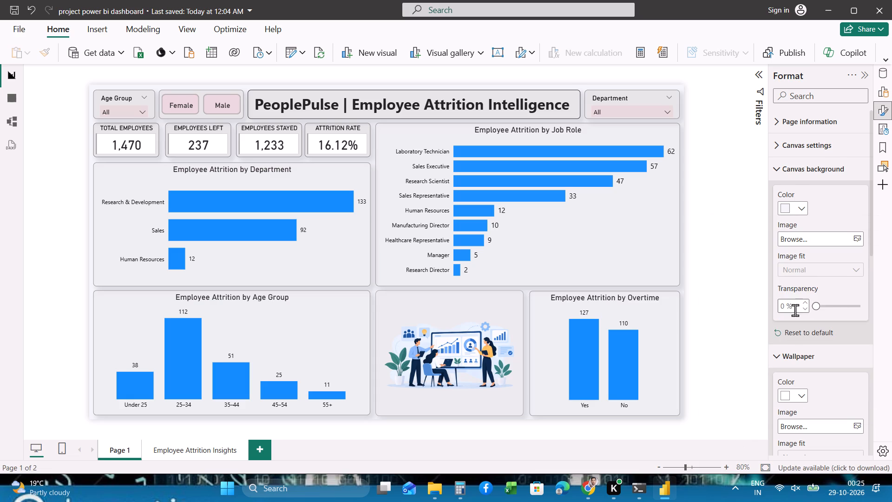
Check the custom colour codes of Page 1's wallpaper and filter pane background.
scroll(795, 310, up, 2)
scroll(795, 310, down, 2)
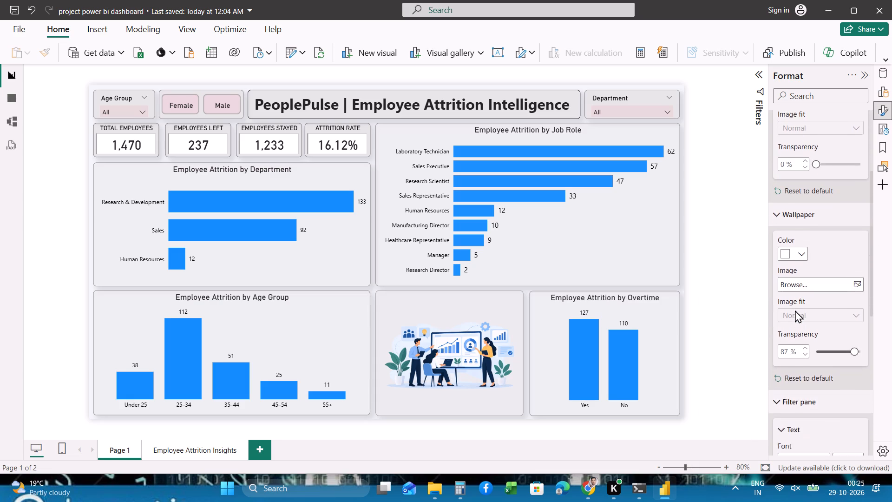
scroll(795, 310, down, 2)
click(805, 229)
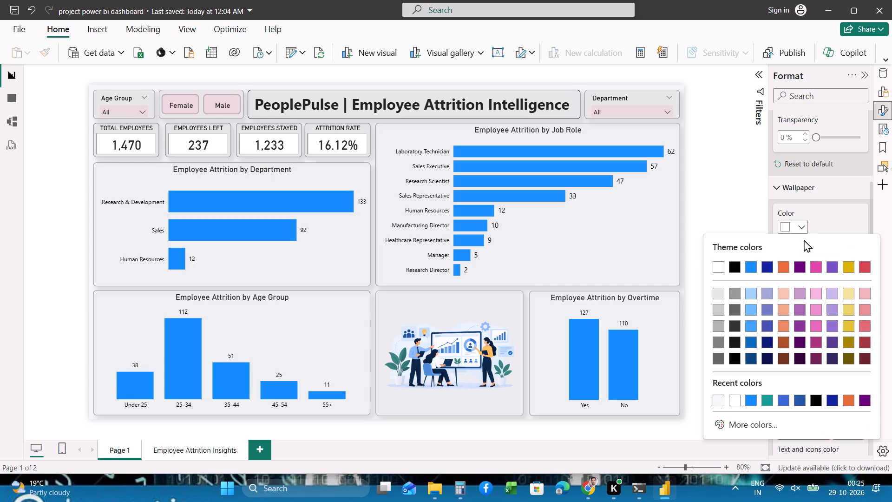
click(761, 422)
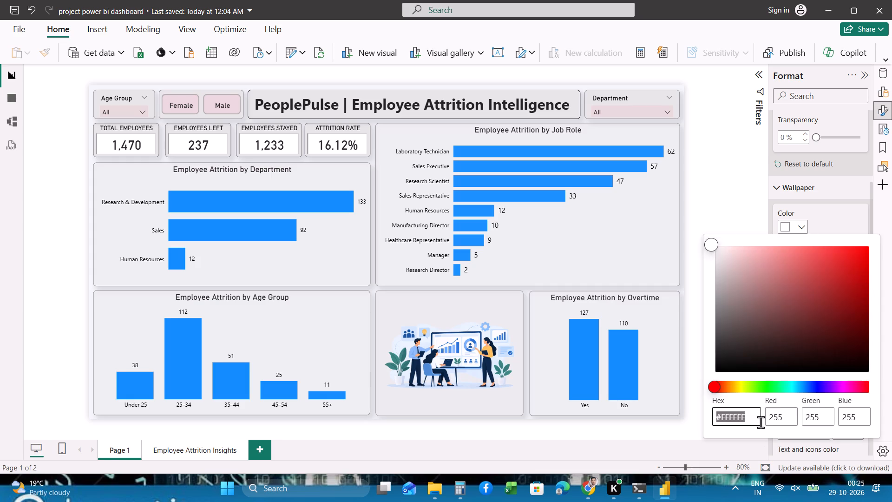
click(690, 418)
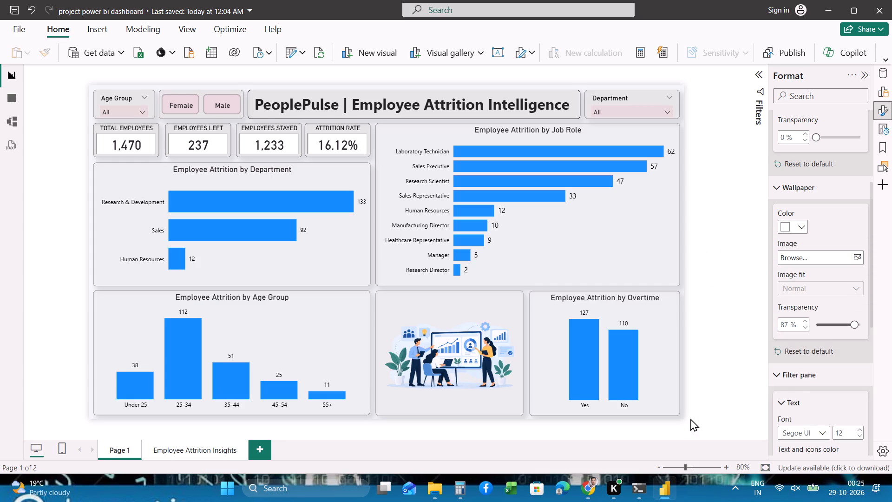
scroll(803, 382, down, 2)
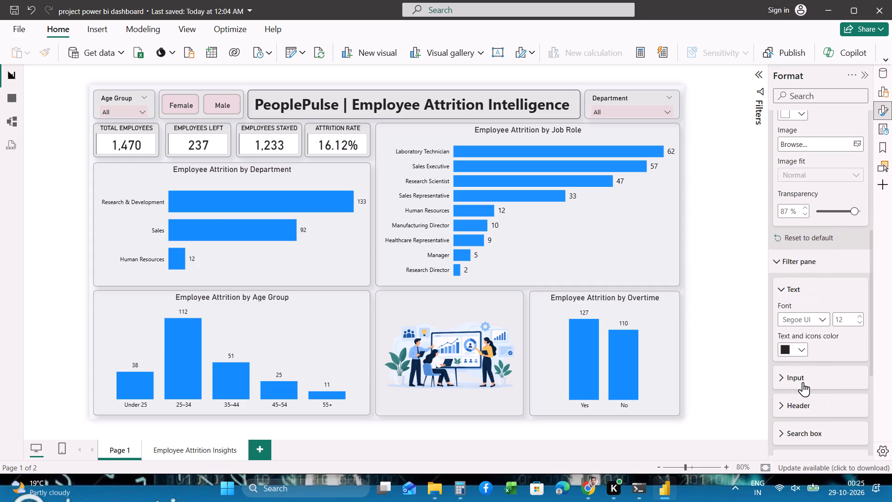
scroll(806, 330, down, 2)
scroll(816, 403, down, 1)
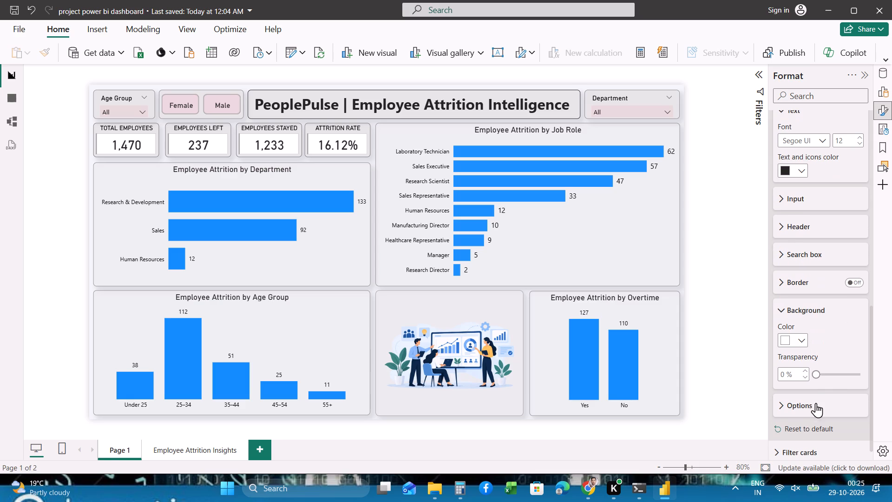
scroll(816, 403, down, 1)
click(804, 347)
click(802, 341)
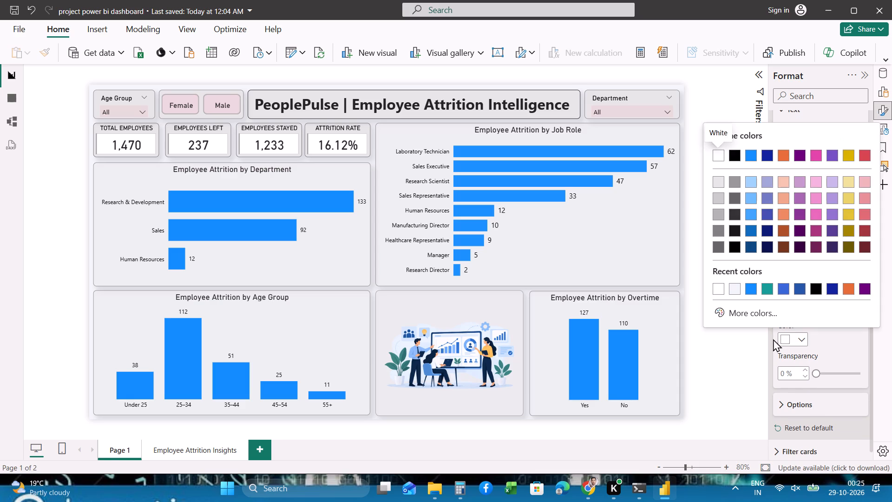
click(755, 312)
click(750, 354)
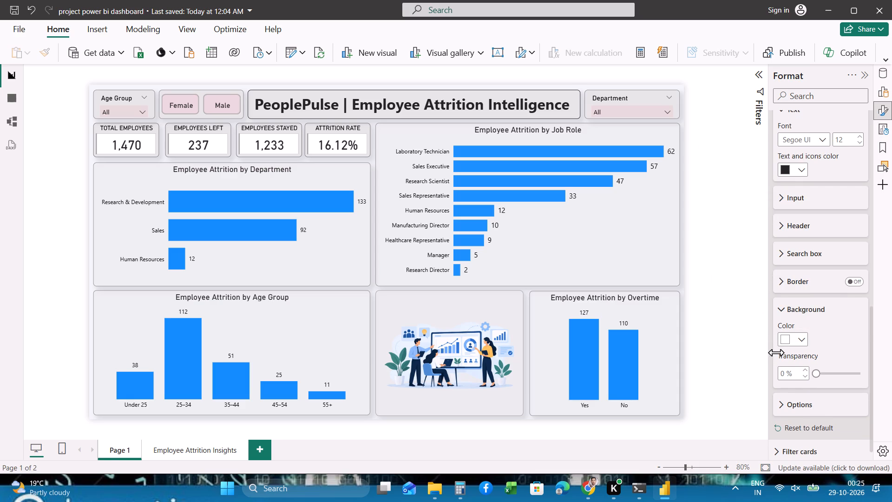
scroll(802, 362, down, 2)
scroll(802, 362, up, 5)
click(748, 326)
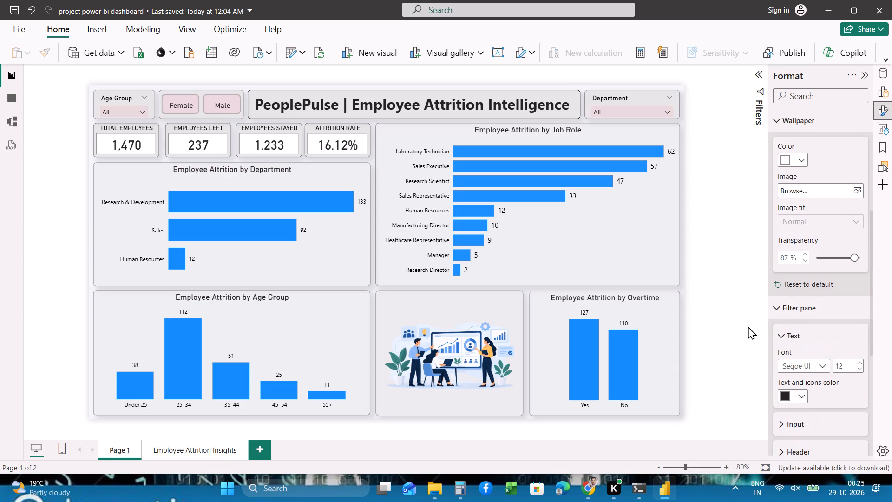
On the Employee Attrition Insights page, set the canvas background colour to the copied hex code #F3F6FA.
scroll(748, 326, up, 3)
scroll(837, 317, up, 3)
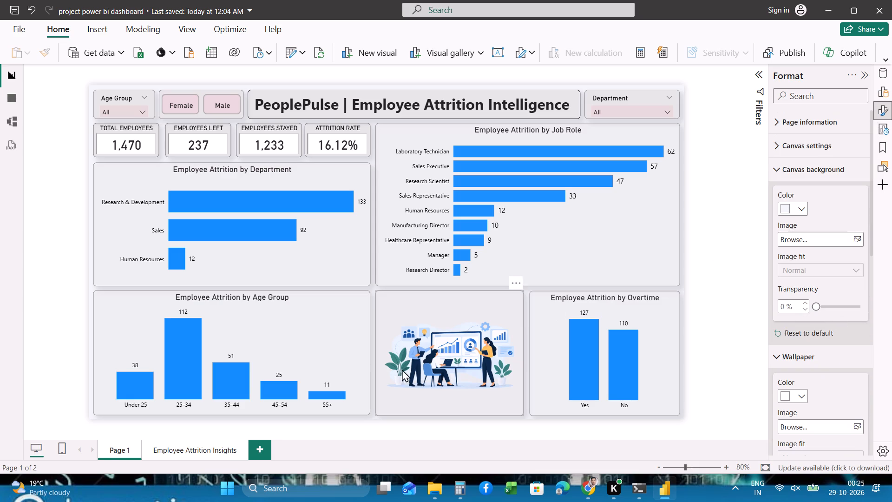
click(215, 451)
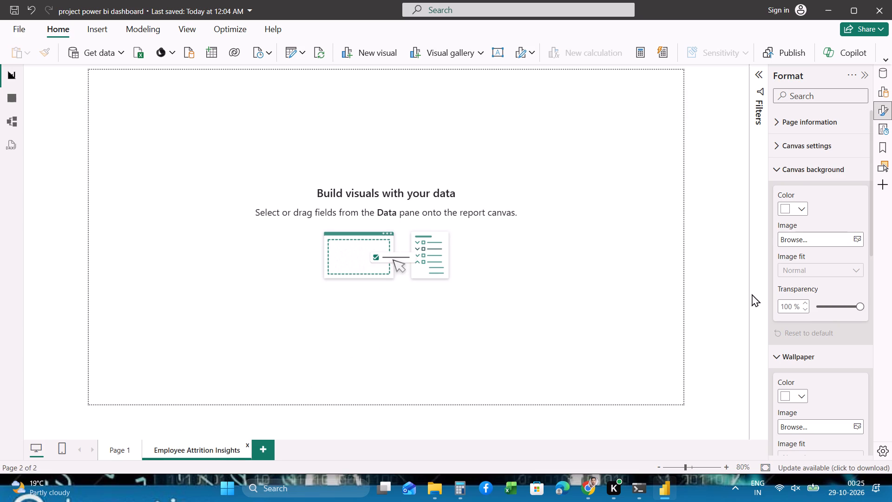
scroll(806, 205, up, 1)
click(806, 205)
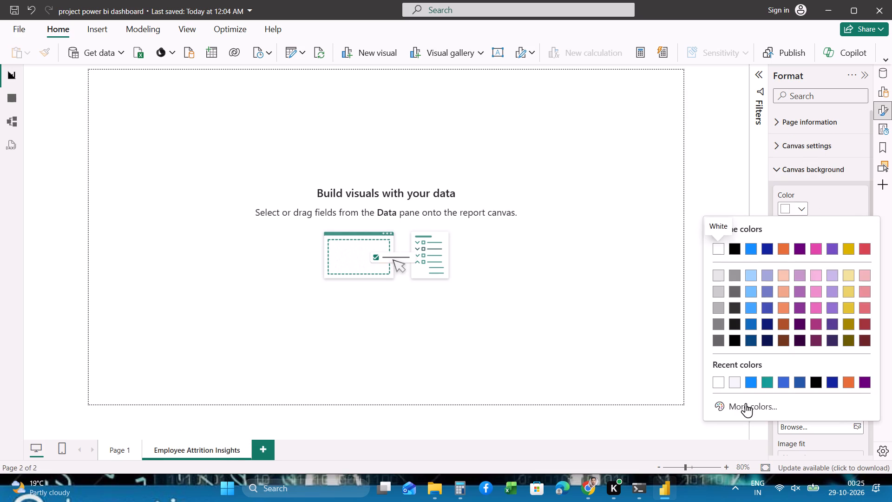
click(746, 403)
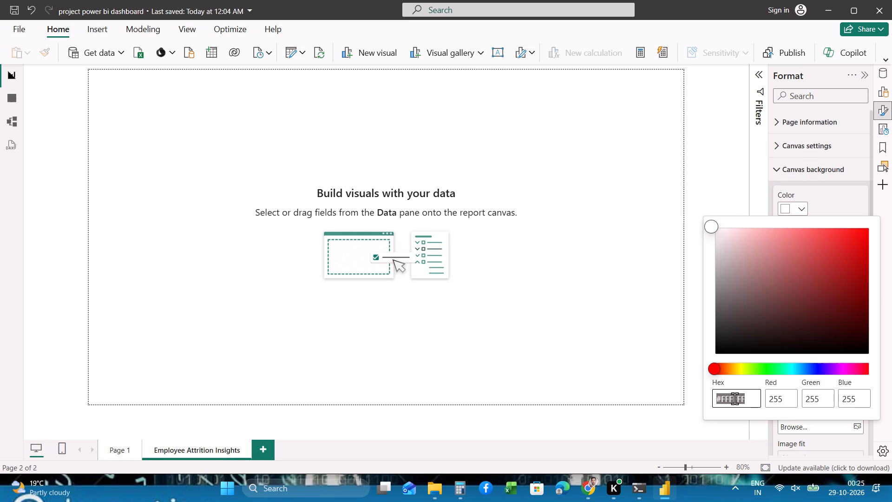
key(ctrl+v)
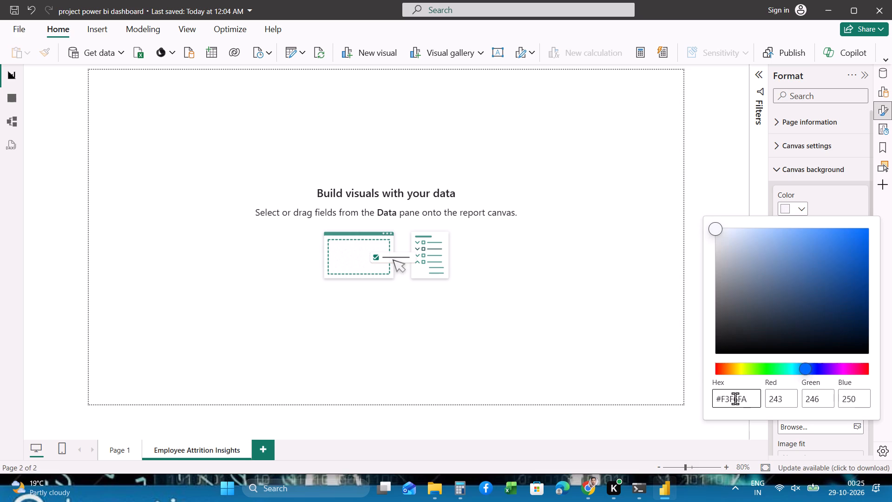
key(Return)
key(Return)
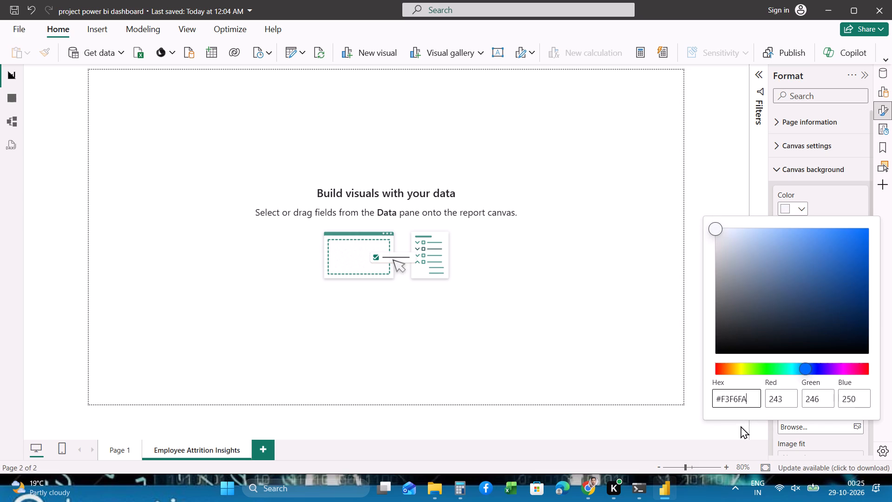
click(741, 427)
Set the canvas background transparency of the Employee Attrition Insights page to 0%.
drag(859, 308, 812, 307)
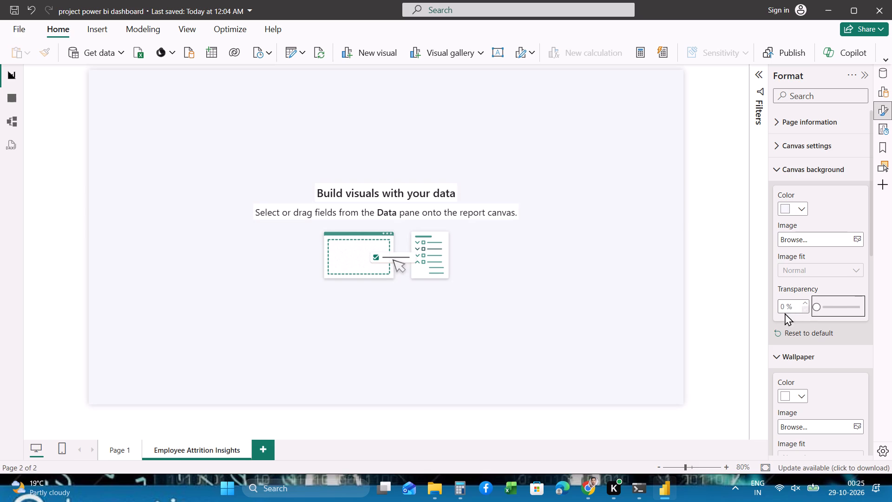
scroll(715, 300, up, 3)
Copy the PeoplePulse | Employee Attrition Intelligence title text box from Page 1 onto the Employee Attrition Insights page.
click(119, 448)
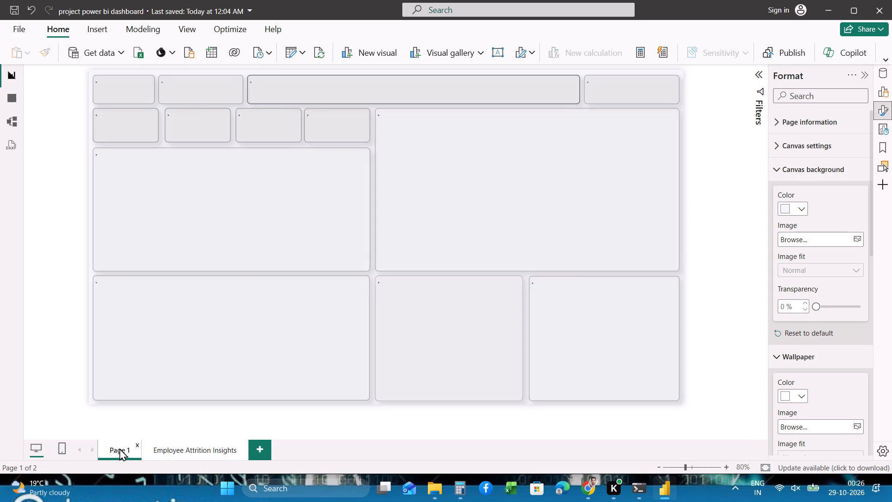
scroll(171, 236, up, 1)
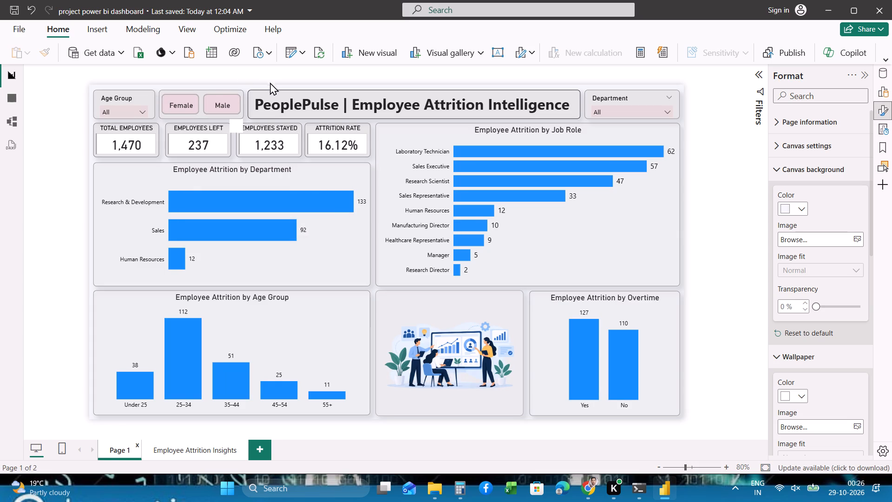
click(286, 93)
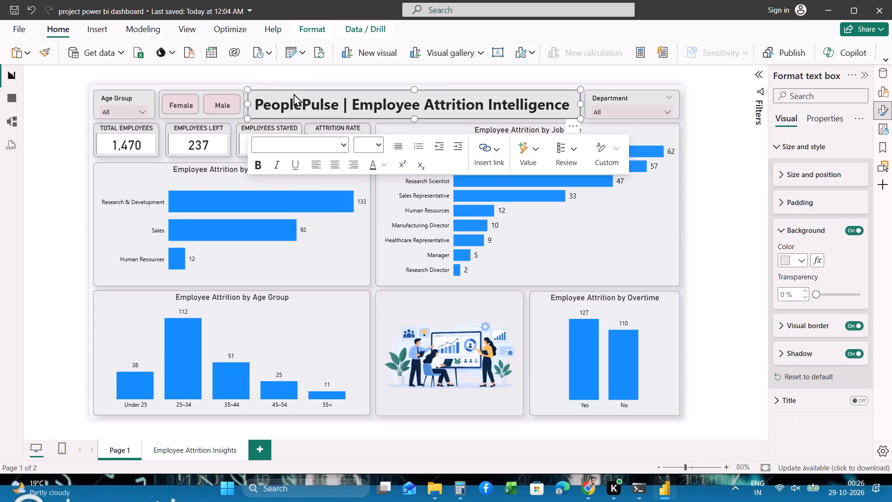
key(ctrl+c)
click(188, 451)
click(299, 119)
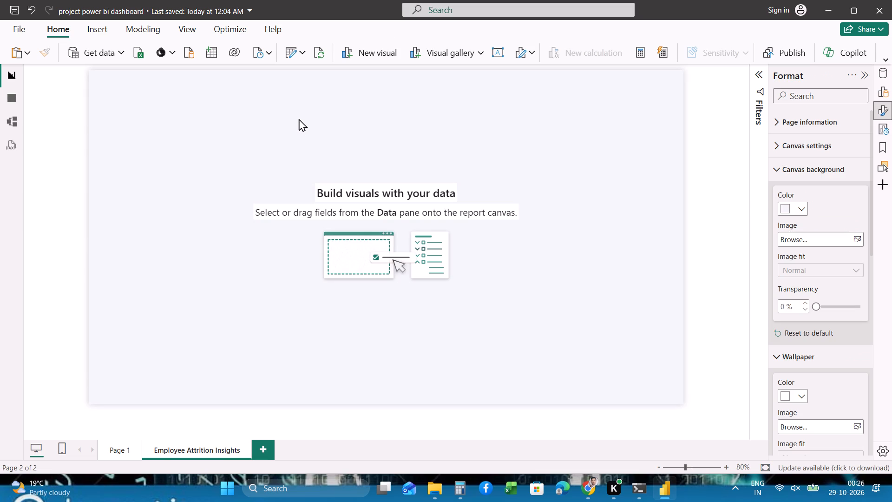
key(ctrl+v)
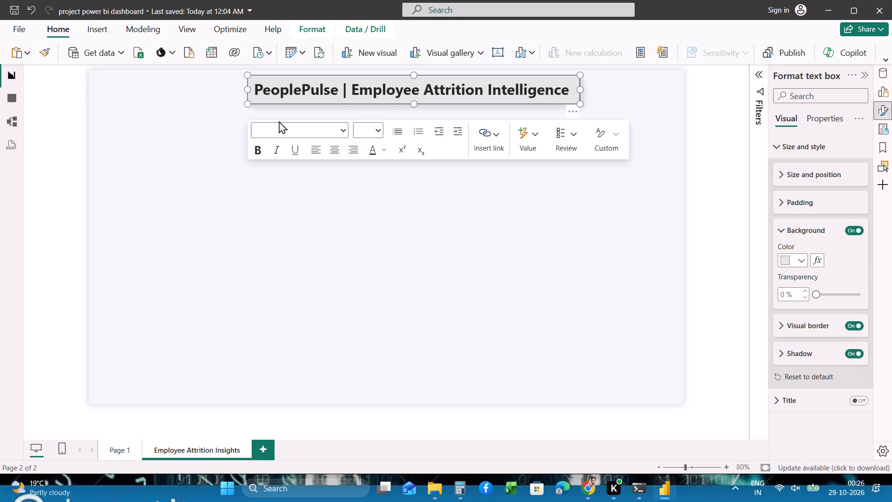
Copy the Age Group slicer from Page 1 onto the Employee Attrition Insights page, keeping it in sync with the original.
click(125, 447)
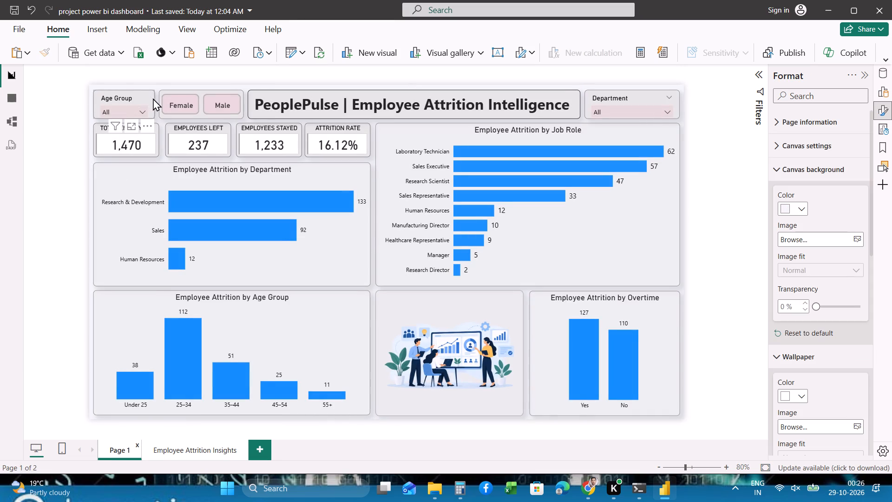
click(153, 99)
key(ctrl+c)
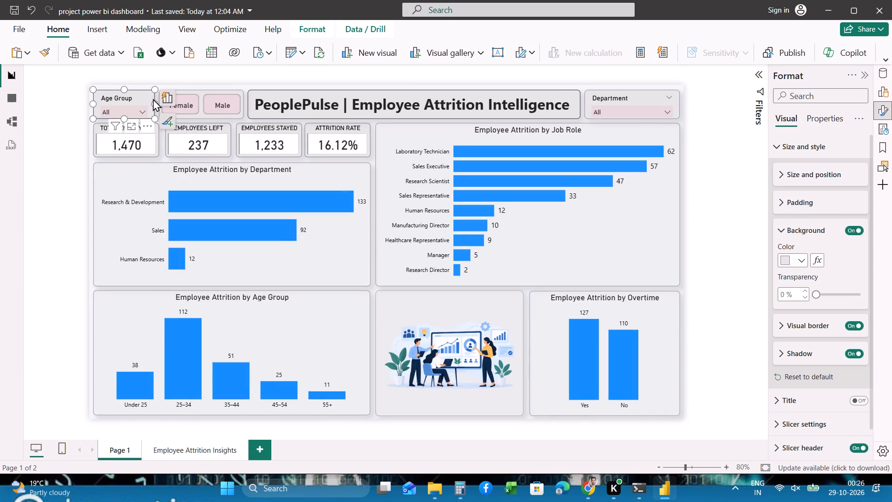
click(178, 447)
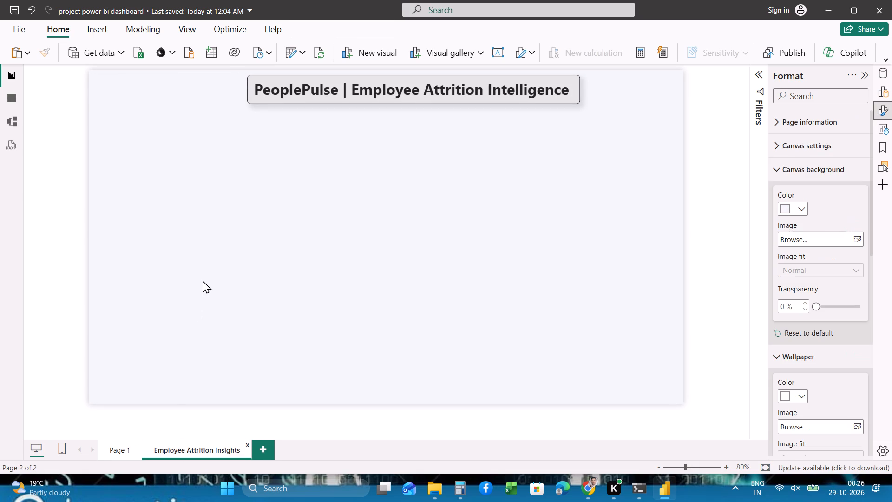
key(ctrl+v)
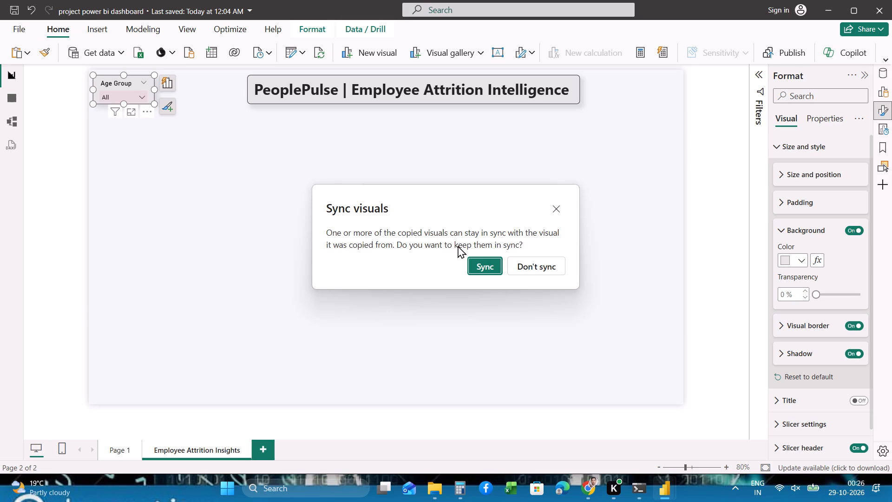
click(500, 266)
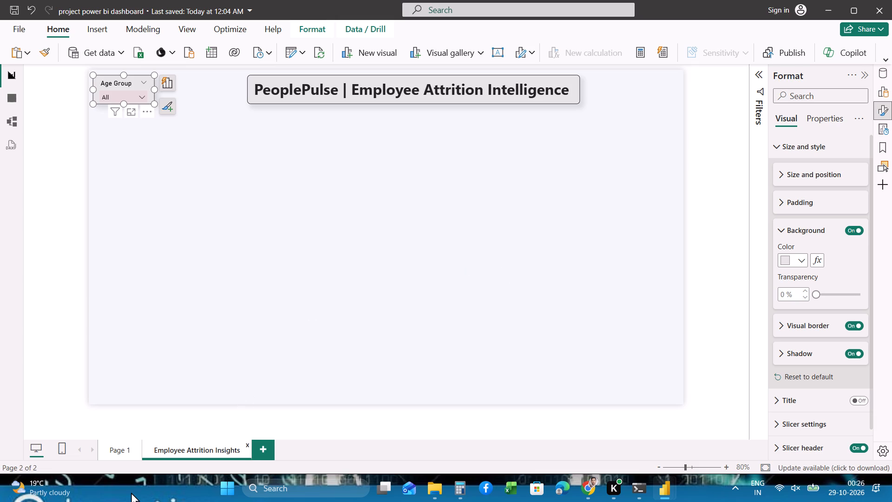
Copy the Department slicer from Page 1 onto the Employee Attrition Insights page, keeping it in sync with the original.
click(118, 452)
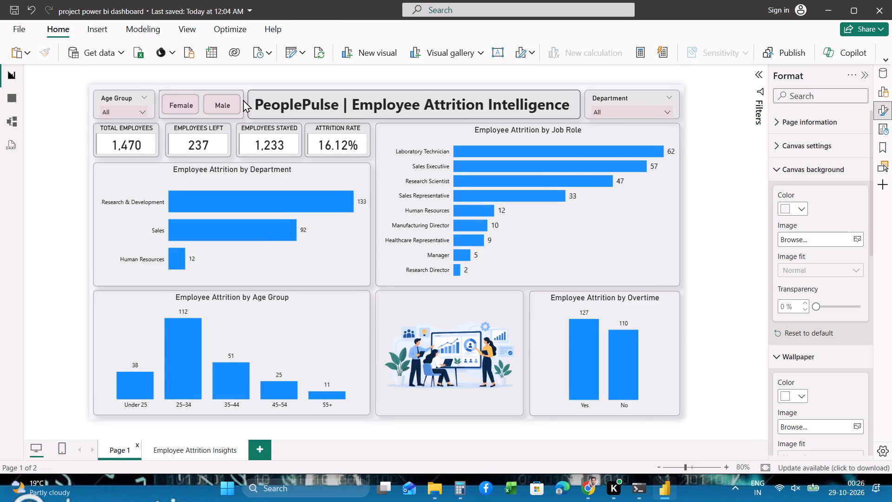
click(243, 98)
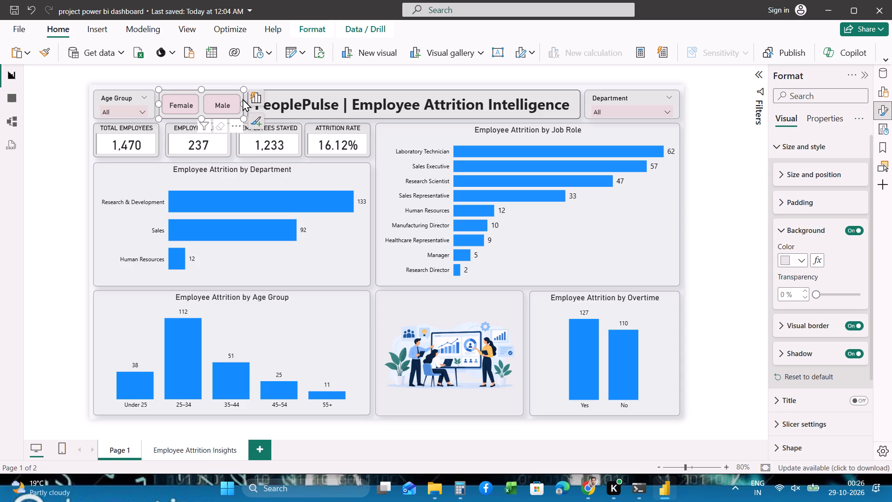
key(ctrl+c)
click(681, 99)
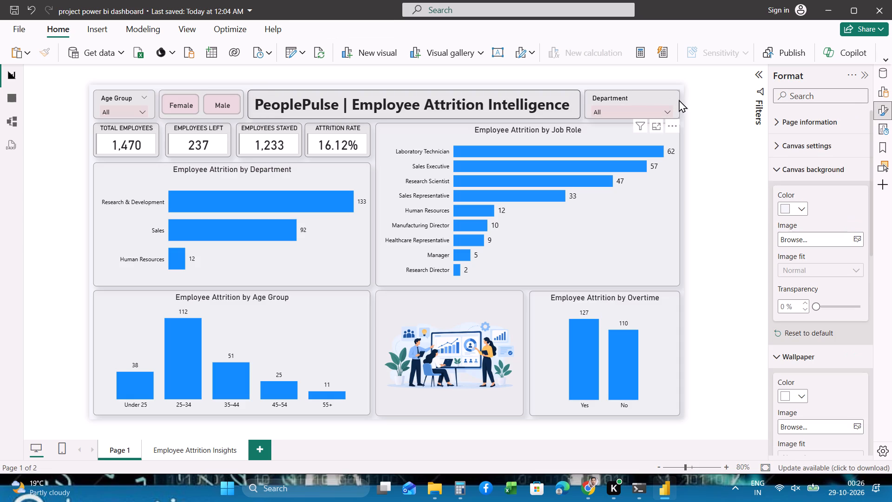
click(679, 99)
key(ctrl+c)
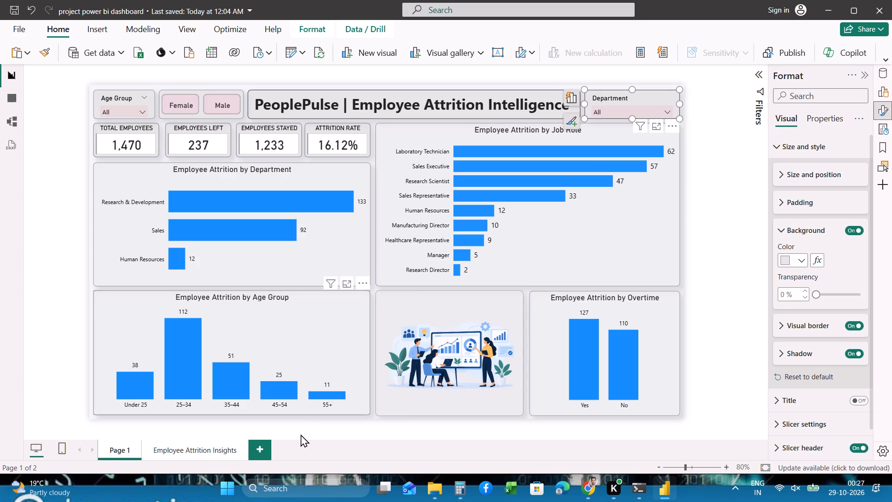
click(221, 449)
click(322, 325)
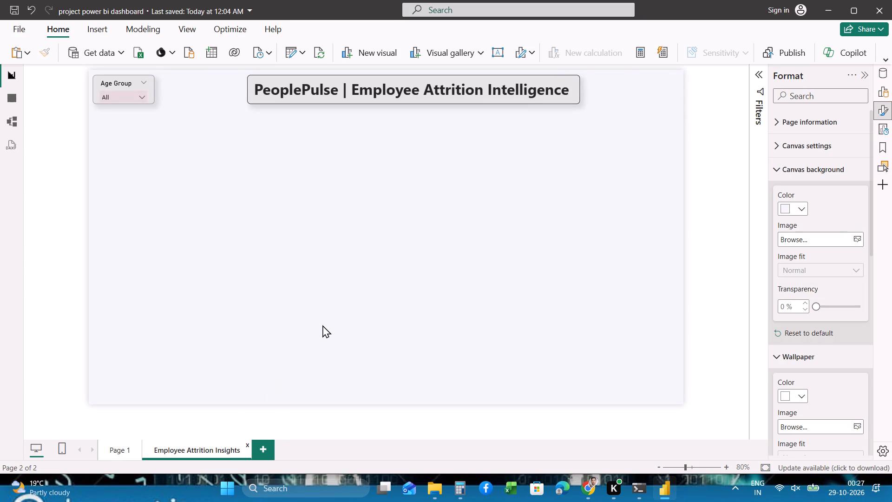
key(ctrl+v)
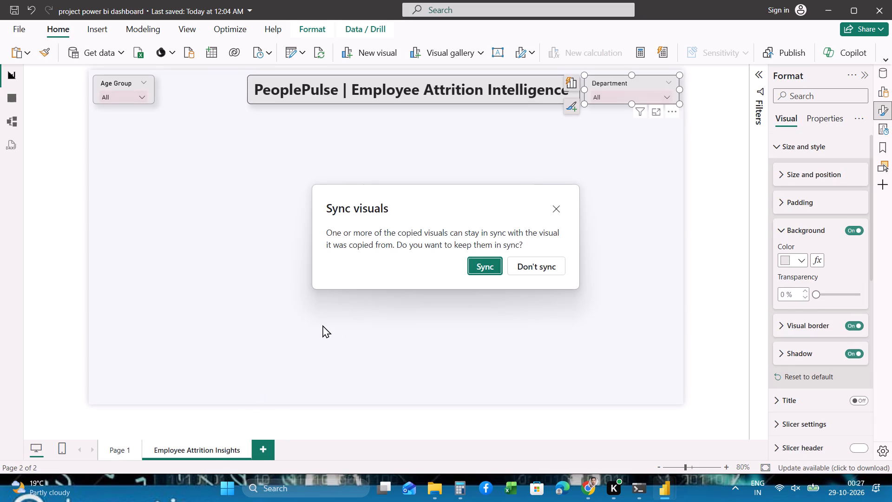
click(481, 266)
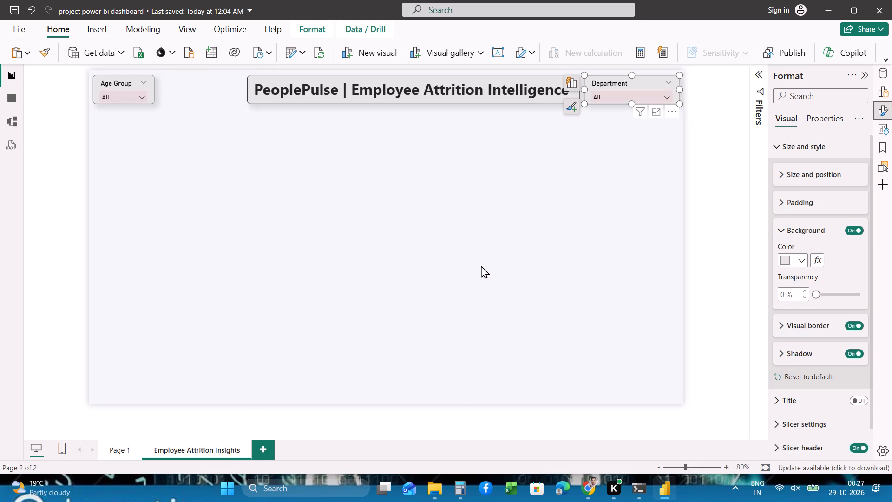
click(207, 92)
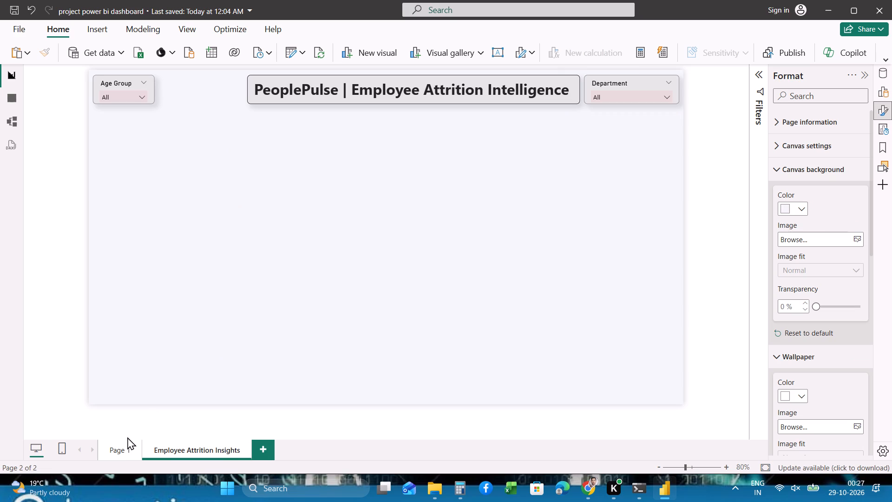
Copy the Female/Male button slicer from Page 1 onto the Employee Attrition Insights page, keeping it in sync with the original.
click(125, 447)
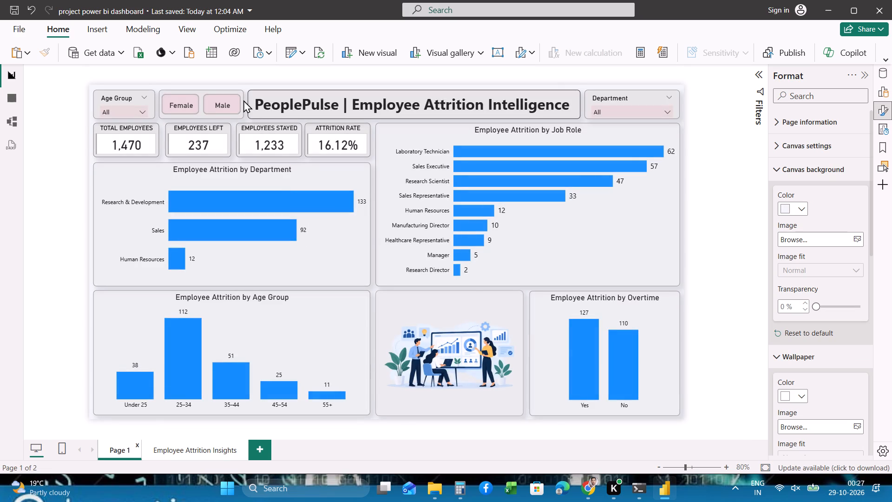
click(242, 98)
key(ctrl+c)
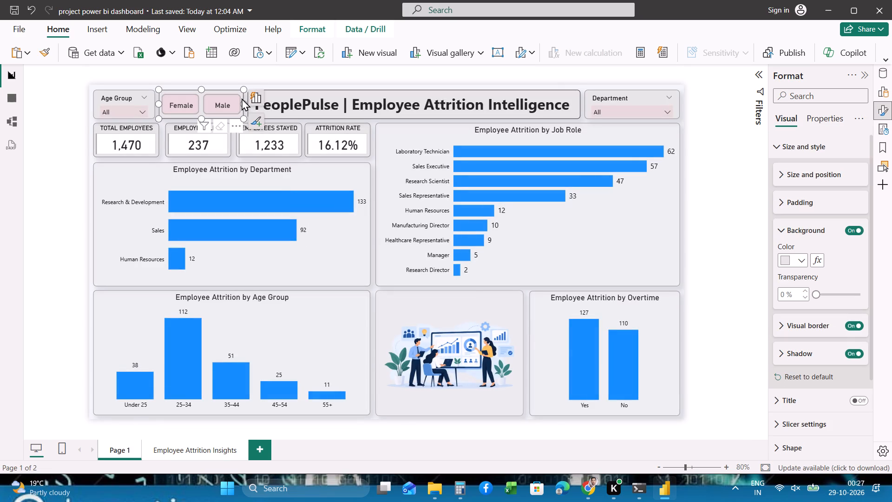
click(180, 447)
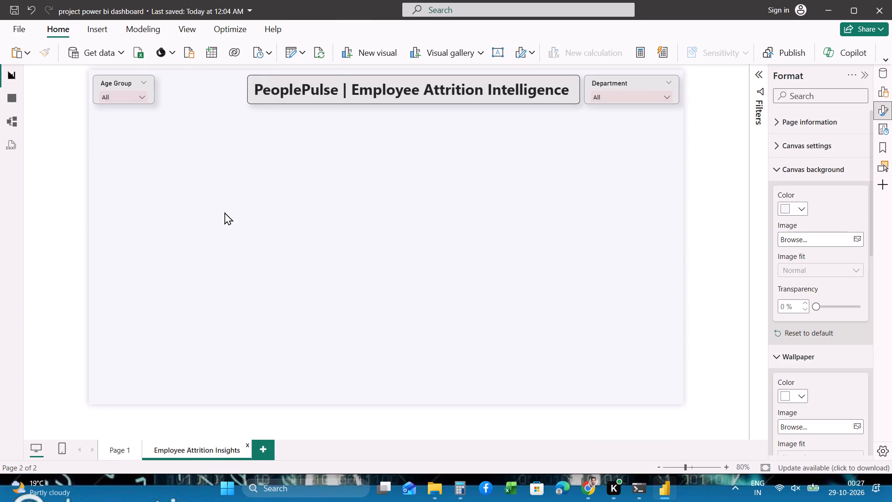
click(225, 193)
key(ctrl+v)
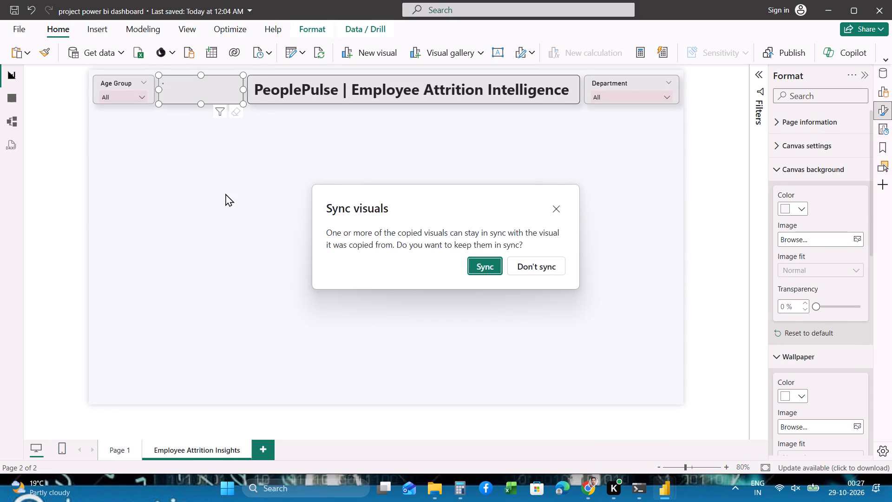
click(487, 266)
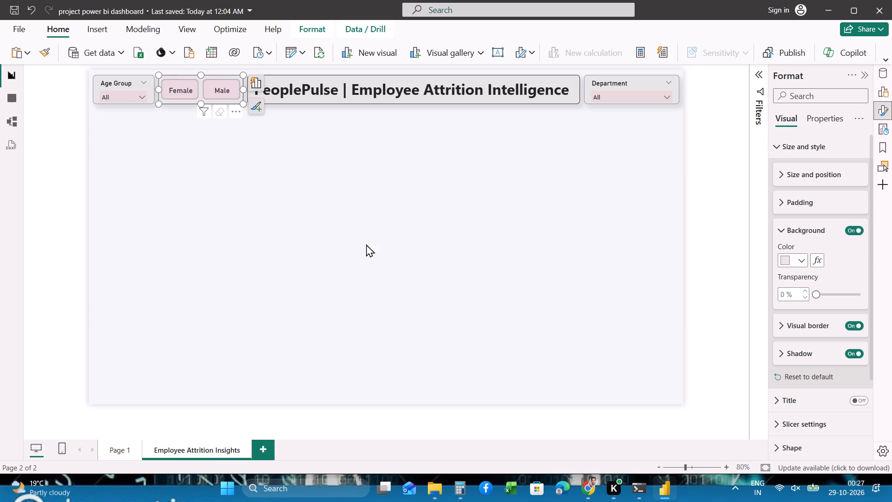
click(352, 240)
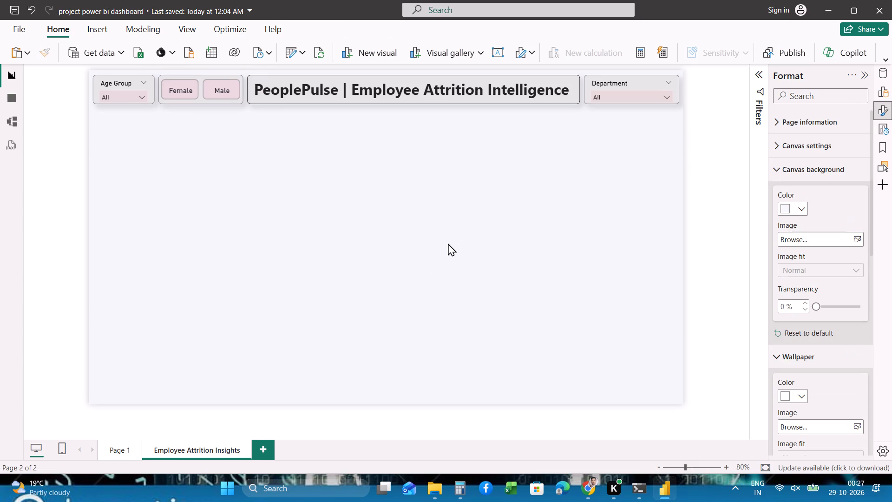
Copy the Total Employees card from Page 1 onto the Employee Attrition Insights page.
click(129, 450)
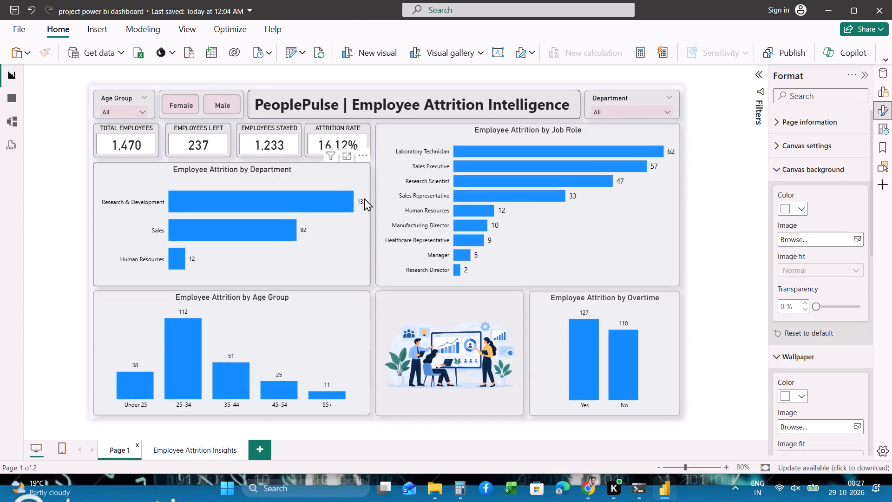
click(157, 133)
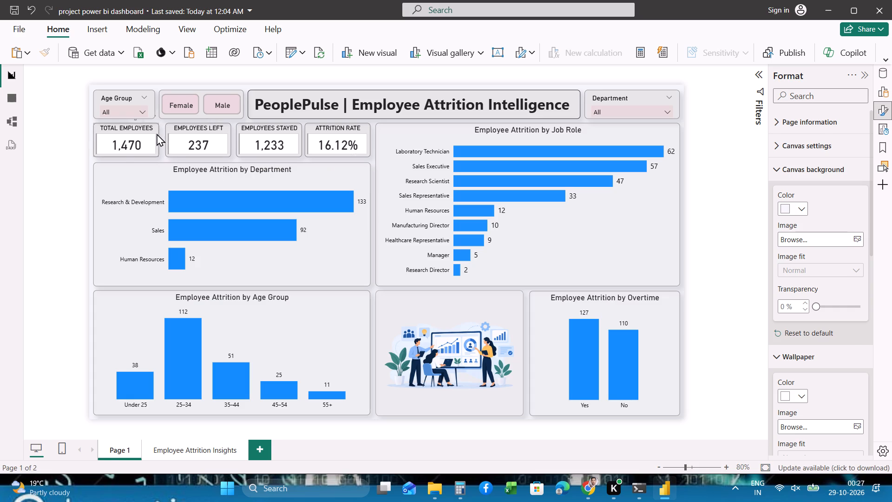
key(ctrl+c)
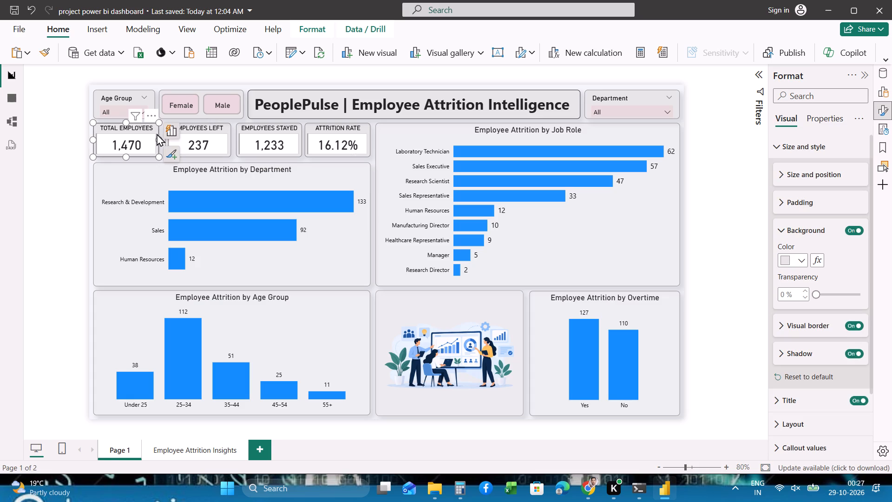
click(208, 449)
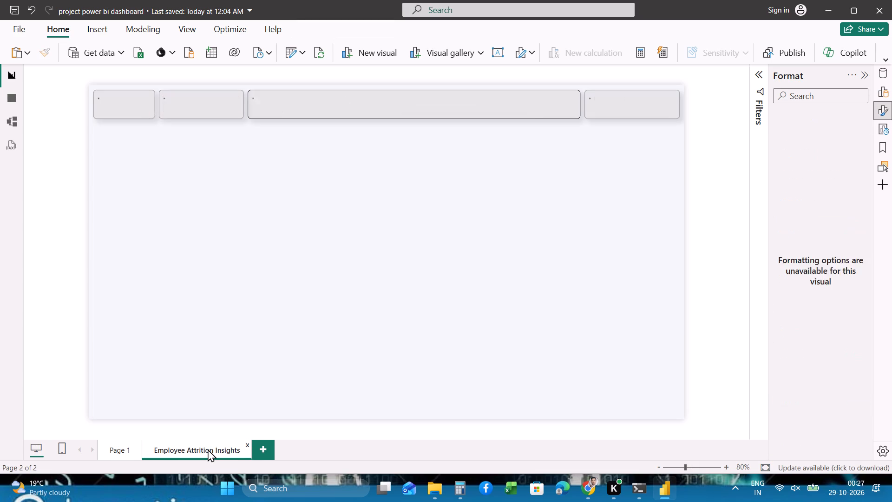
key(ctrl+v)
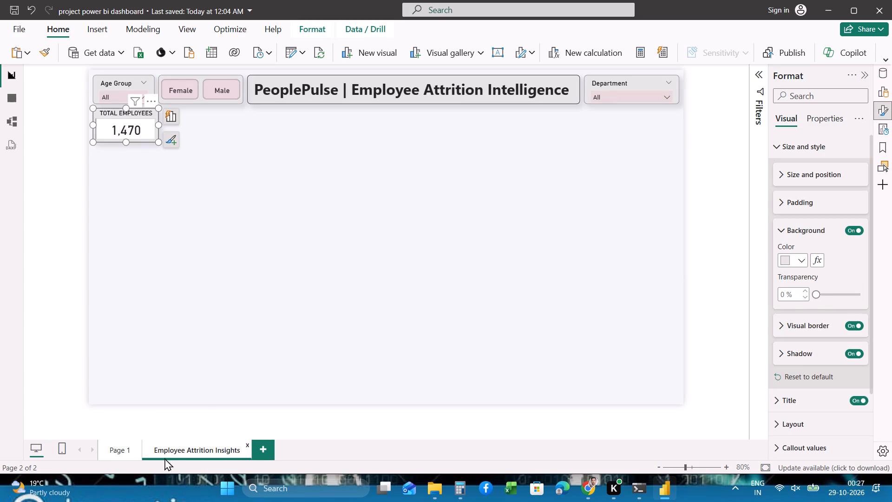
Copy the Employees Left card from Page 1 onto the Employee Attrition Insights page.
click(136, 449)
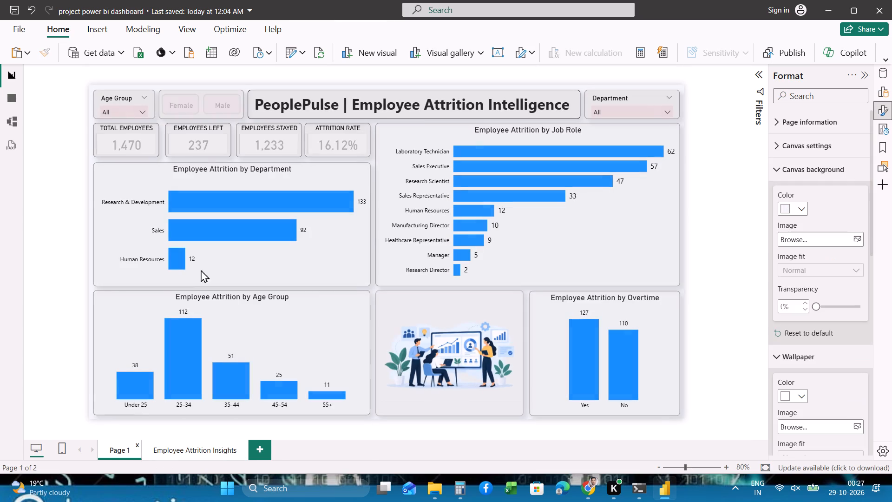
click(229, 139)
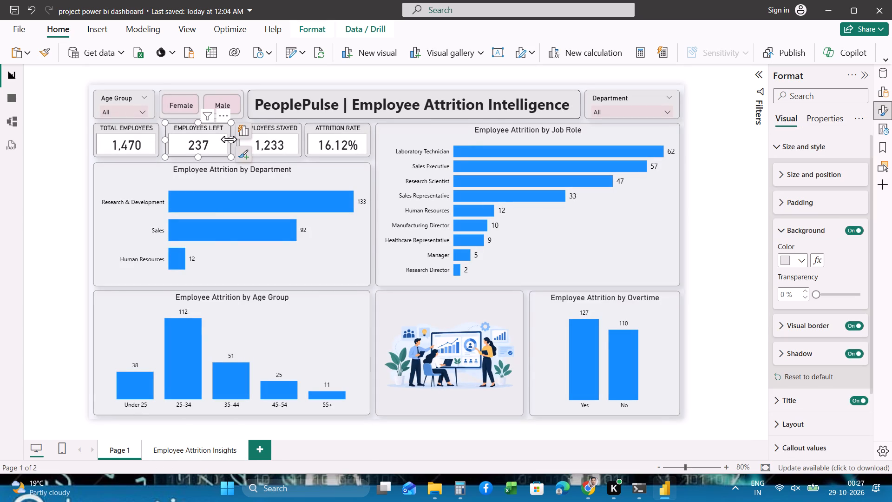
key(ctrl+c)
click(214, 449)
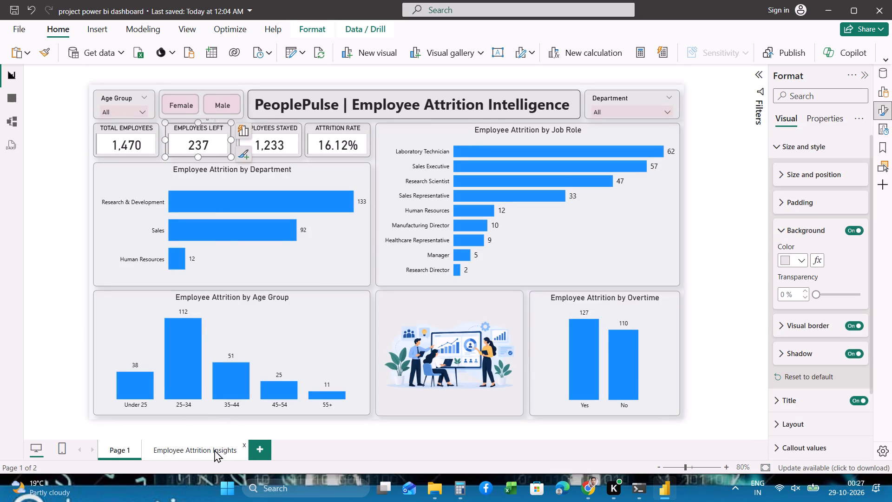
click(263, 231)
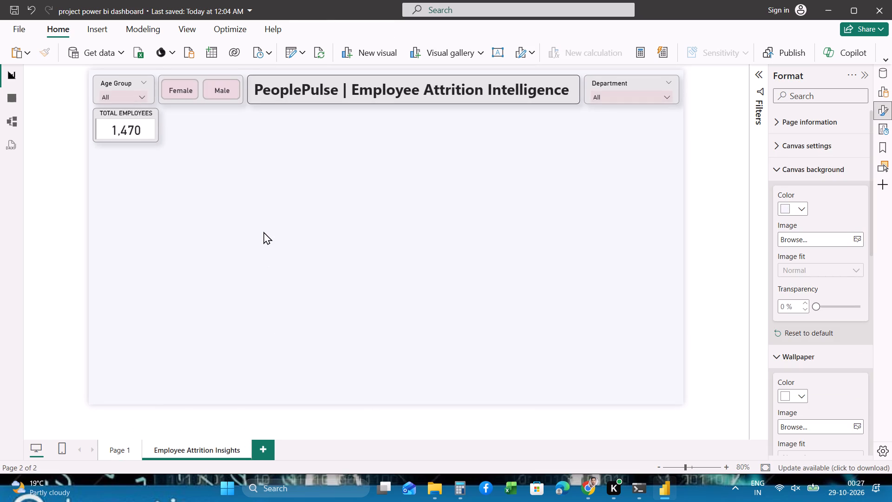
key(ctrl+v)
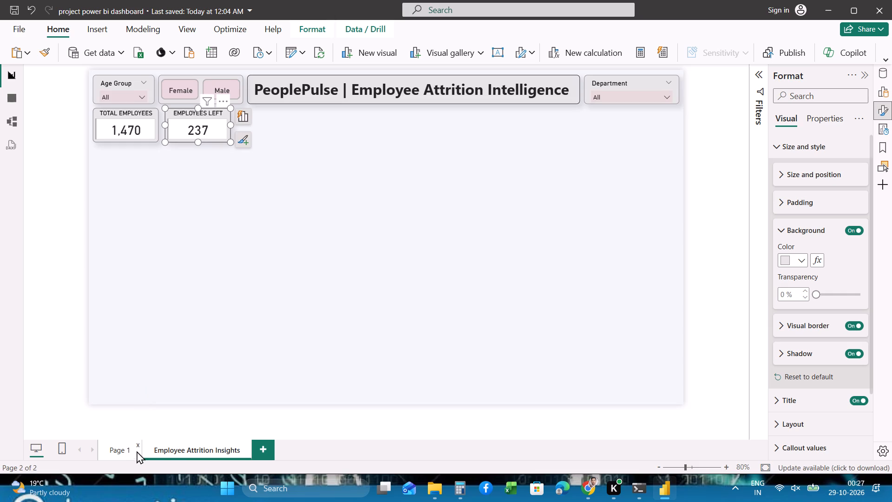
Copy the Employees Stayed card from Page 1 onto the Employee Attrition Insights page.
click(136, 453)
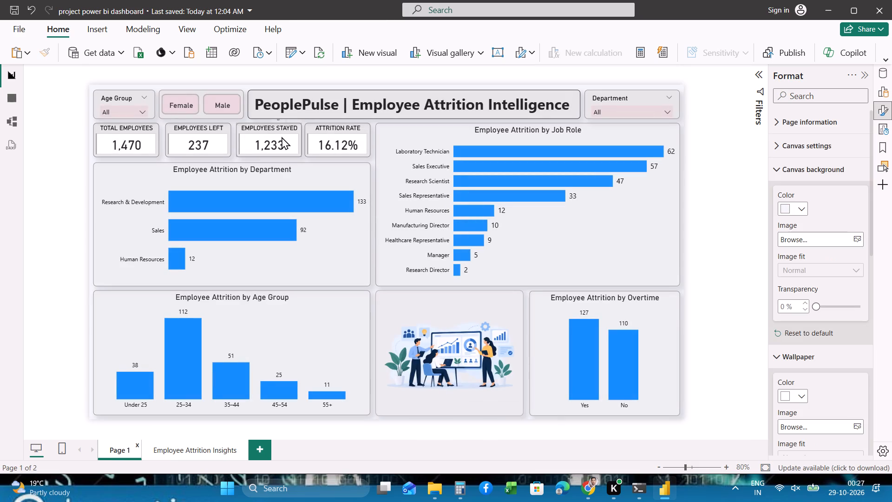
click(296, 138)
key(ctrl+c)
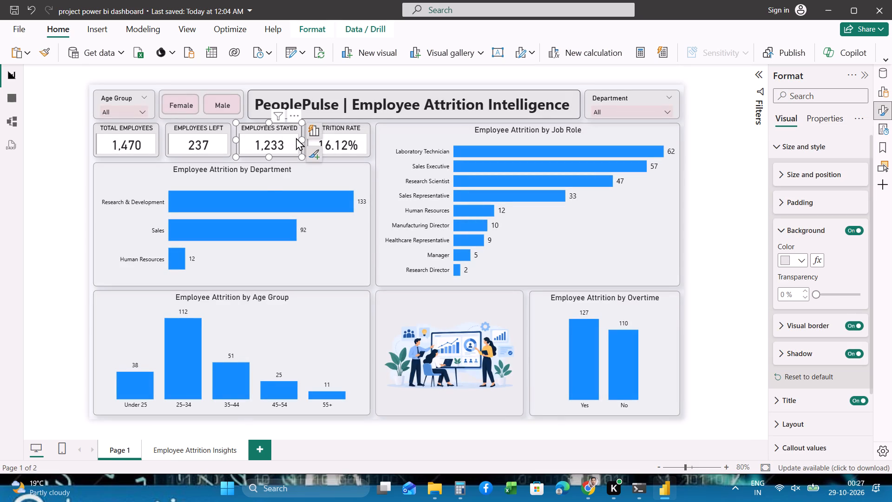
click(227, 451)
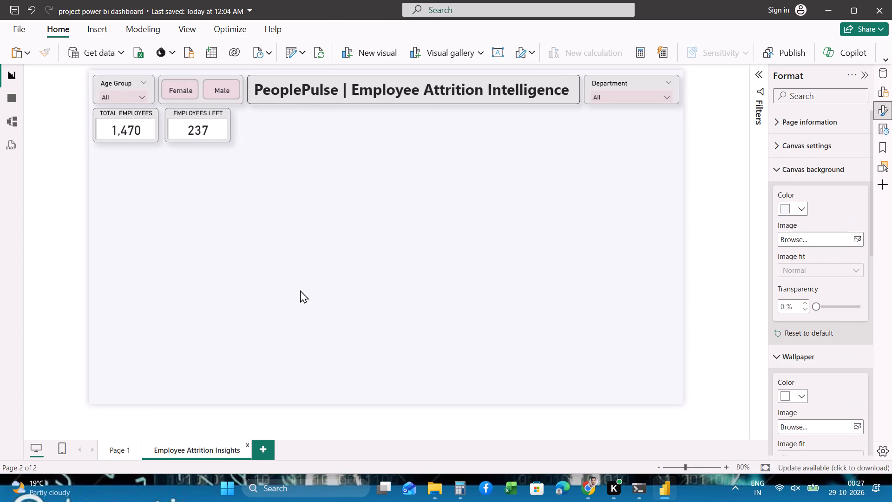
click(307, 293)
key(ctrl+v)
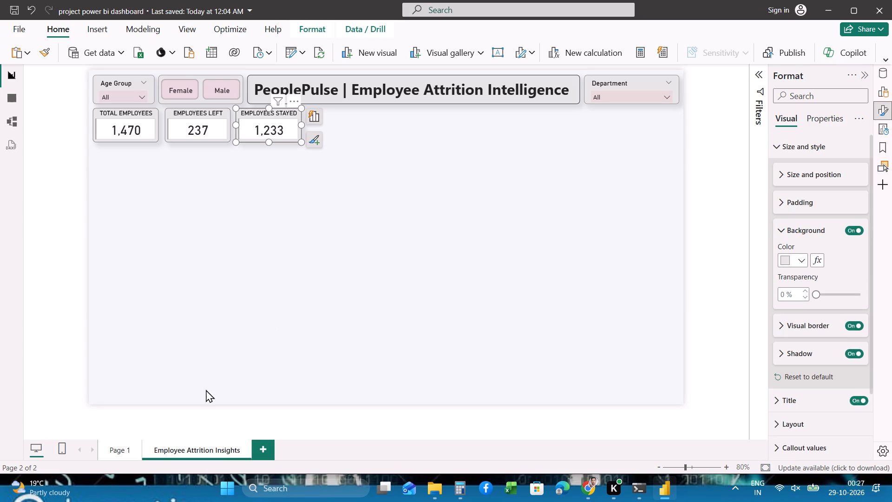
Copy the Attrition Rate card from Page 1 onto the Employee Attrition Insights page.
click(126, 453)
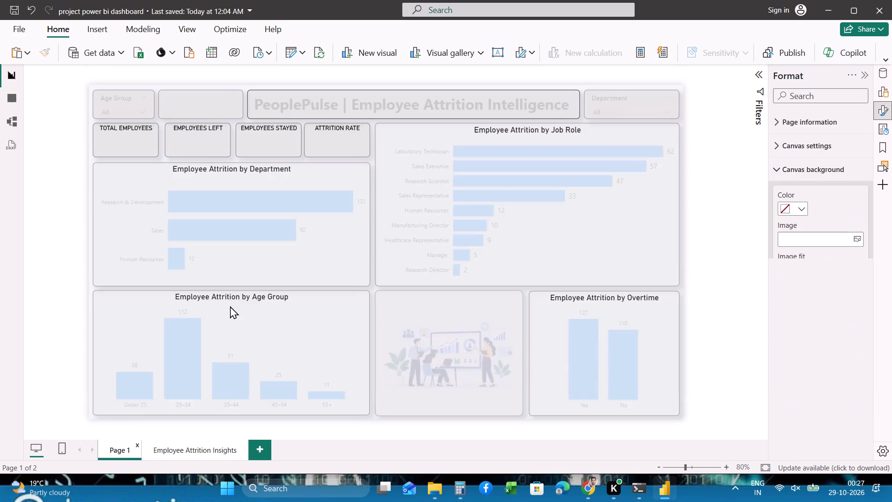
click(315, 143)
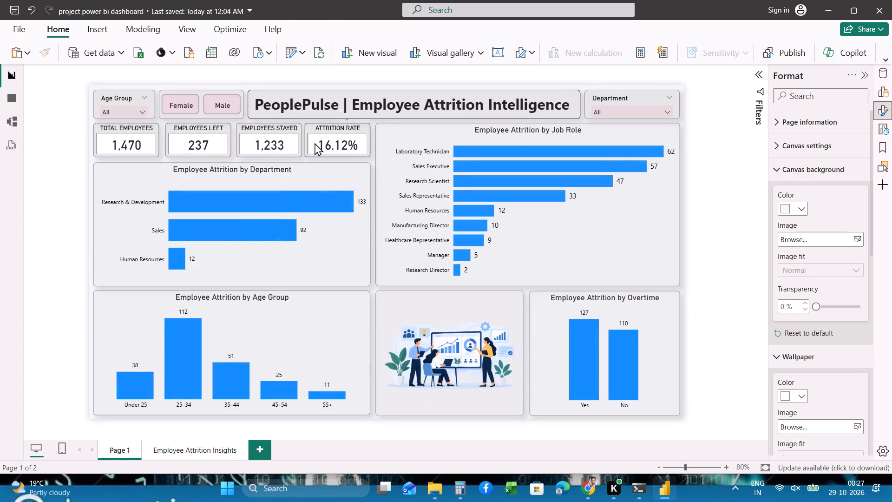
key(ctrl+c)
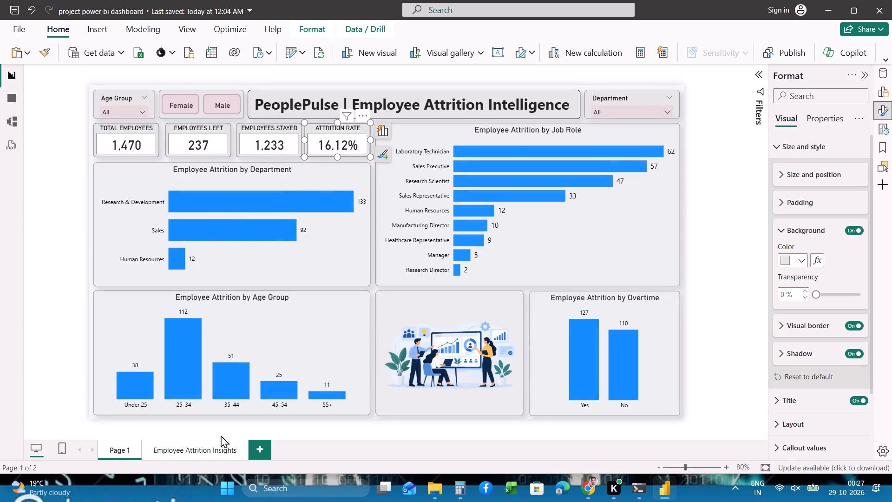
click(217, 452)
click(354, 231)
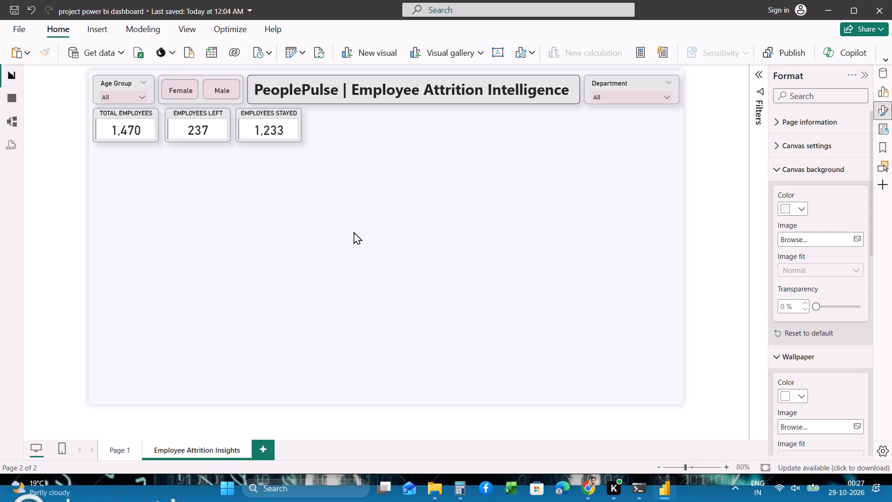
key(ctrl+v)
click(332, 250)
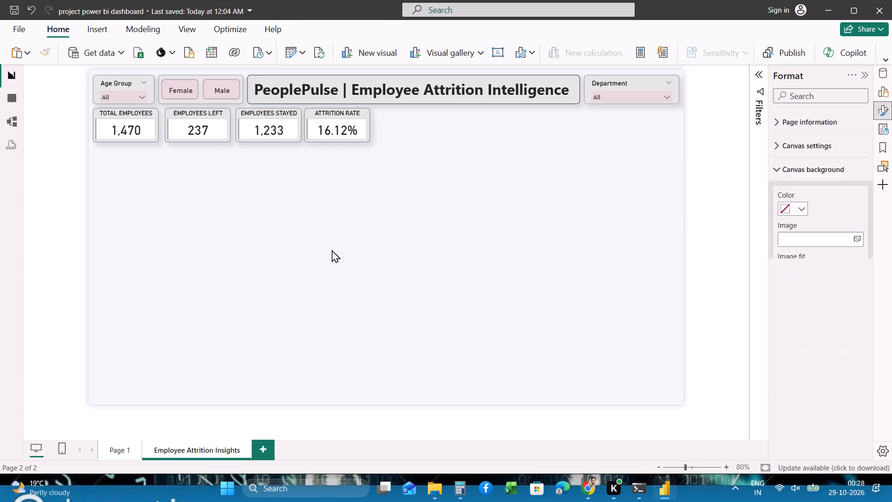
Copy the Employee Attrition by Department bar chart from Page 1 onto the Employee Attrition Insights page.
click(131, 448)
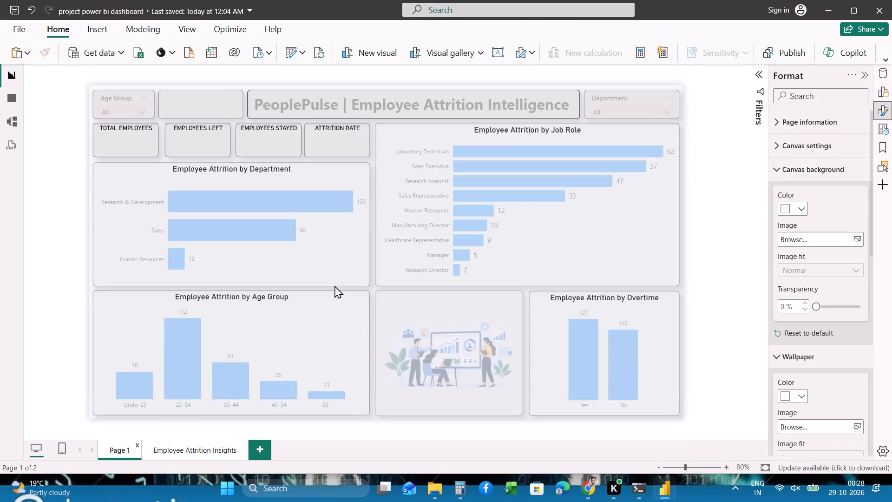
click(362, 241)
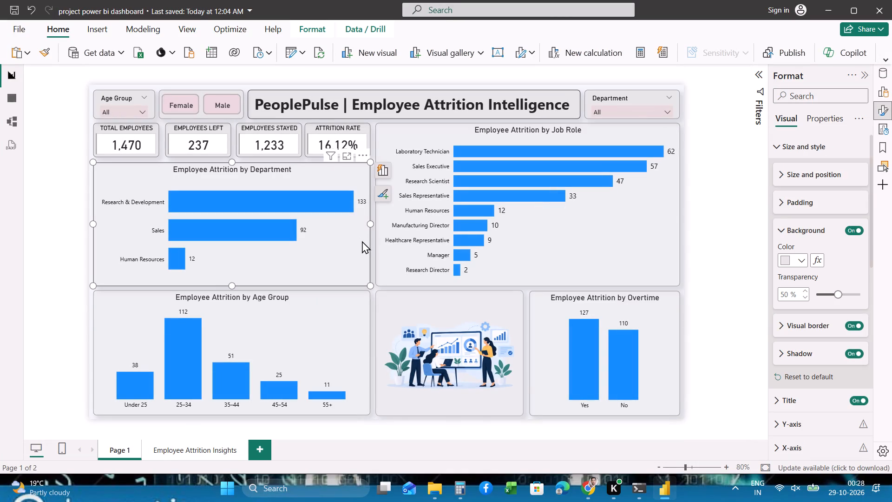
key(ctrl+c)
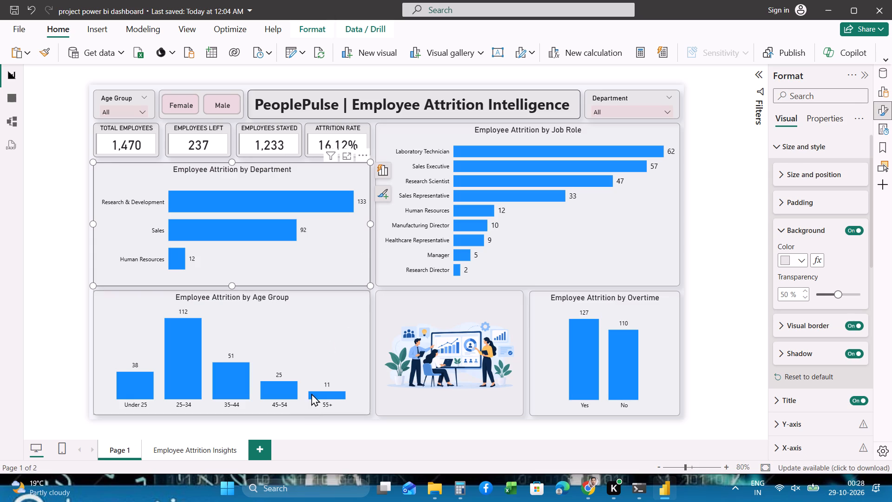
click(218, 448)
click(243, 343)
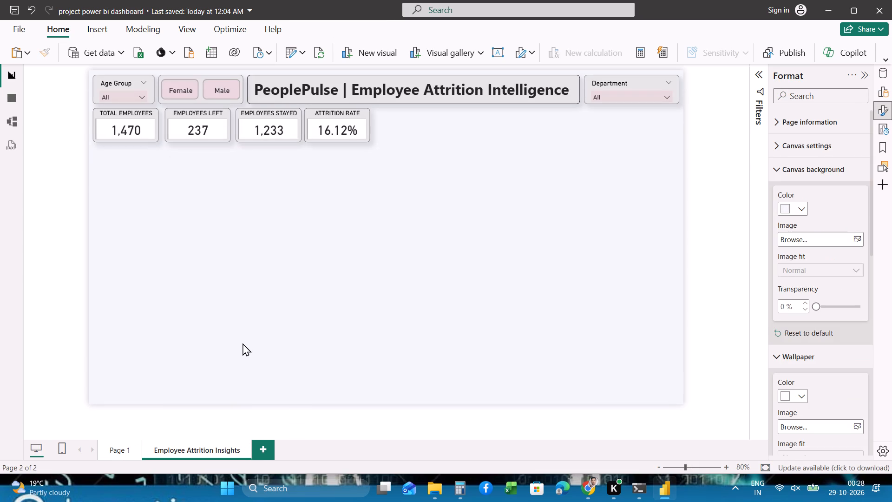
key(ctrl+v)
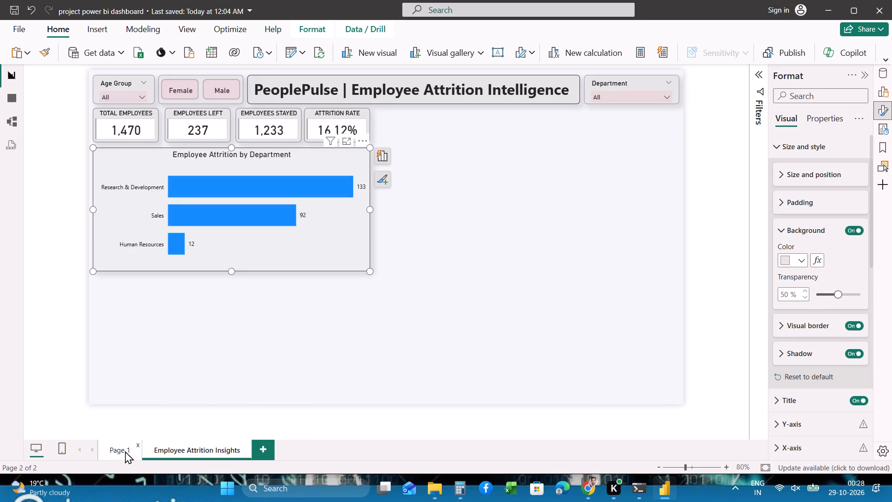
Copy the Employee Attrition by Age Group column chart from Page 1 onto the Employee Attrition Insights page.
click(121, 450)
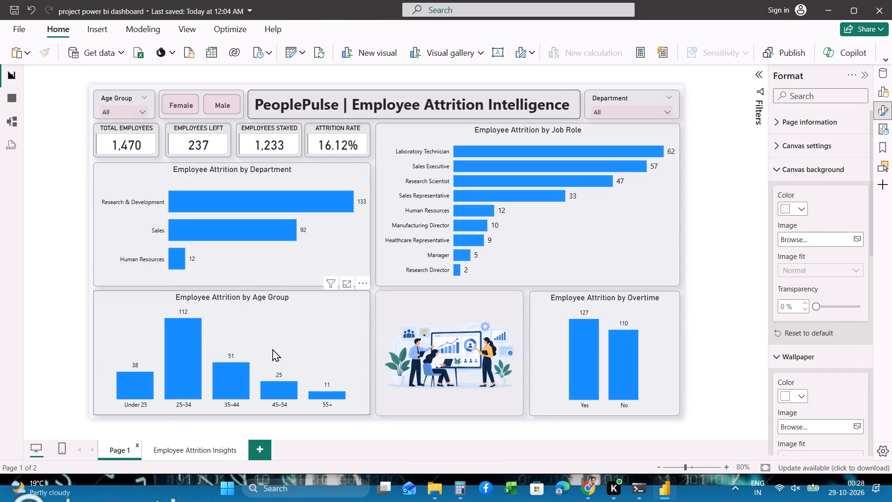
click(297, 340)
key(ctrl+c)
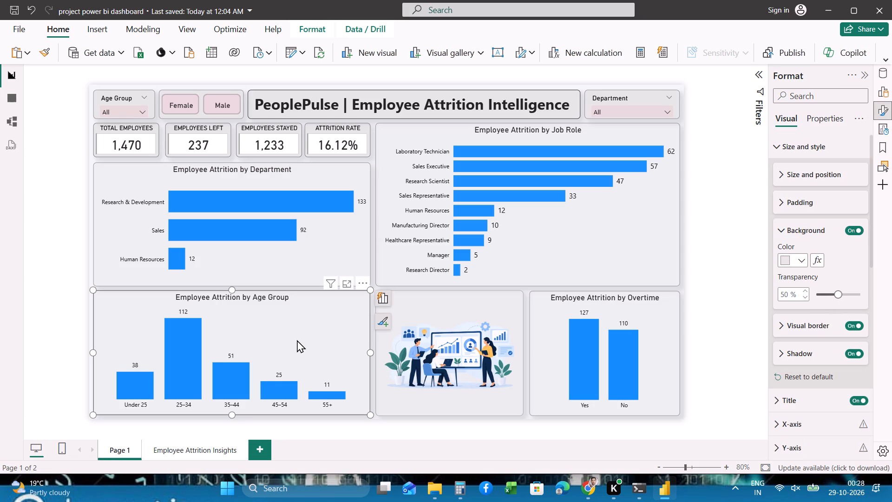
click(209, 451)
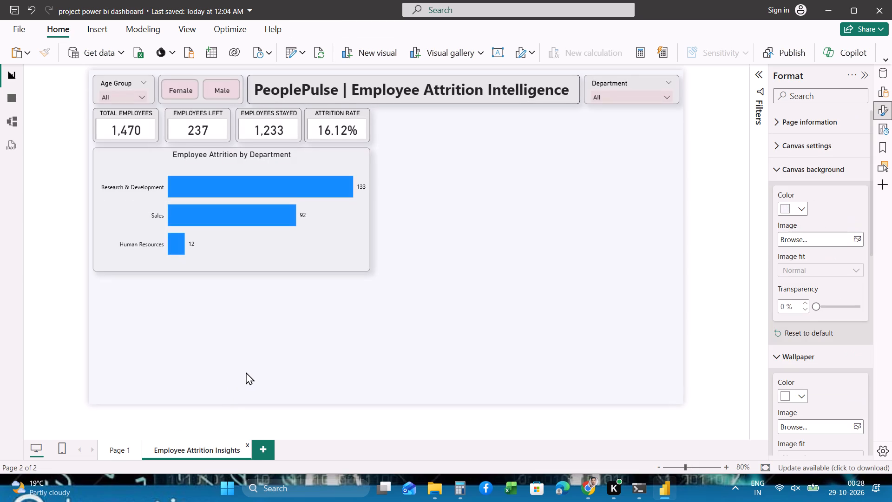
click(246, 370)
key(ctrl+v)
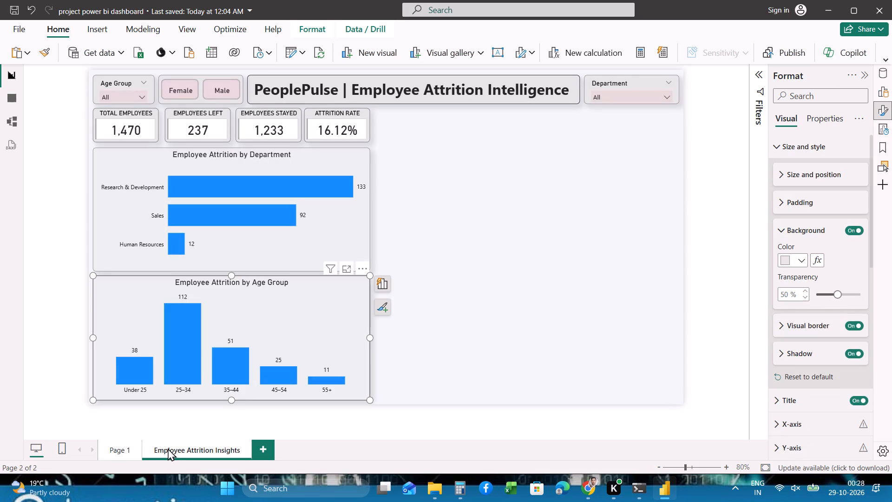
Copy the Employee Attrition by Job Role bar chart from Page 1 onto the Employee Attrition Insights page.
click(122, 450)
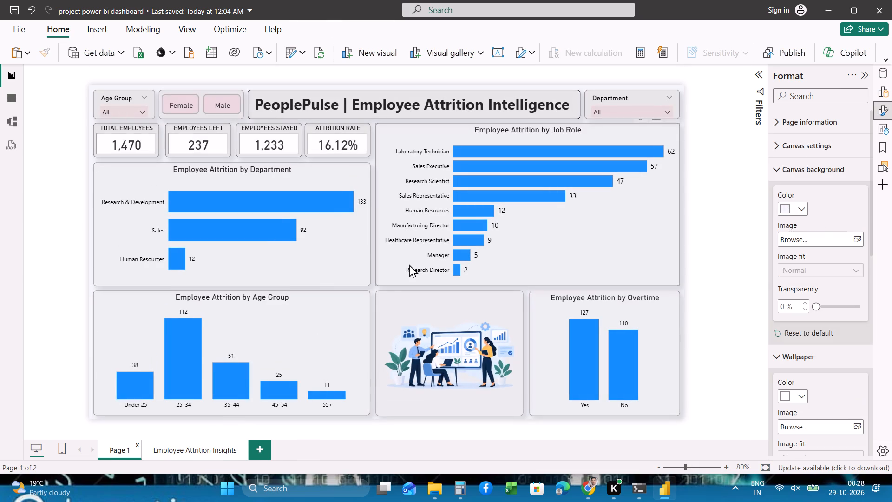
click(409, 264)
key(ctrl+c)
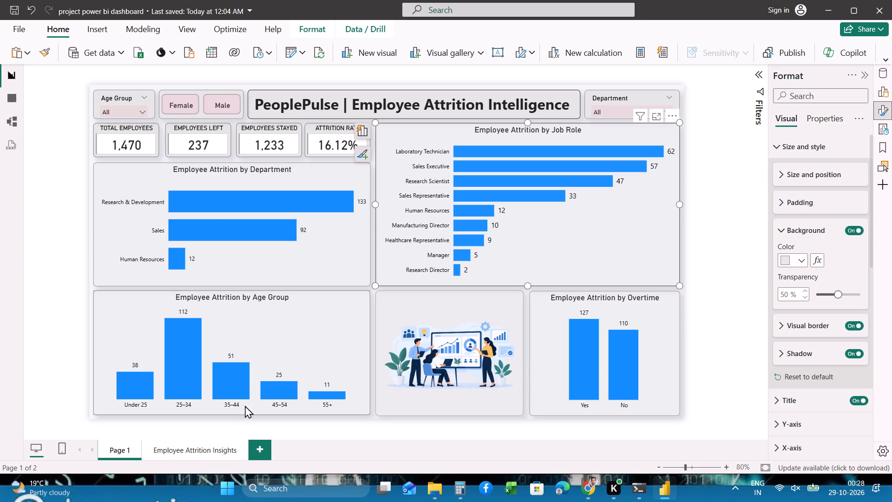
click(209, 450)
click(461, 309)
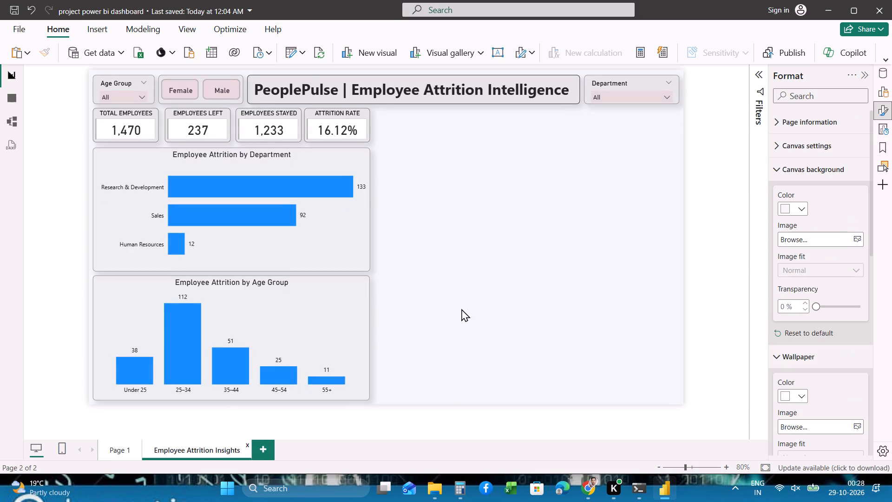
key(ctrl+v)
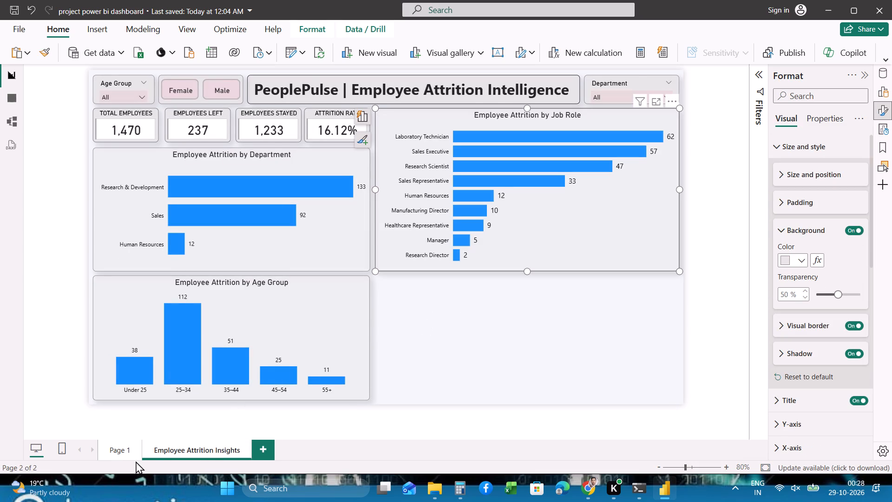
Copy the Employee Attrition by Overtime column chart from Page 1 onto the Employee Attrition Insights page.
double_click(124, 454)
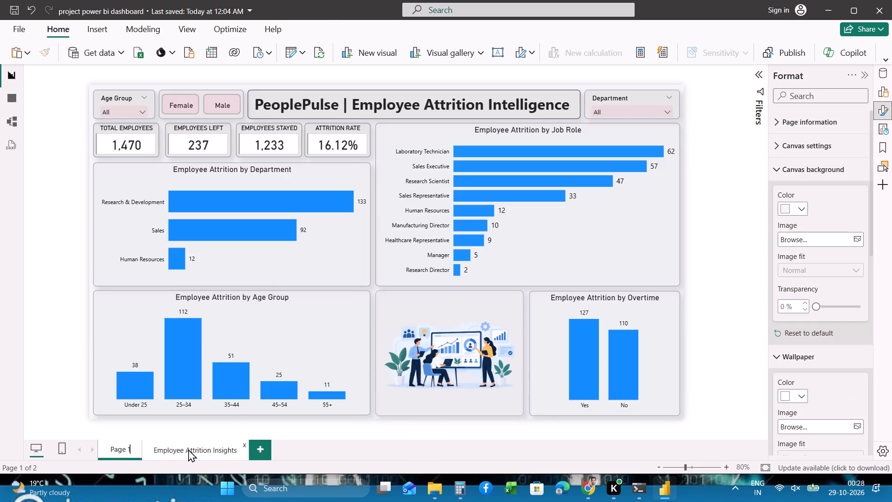
click(546, 364)
key(ctrl+c)
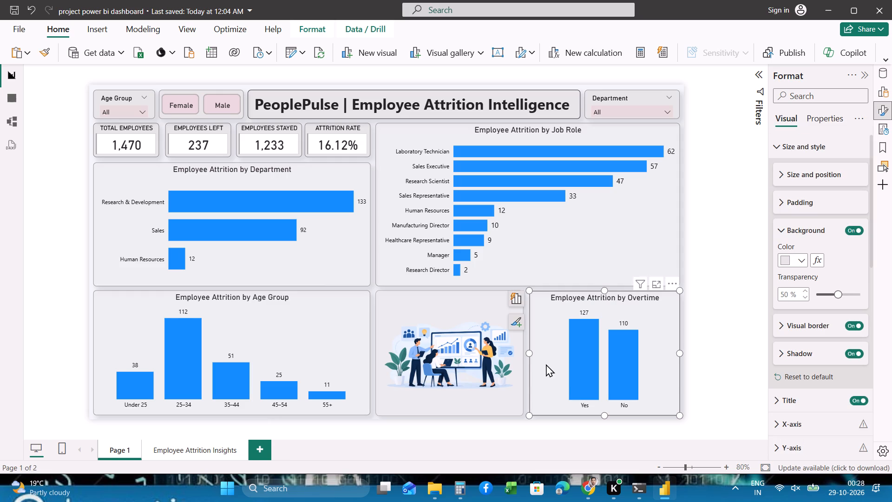
click(213, 447)
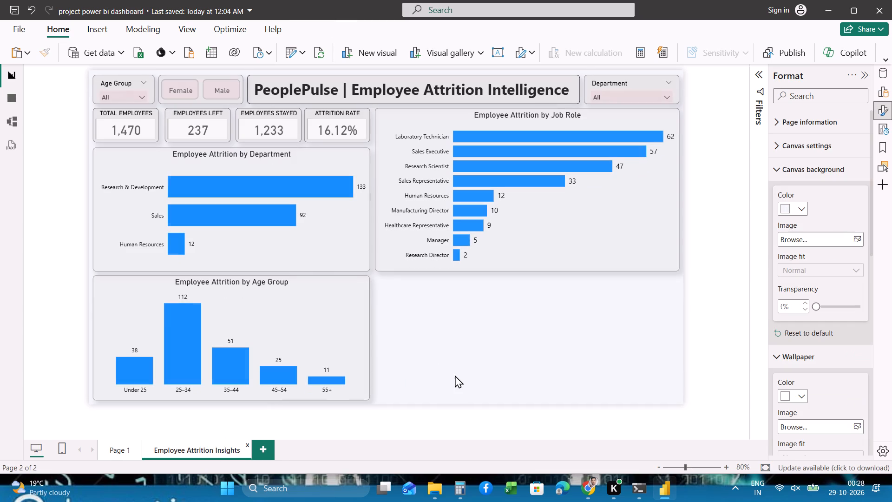
click(455, 375)
key(ctrl+v)
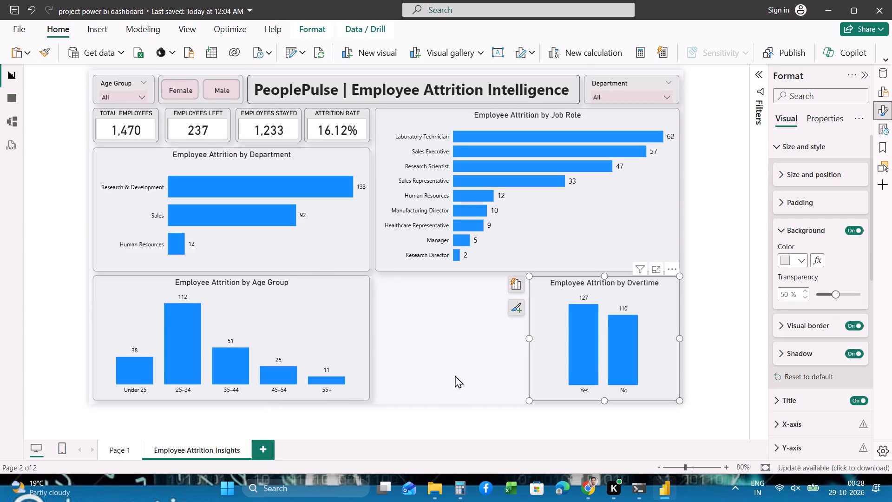
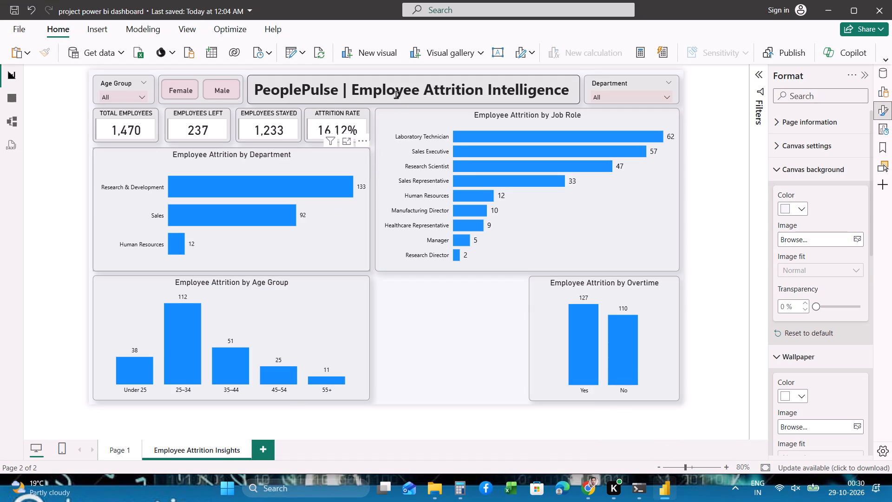
triple_click(395, 91)
click(395, 91)
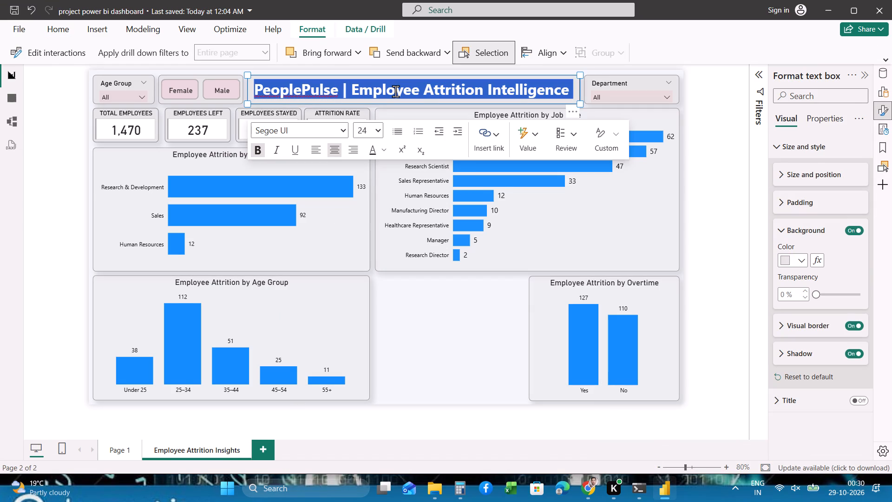
key(ctrl+v)
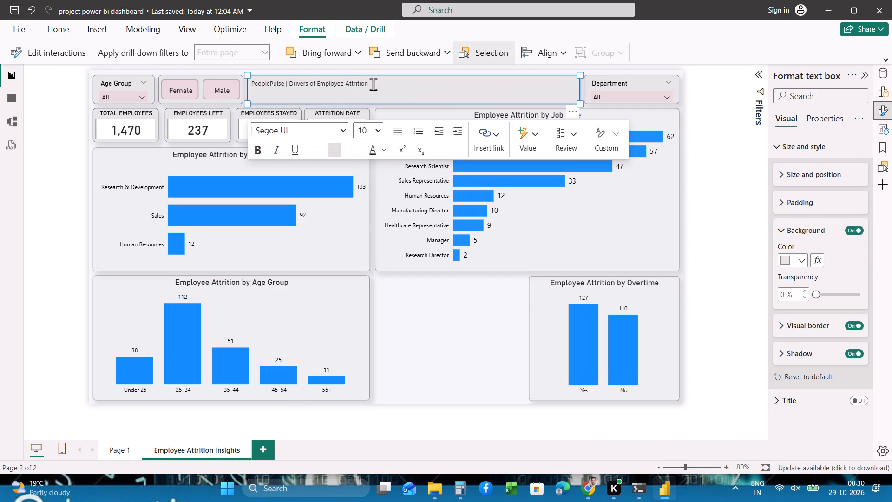
Format the new heading text at font size 24 in bold, and remove the blank line beneath it.
drag(373, 84, 252, 82)
click(379, 127)
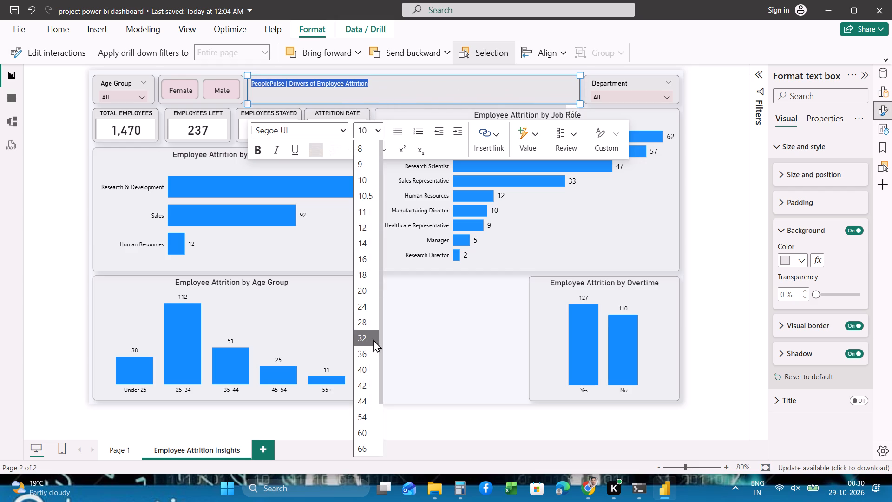
click(366, 308)
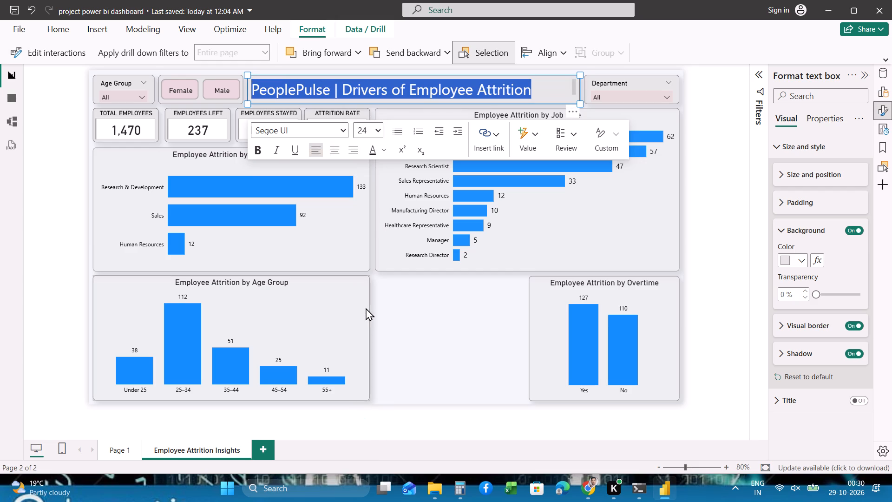
click(500, 93)
scroll(500, 93, down, 1)
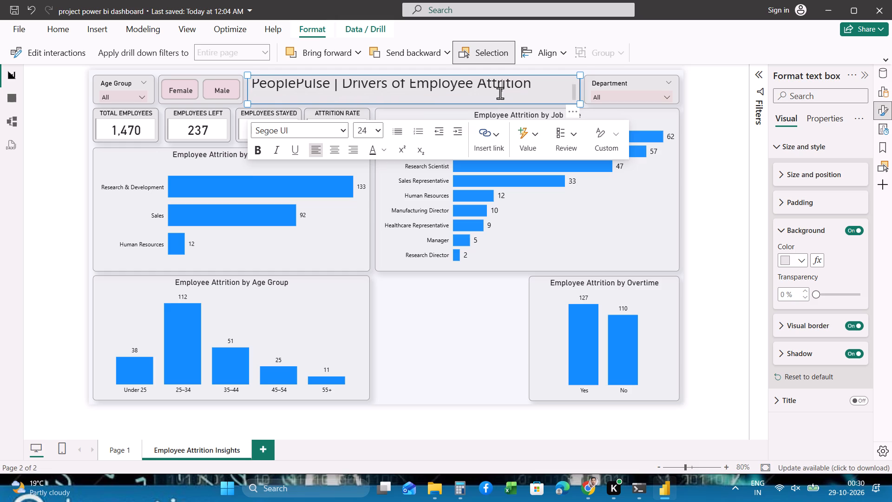
click(501, 98)
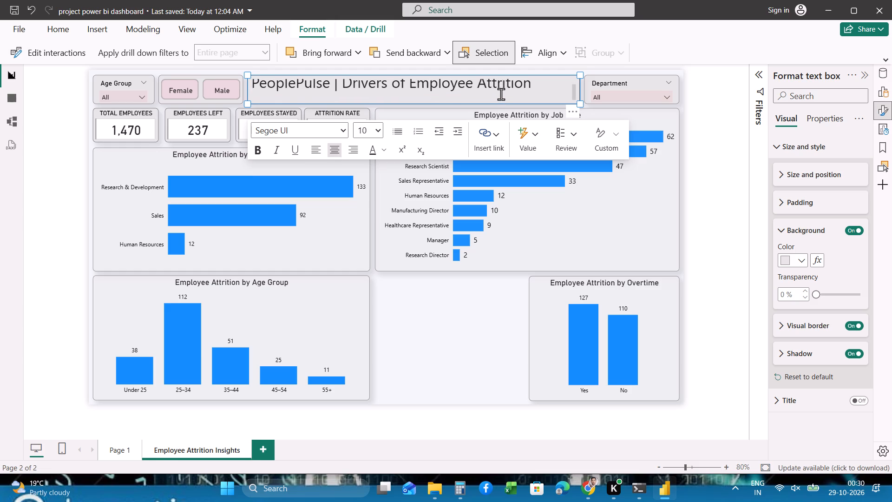
key(BackSpace)
drag(547, 88, 244, 81)
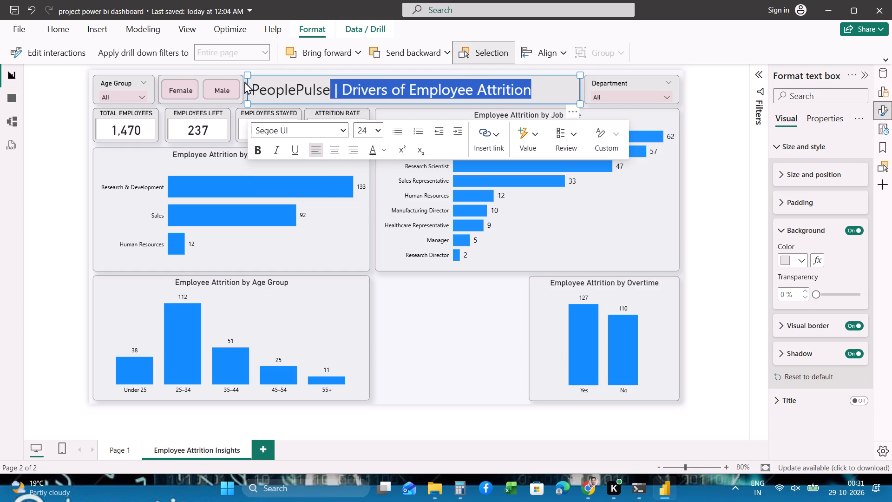
drag(244, 81, 250, 86)
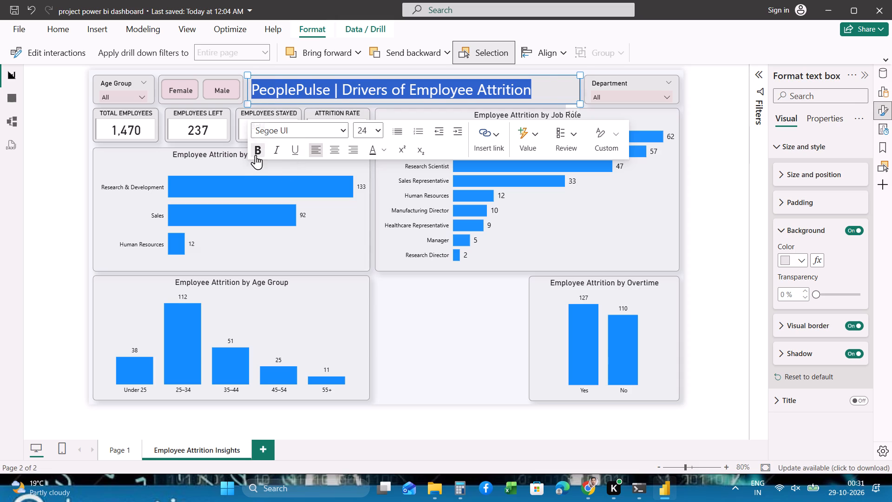
click(255, 152)
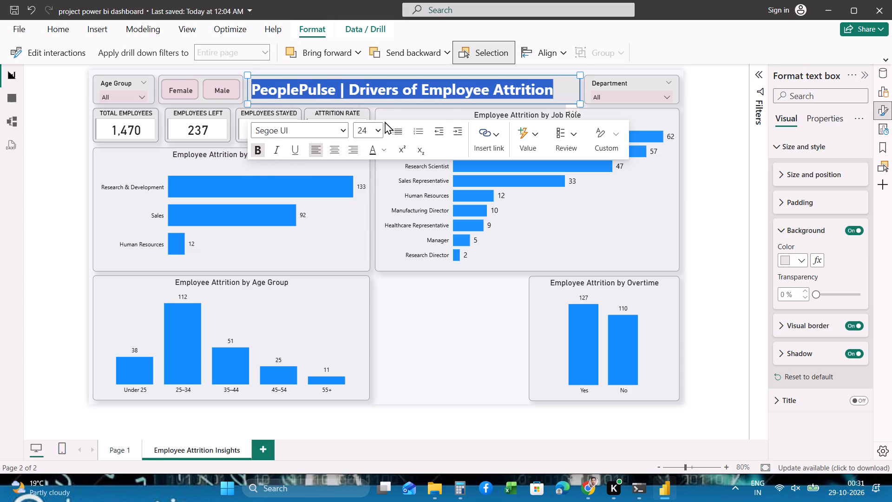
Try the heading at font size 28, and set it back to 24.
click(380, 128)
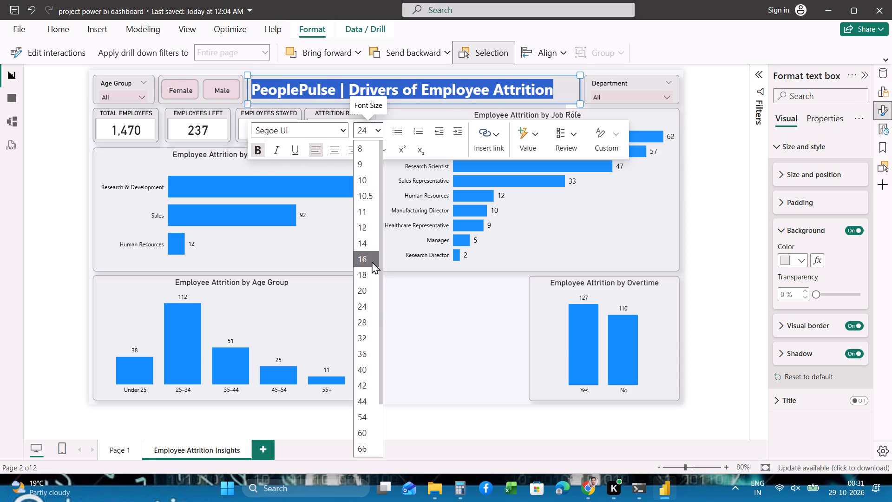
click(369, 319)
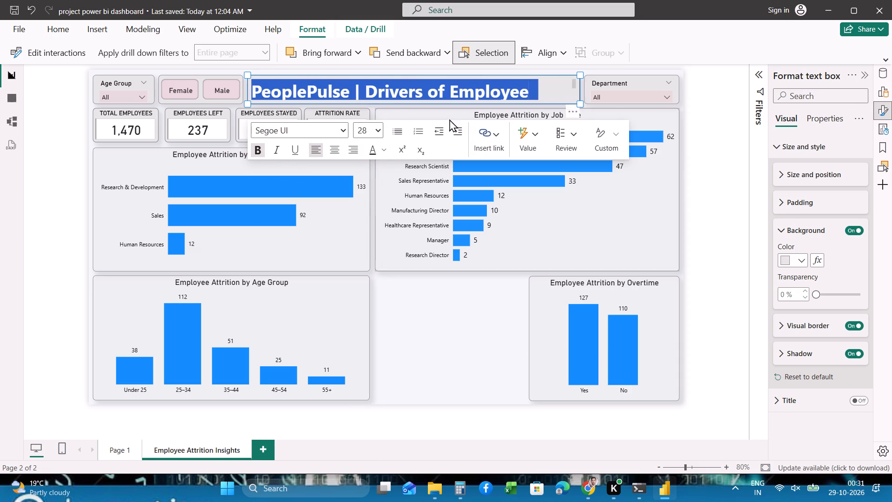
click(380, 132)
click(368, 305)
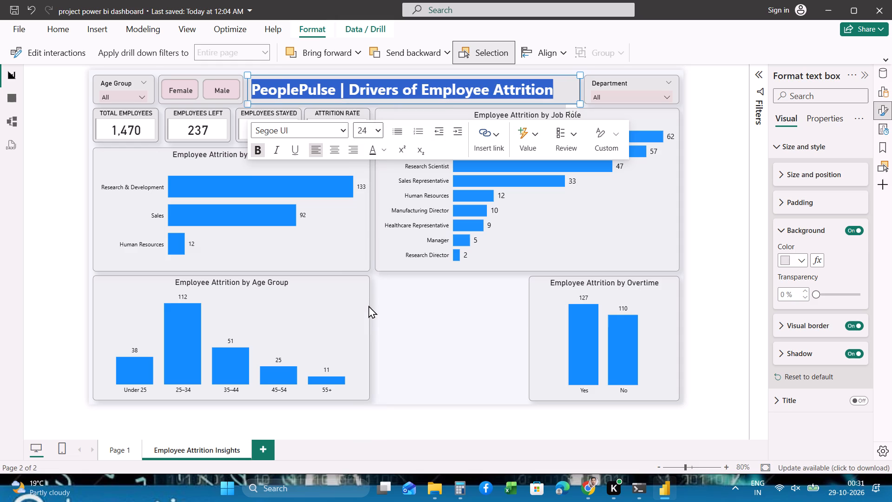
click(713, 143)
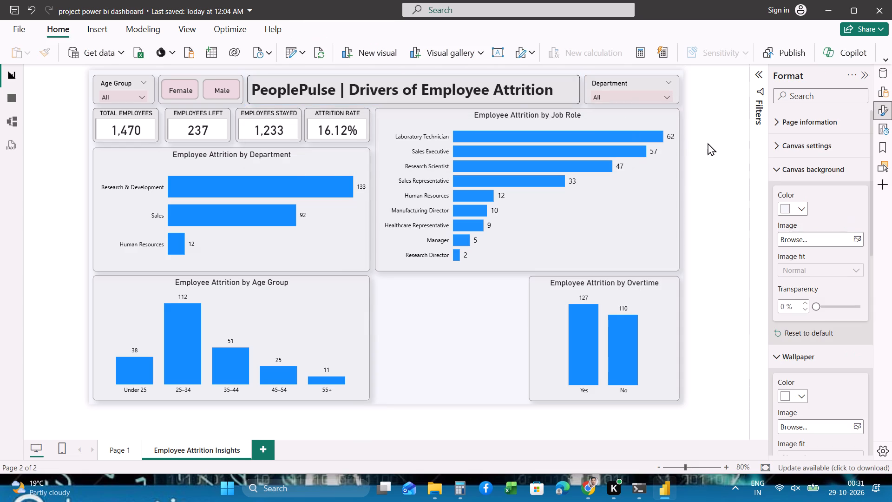
Narrow the heading text box by moving its left edge inward, away from the Female/Male slicer.
click(413, 90)
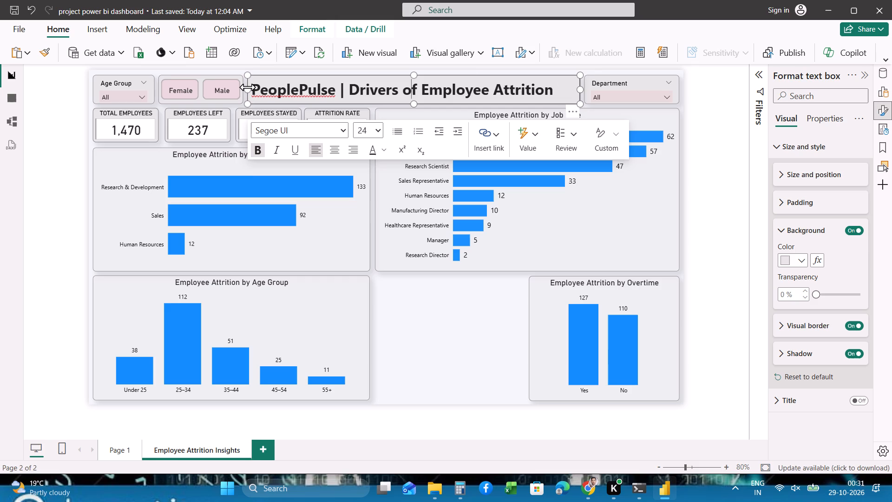
drag(248, 87, 249, 87)
drag(249, 87, 265, 86)
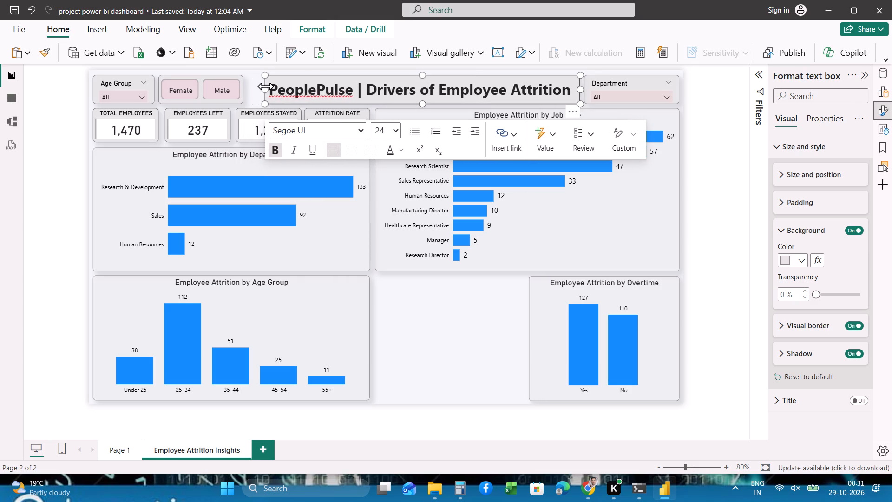
click(255, 87)
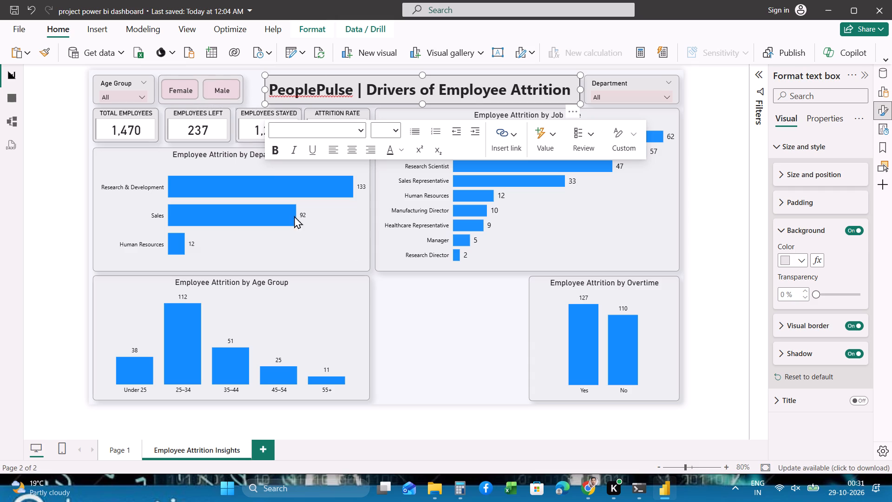
Examine Page 1's heading text box formatting, including size and position, border, shadow and title settings, and return to the Employee Attrition Insights page.
click(122, 449)
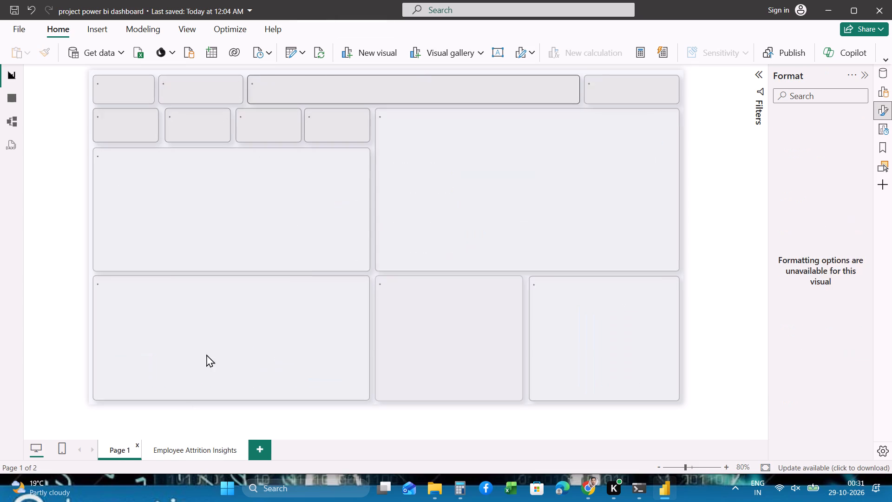
triple_click(378, 105)
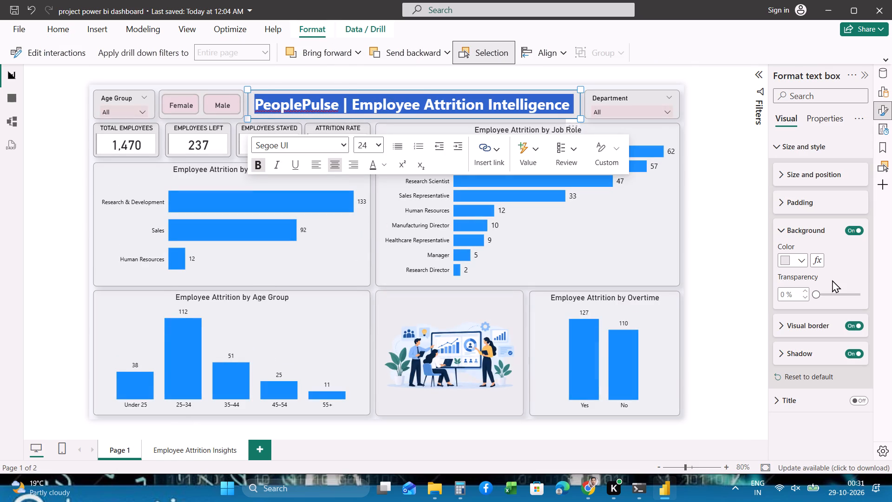
scroll(832, 280, up, 1)
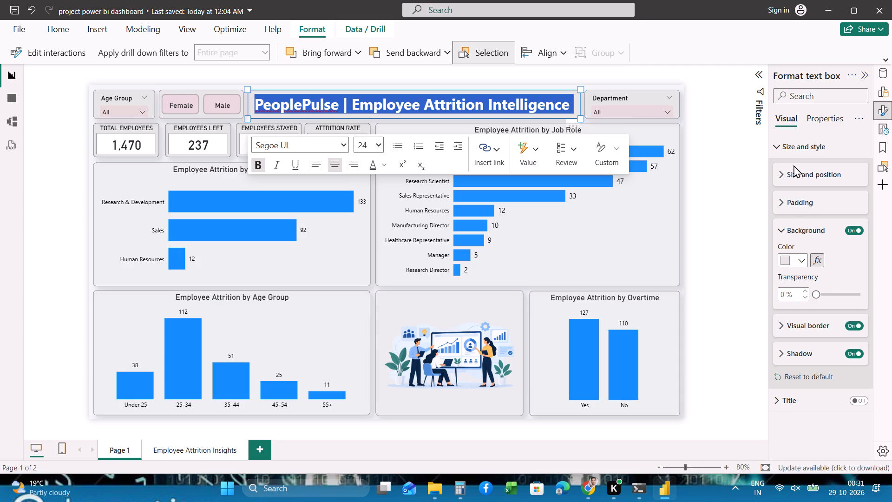
scroll(811, 258, down, 2)
click(791, 177)
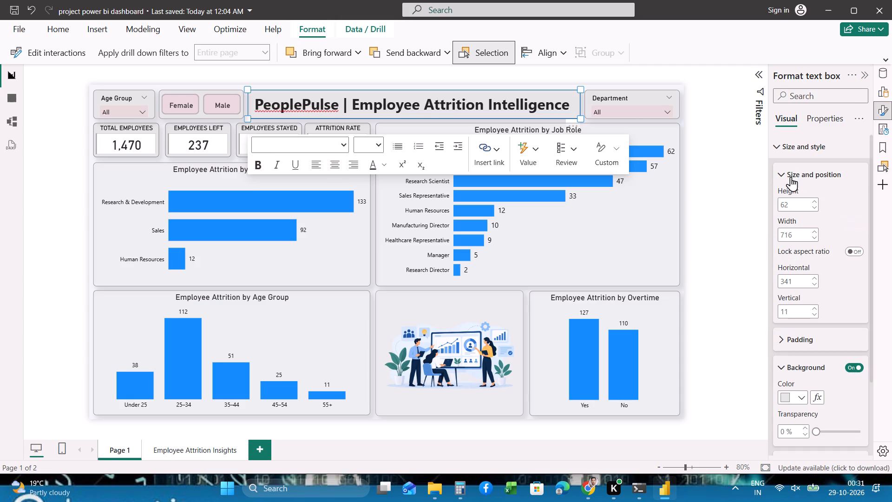
scroll(818, 282, down, 2)
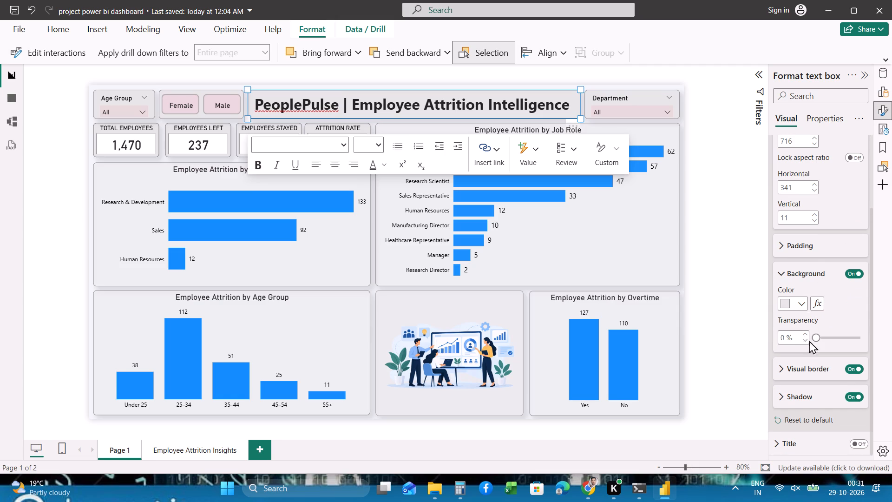
scroll(814, 254, up, 3)
scroll(802, 190, down, 4)
click(795, 364)
scroll(795, 364, down, 4)
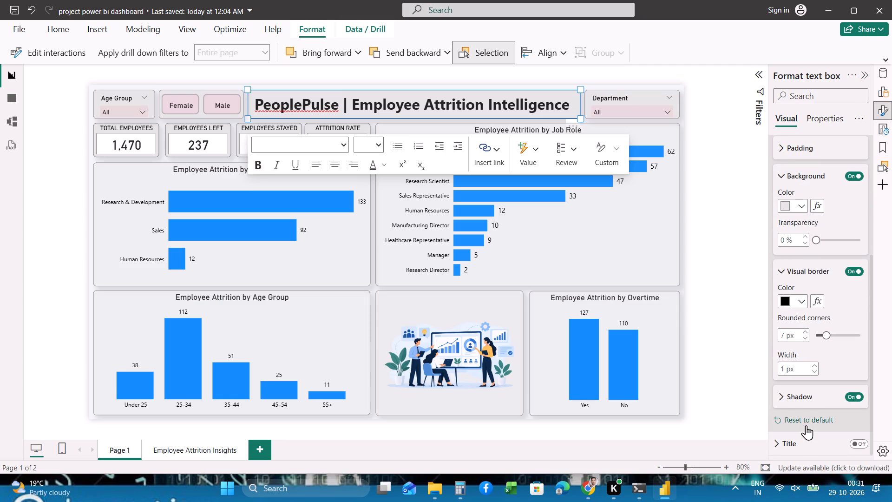
click(802, 402)
scroll(802, 402, down, 5)
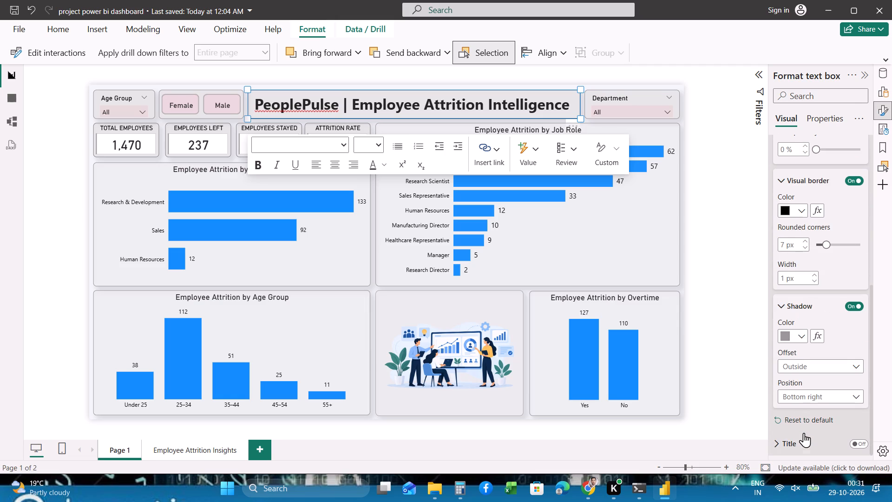
click(804, 443)
scroll(804, 443, down, 8)
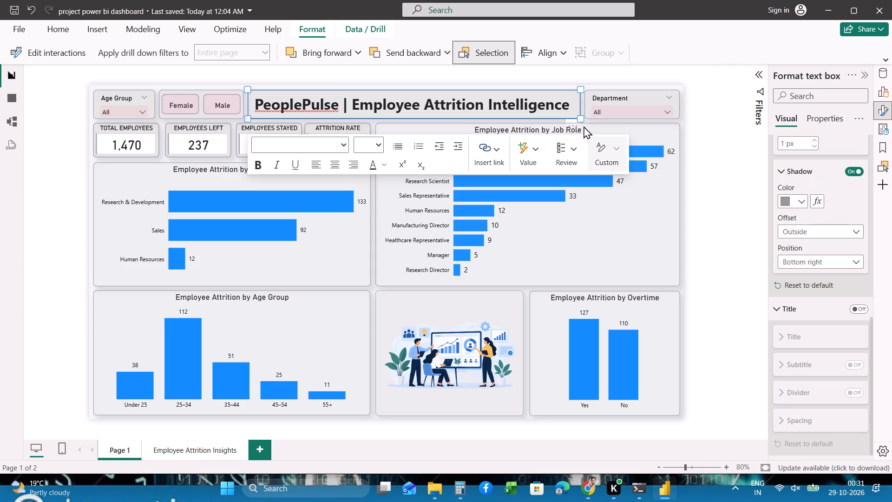
triple_click(543, 102)
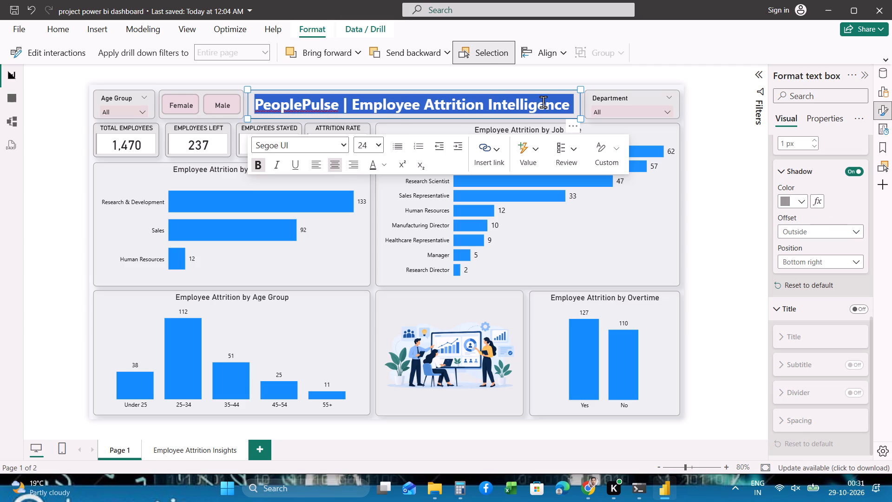
click(712, 148)
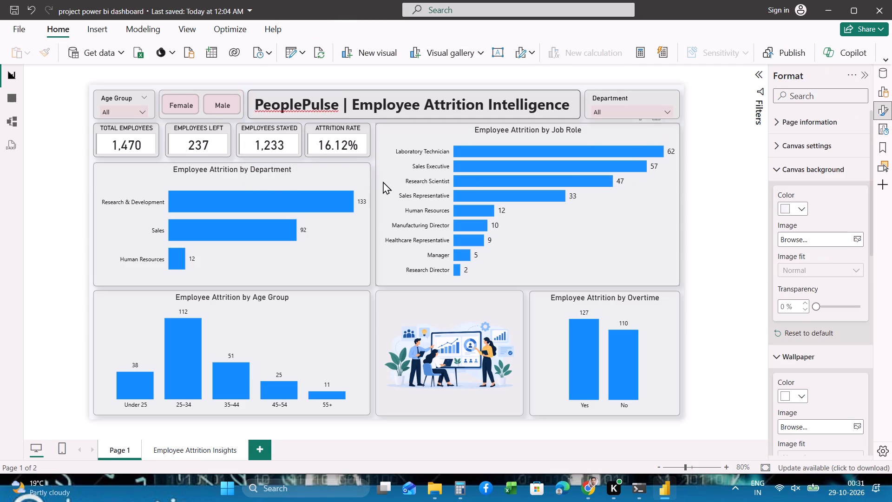
click(228, 447)
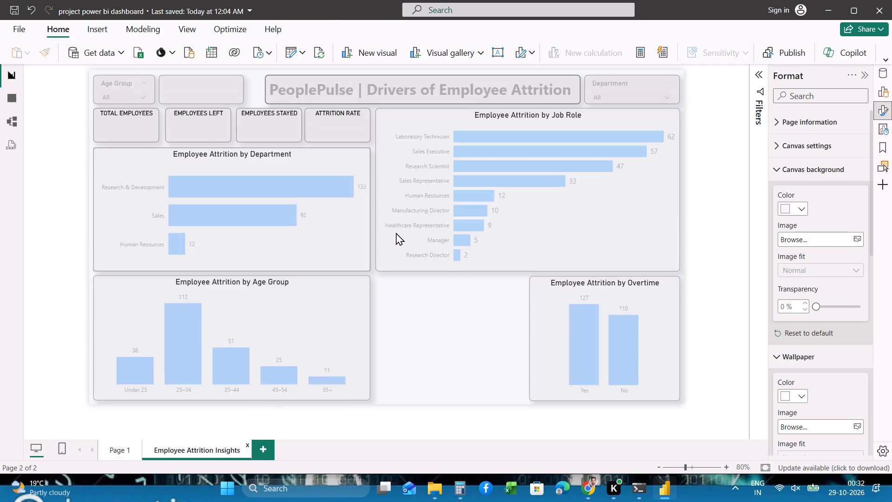
Center-align the heading text "PeoplePulse | Drivers of Employee Attrition" in its text box.
triple_click(395, 93)
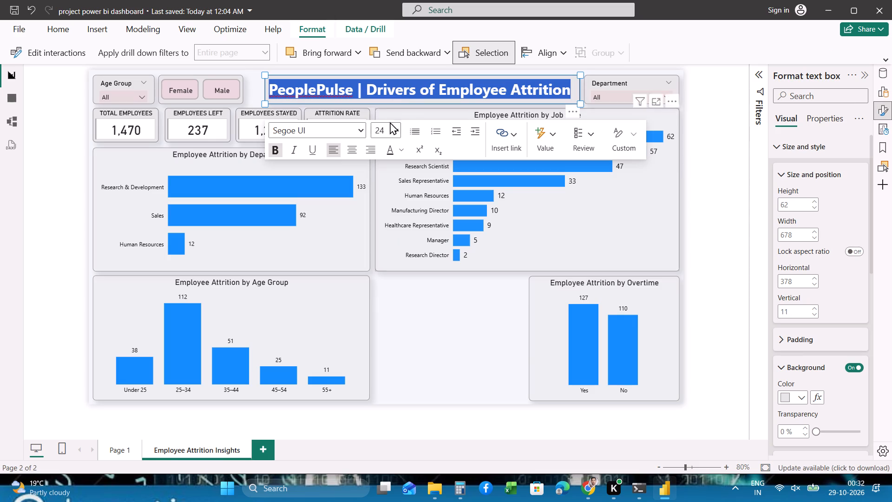
click(353, 150)
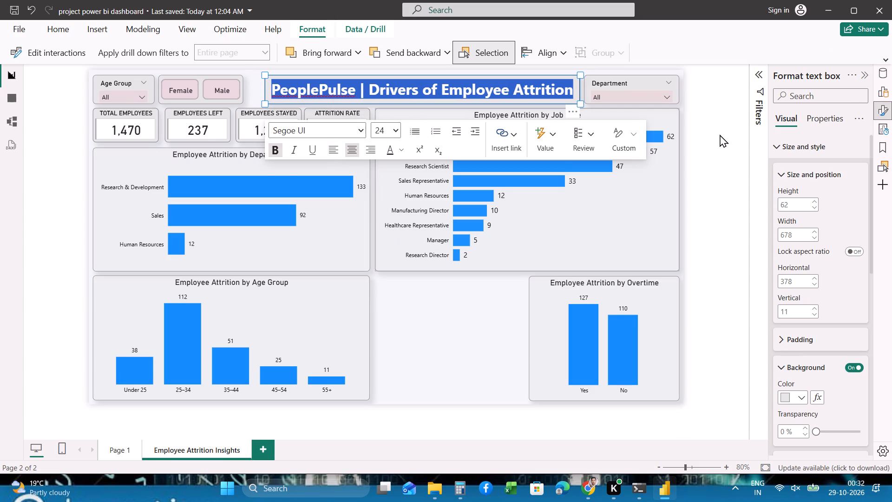
click(720, 134)
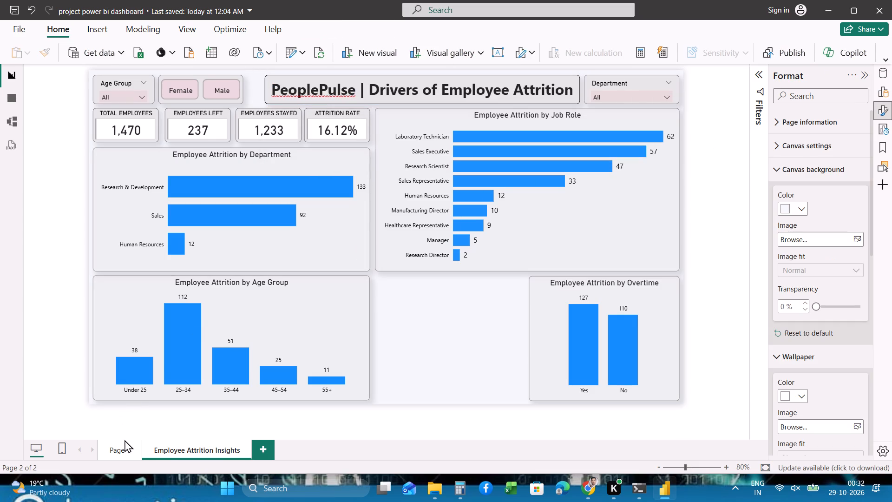
Compare the text formatting of Page 1's heading with the heading on the Employee Attrition Insights page.
click(123, 450)
triple_click(328, 104)
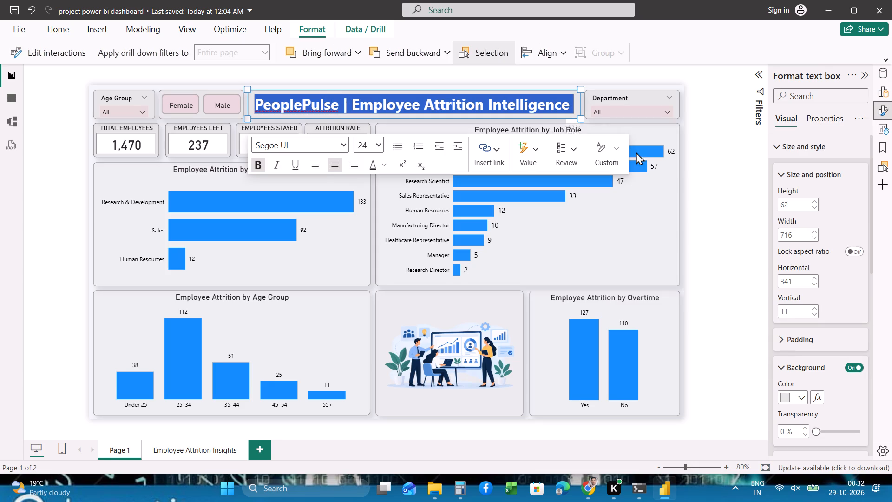
click(707, 165)
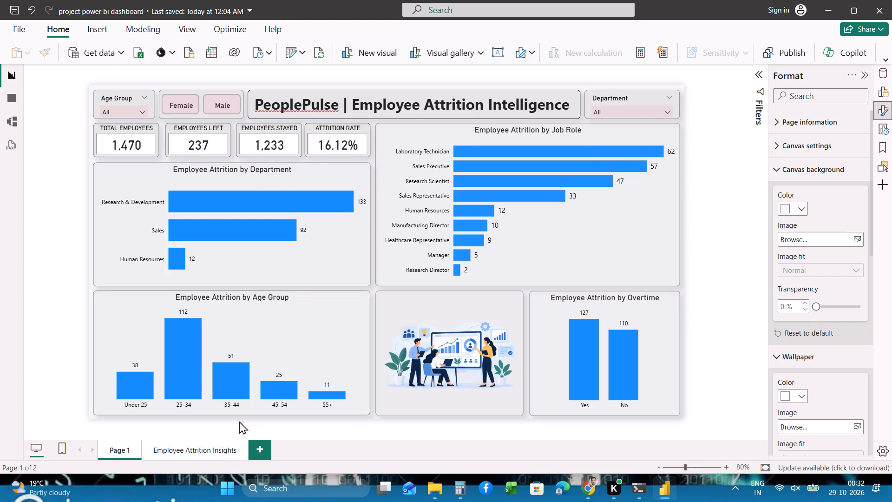
click(223, 452)
scroll(241, 405, down, 3)
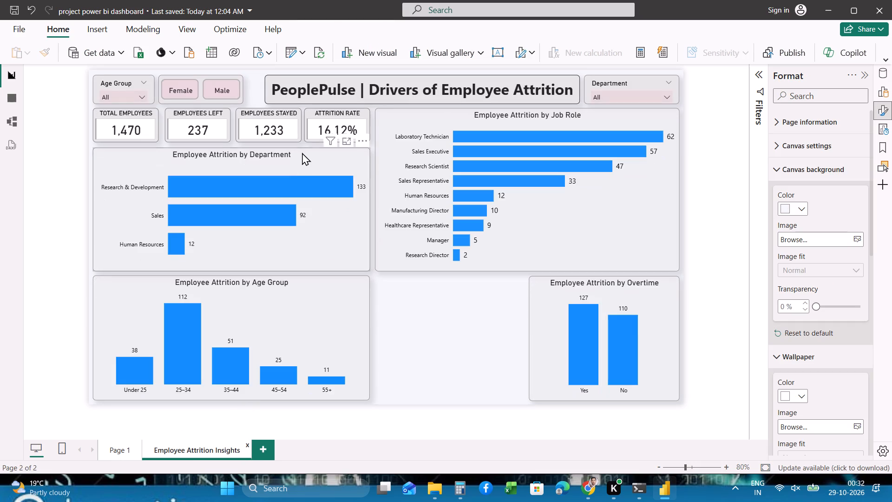
triple_click(308, 92)
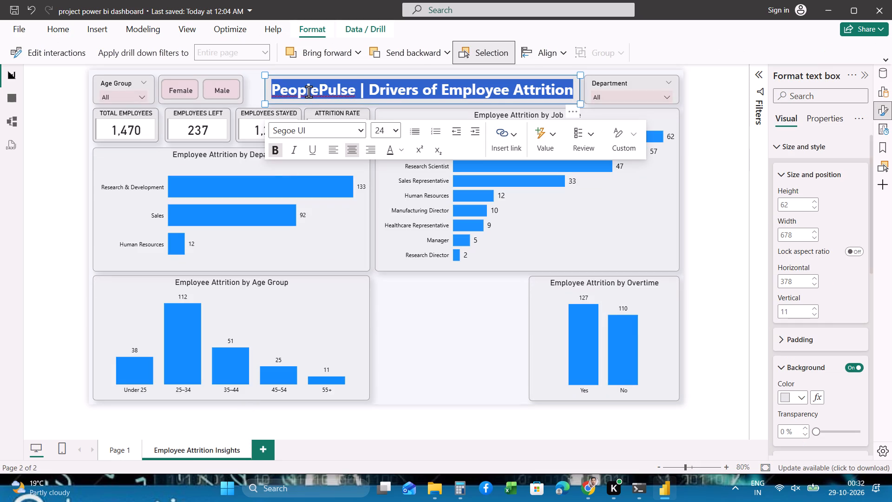
click(308, 92)
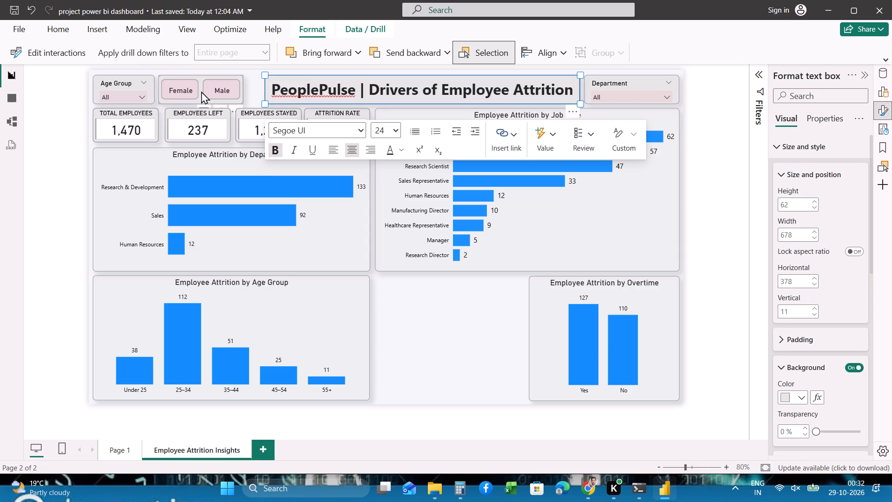
Move the Female/Male slicer closer to the heading, to a horizontal position of about 187, keeping it aligned with the top row.
drag(200, 91, 213, 90)
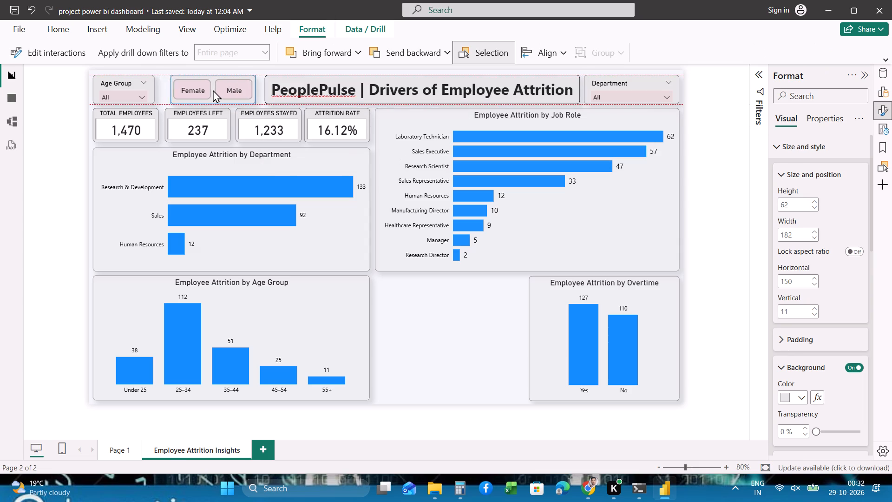
drag(213, 90, 215, 90)
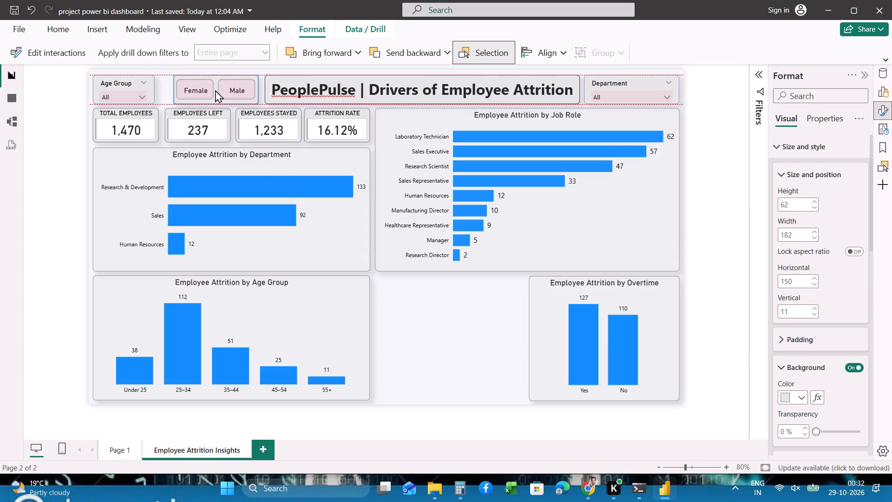
drag(215, 90, 217, 90)
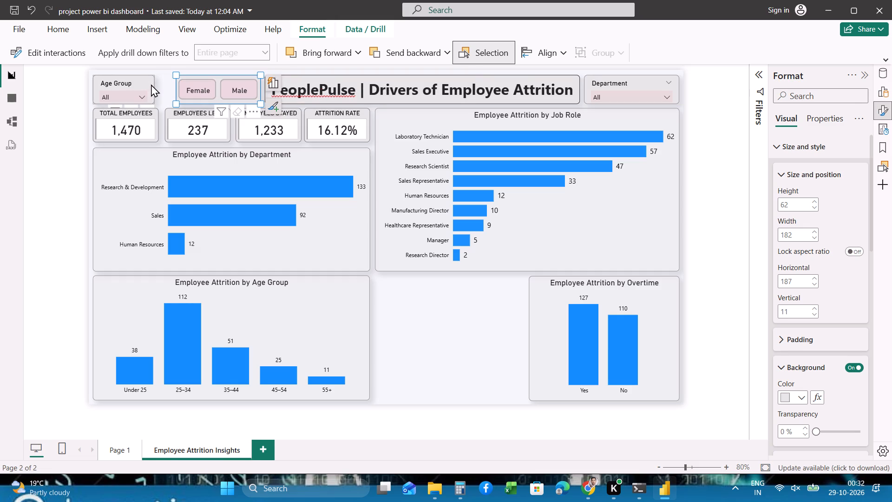
Widen the Age Group slicer toward the Female/Male slicer to a width of about 155, keeping its height.
click(151, 84)
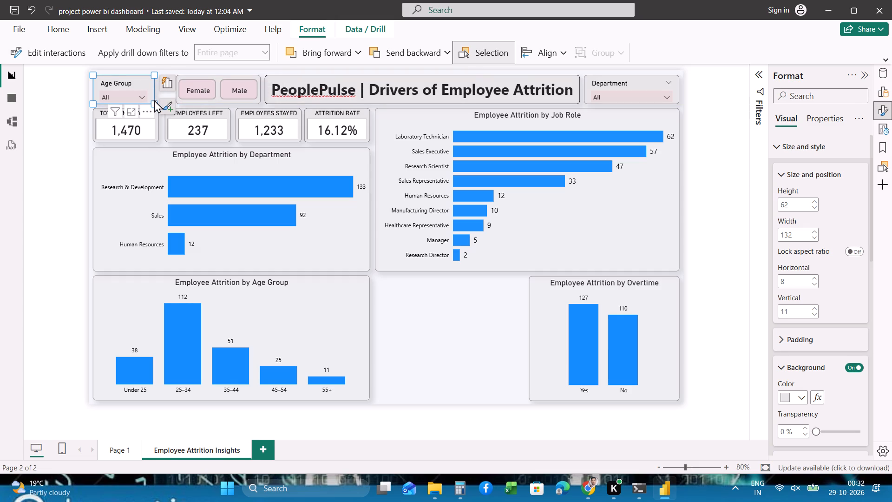
drag(154, 102, 164, 100)
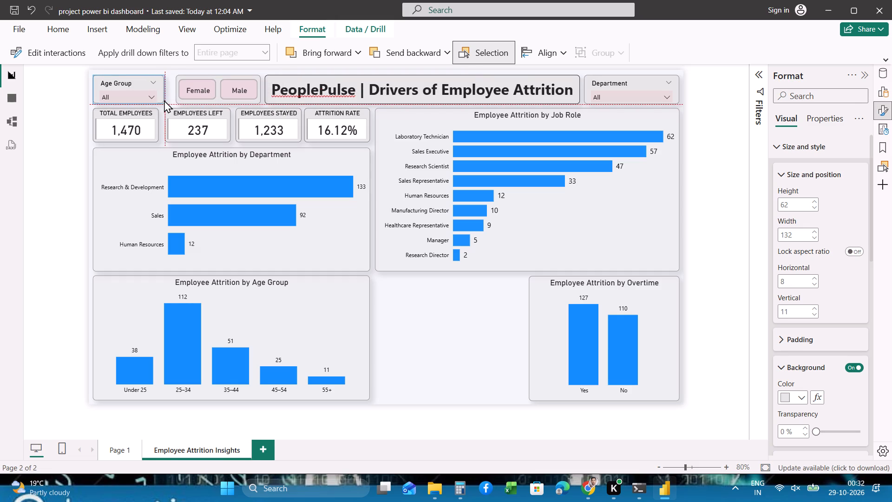
drag(164, 100, 168, 99)
click(73, 110)
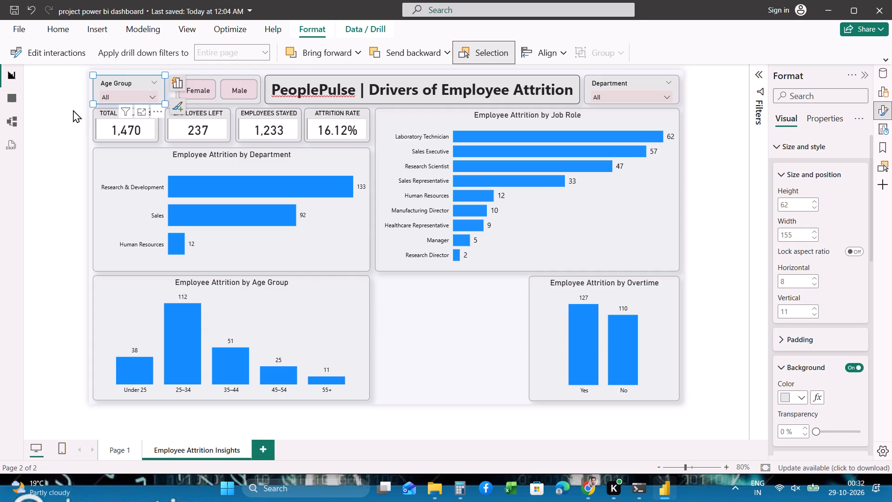
Widen the Female/Male slicer toward the Age Group slicer to a width of about 197, leaving no gender selected.
click(175, 90)
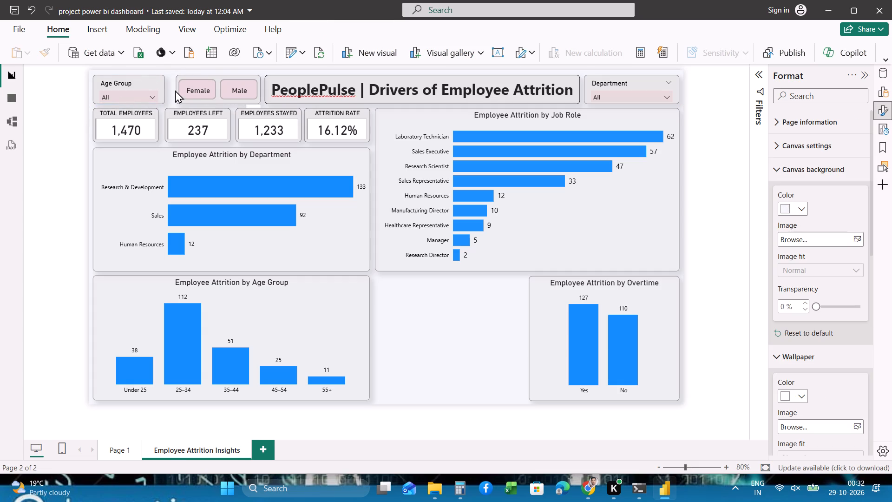
click(175, 89)
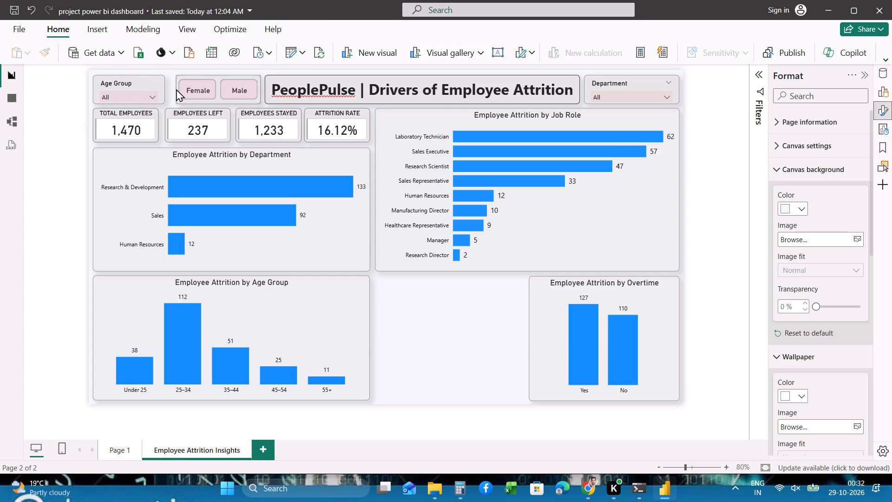
click(179, 89)
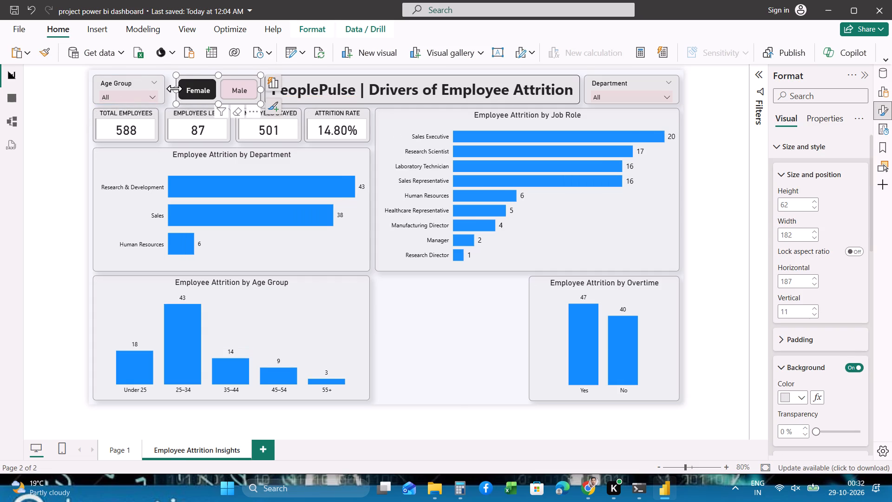
drag(174, 88, 167, 88)
click(159, 136)
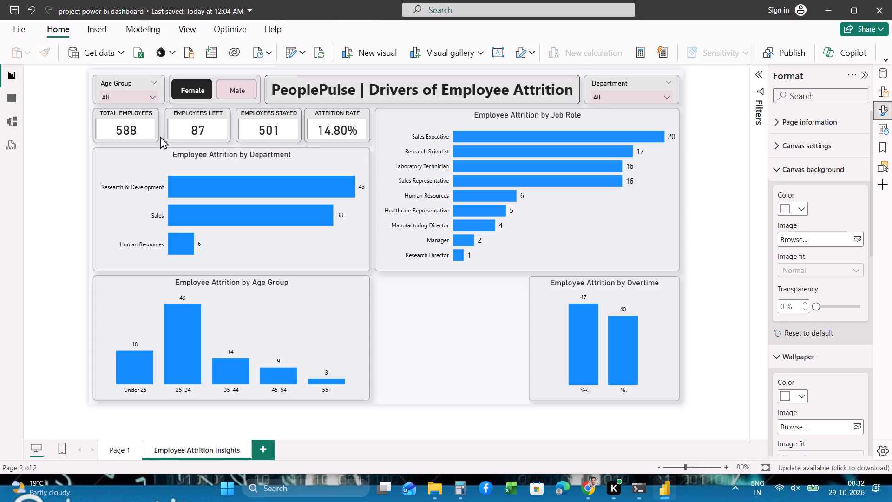
click(194, 87)
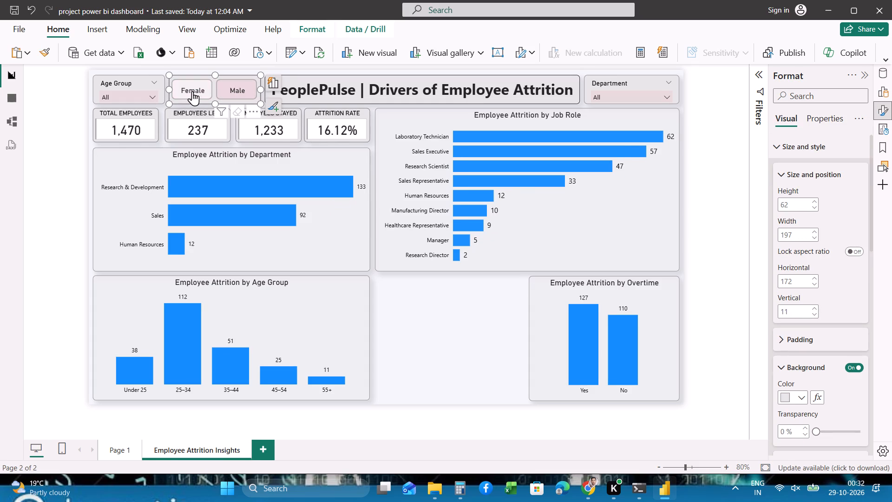
Test the resized slicers by selecting and clearing Male and the 25–34 age group.
click(231, 90)
click(231, 90)
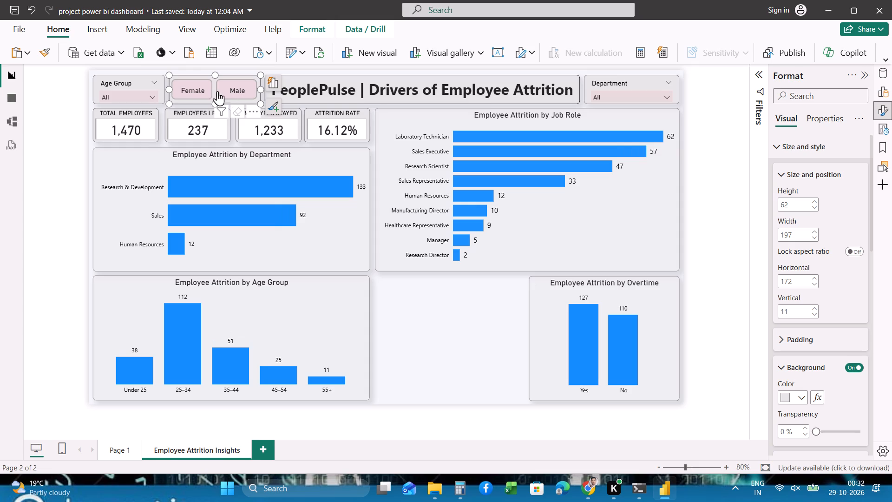
click(150, 96)
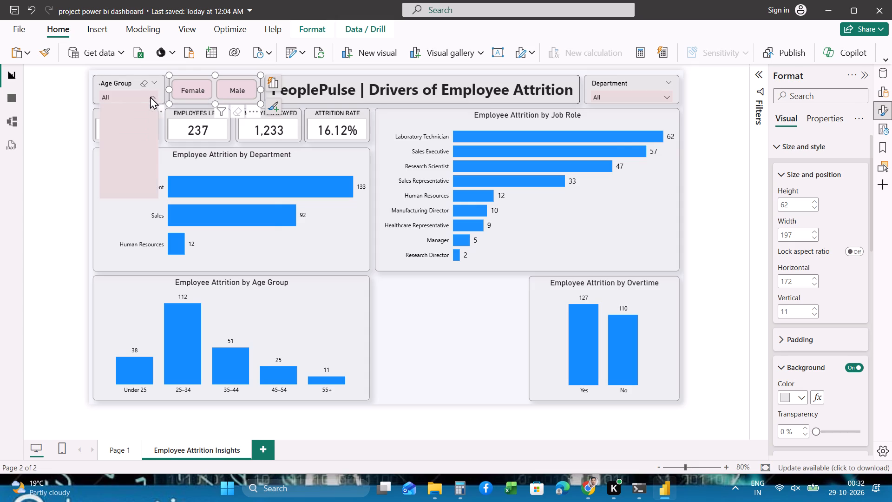
click(127, 125)
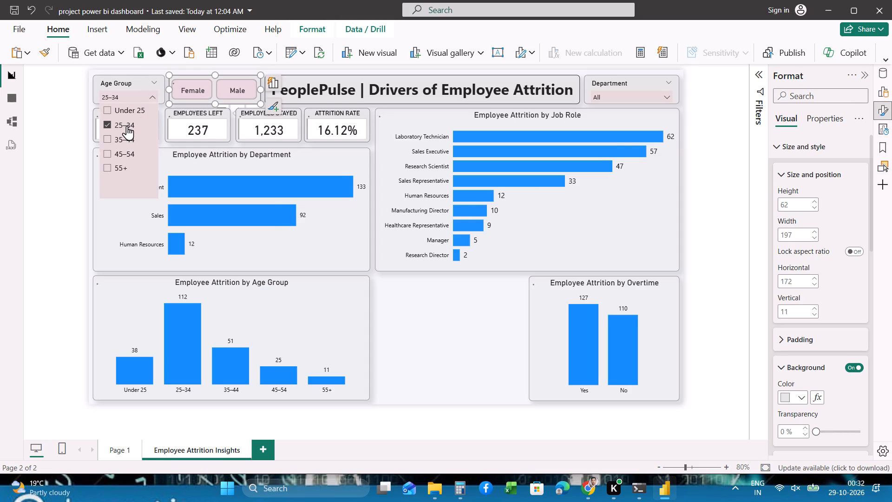
click(127, 125)
click(163, 107)
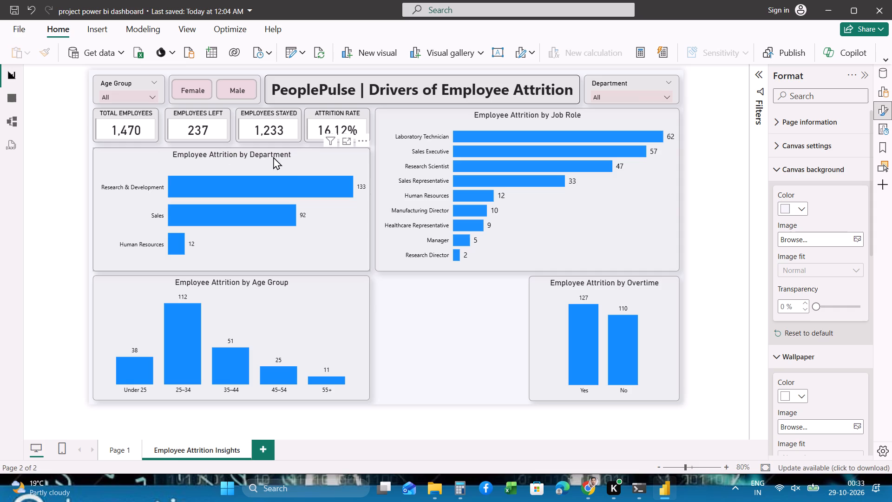
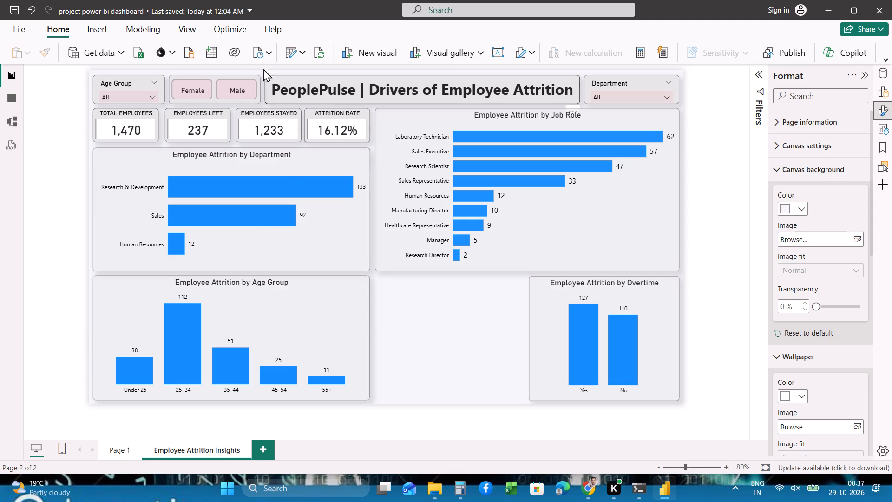
In Power BI Desktop, create the Low Job Satisfaction Attrition Rate measure from the copied DAX, dividing Employees Left by Total Employees where JobSatisfaction = 1.
click(148, 29)
click(178, 55)
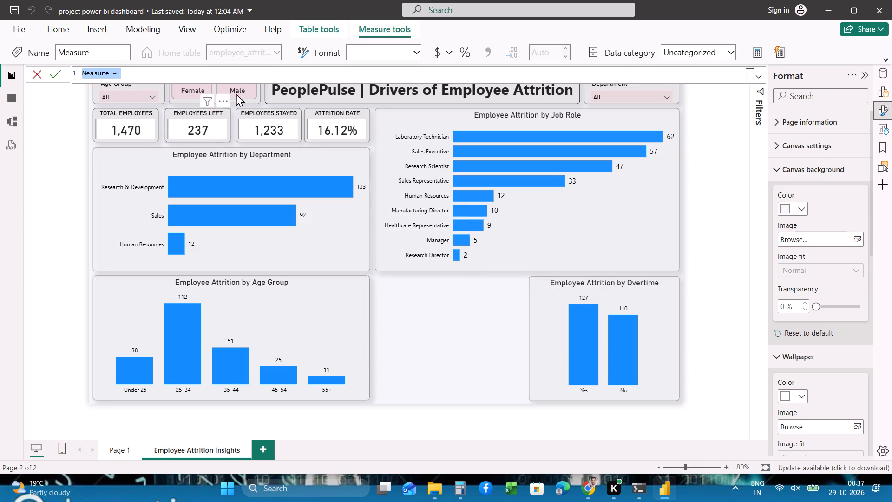
key(ctrl+v)
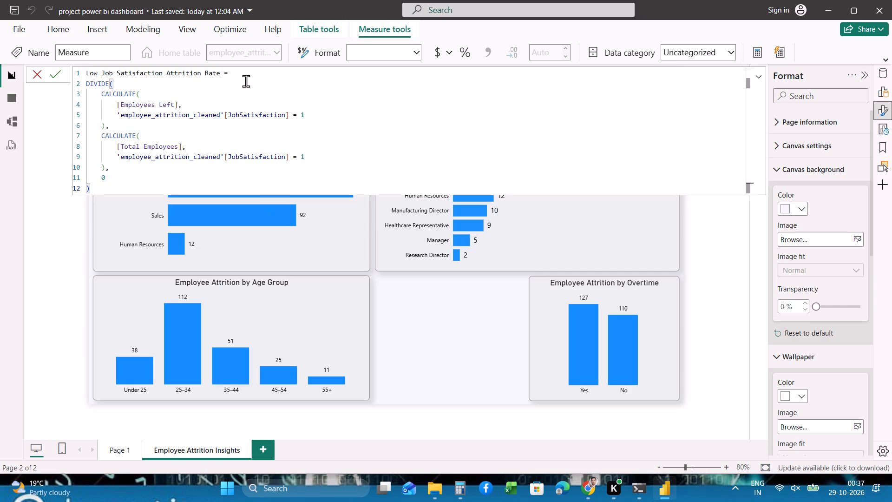
key(Return)
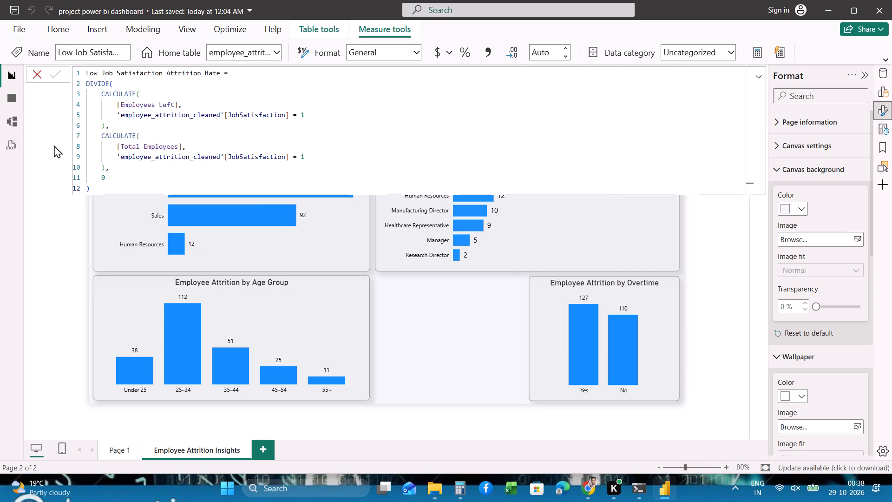
click(46, 215)
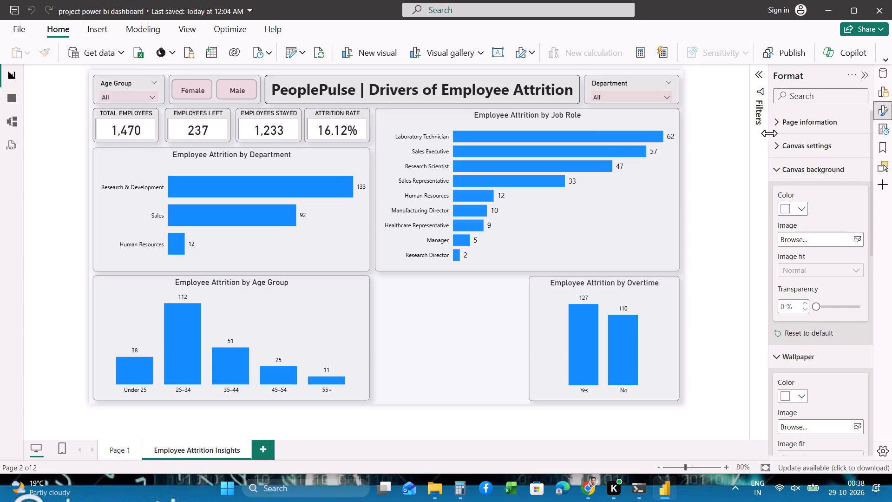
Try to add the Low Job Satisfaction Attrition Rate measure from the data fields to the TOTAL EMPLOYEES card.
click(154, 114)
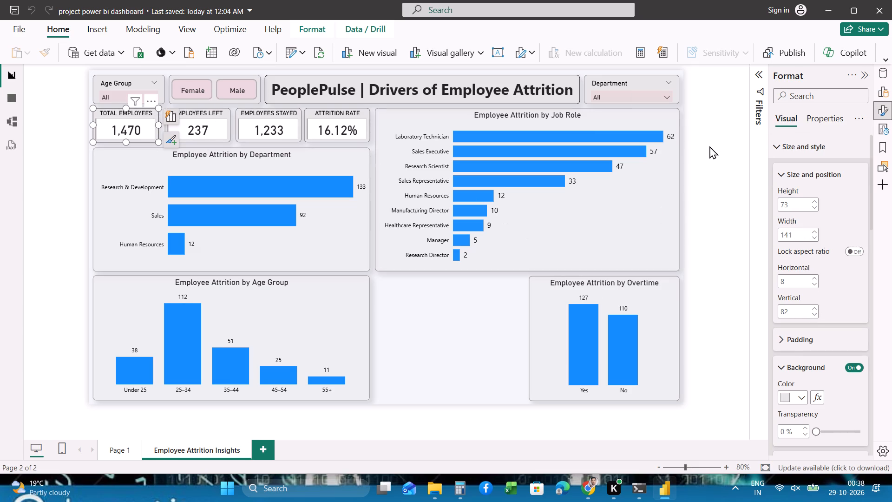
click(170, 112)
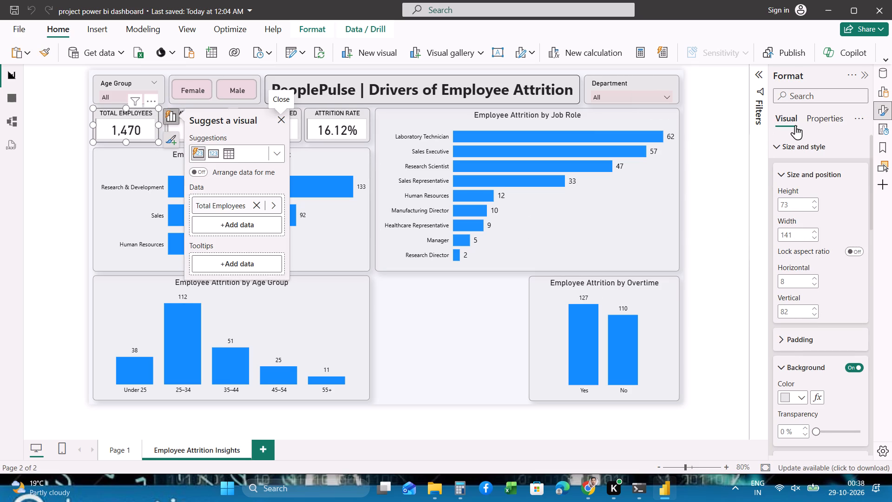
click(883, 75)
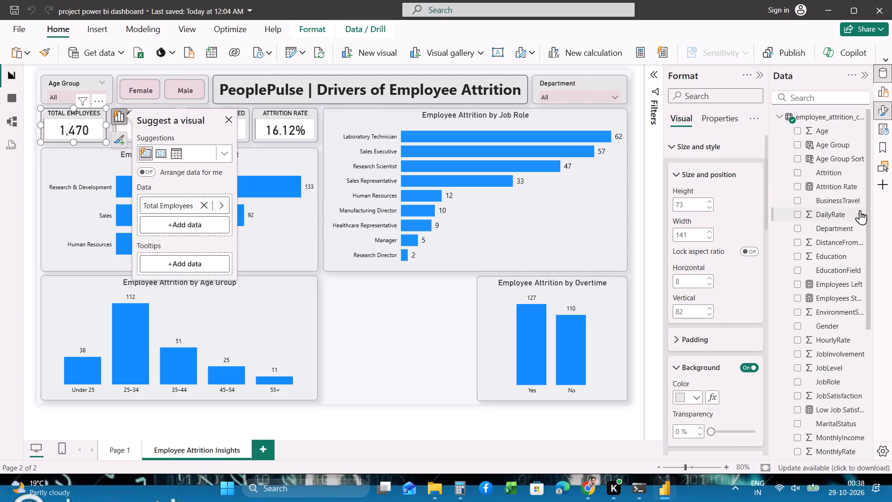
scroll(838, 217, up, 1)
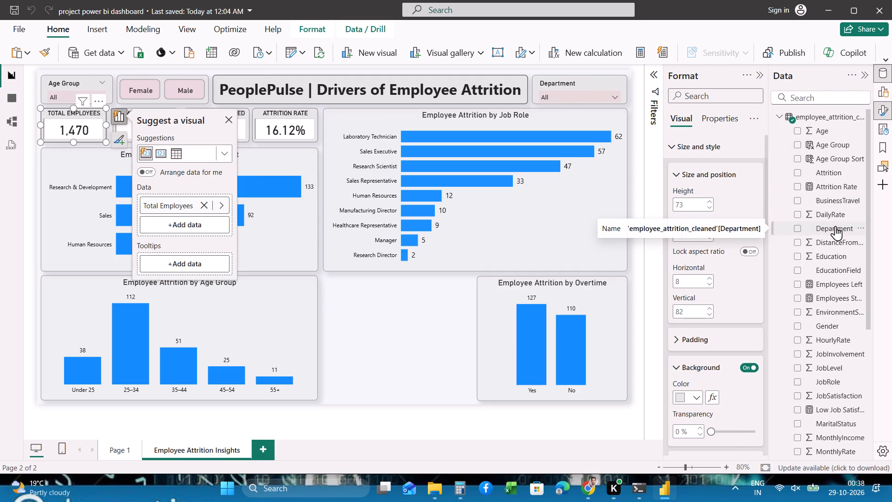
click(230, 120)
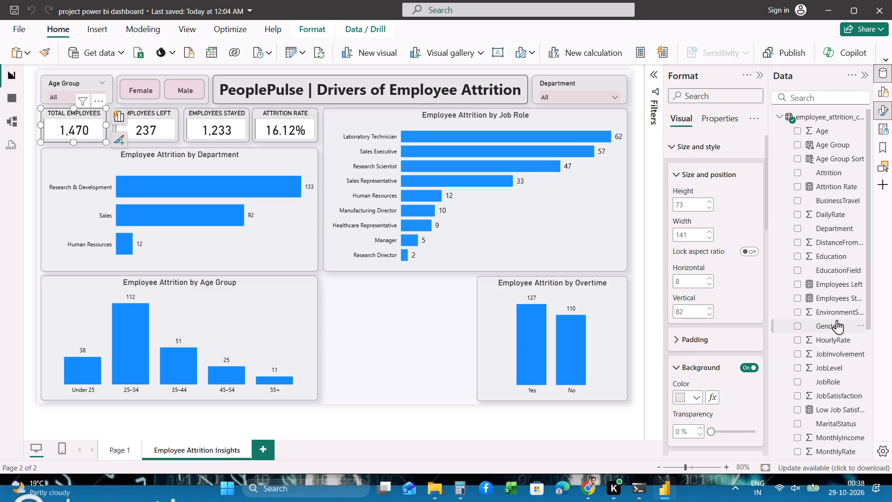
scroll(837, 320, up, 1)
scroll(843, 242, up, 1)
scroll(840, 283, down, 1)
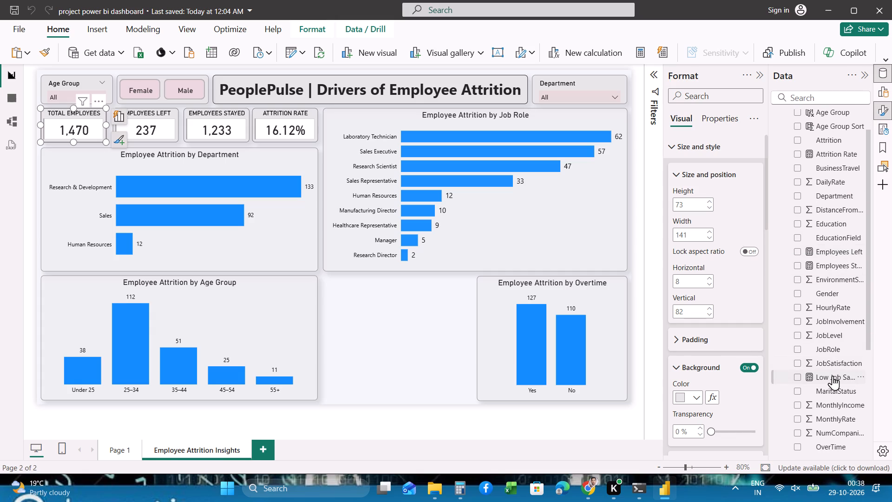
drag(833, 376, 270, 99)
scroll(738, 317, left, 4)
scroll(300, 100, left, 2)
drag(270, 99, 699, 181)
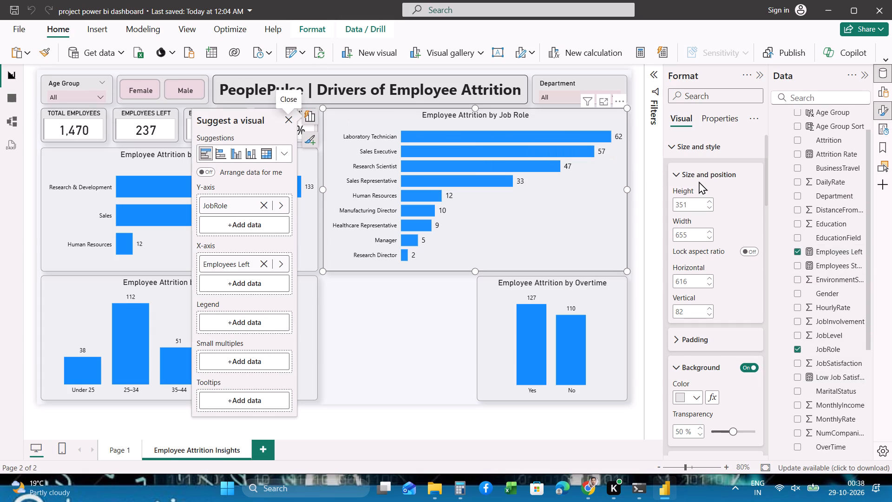
Replace the Total Employees field in the TOTAL EMPLOYEES card with the JobSatisfaction field.
click(90, 122)
click(119, 119)
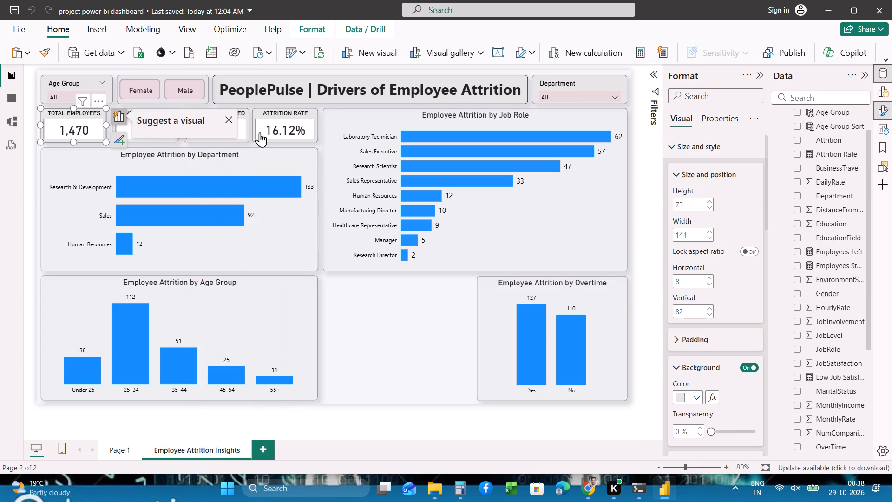
click(204, 205)
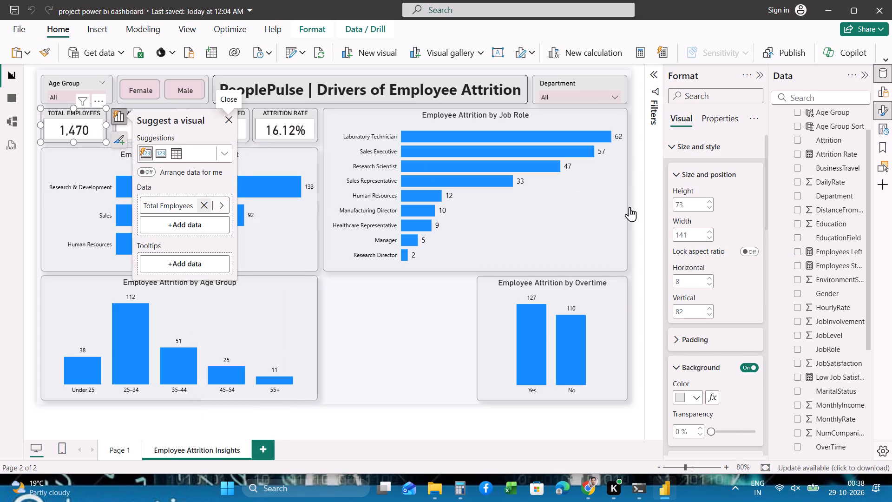
drag(819, 363, 189, 204)
scroll(272, 169, left, 3)
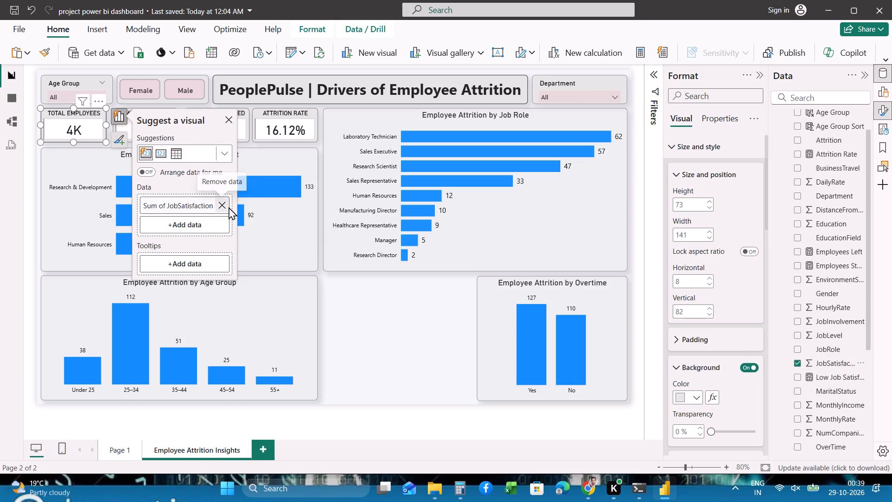
Format the Low Job Satisfaction Attrition Rate measure as Percentage with 2 decimal places.
click(822, 378)
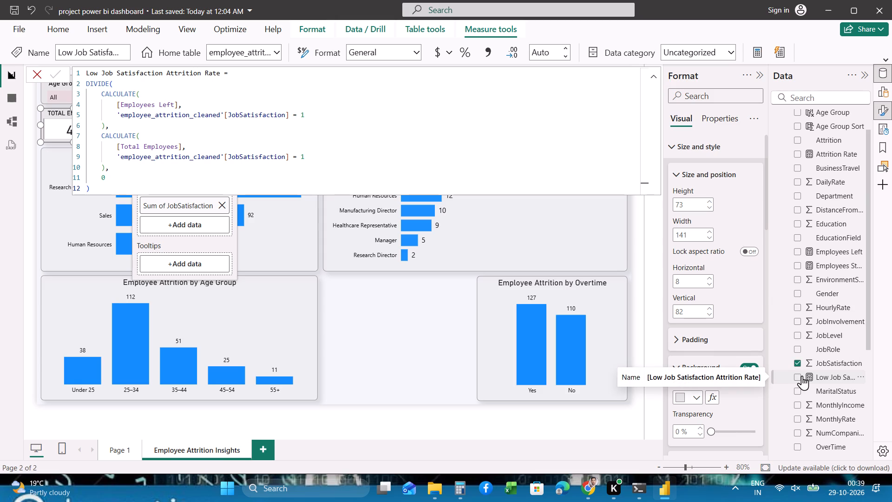
click(565, 53)
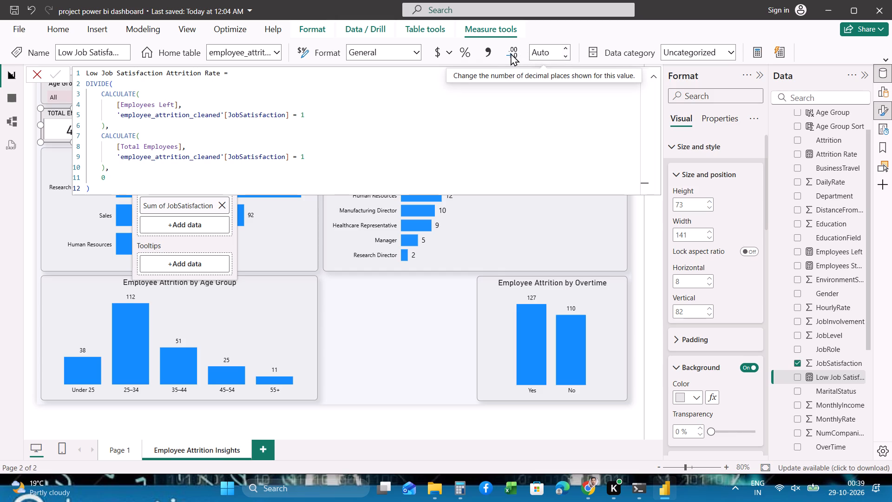
click(511, 53)
click(566, 49)
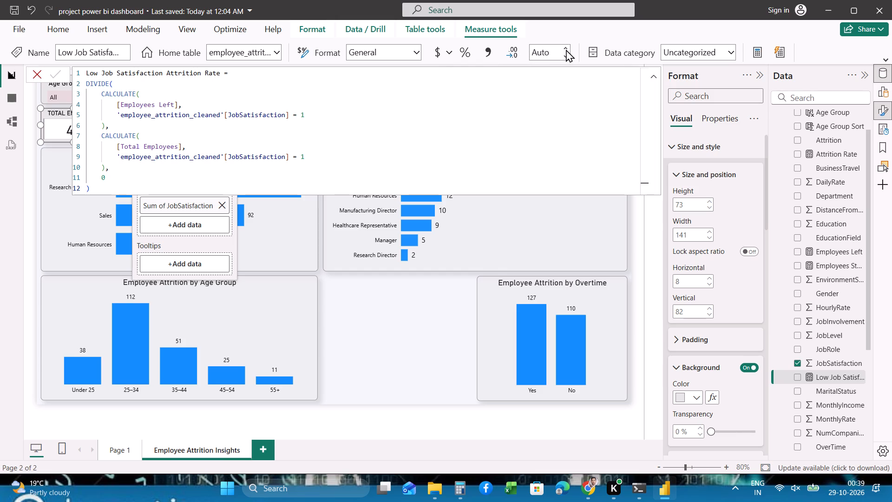
click(566, 49)
click(566, 49)
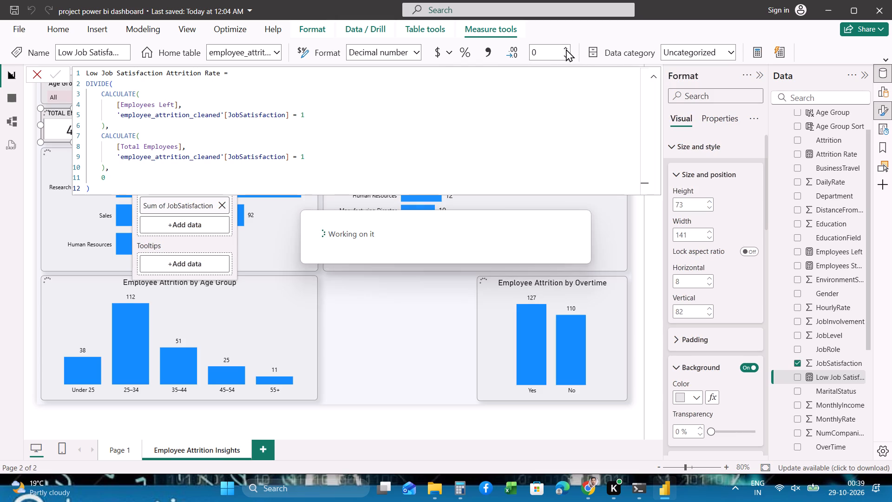
click(566, 49)
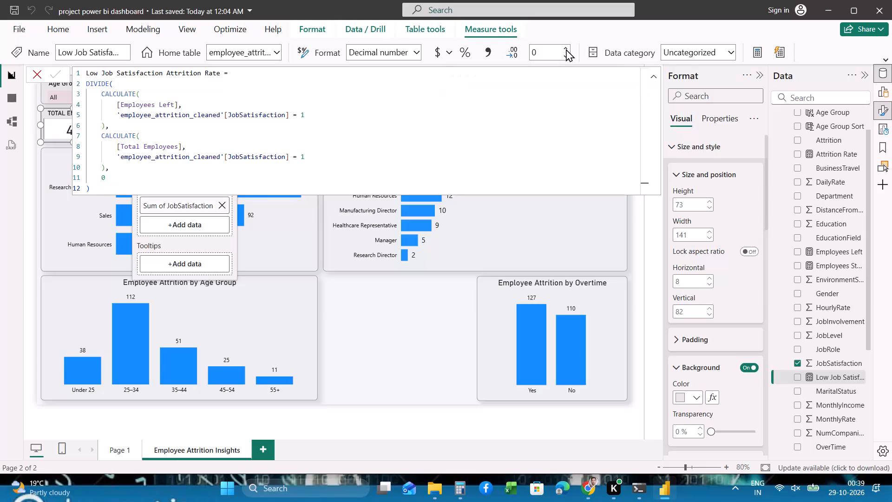
click(413, 52)
click(417, 53)
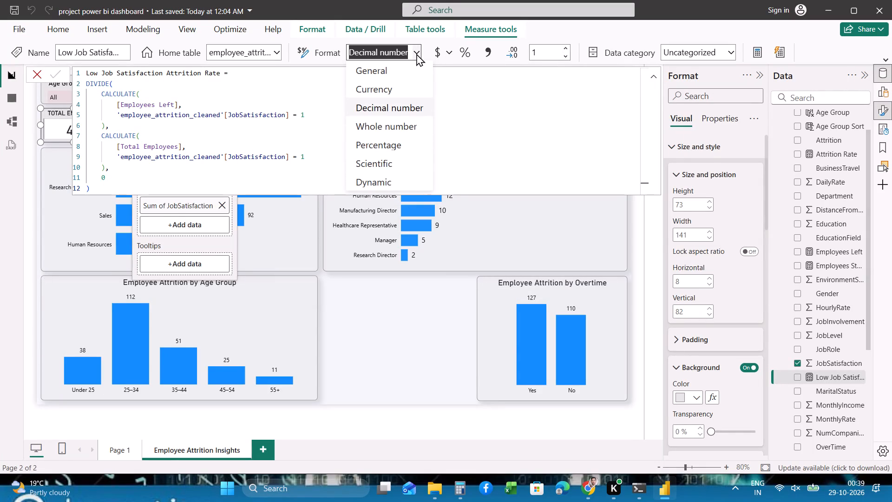
click(391, 144)
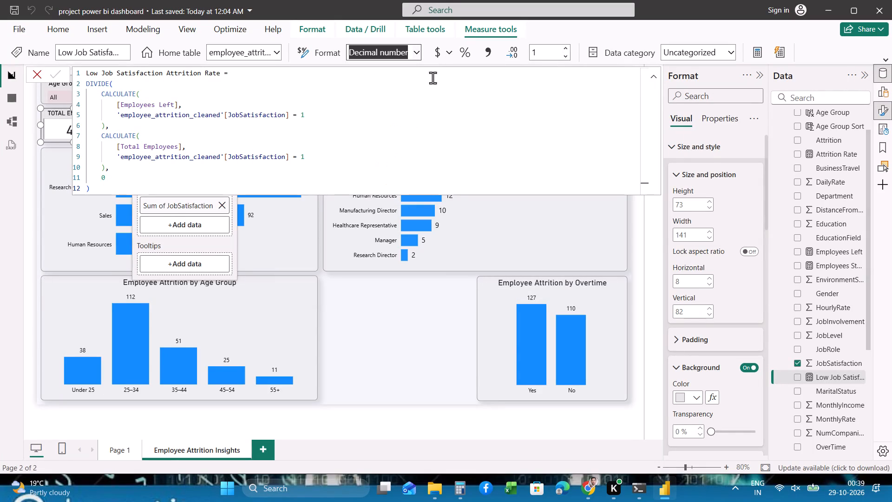
click(565, 46)
click(565, 46)
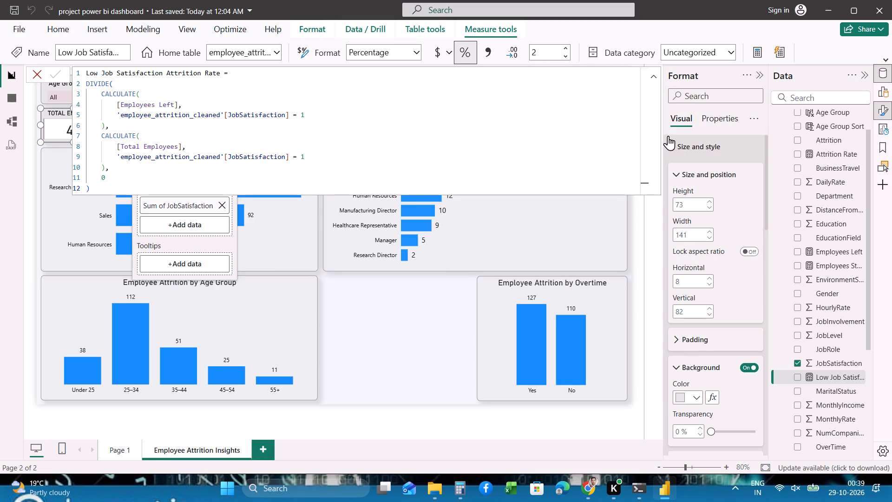
click(636, 217)
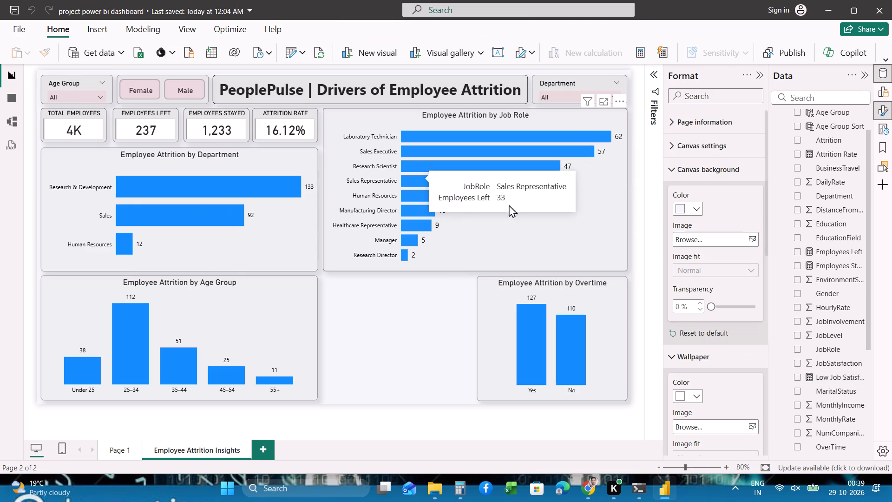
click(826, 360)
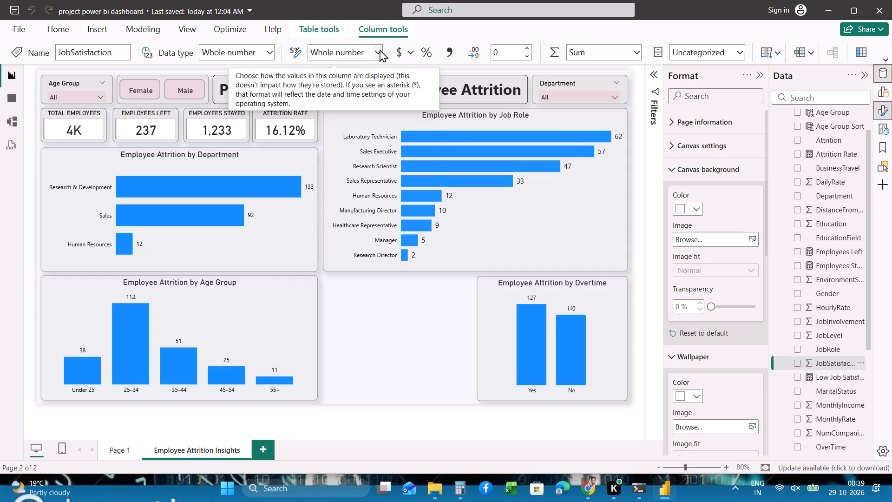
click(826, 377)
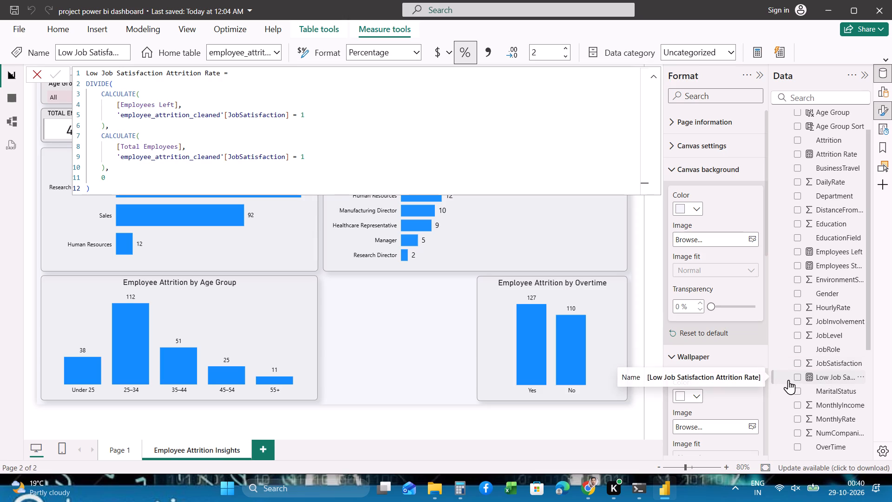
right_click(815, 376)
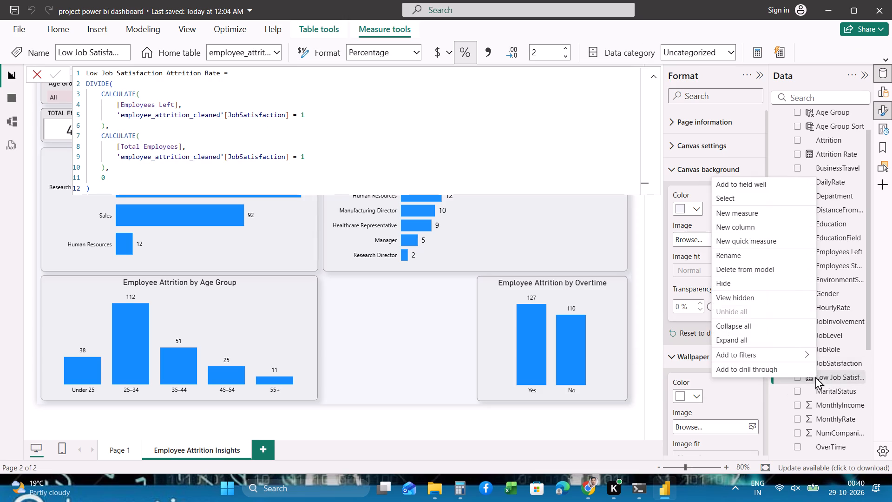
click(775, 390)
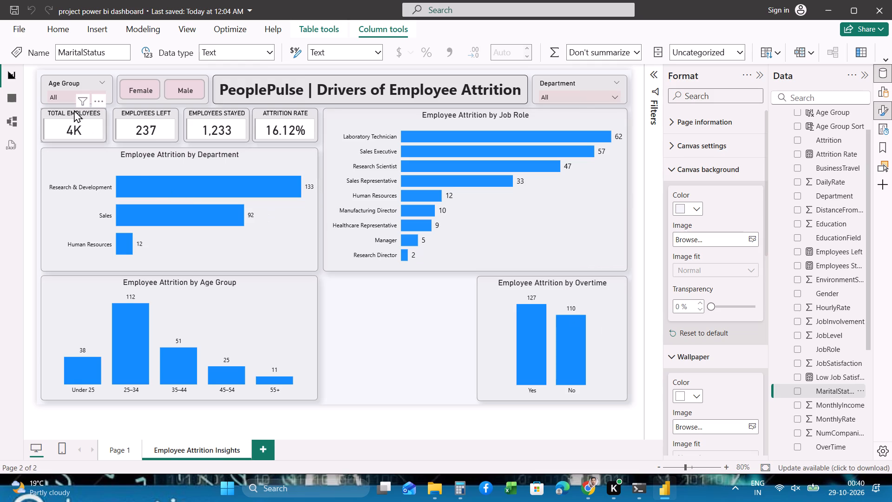
Set the display units of the TOTAL EMPLOYEES card's callout value to None for the Sum of JobSatisfaction series.
click(98, 121)
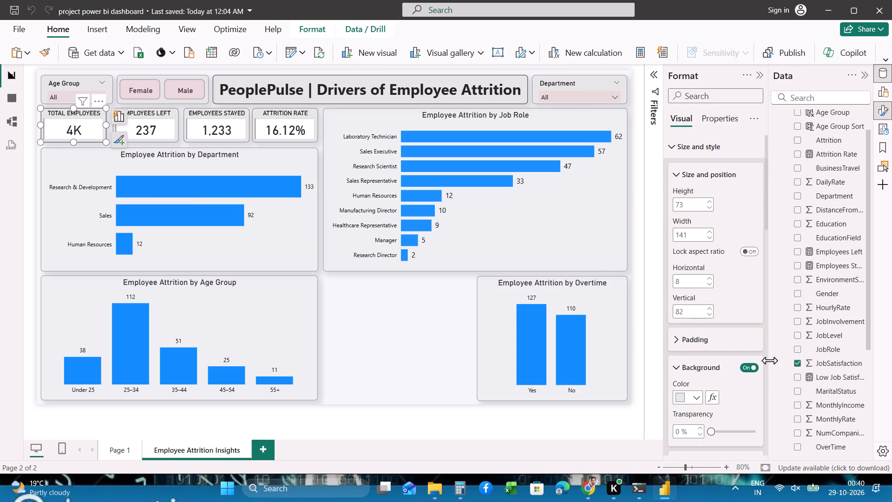
scroll(728, 351, down, 4)
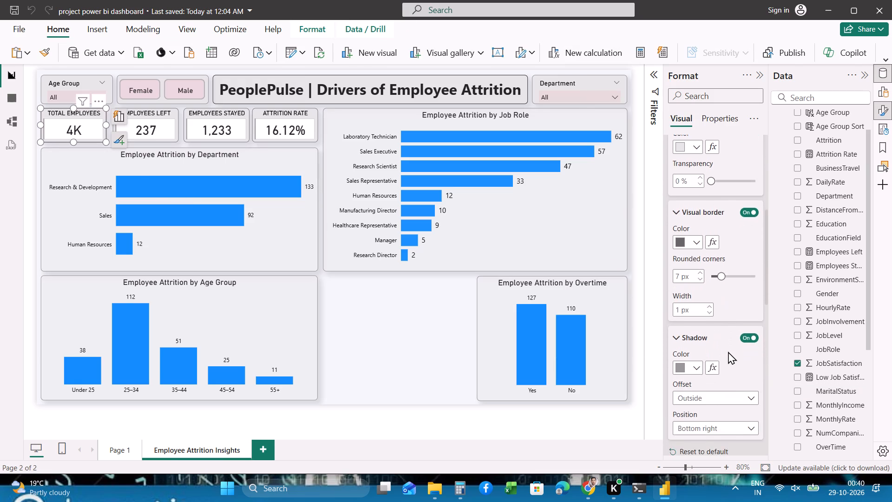
scroll(728, 351, down, 5)
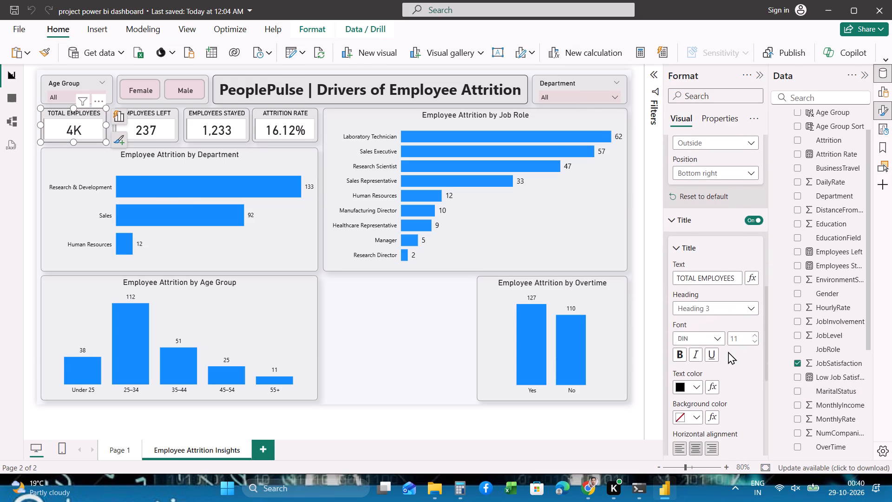
scroll(728, 351, down, 5)
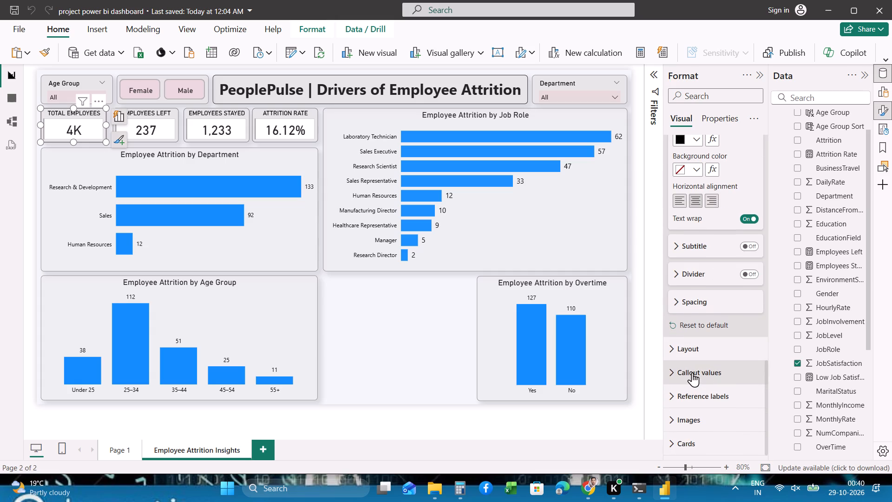
click(692, 372)
scroll(692, 372, down, 2)
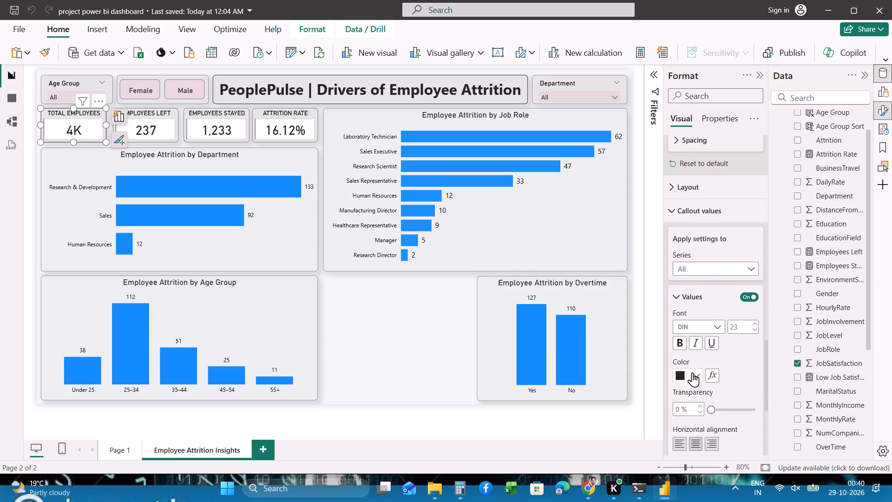
click(689, 271)
click(691, 297)
scroll(691, 297, down, 1)
scroll(705, 333, down, 1)
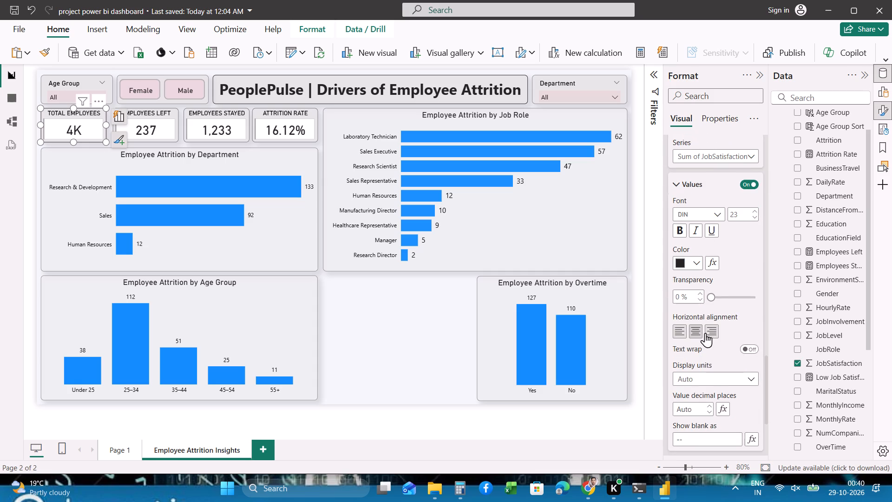
scroll(705, 333, down, 1)
click(708, 368)
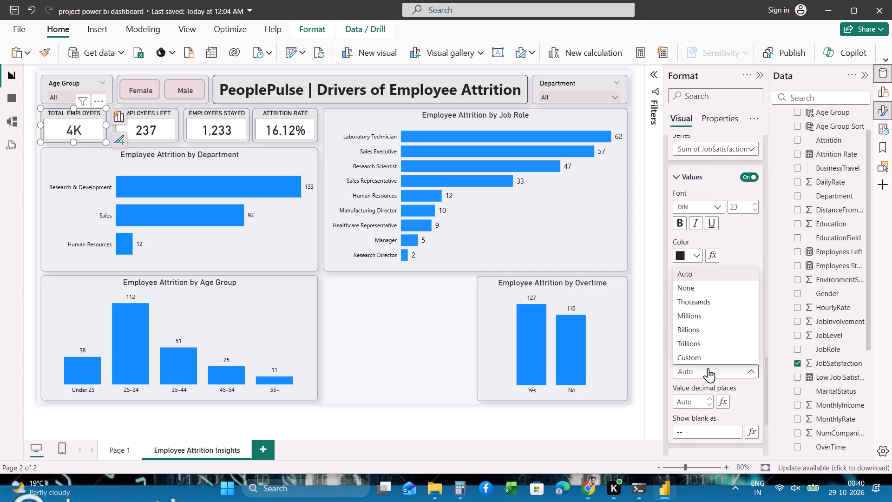
click(693, 290)
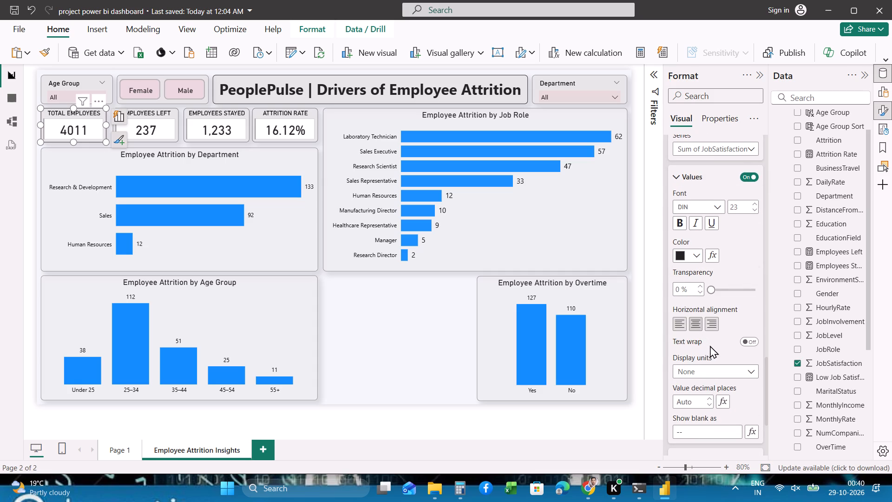
Set the series for the TOTAL EMPLOYEES card's callout value settings to All.
scroll(713, 349, up, 2)
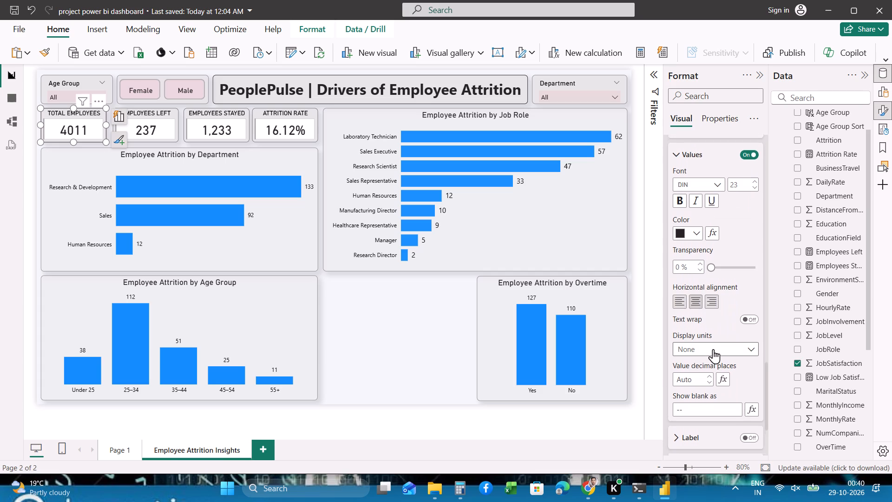
scroll(713, 349, up, 1)
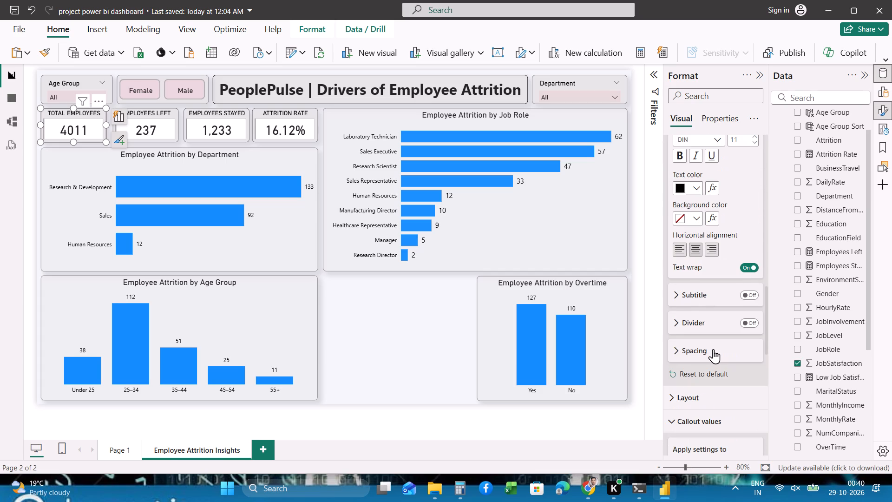
scroll(713, 349, down, 2)
click(746, 350)
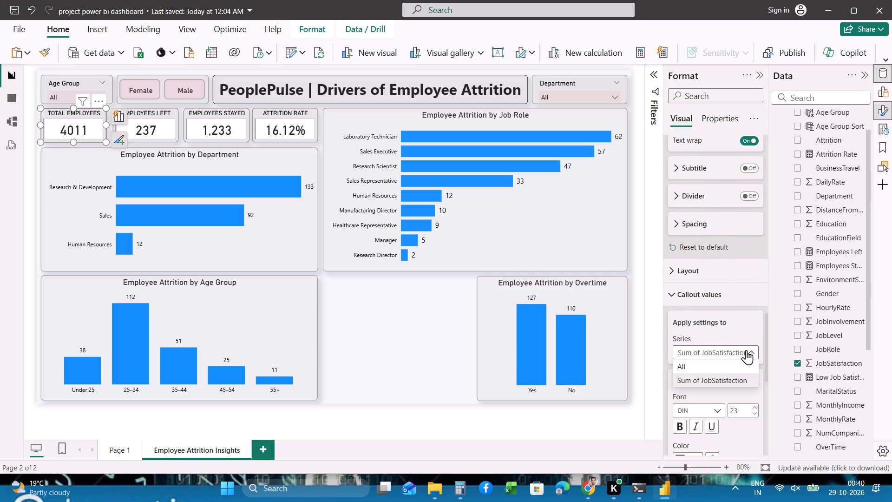
click(717, 369)
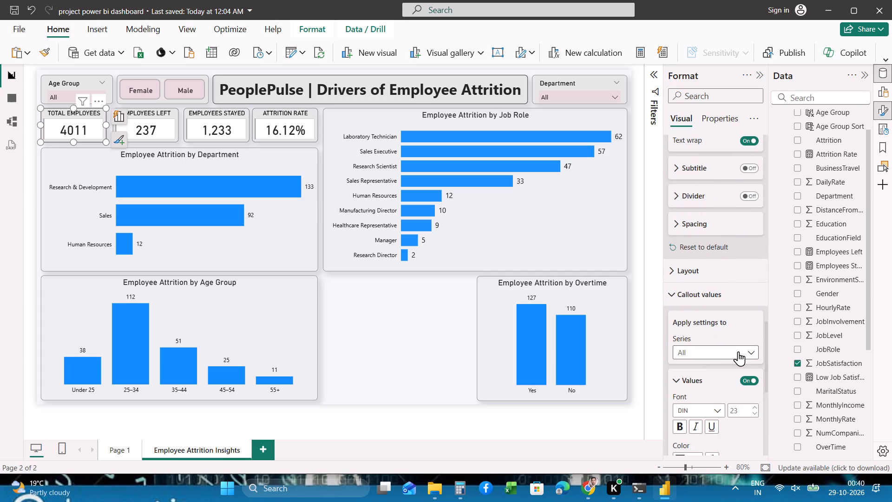
Review the DAX formula of the Low Job Satisfaction Attrition Rate measure.
click(70, 129)
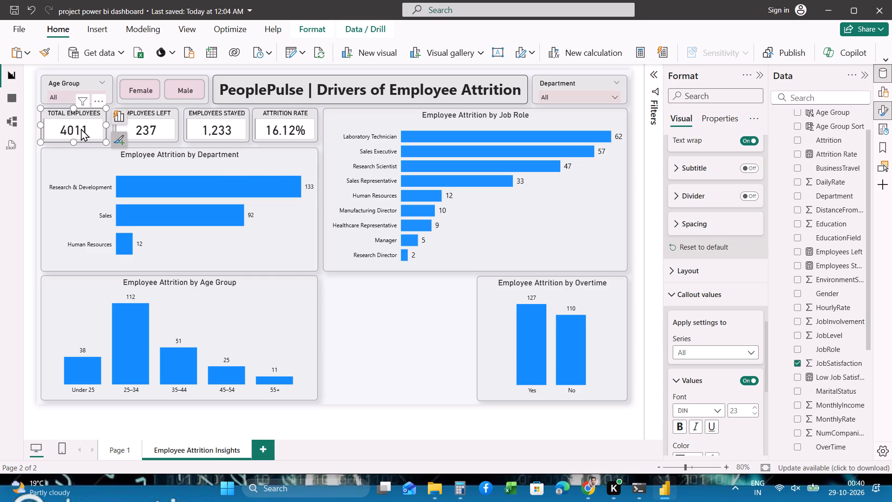
click(826, 378)
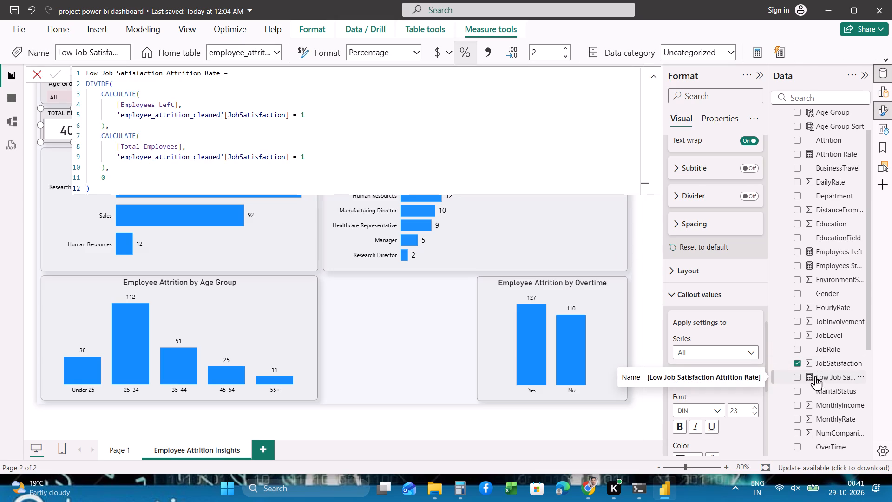
click(653, 291)
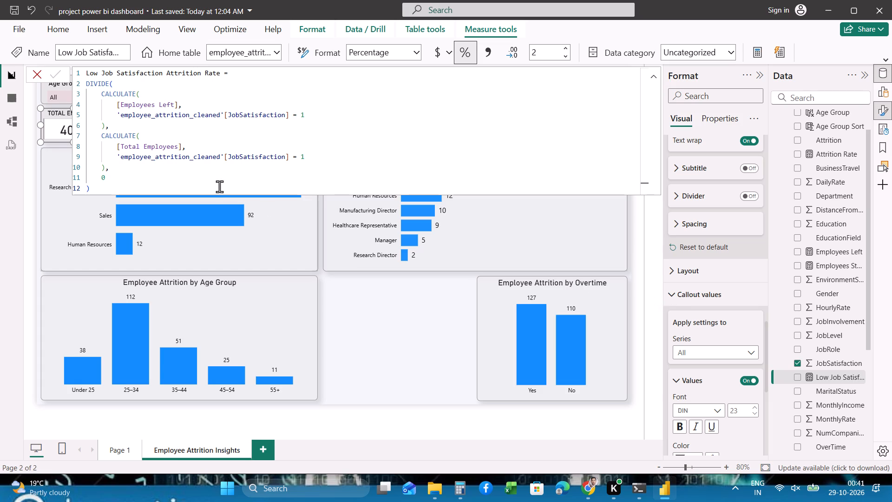
click(31, 132)
click(656, 80)
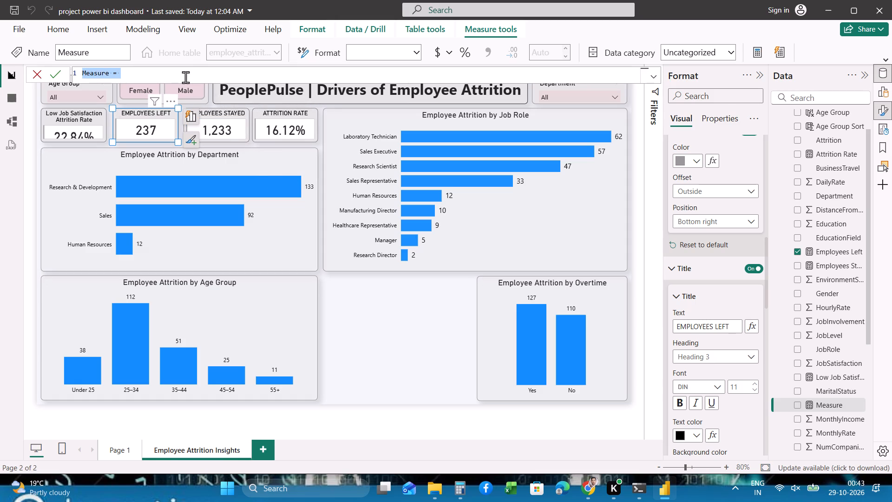
key(ctrl+v)
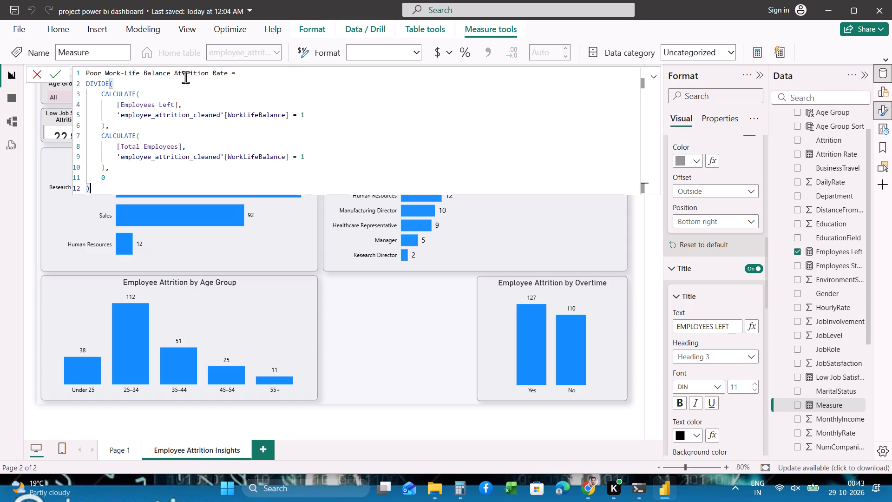
key(Return)
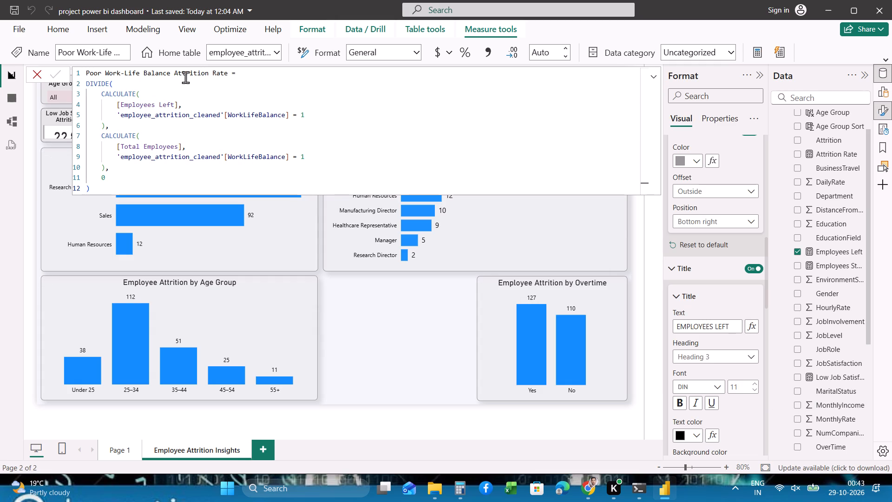
click(28, 152)
scroll(301, 182, down, 1)
click(277, 189)
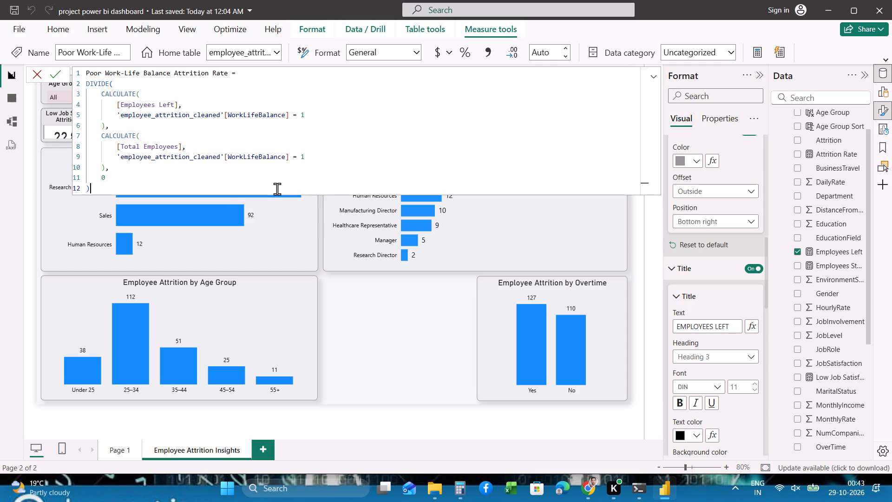
key(Return)
click(471, 418)
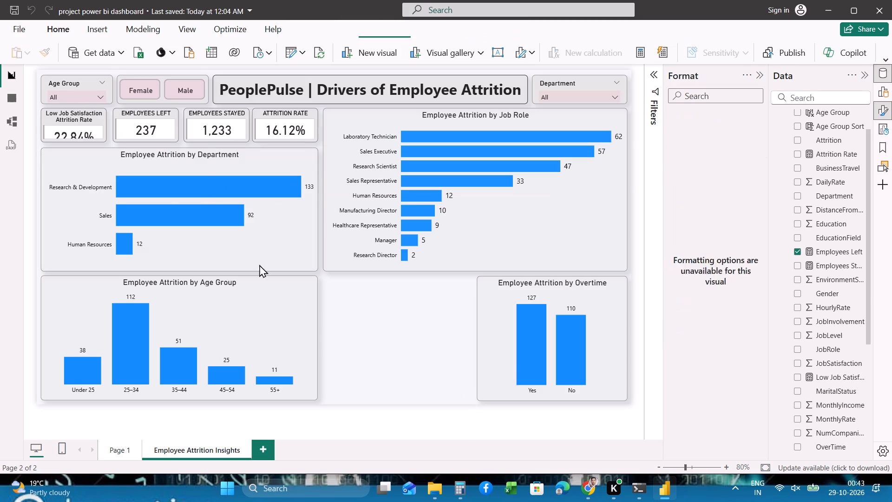
Replace the Employees Left field on the EMPLOYEES LEFT card with the Poor Work-Life Balance Attrition Rate measure.
click(164, 111)
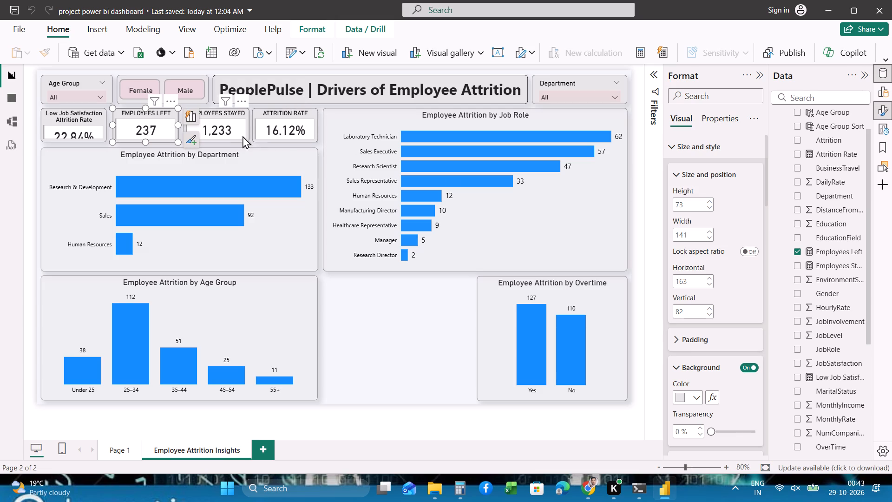
click(194, 113)
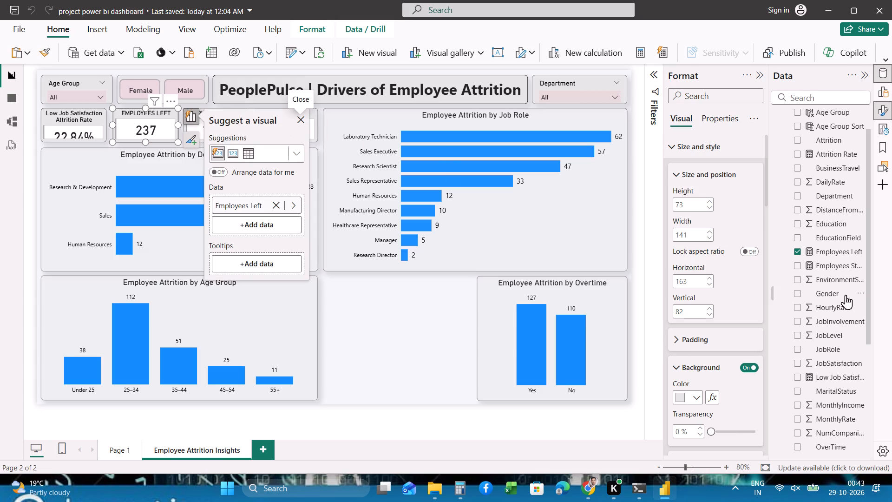
scroll(824, 273, up, 3)
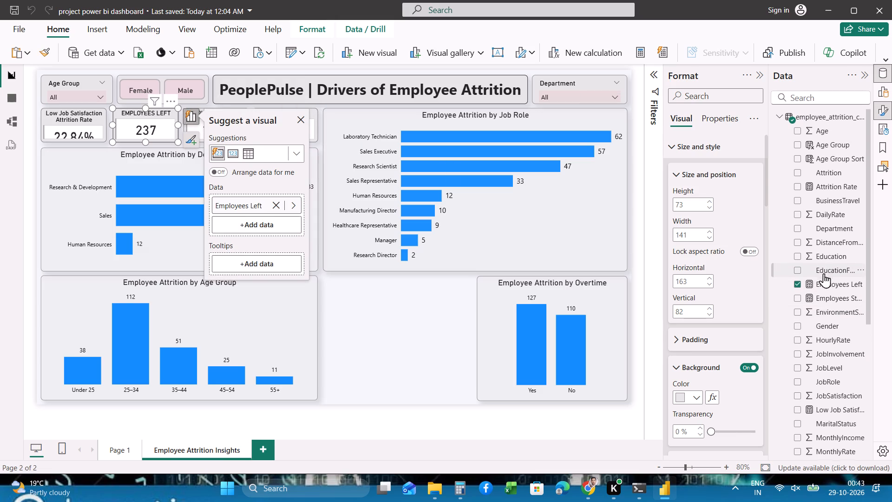
scroll(824, 244, down, 2)
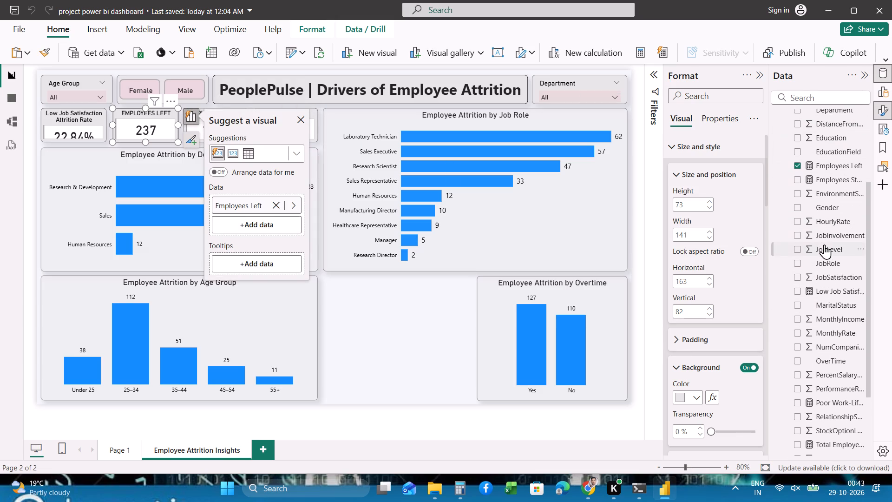
scroll(824, 244, down, 1)
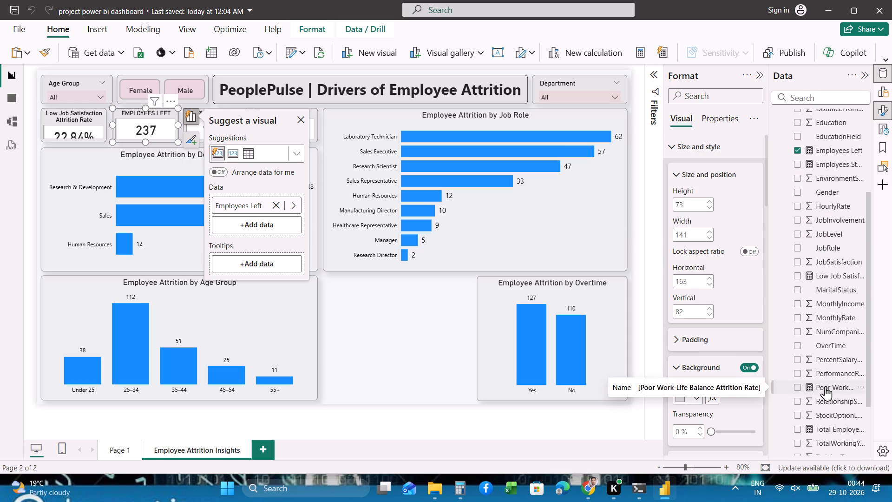
drag(825, 386, 273, 223)
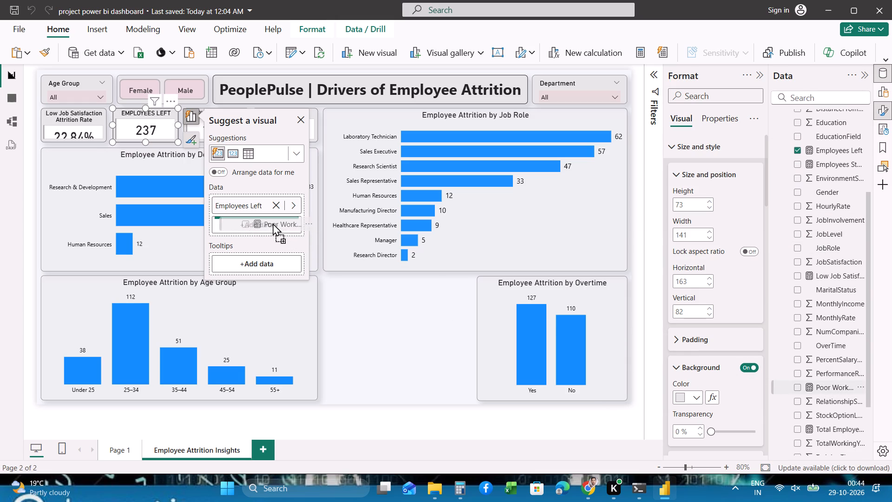
drag(273, 223, 272, 224)
click(277, 205)
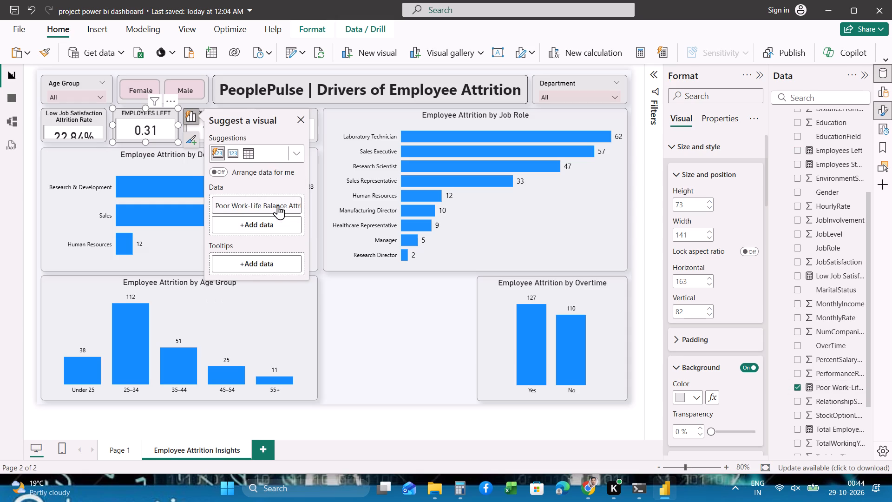
scroll(274, 219, up, 1)
Format the Poor Work-Life Balance Attrition Rate measure as Percentage.
click(823, 386)
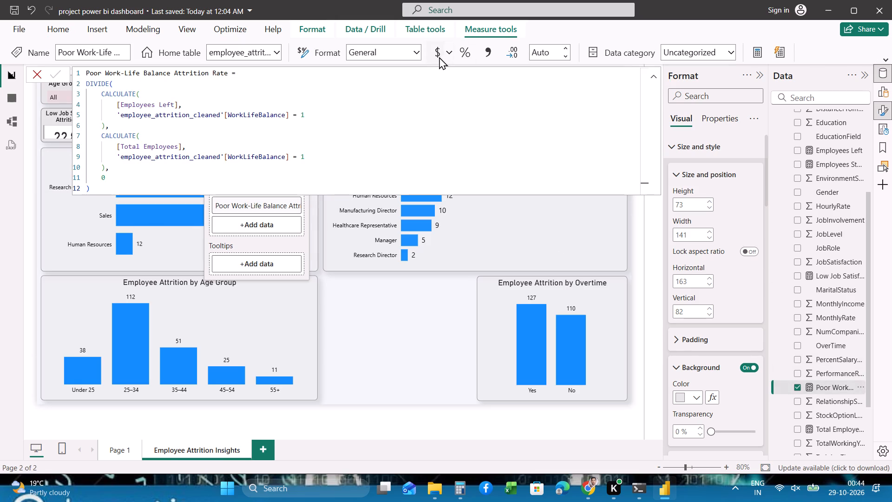
click(418, 51)
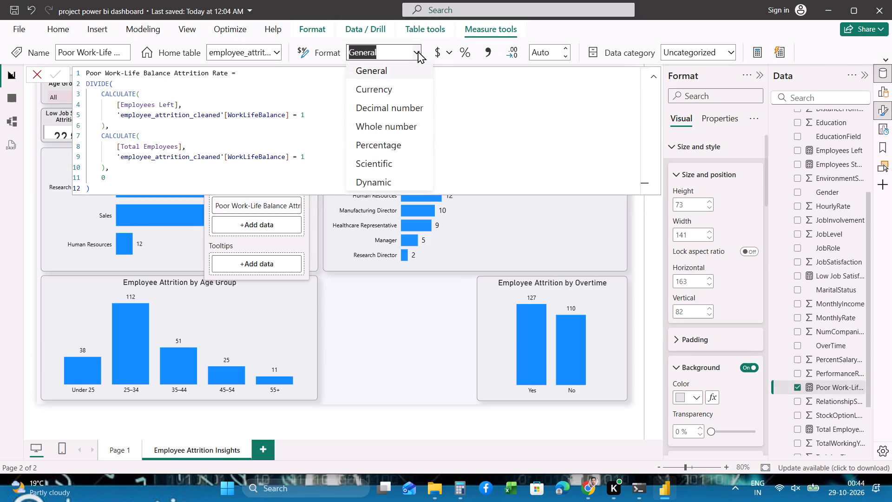
click(392, 146)
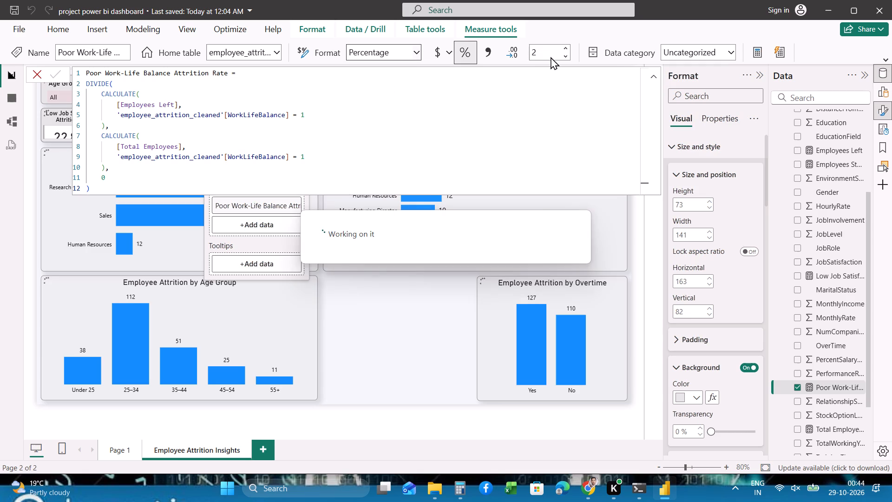
click(642, 240)
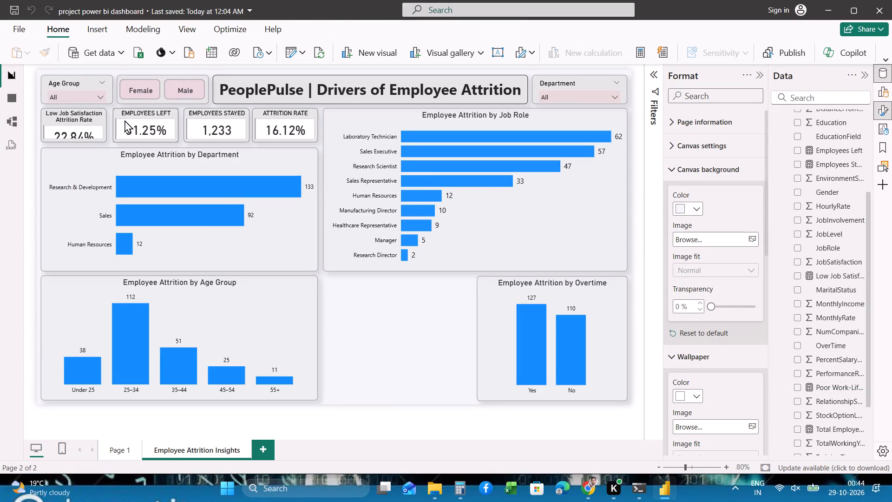
Change the EMPLOYEES LEFT card's title text to the copied "Poor Work-Life Balance Attrition Rate".
click(155, 115)
scroll(688, 319, down, 2)
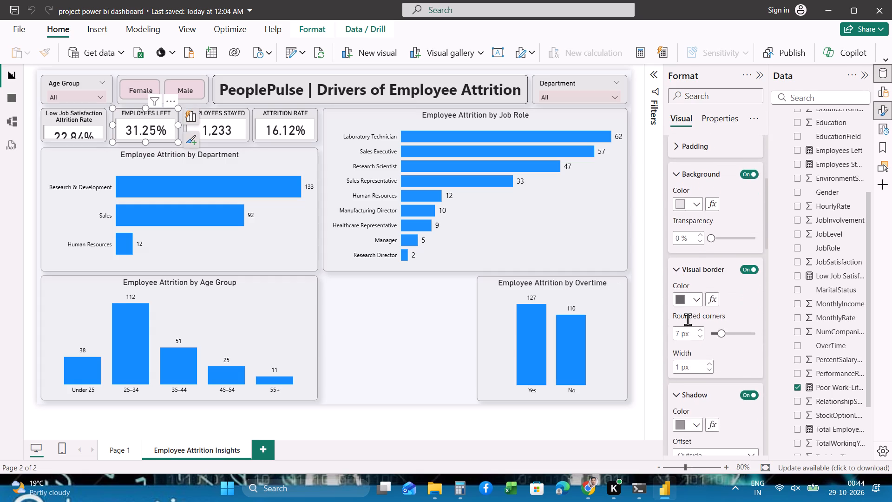
scroll(688, 319, down, 4)
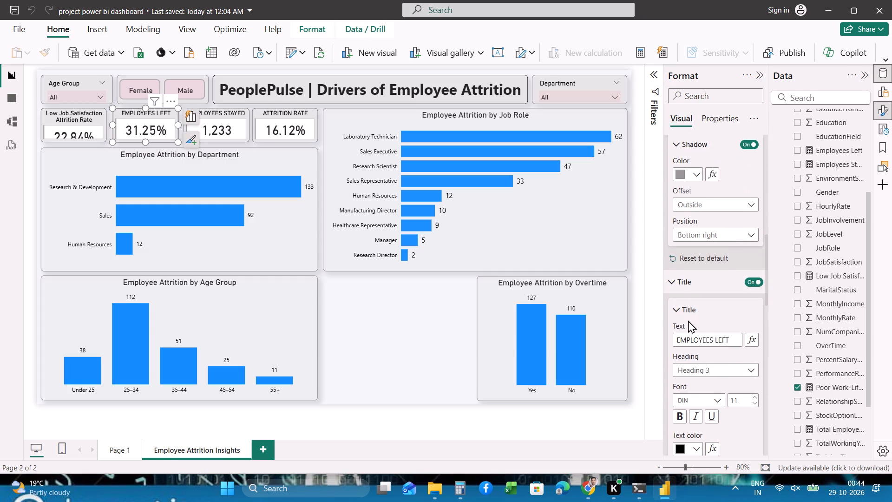
click(696, 340)
key(super+v)
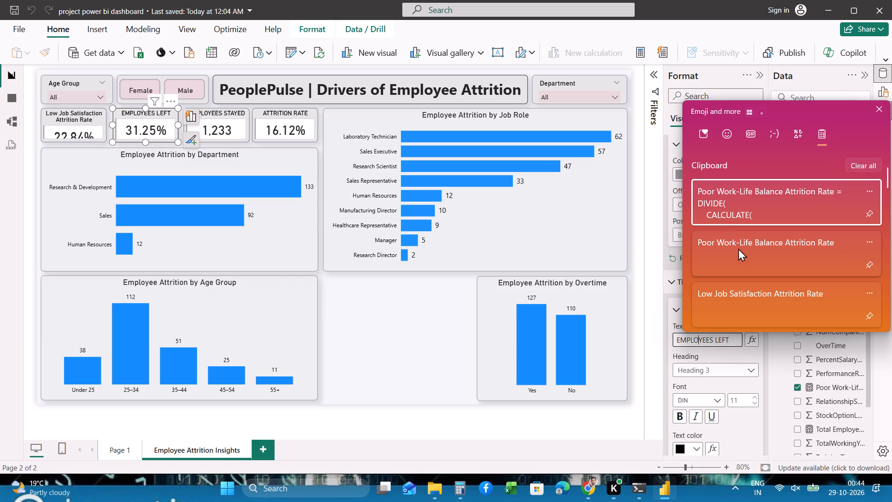
key(ctrl+a)
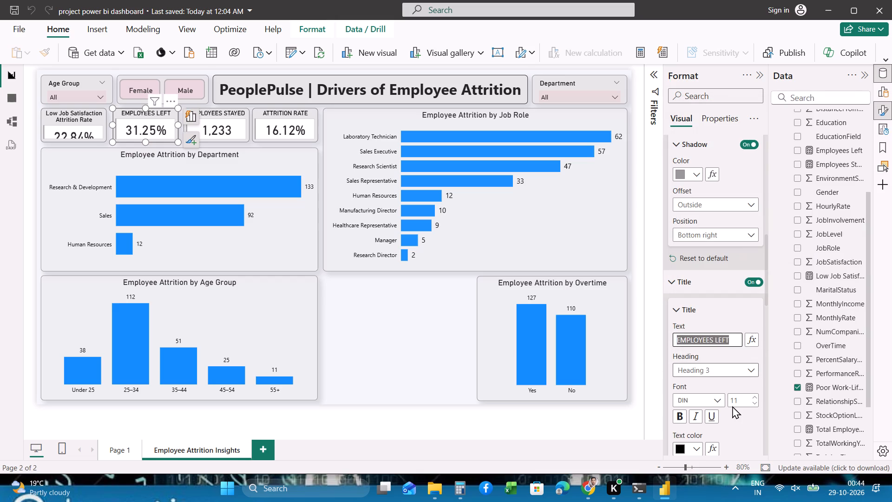
key(super+v)
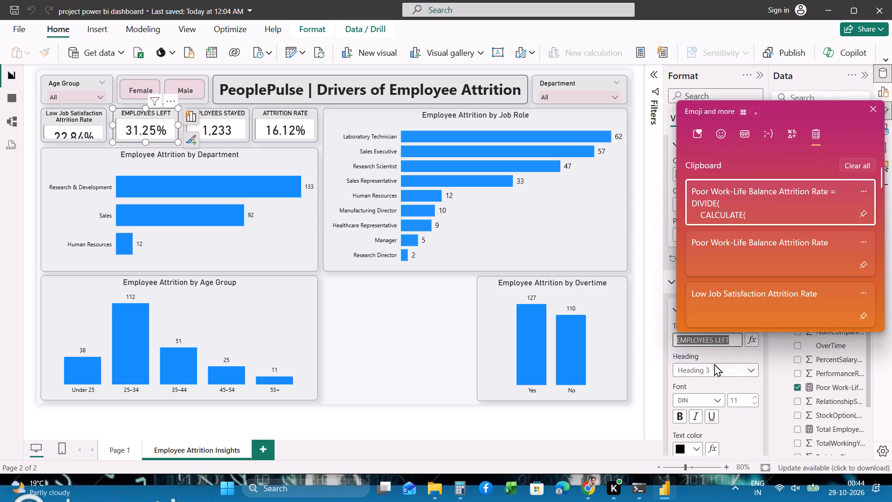
click(729, 249)
key(ctrl+v)
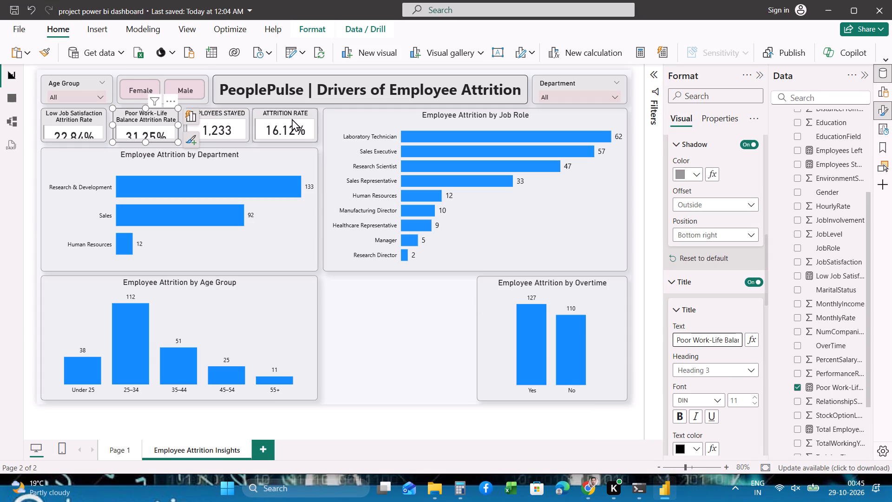
click(234, 112)
double_click(234, 112)
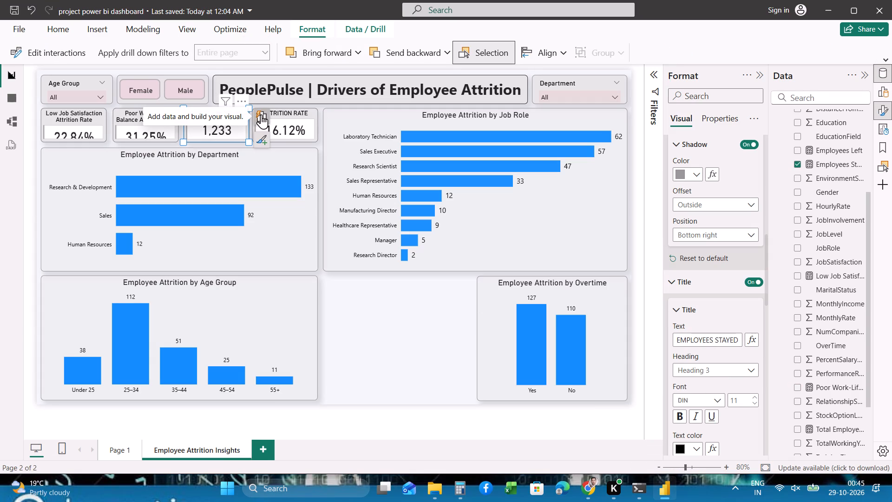
click(150, 24)
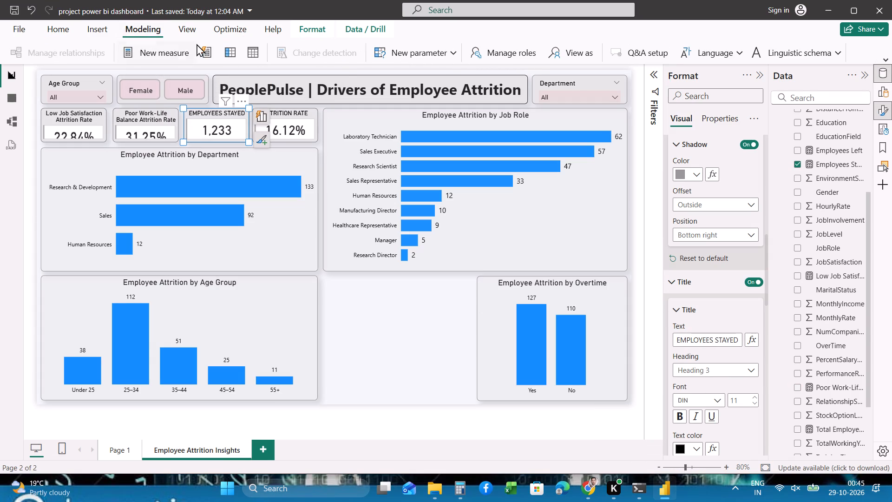
click(169, 50)
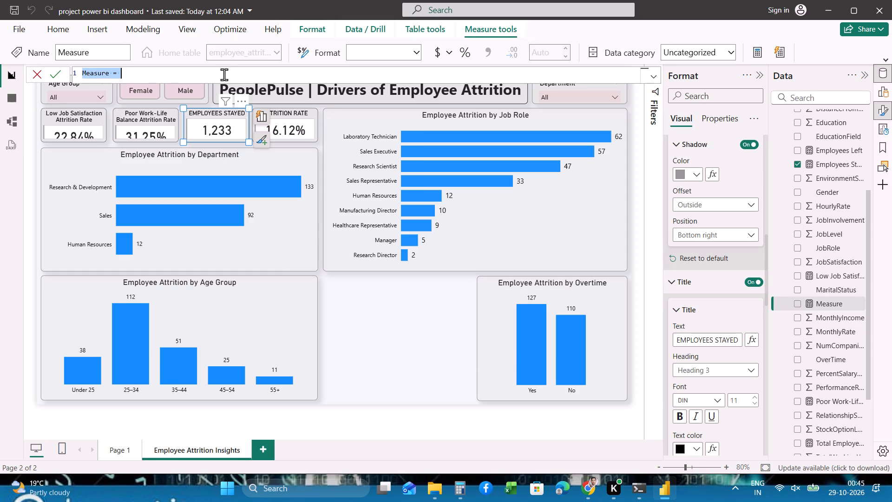
key(ctrl+v)
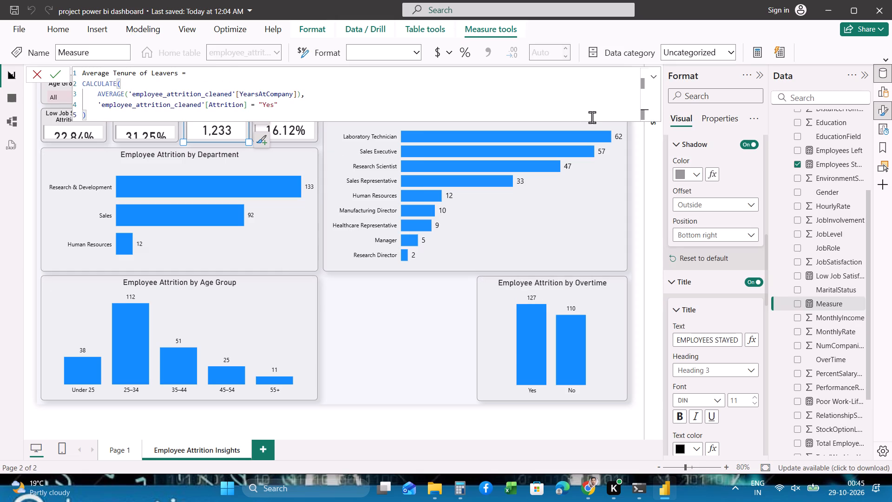
key(Return)
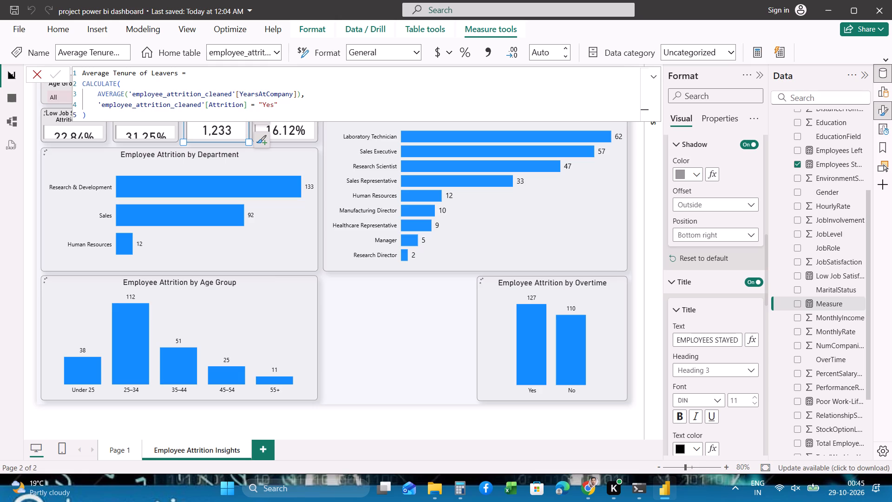
click(326, 0)
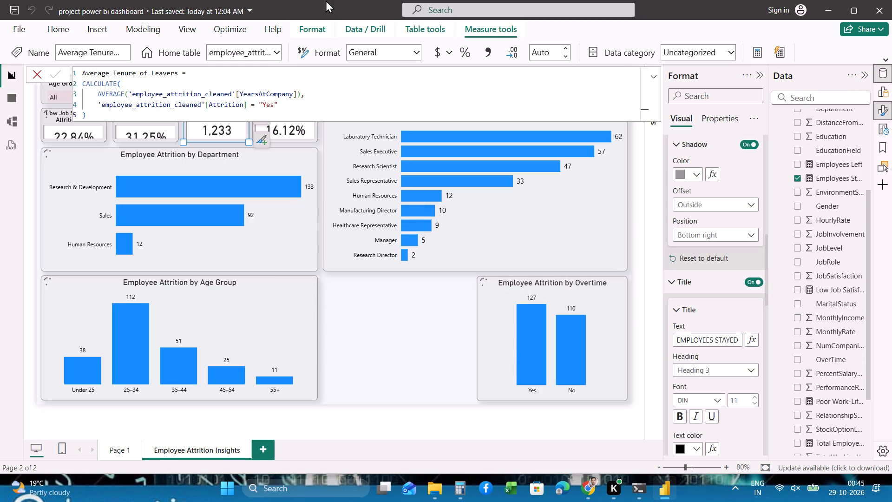
click(326, 0)
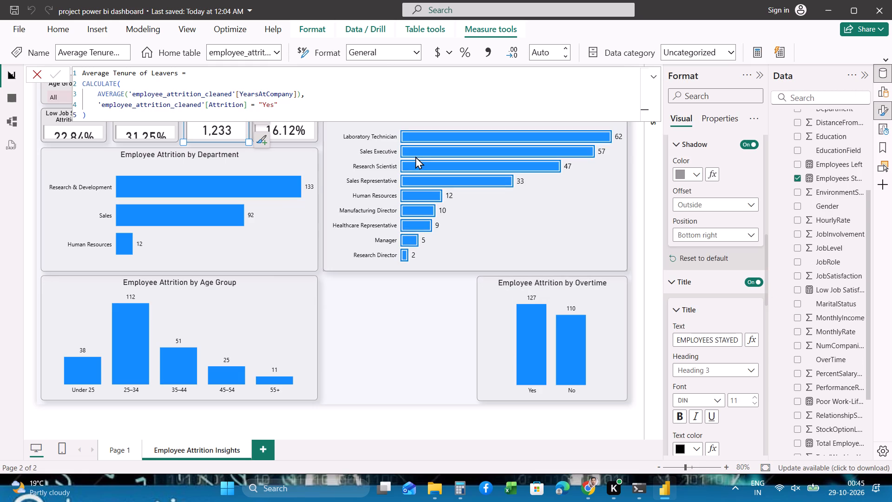
click(26, 218)
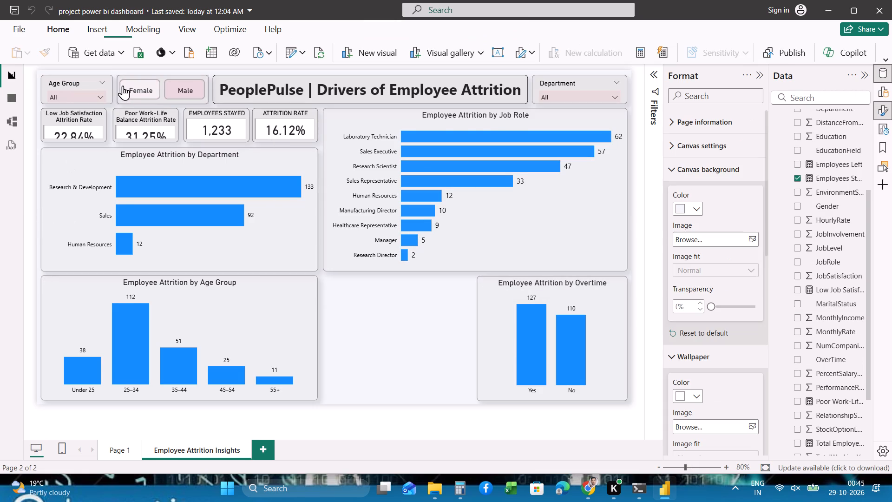
Change the EMPLOYEES STAYED card's title text to the copied "Average Tenure of Leavers".
click(225, 120)
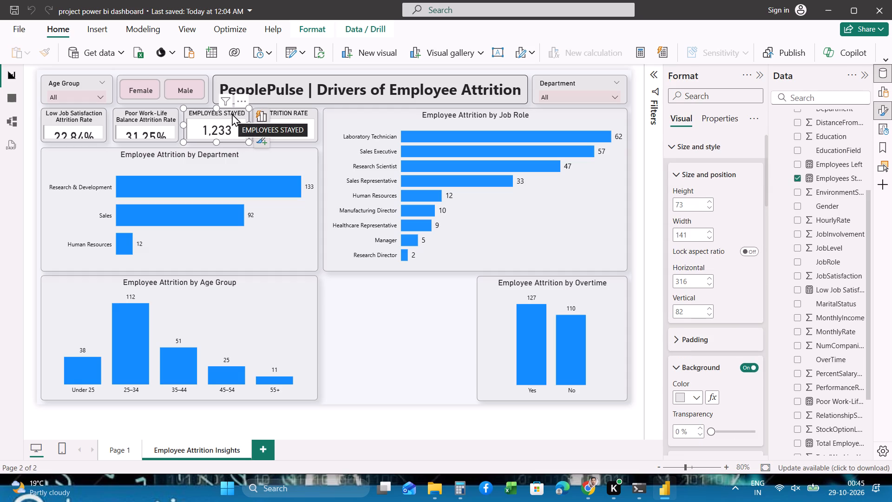
scroll(708, 374, down, 2)
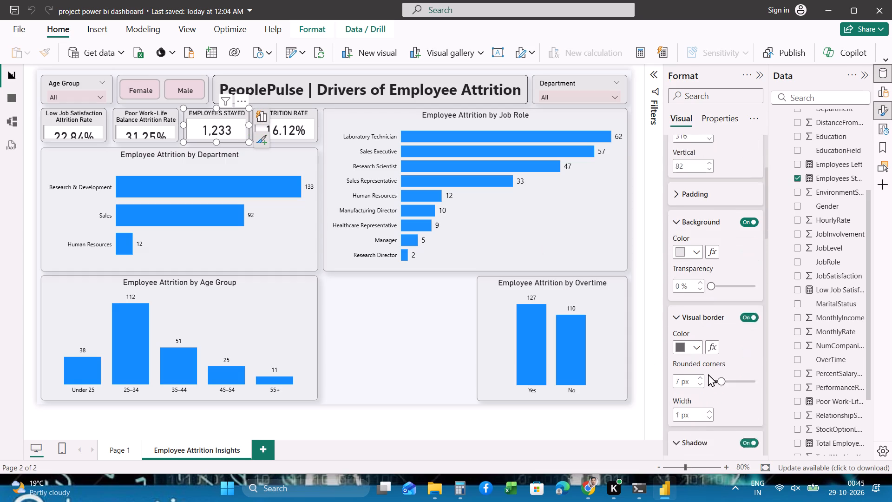
scroll(708, 374, down, 4)
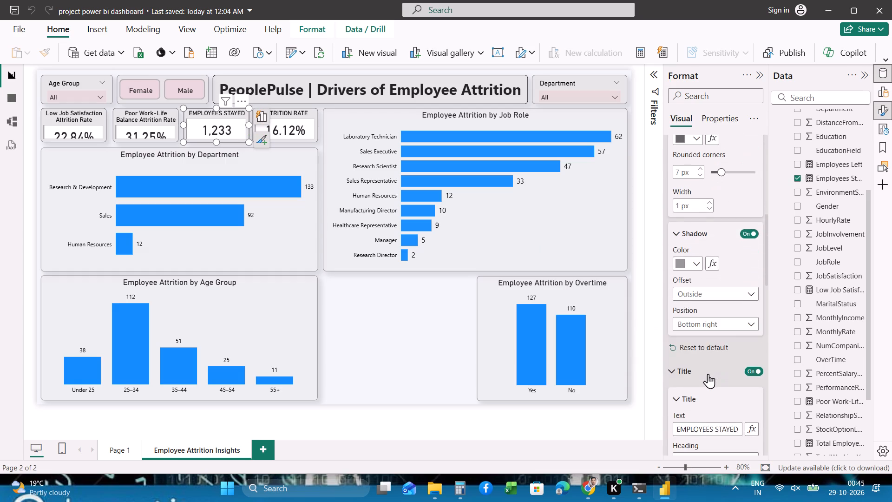
scroll(708, 374, down, 1)
click(708, 374)
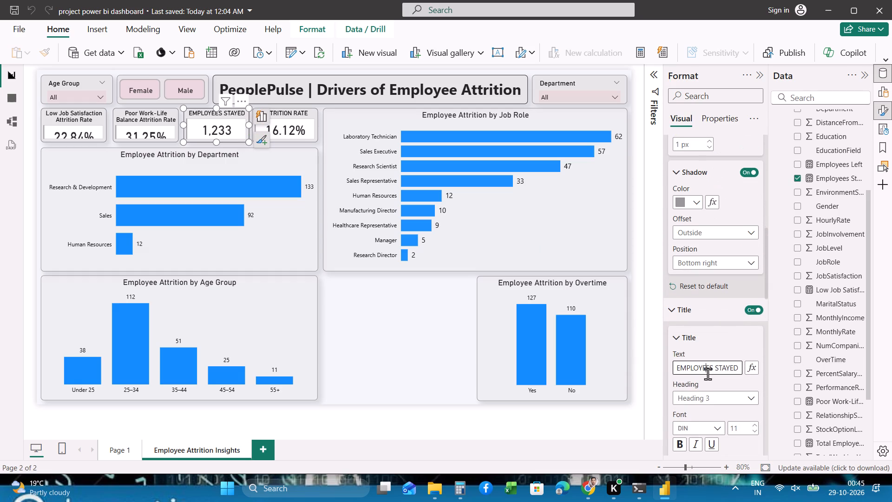
key(ctrl+a)
key(super+v)
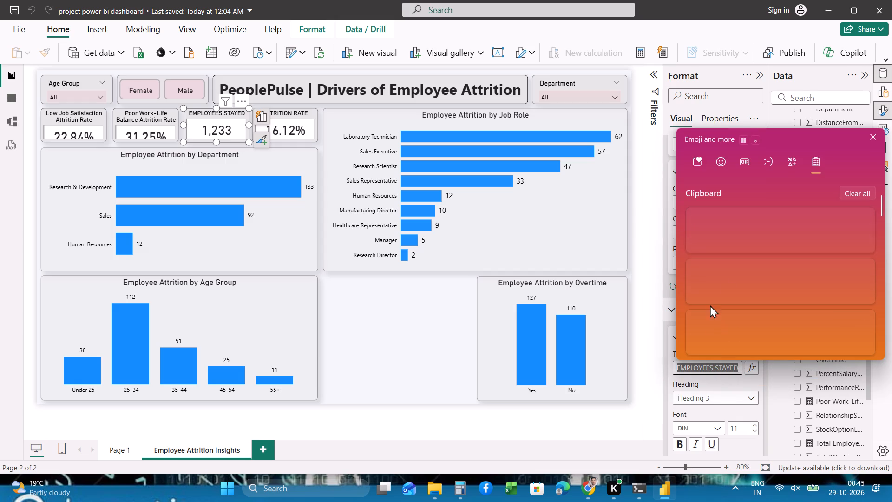
click(727, 269)
key(ctrl+v)
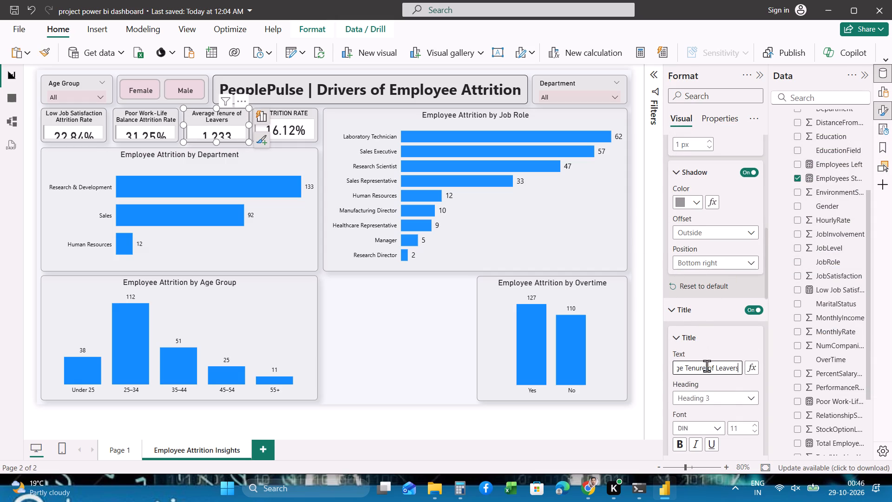
scroll(707, 366, down, 1)
key(Return)
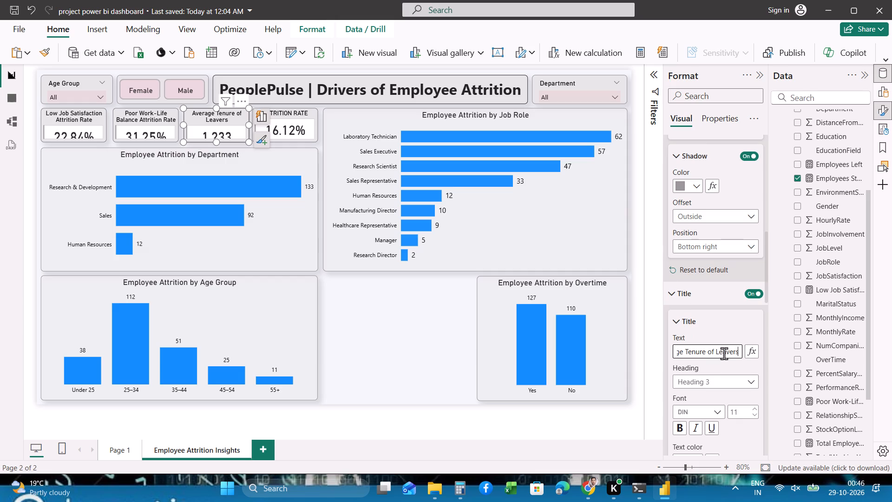
Replace the Employees Stayed field with the Average Tenure of Leavers measure in the card titled "Average Tenure of Leavers", and deselect the card.
click(236, 126)
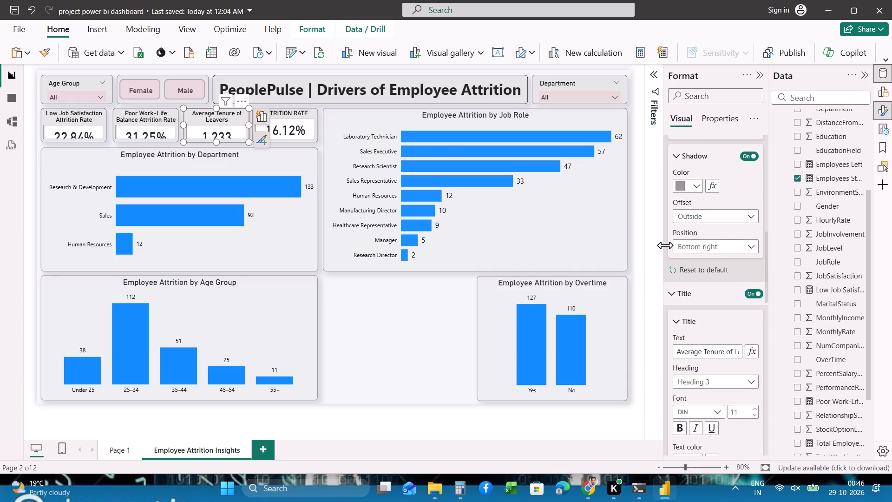
scroll(834, 352, down, 2)
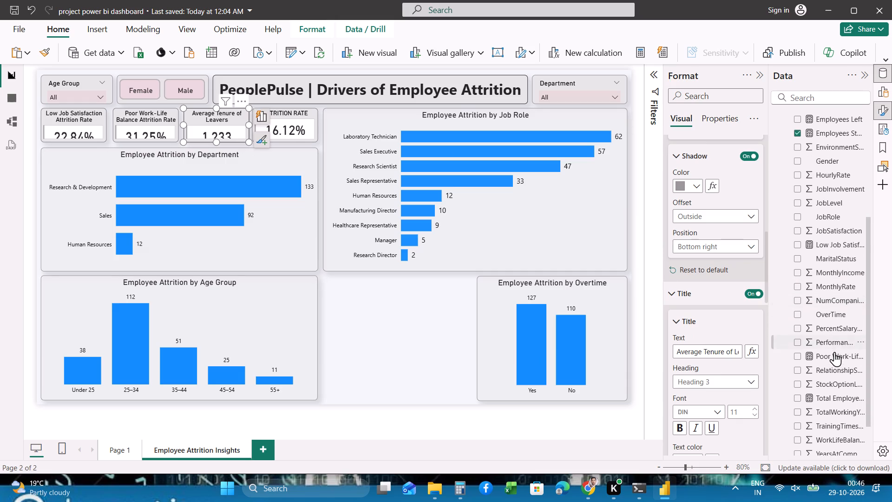
scroll(834, 352, down, 3)
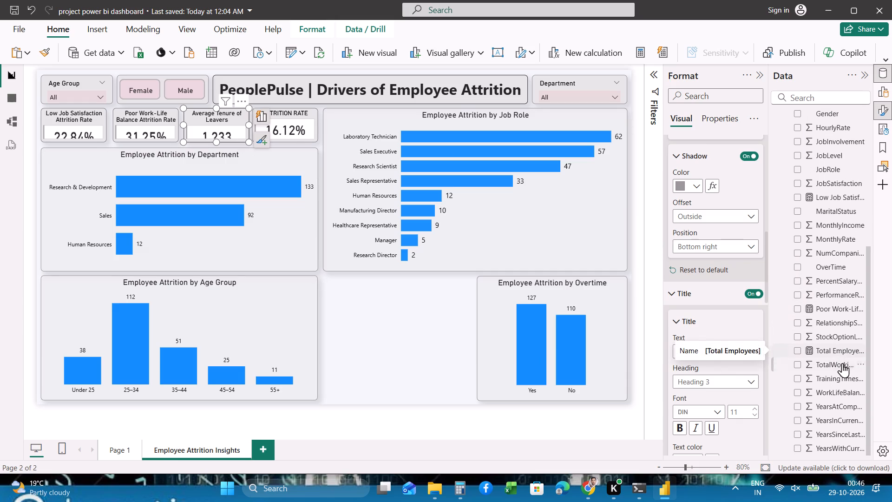
scroll(830, 302, up, 1)
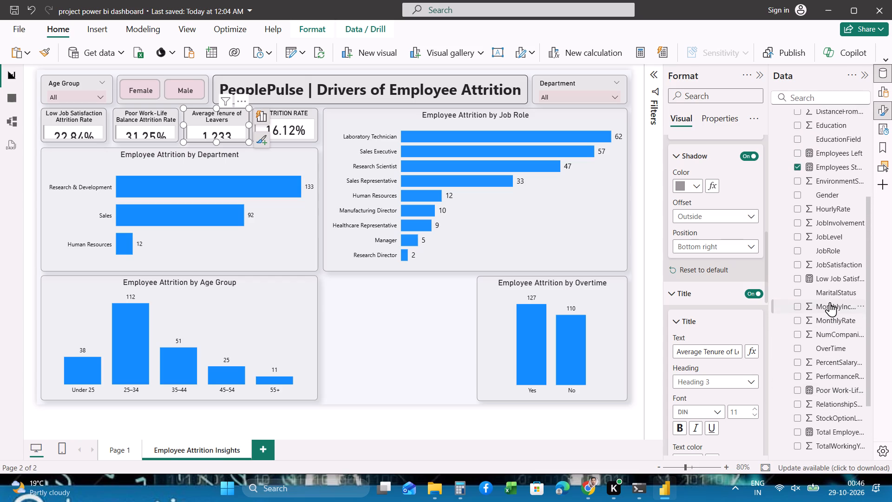
scroll(830, 302, up, 1)
scroll(830, 302, down, 1)
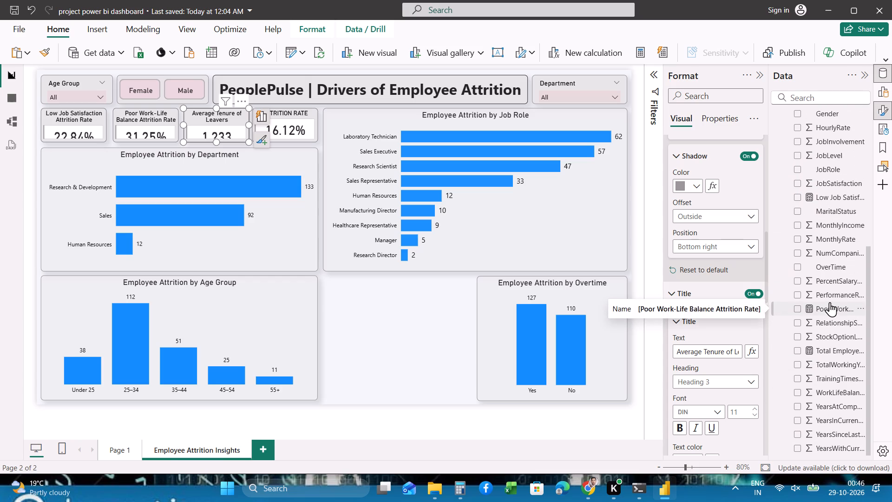
scroll(830, 302, down, 1)
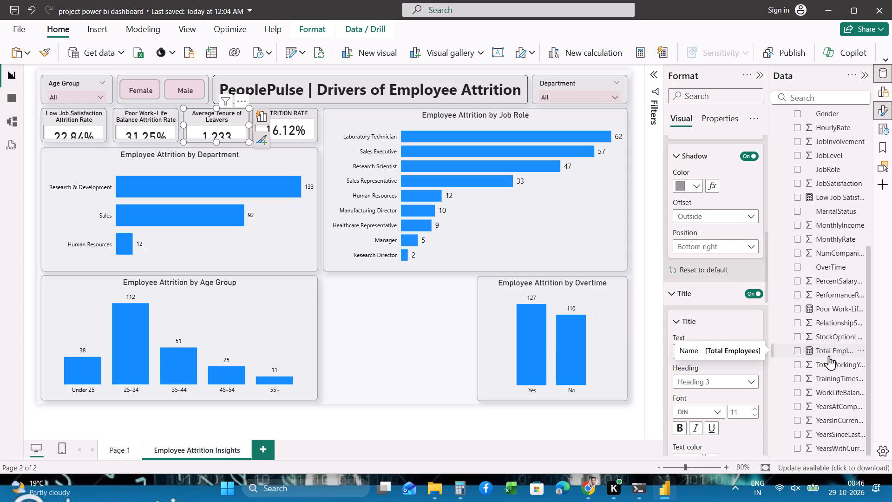
scroll(829, 356, down, 1)
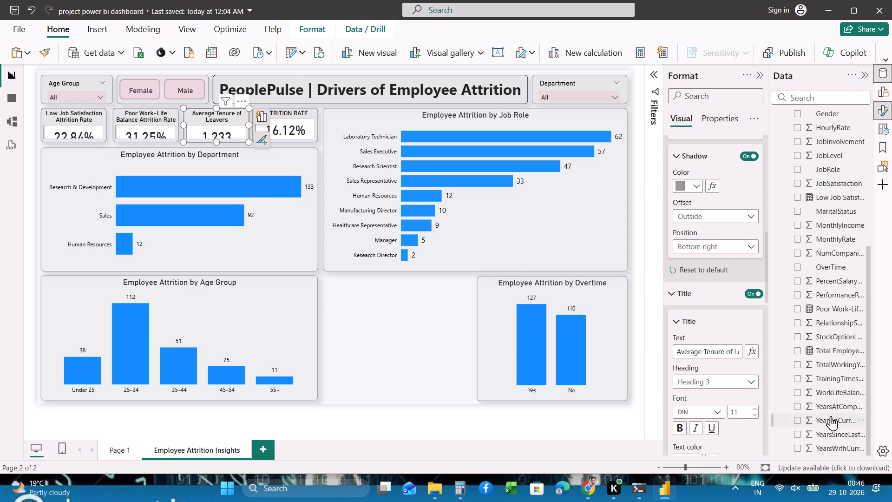
scroll(826, 359, up, 1)
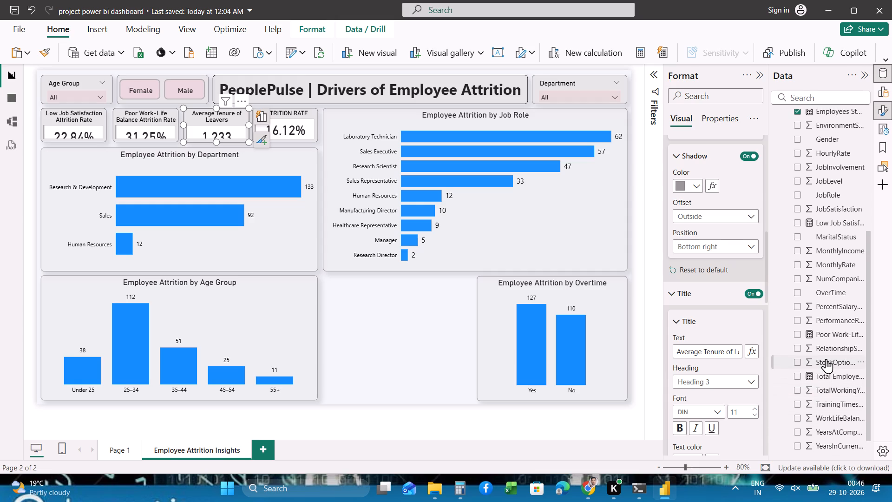
scroll(826, 359, up, 1)
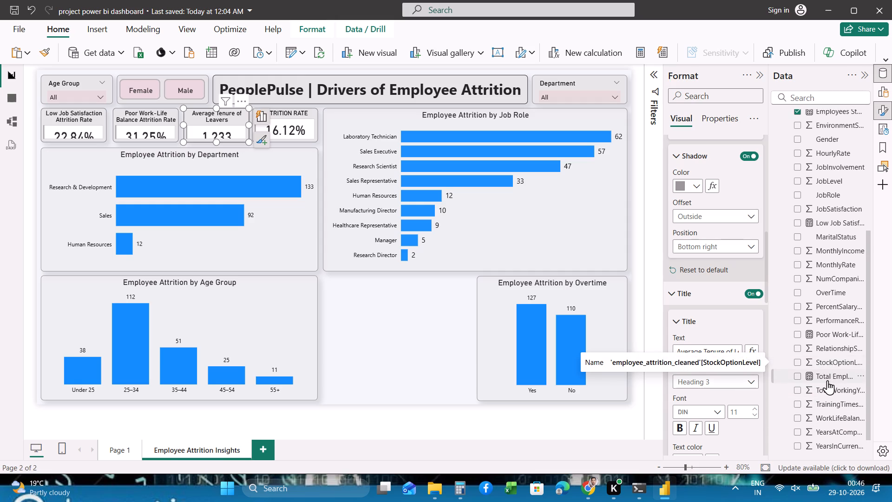
scroll(827, 380, down, 1)
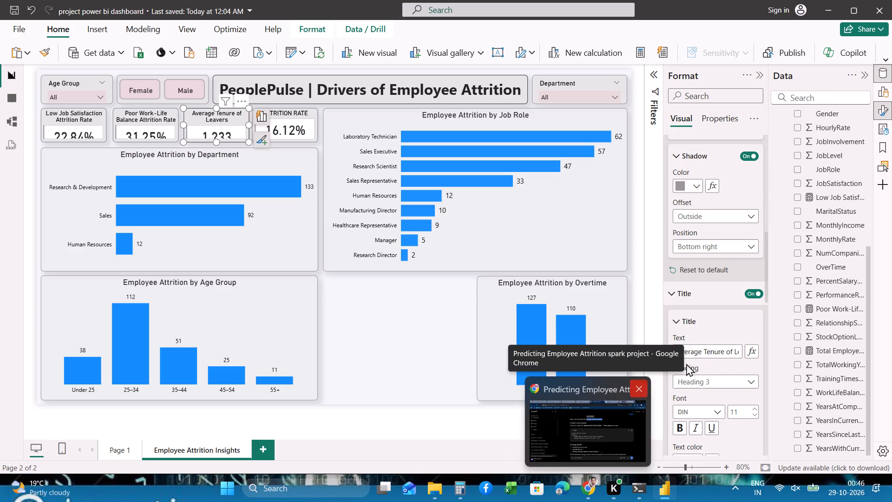
scroll(816, 395, down, 1)
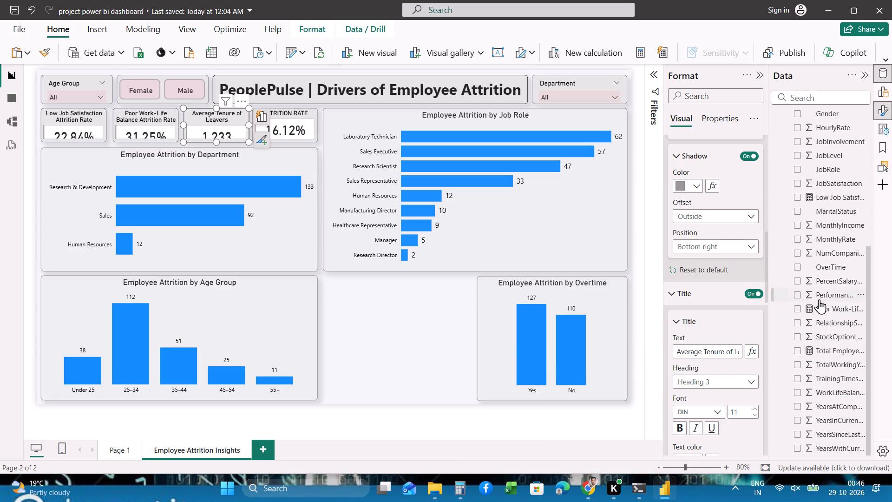
scroll(819, 299, up, 5)
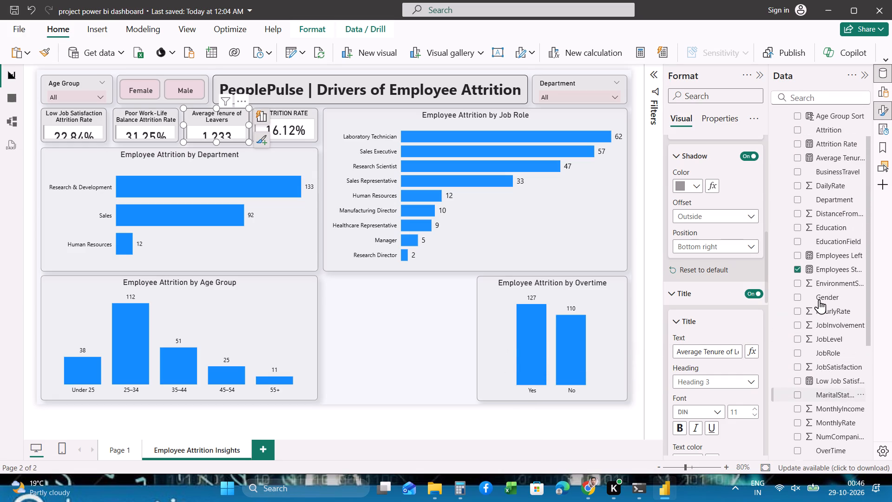
scroll(819, 299, up, 2)
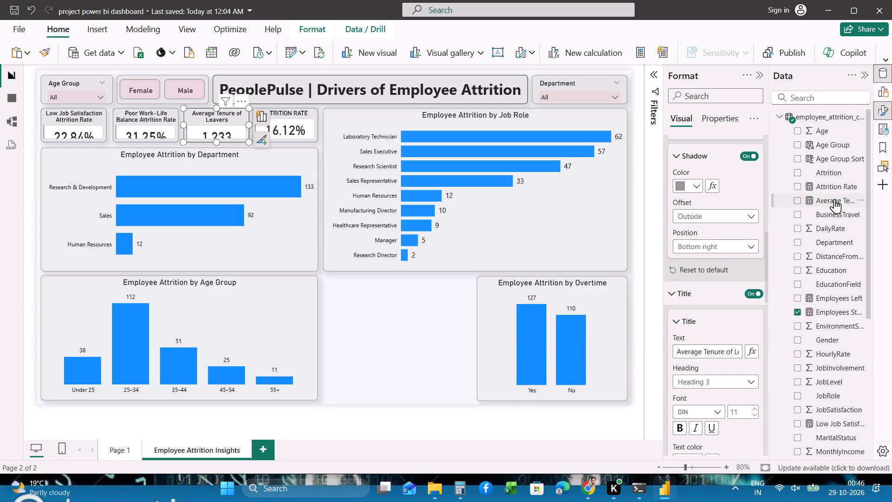
drag(834, 199, 833, 199)
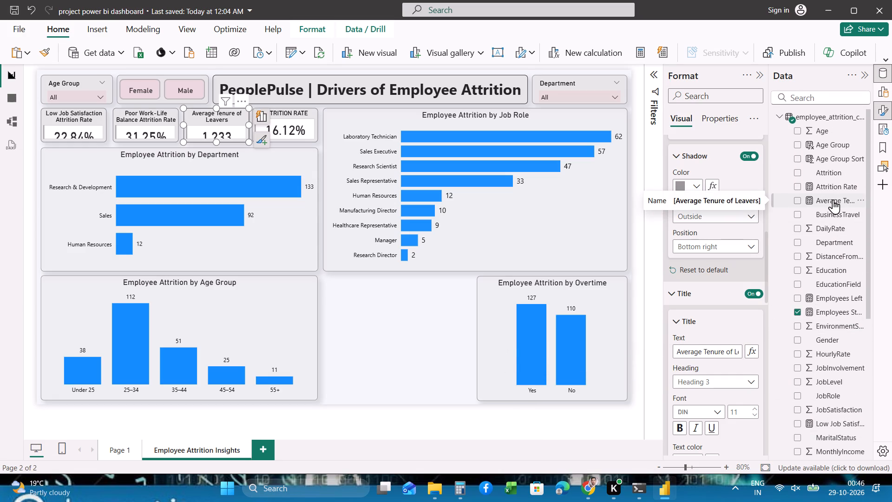
drag(833, 199, 397, 162)
scroll(833, 200, left, 3)
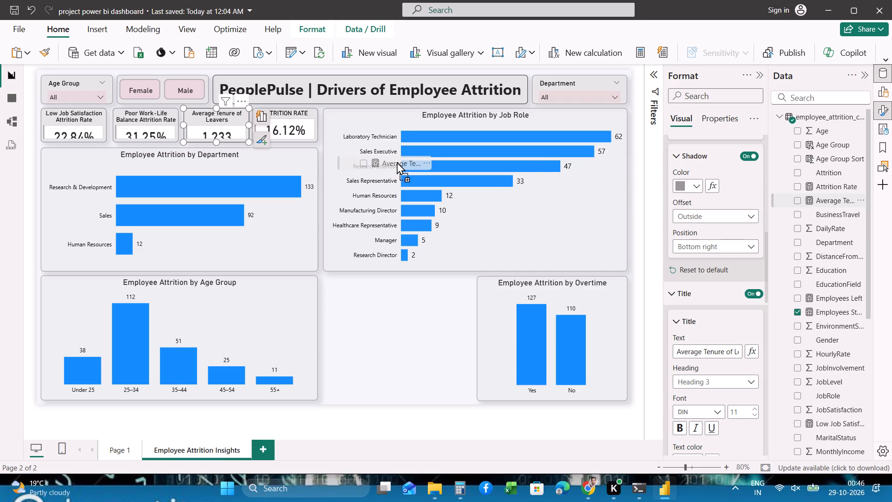
drag(397, 162, 325, 186)
scroll(311, 173, left, 1)
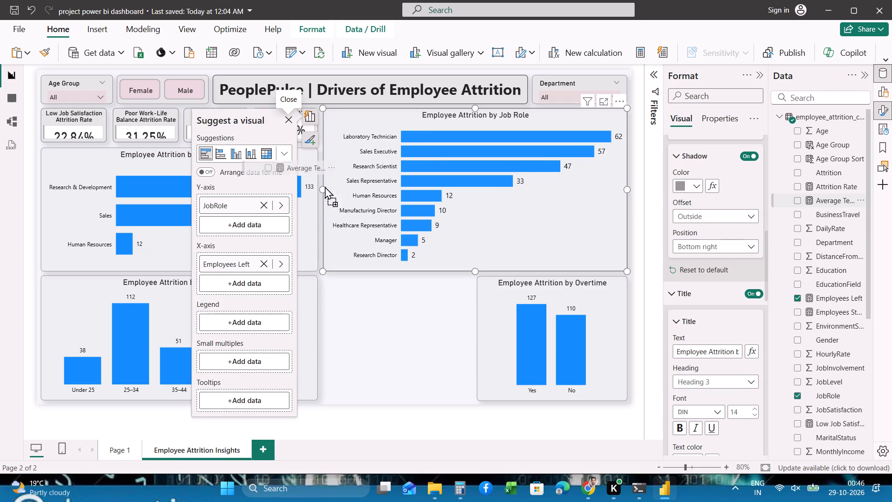
scroll(325, 186, left, 1)
drag(325, 186, 192, 159)
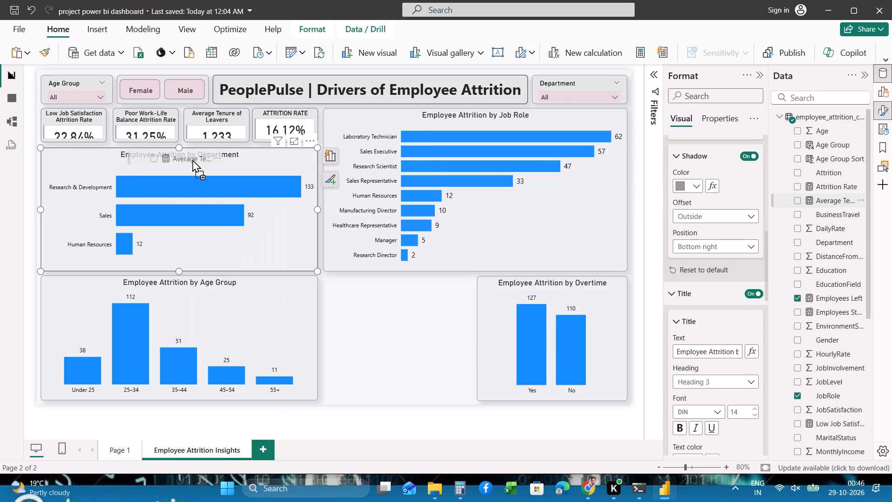
drag(192, 159, 230, 111)
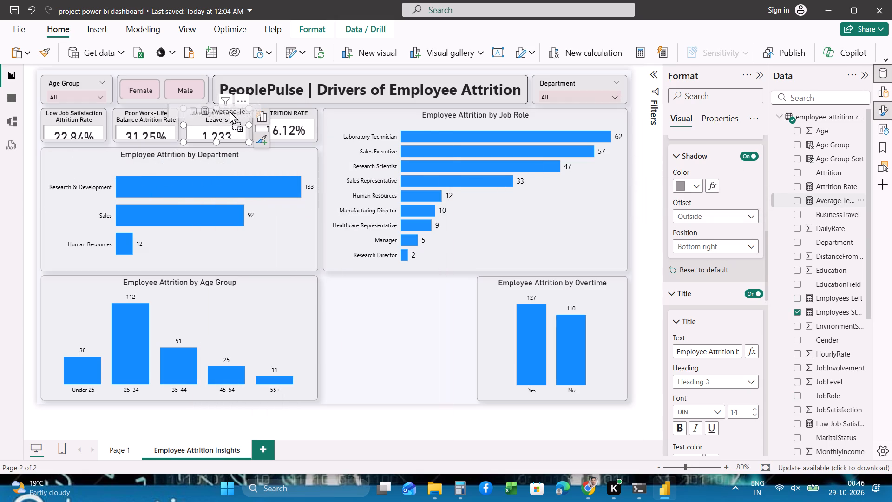
drag(230, 111, 229, 118)
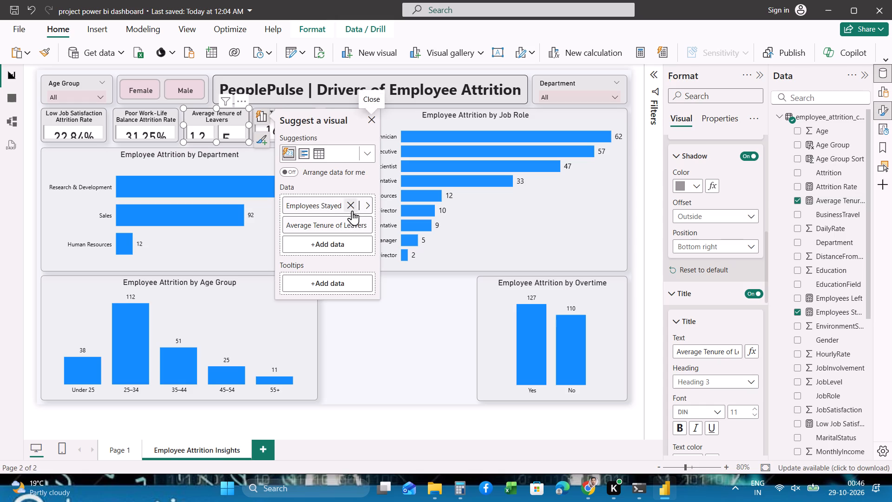
click(353, 206)
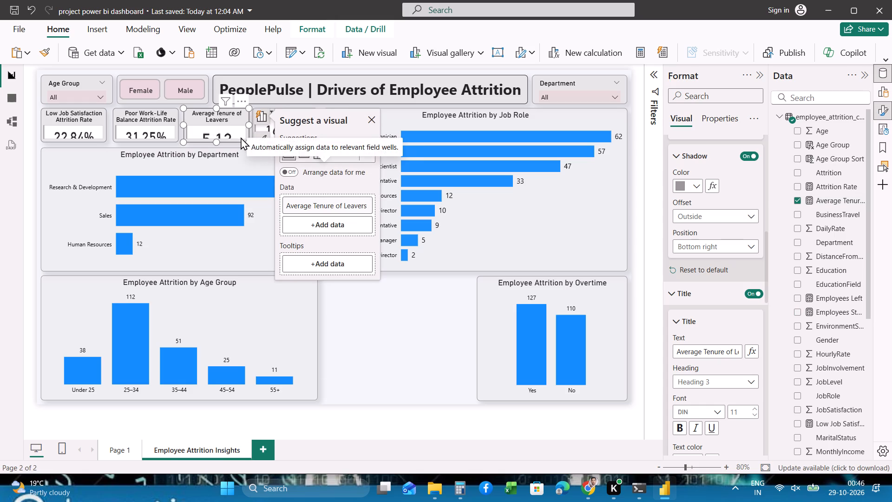
scroll(235, 129, down, 1)
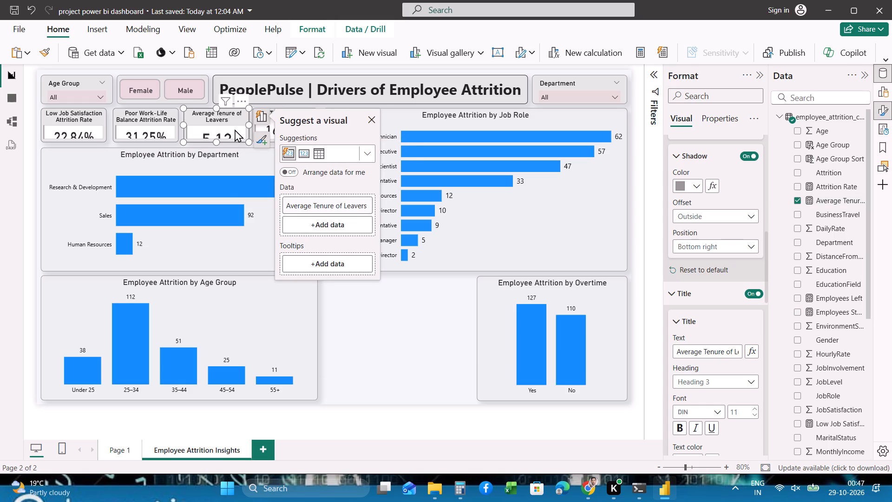
scroll(235, 129, down, 1)
click(28, 195)
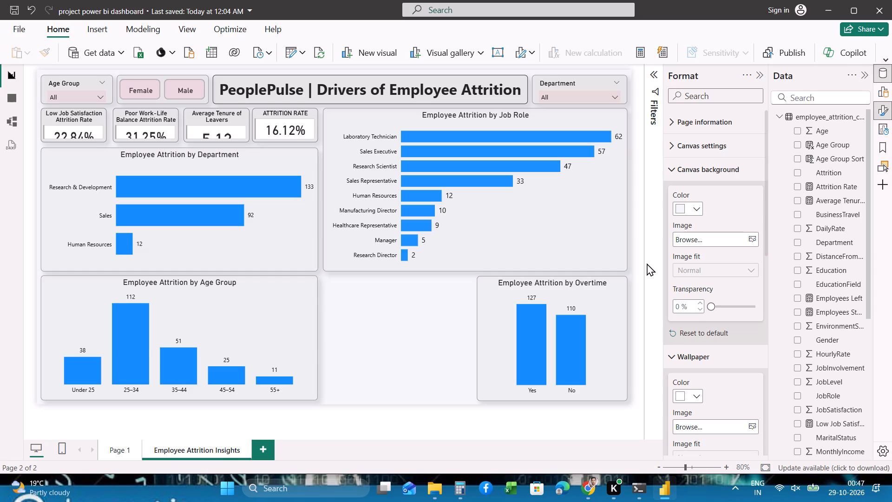
click(436, 328)
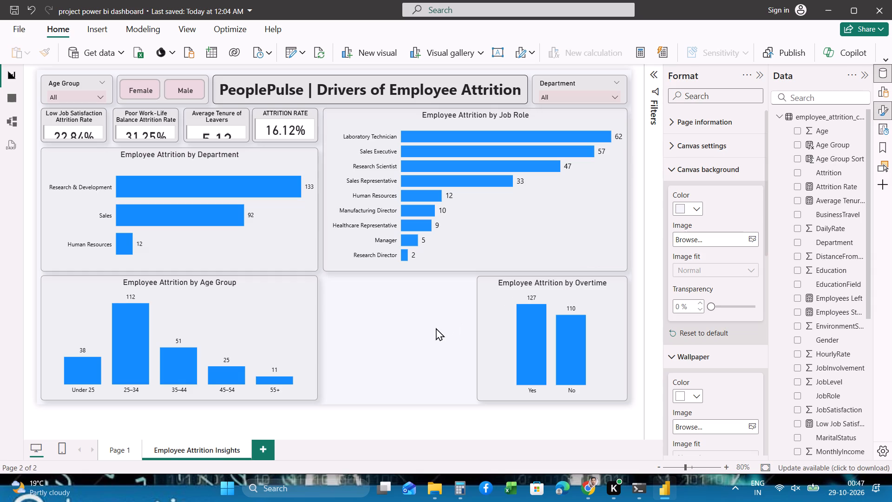
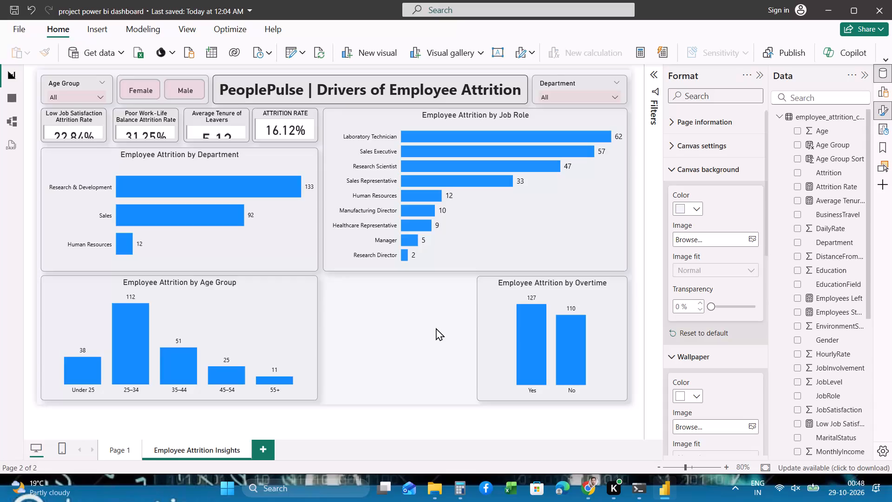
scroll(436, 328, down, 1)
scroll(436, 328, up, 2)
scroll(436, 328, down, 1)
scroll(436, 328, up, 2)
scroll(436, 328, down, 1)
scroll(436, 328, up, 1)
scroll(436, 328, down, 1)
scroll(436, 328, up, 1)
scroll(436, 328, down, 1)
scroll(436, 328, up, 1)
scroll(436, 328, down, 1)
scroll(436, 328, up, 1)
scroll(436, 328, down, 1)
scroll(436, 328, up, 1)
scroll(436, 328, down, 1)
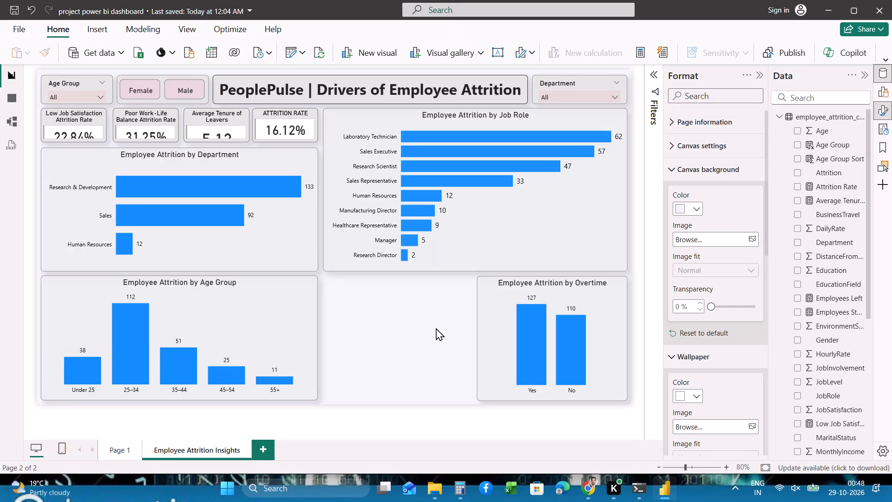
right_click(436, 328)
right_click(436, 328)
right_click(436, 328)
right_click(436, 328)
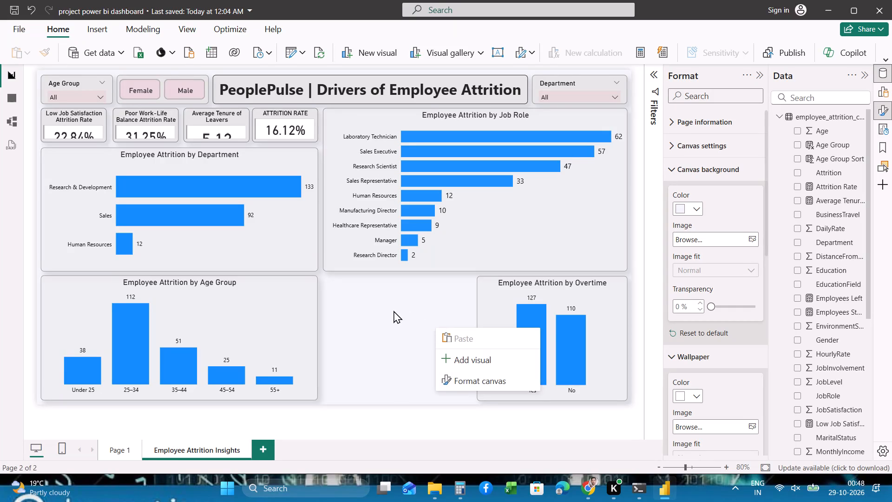